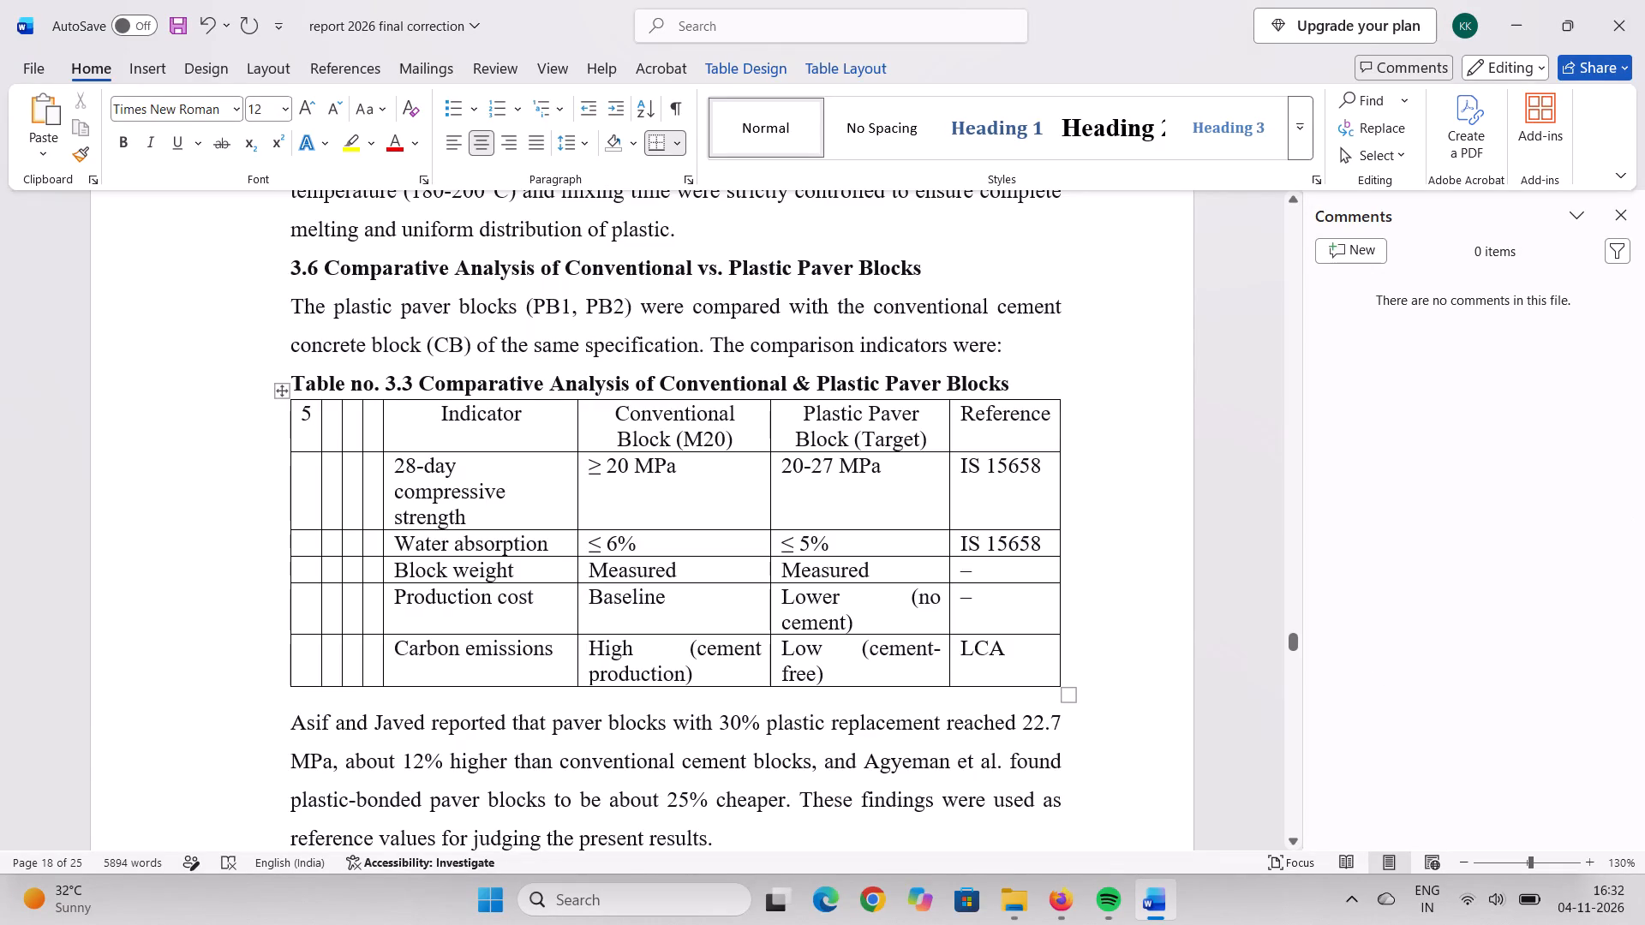
# Delete the three empty narrow columns before the Indicator column in Table 3.3.
pyautogui.click(277, 389)
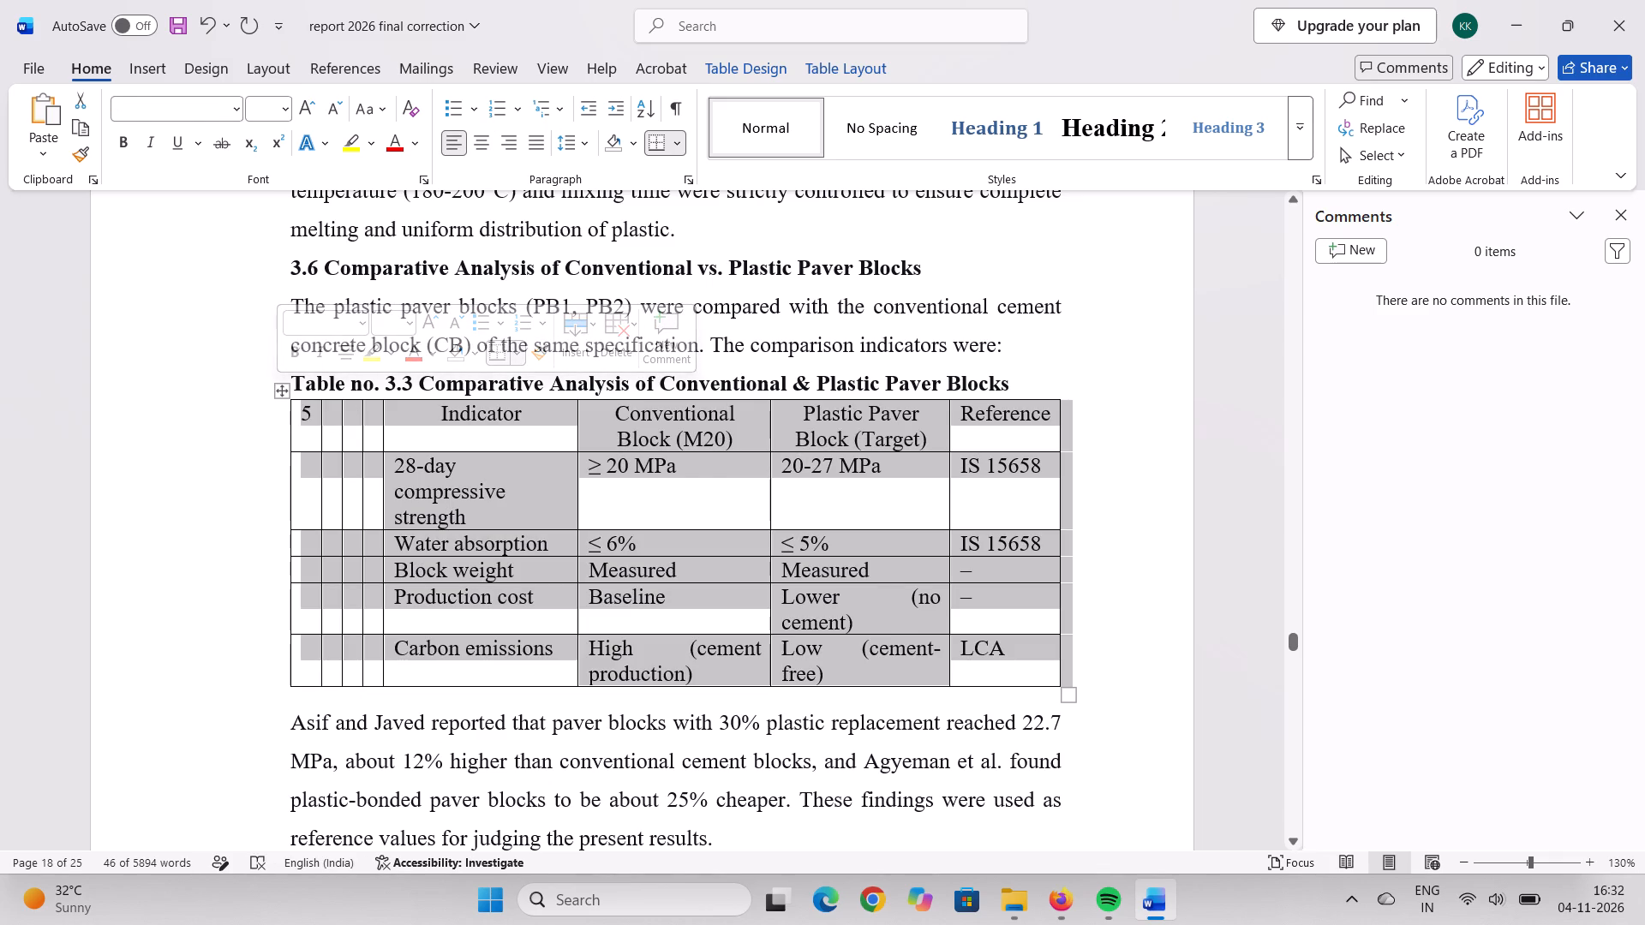
pyautogui.click(351, 433)
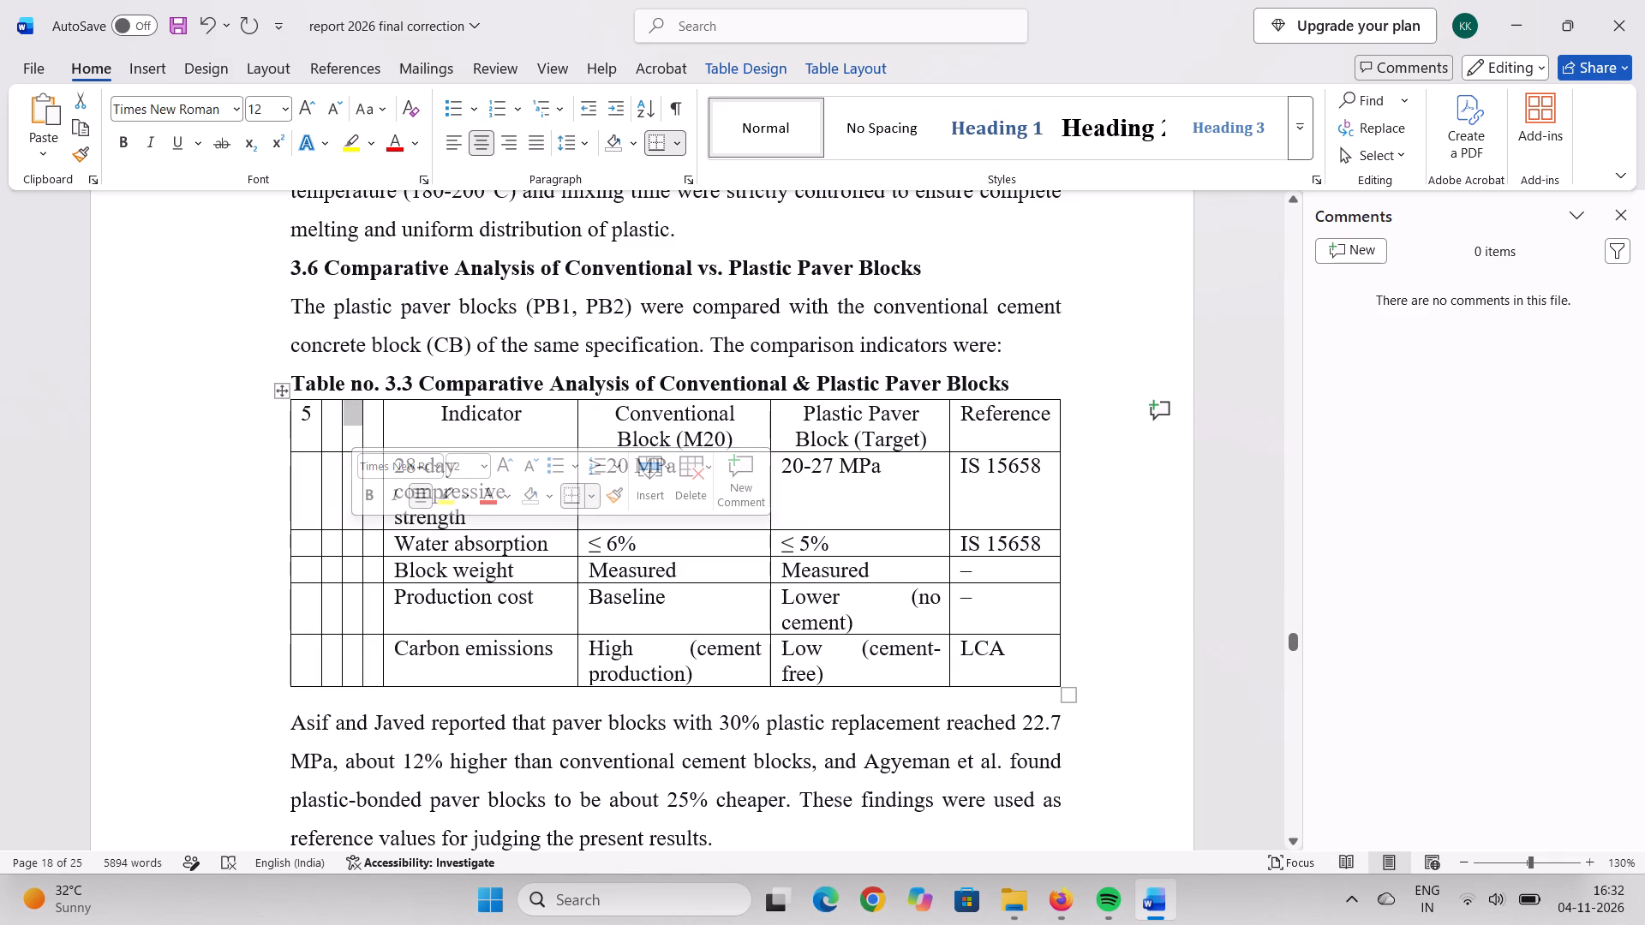
pyautogui.click(351, 402)
pyautogui.press('BackSpace')
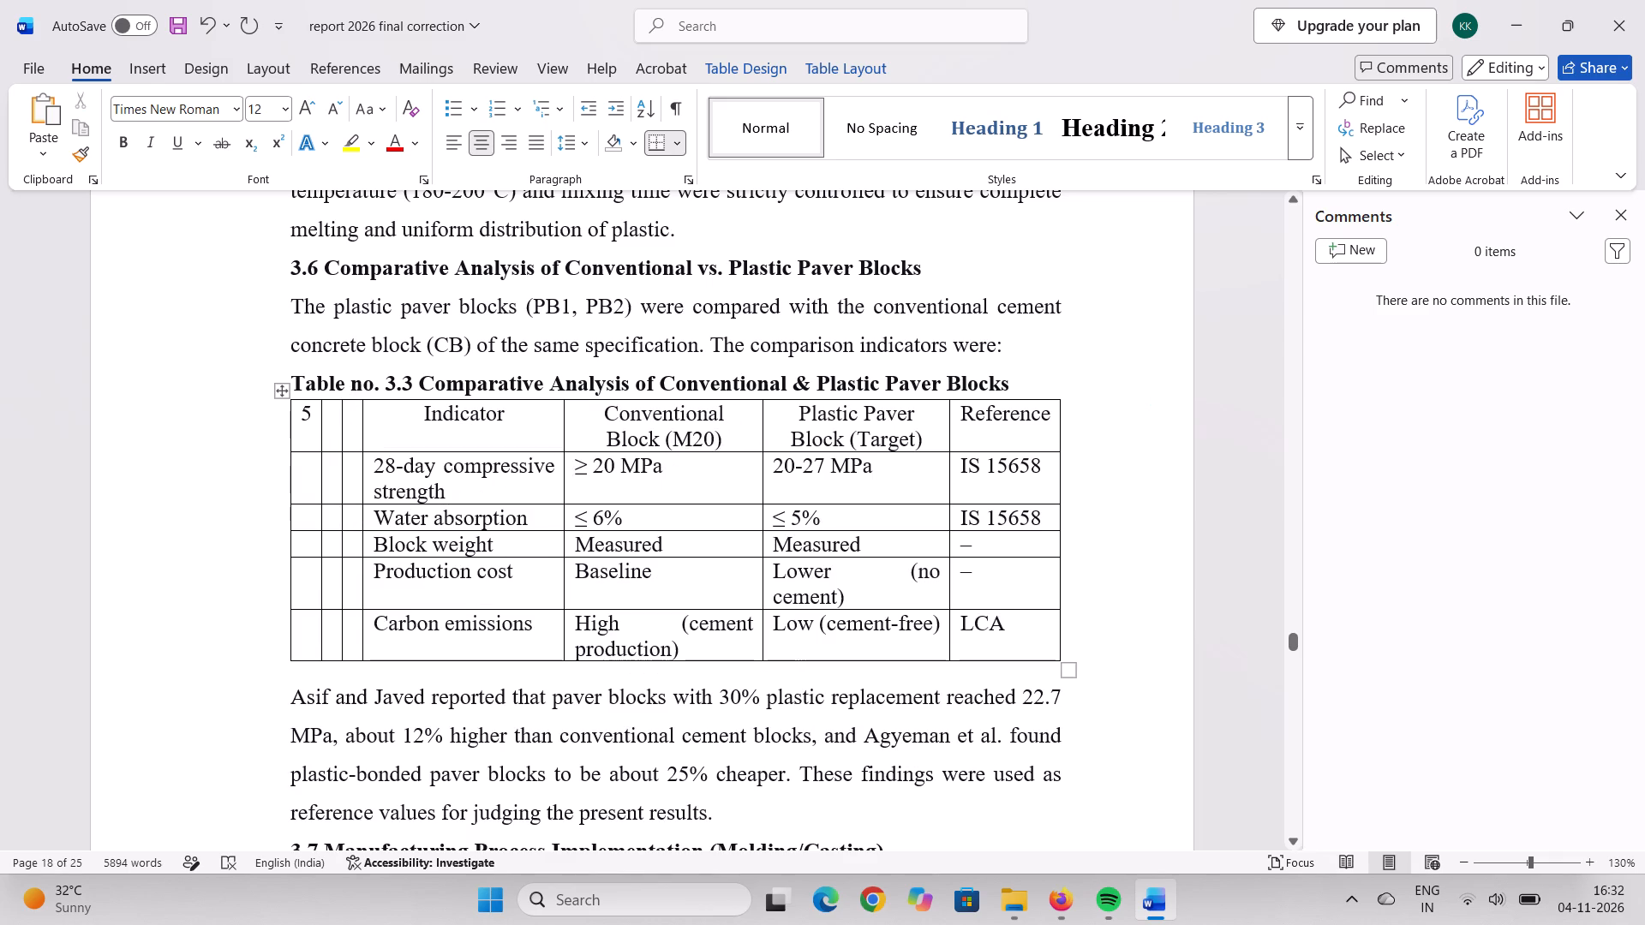
pyautogui.click(351, 402)
pyautogui.press('BackSpace')
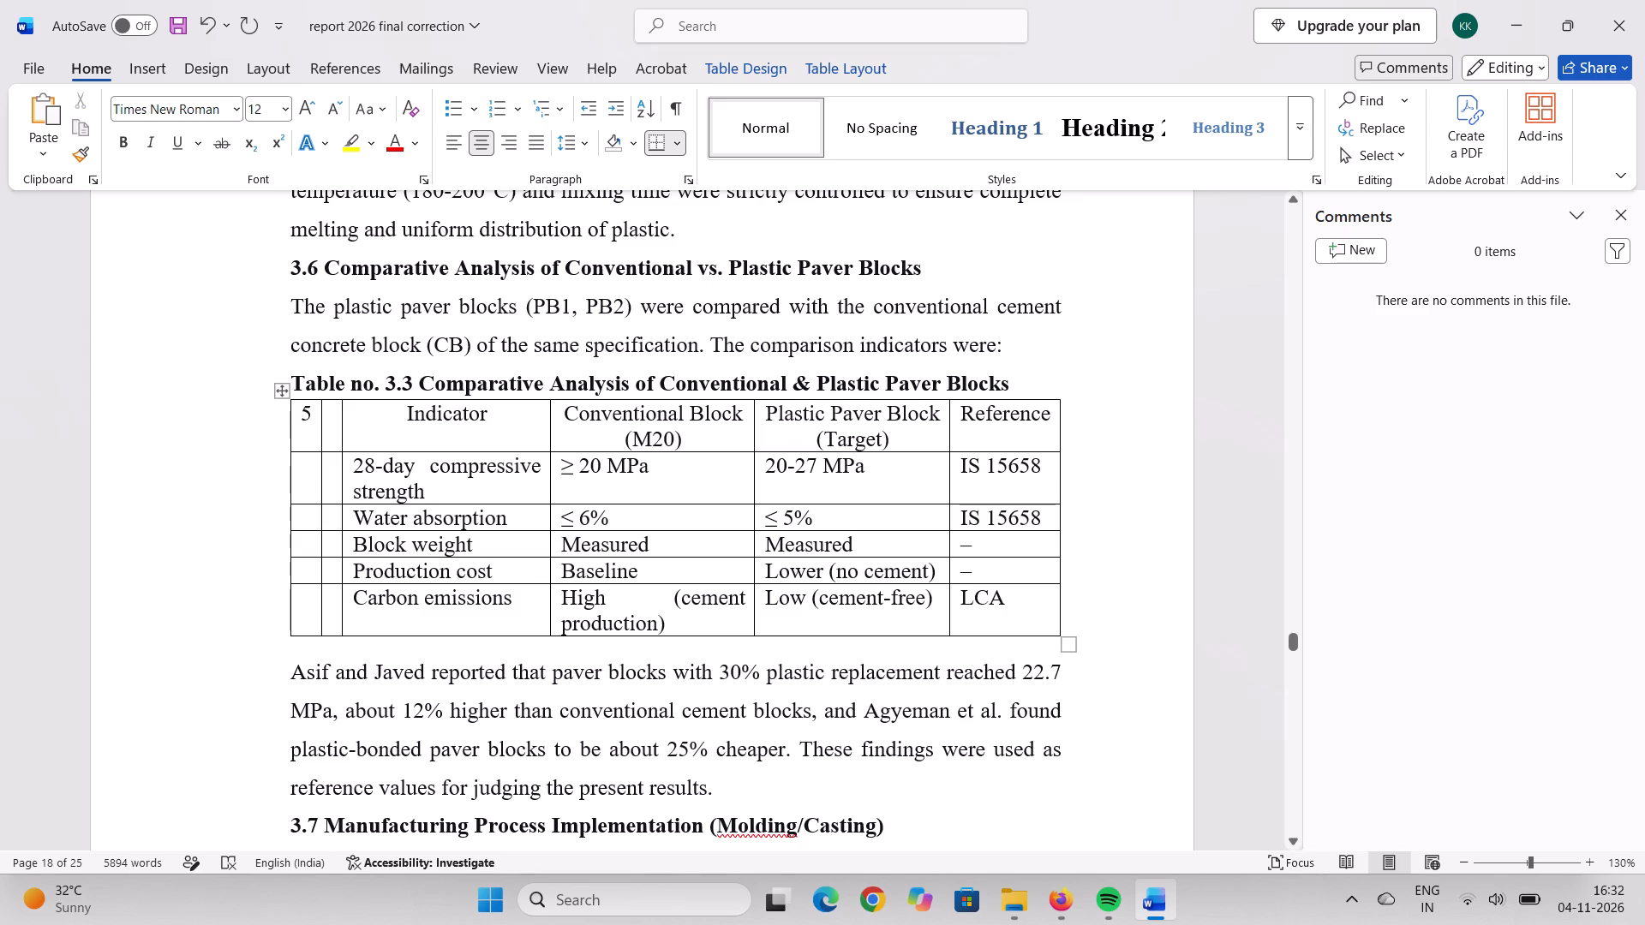
pyautogui.click(334, 421)
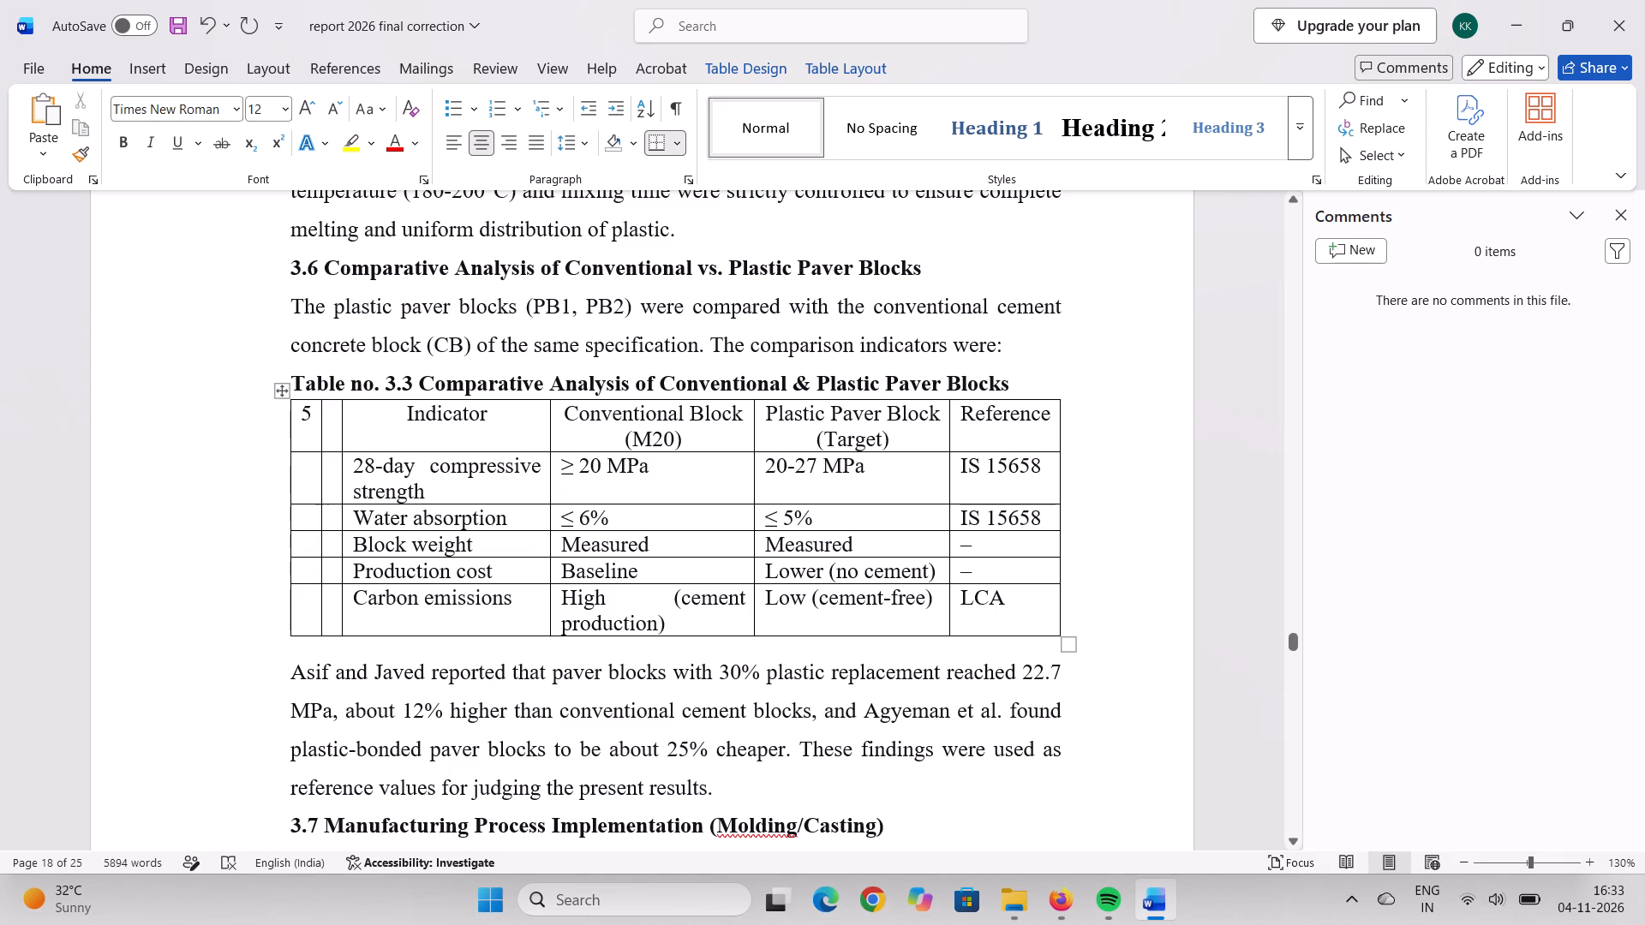
pyautogui.click(330, 402)
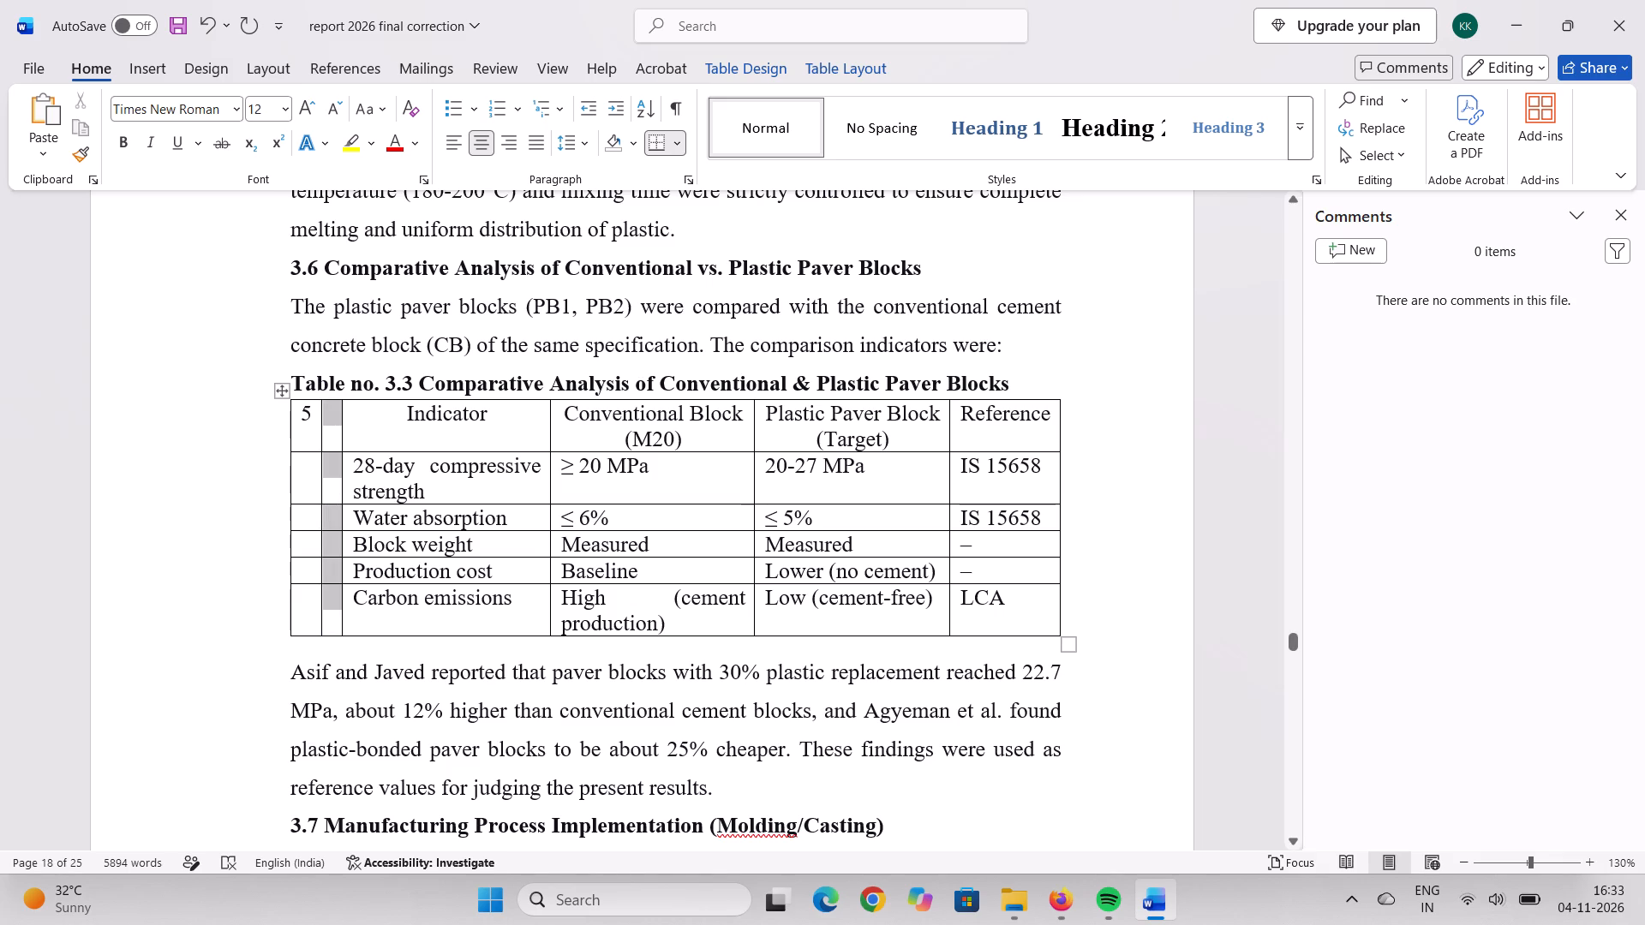
pyautogui.press('BackSpace')
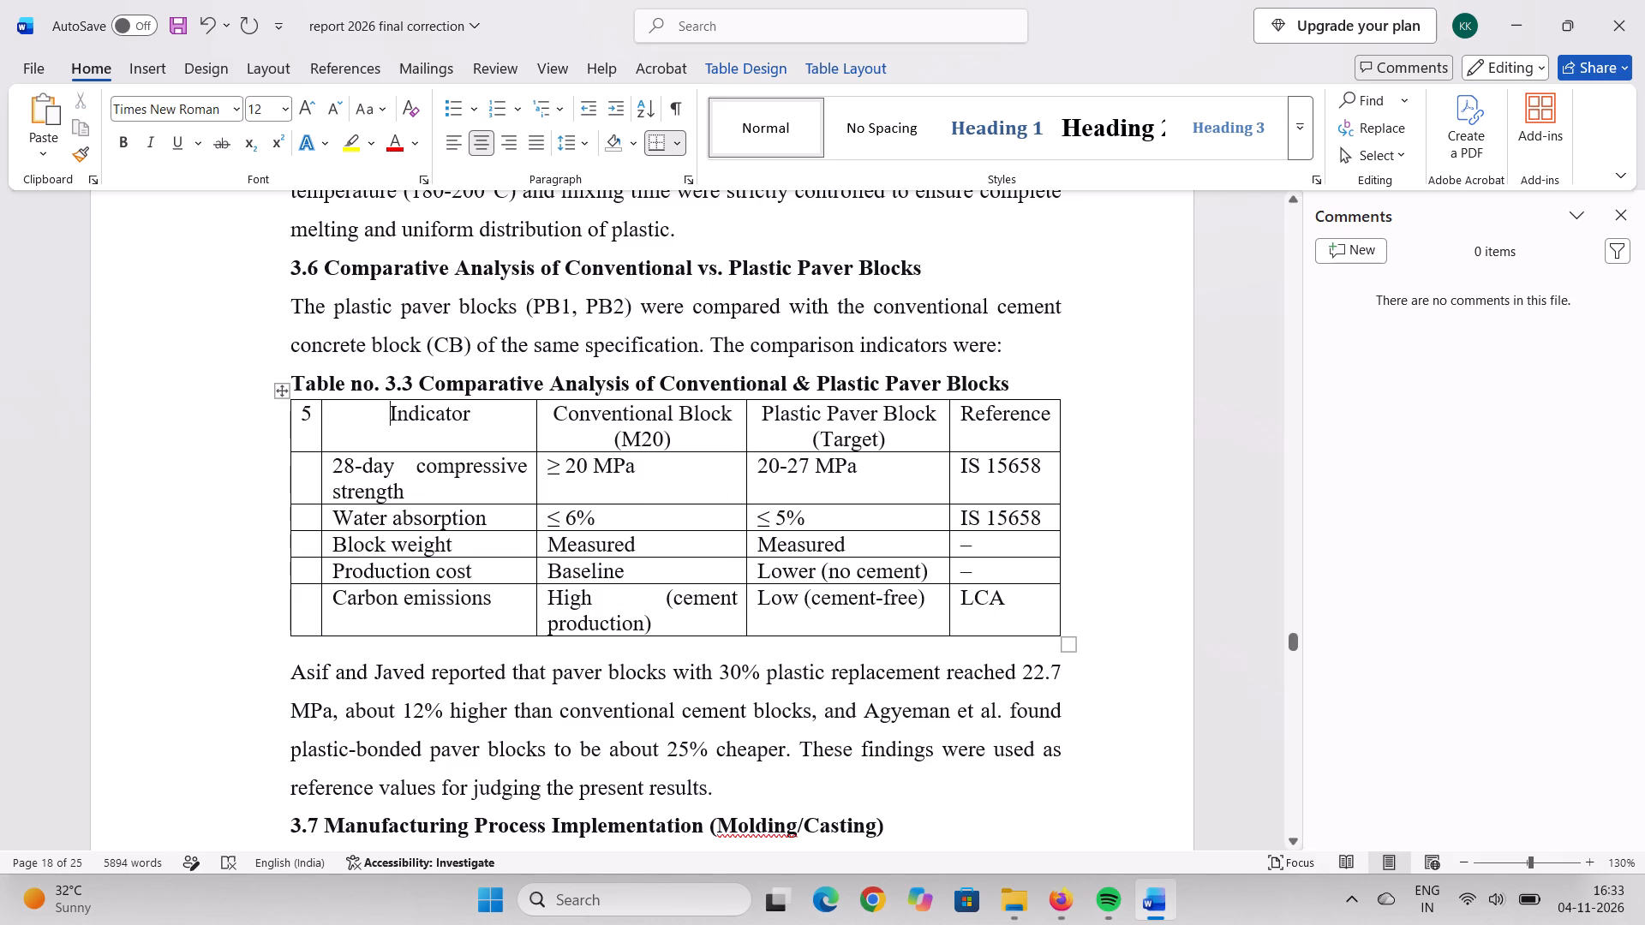
# Replace the 5 in the first header cell of Table 3.3 with Sr.No.
pyautogui.click(319, 421)
pyautogui.click(311, 415)
pyautogui.press('BackSpace')
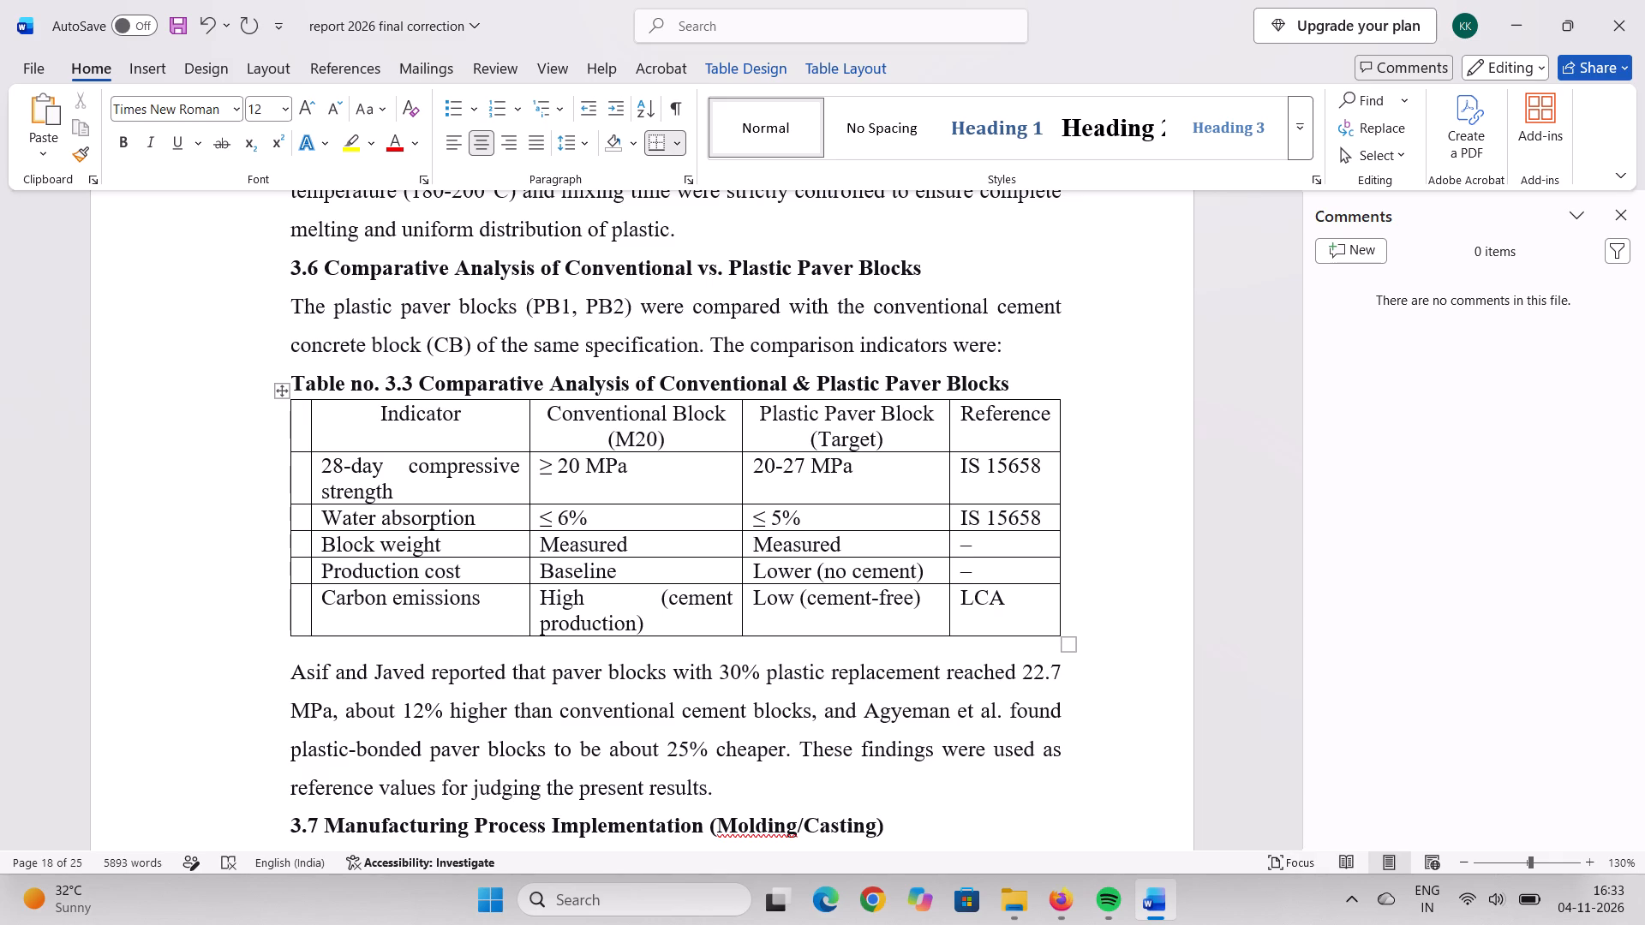
pyautogui.hotkey('shift', 's')
pyautogui.press('r')
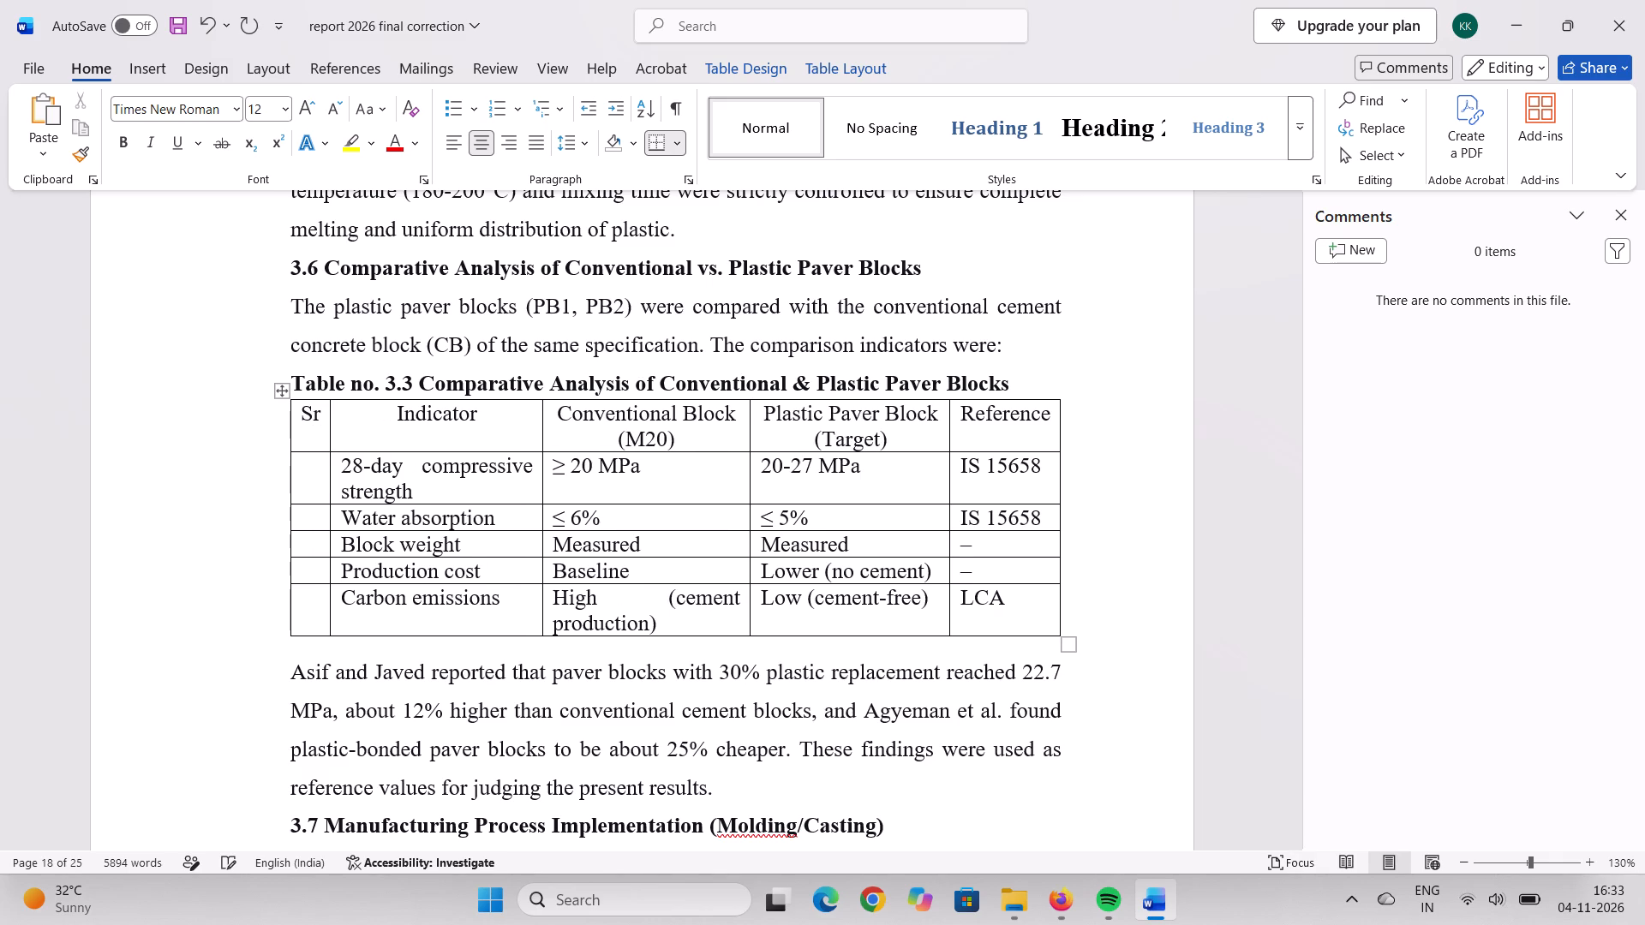
pyautogui.press('.')
pyautogui.hotkey('shift', 'n')
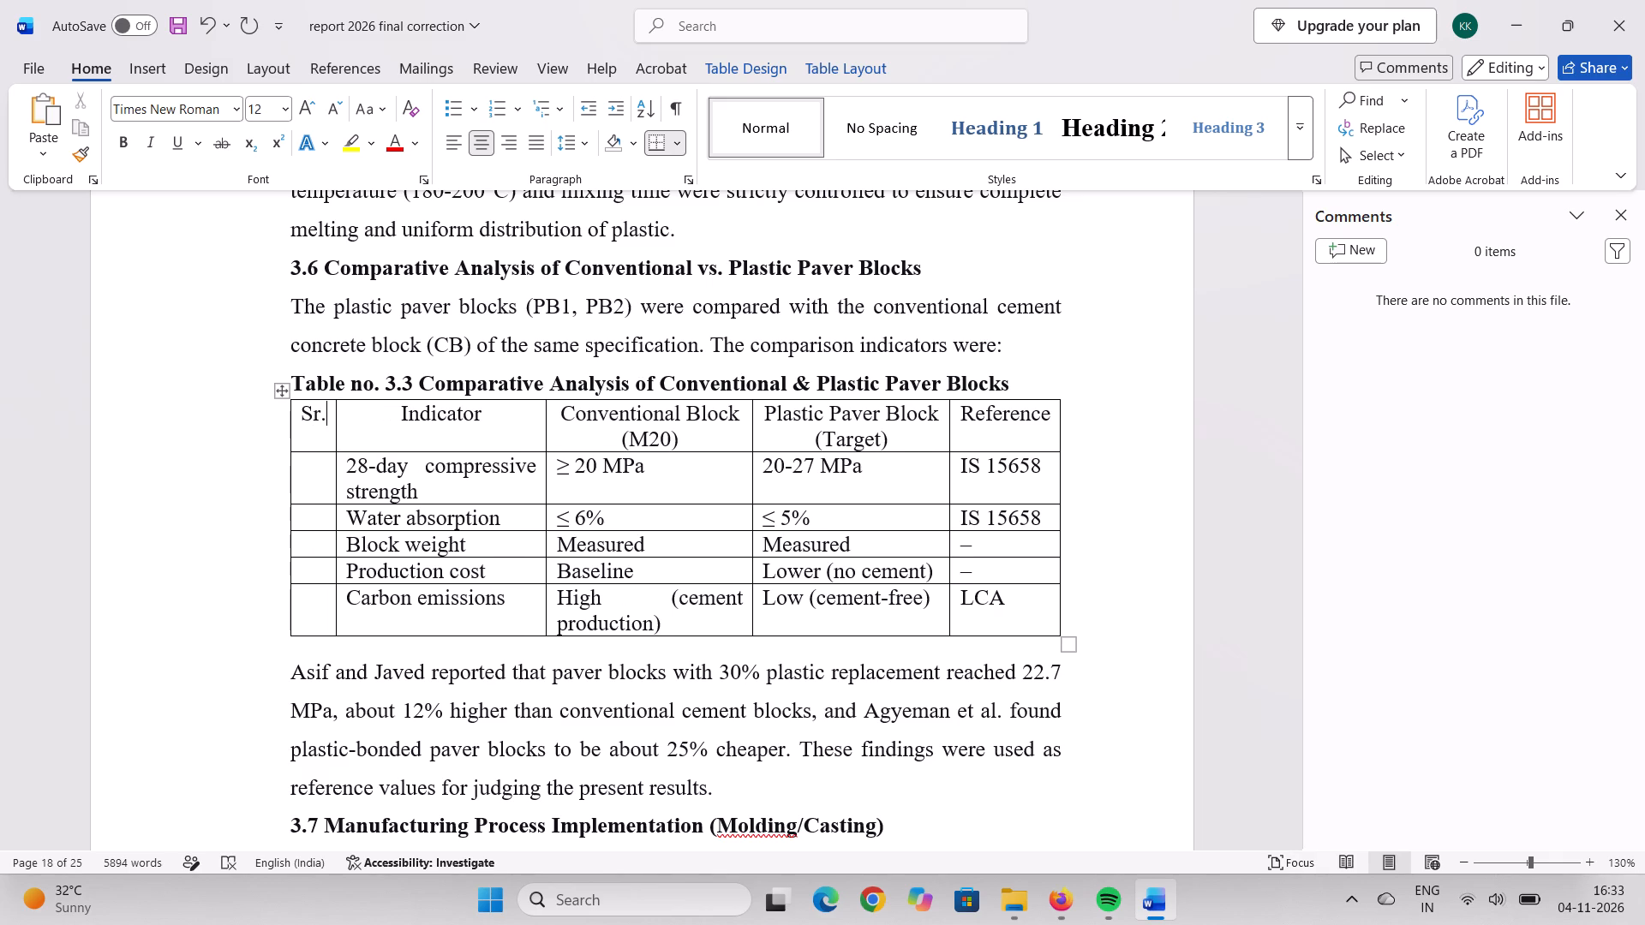
pyautogui.press('o')
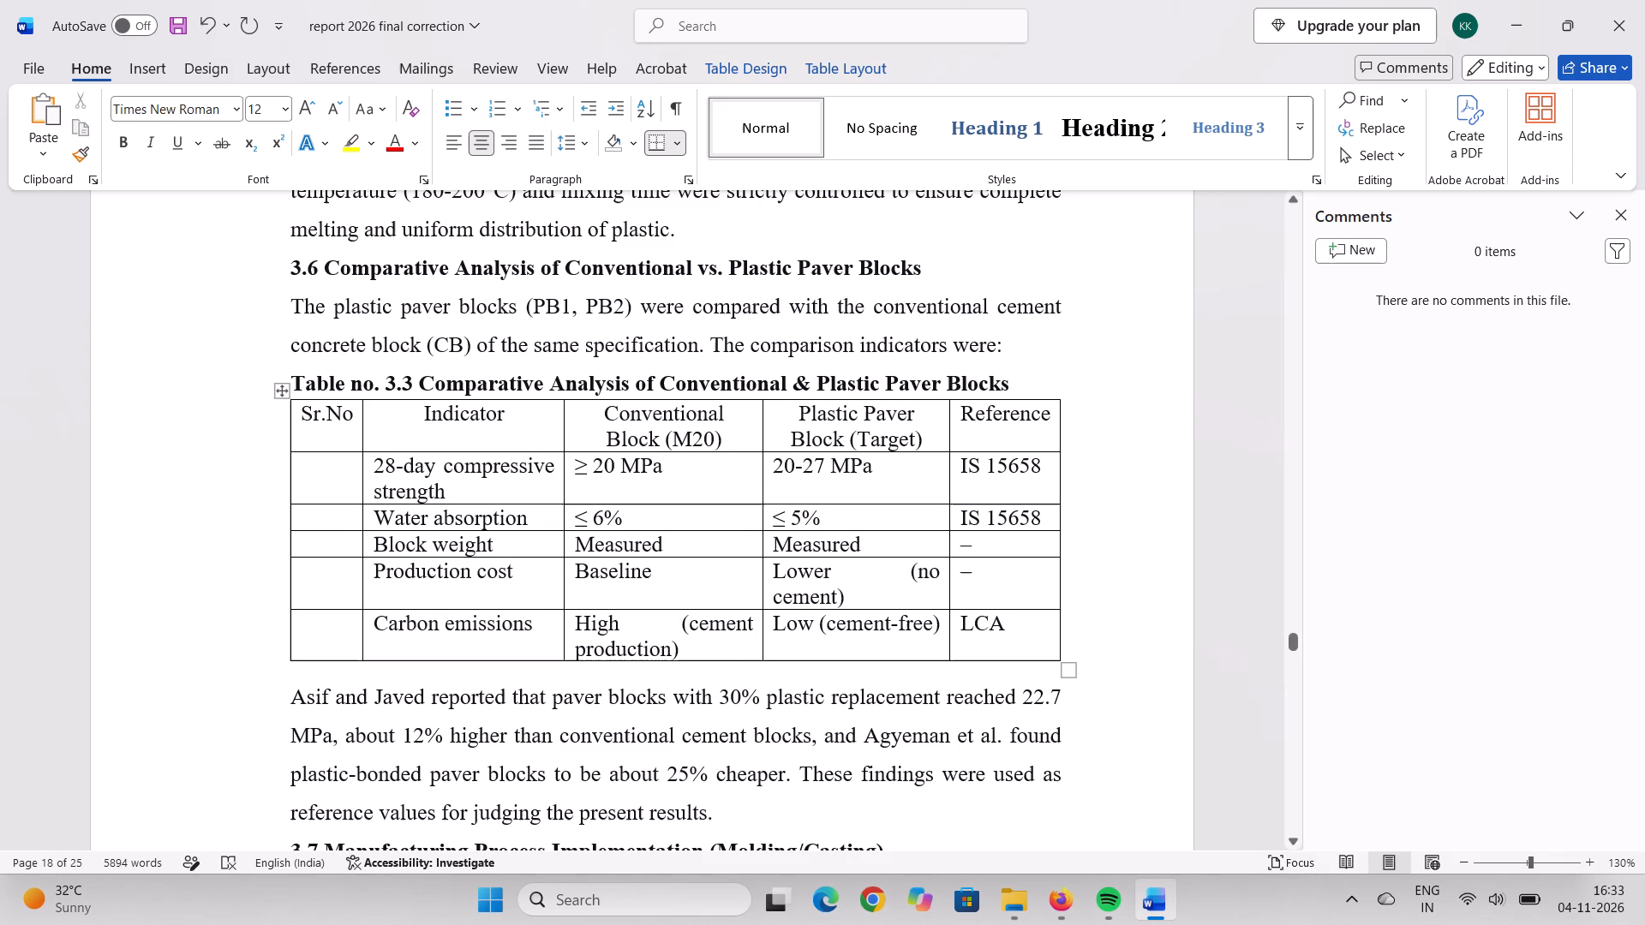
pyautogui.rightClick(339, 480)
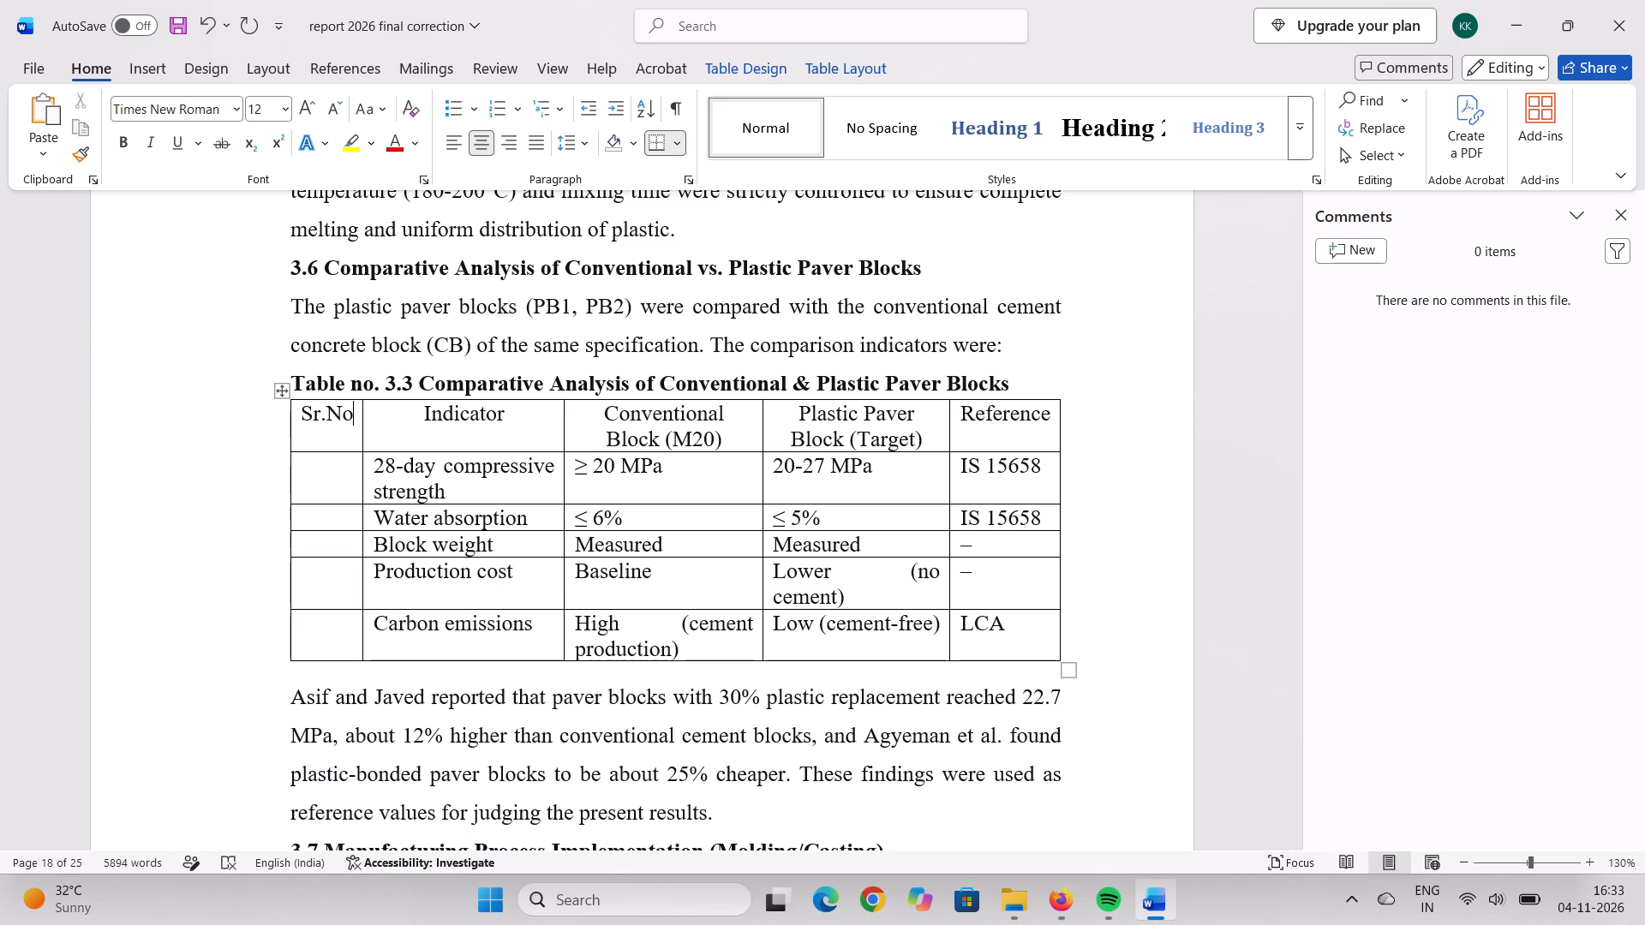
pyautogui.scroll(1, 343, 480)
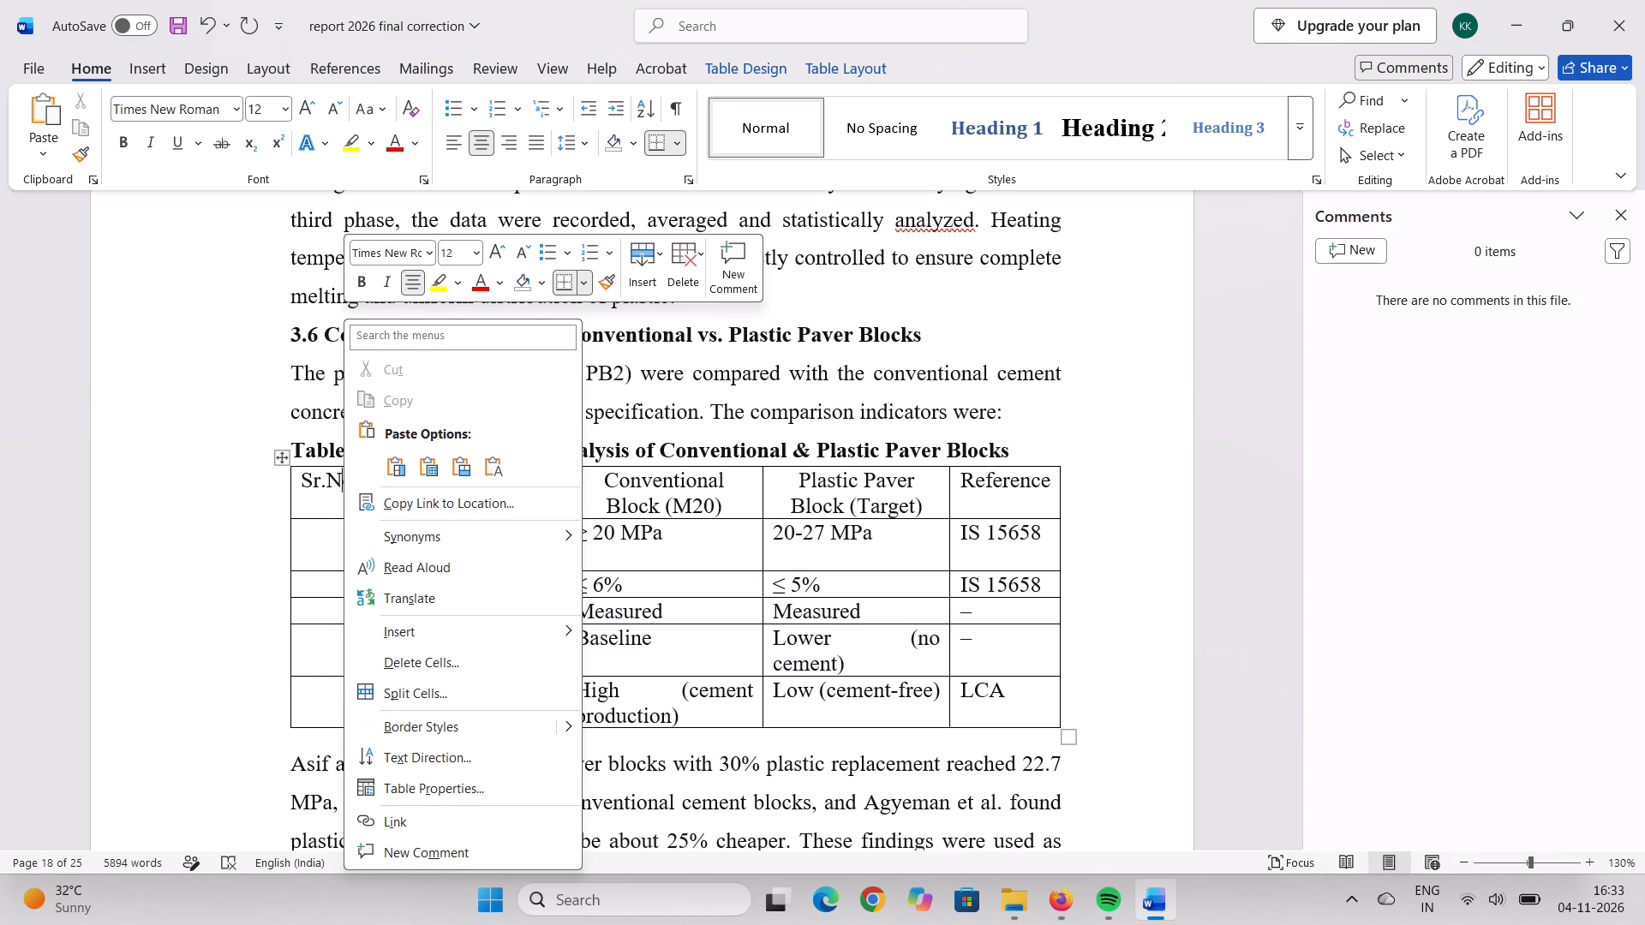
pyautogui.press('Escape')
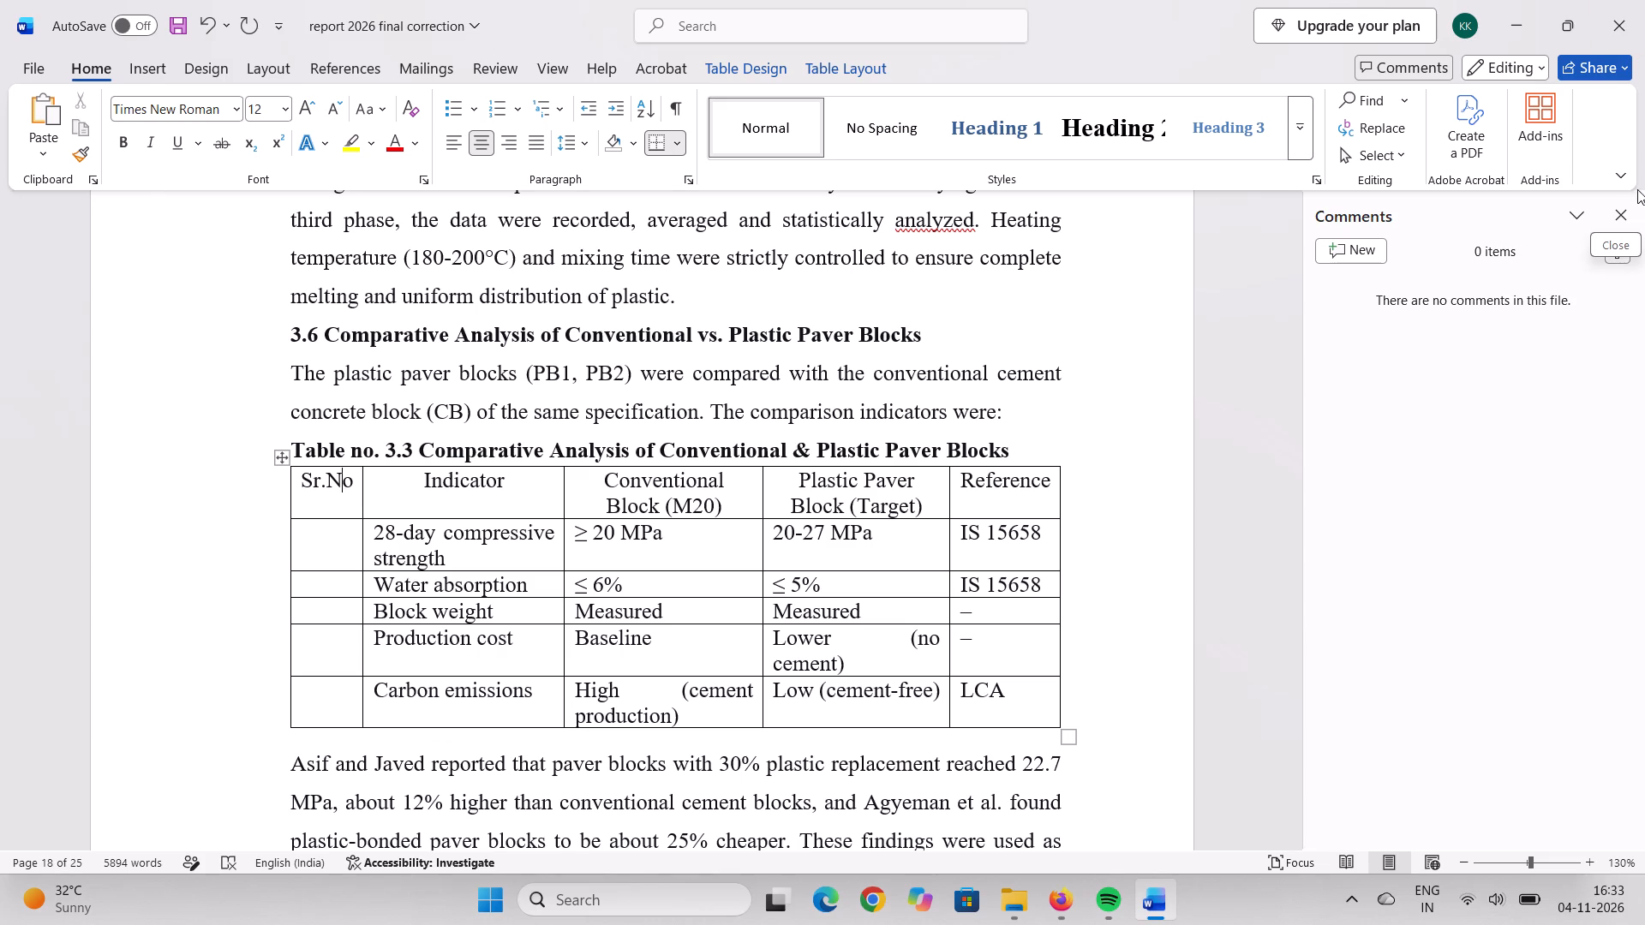
# Close the document's comments view.
pyautogui.click(1632, 214)
# Place the cursor in the empty Sr.No cell of the 28-day compressive strength row.
pyautogui.click(494, 561)
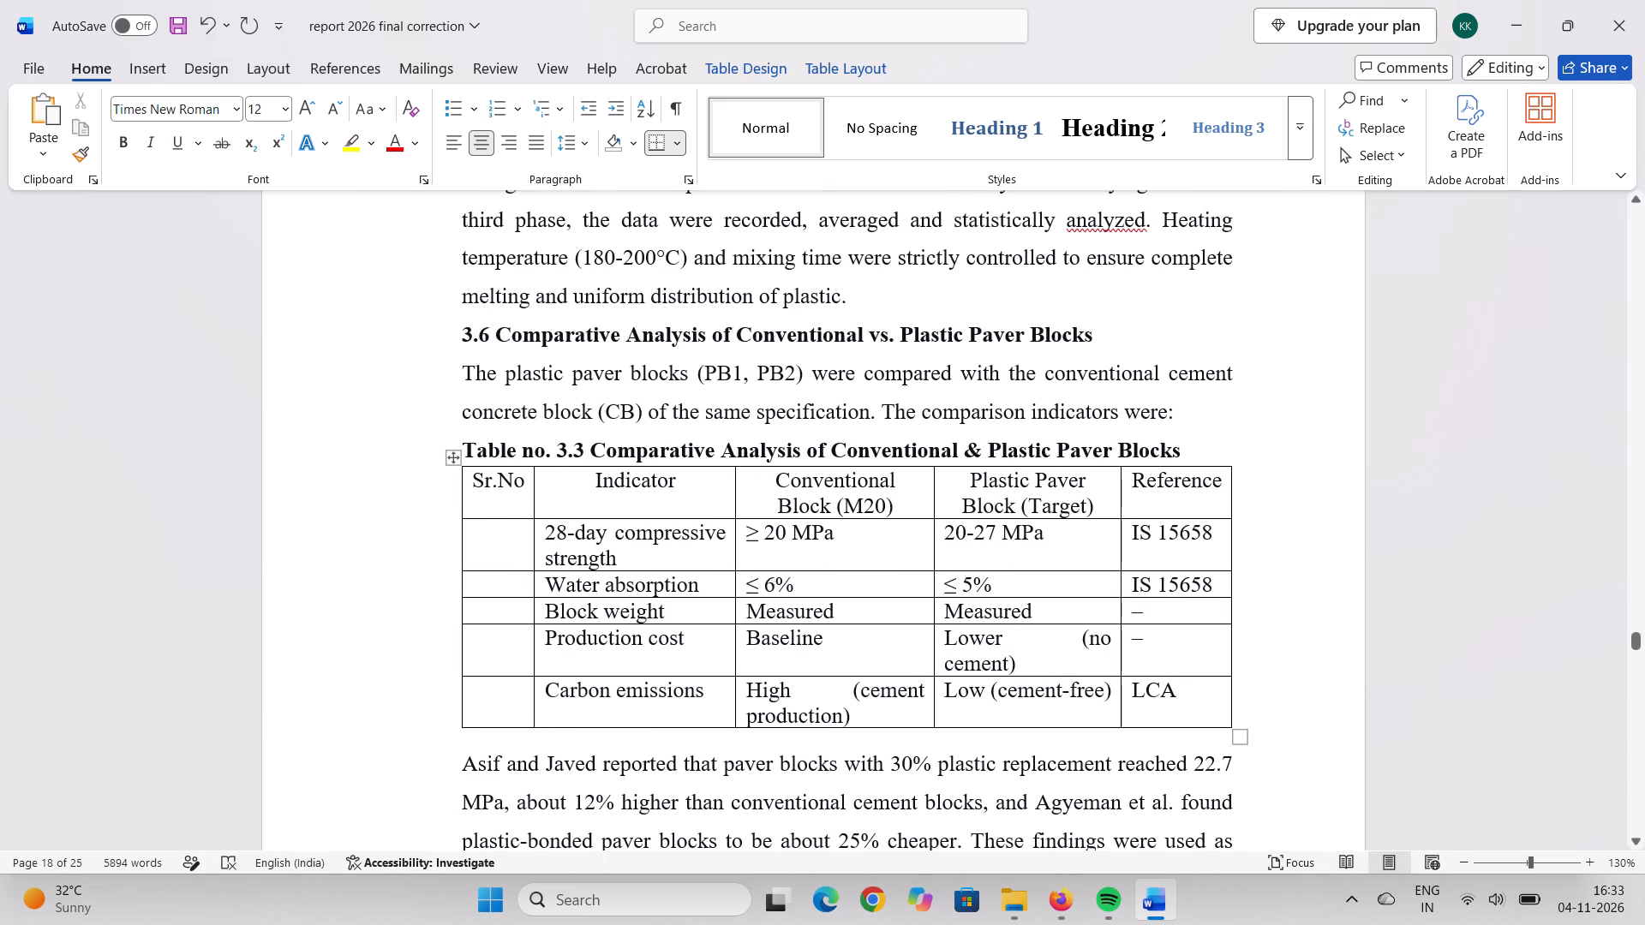
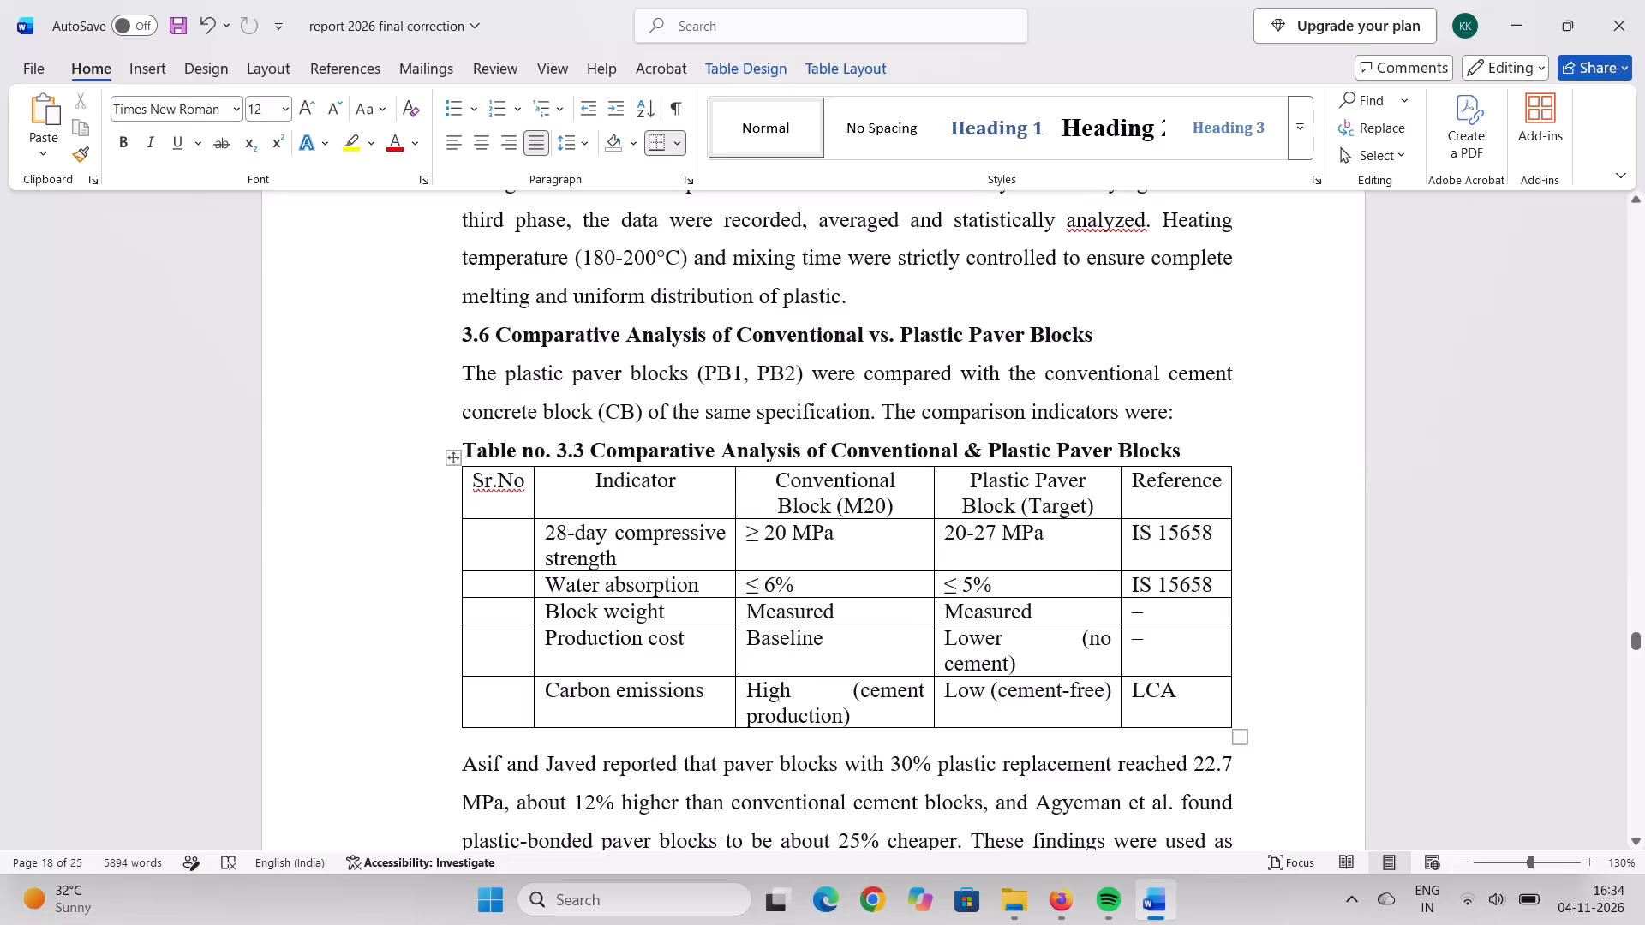
# Number the five data rows of Table 3.3 from 1 to 5 in the Sr.No column.
pyautogui.press('1')
pyautogui.click(471, 588)
pyautogui.click(499, 585)
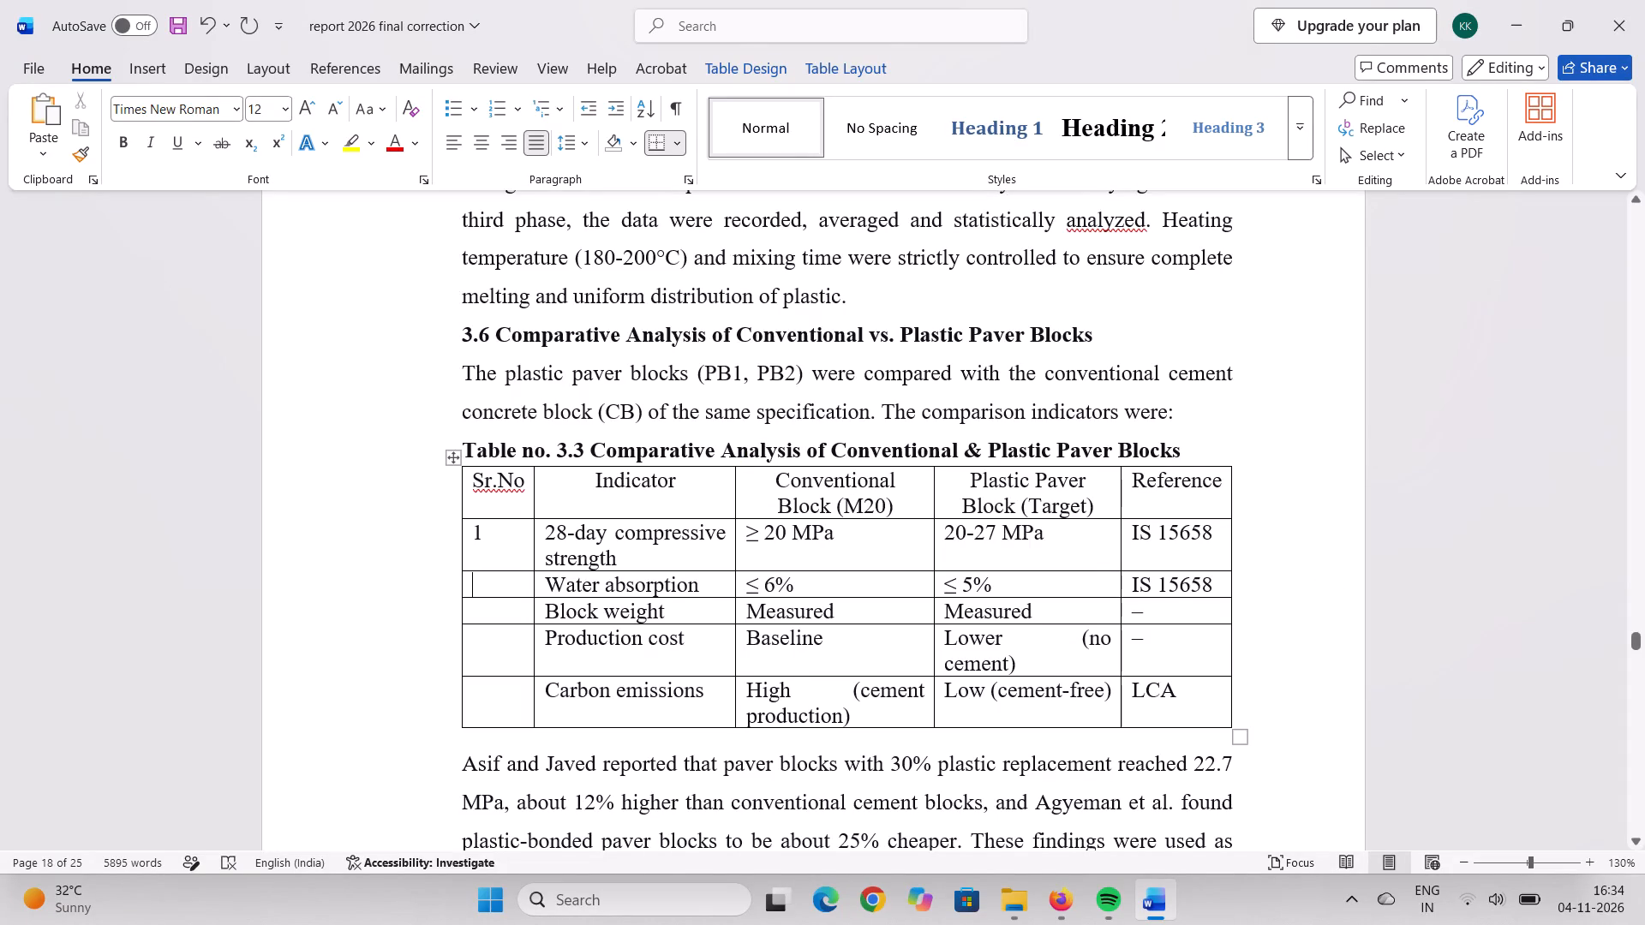
pyautogui.press('2')
pyautogui.press('Return')
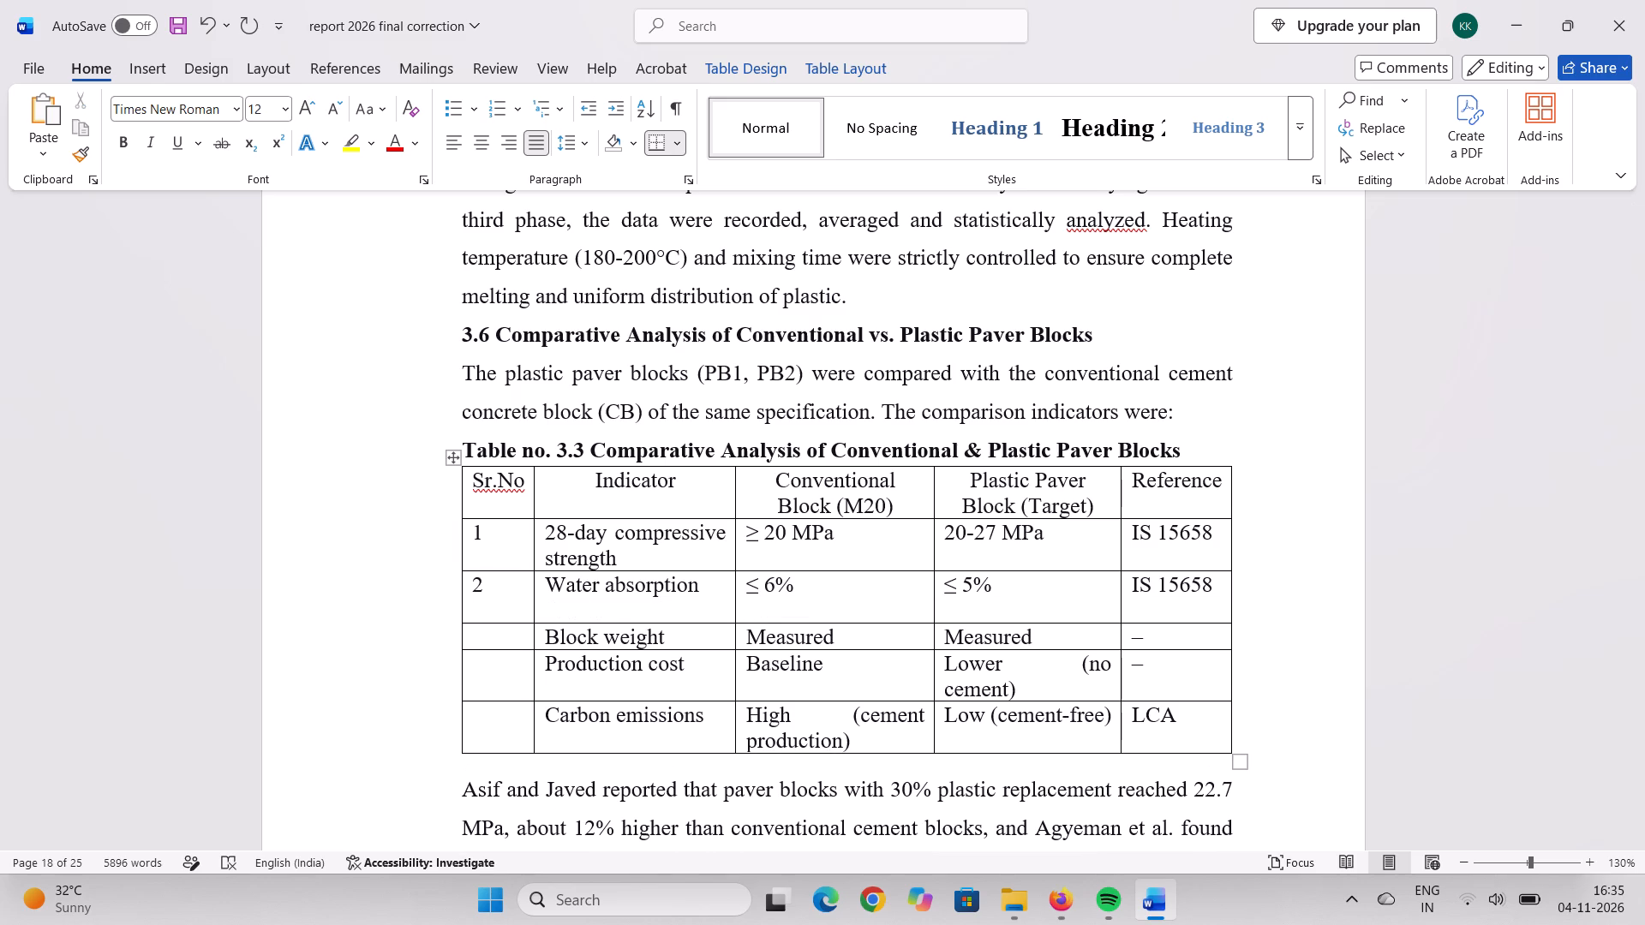
pyautogui.press('BackSpace')
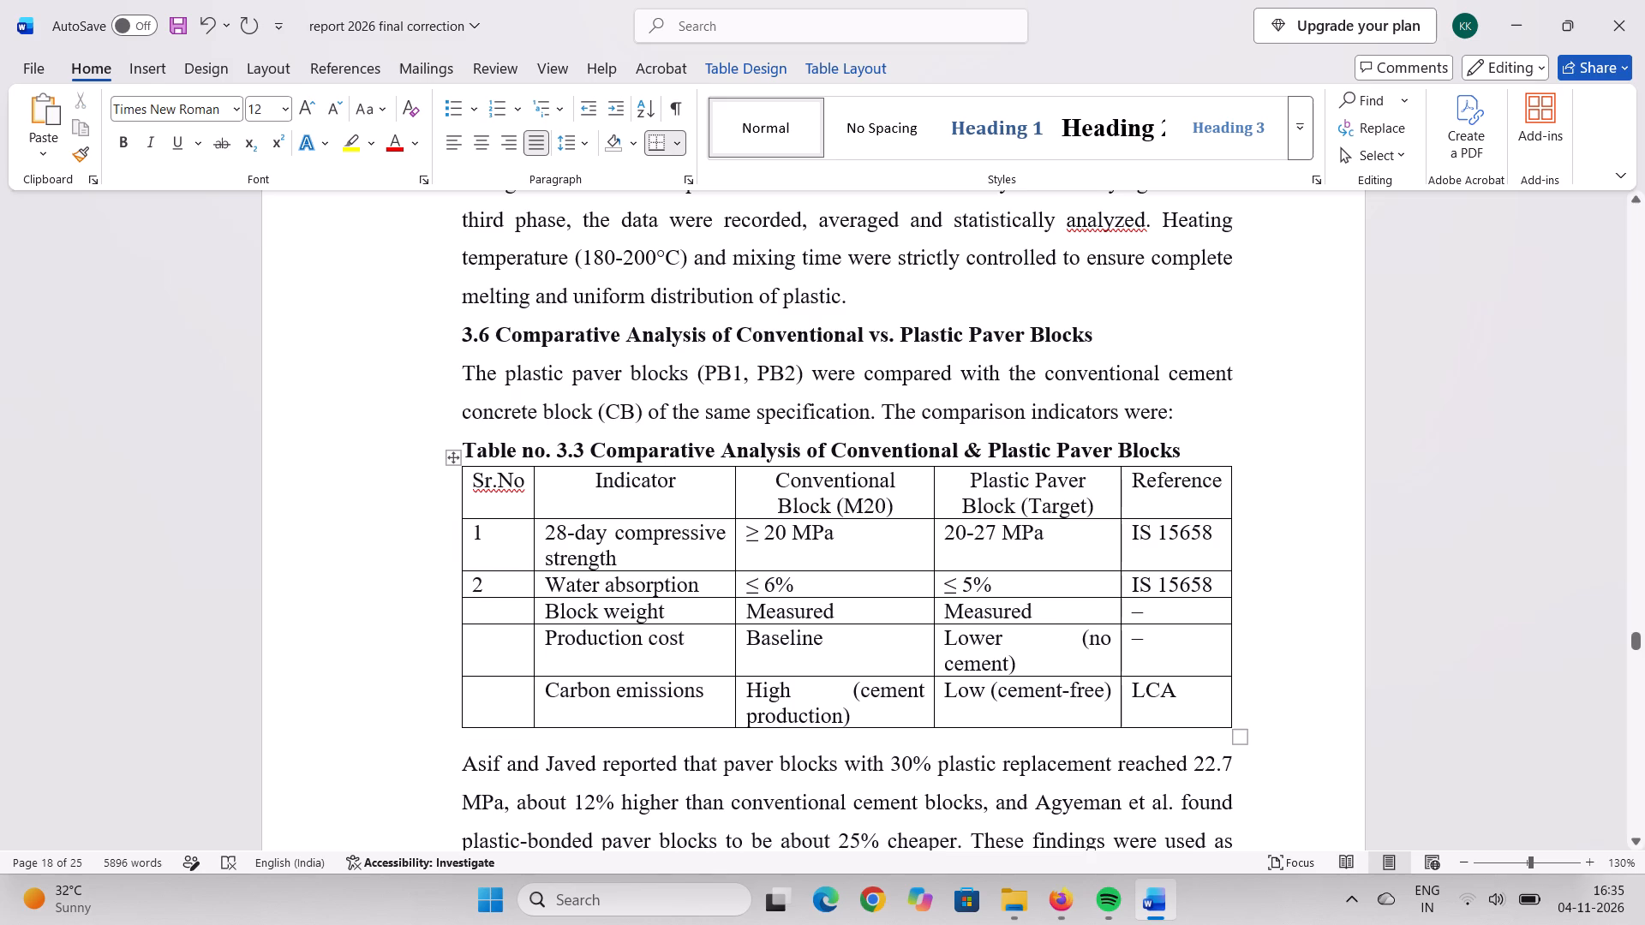
pyautogui.click(490, 612)
pyautogui.press('3')
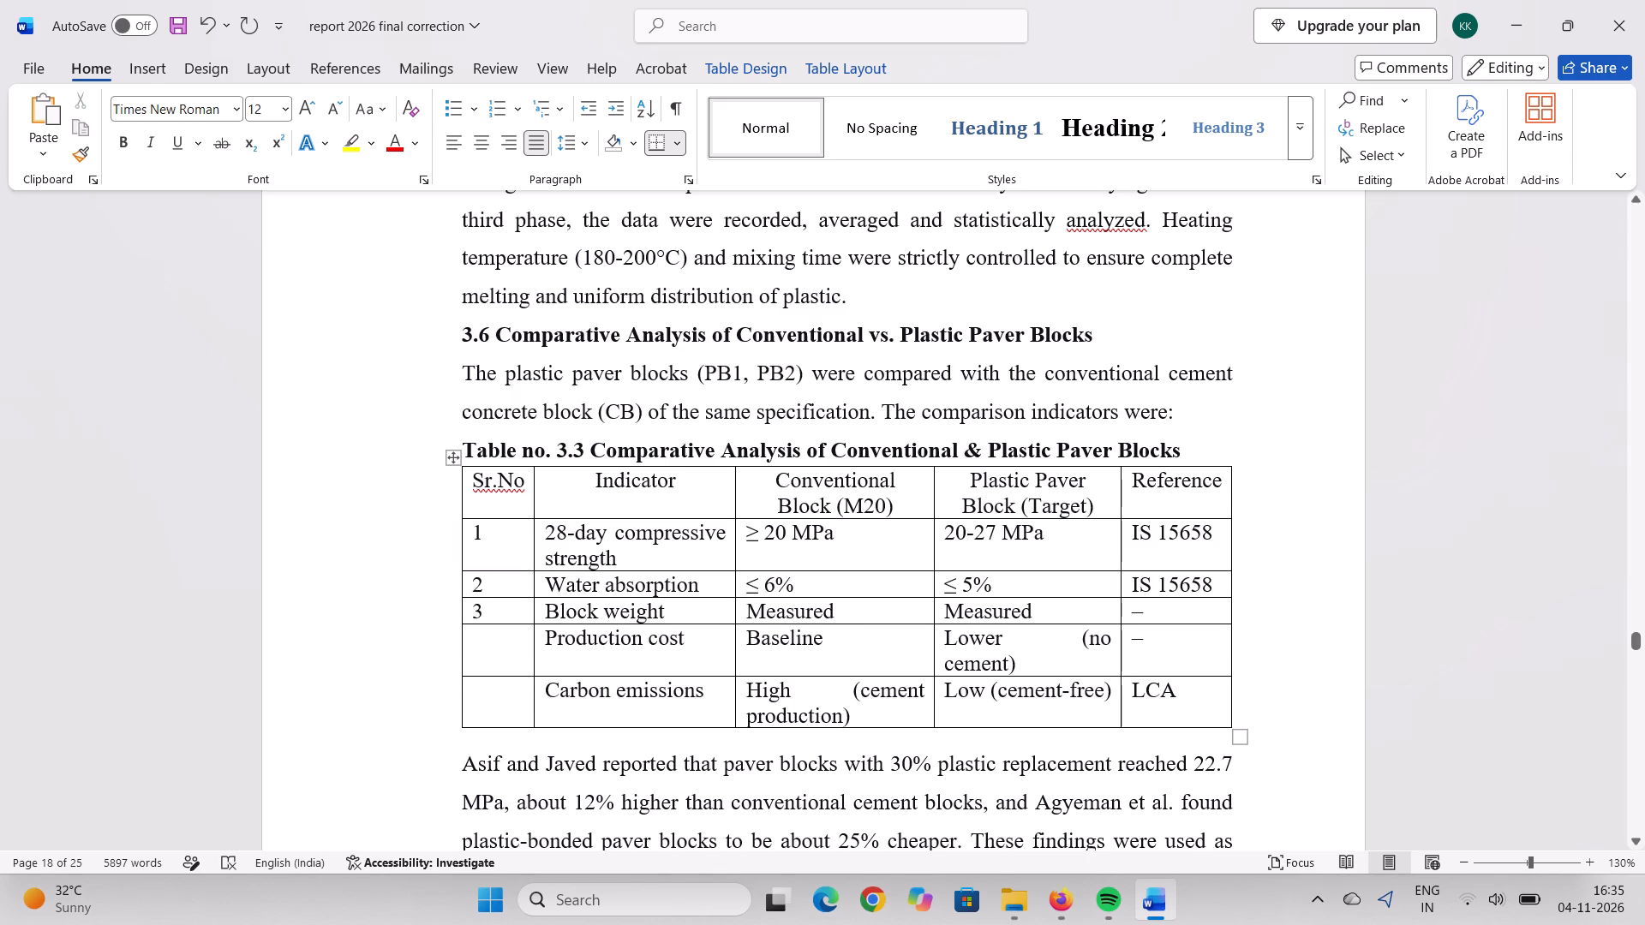
pyautogui.click(517, 656)
pyautogui.press('4')
pyautogui.click(491, 702)
pyautogui.press('5')
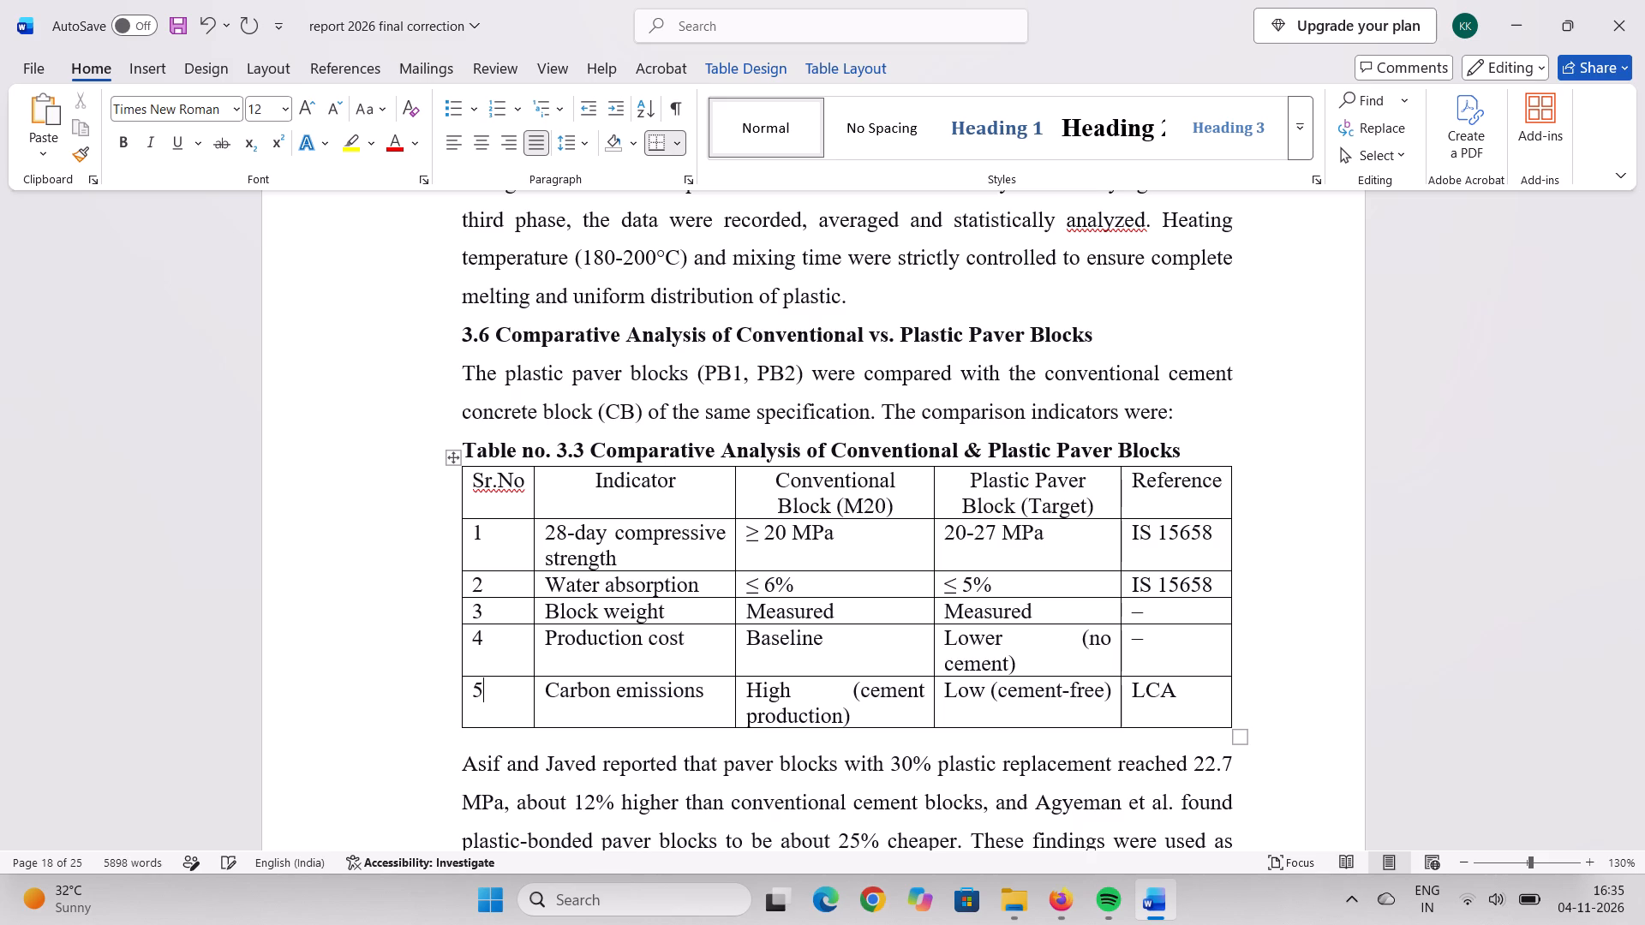
# Centre the serial numbers 1 to 5 in the Sr.No column of Table 3.3.
pyautogui.moveTo(472, 527); pyautogui.dragTo(477, 542)
pyautogui.moveTo(477, 542); pyautogui.dragTo(479, 692)
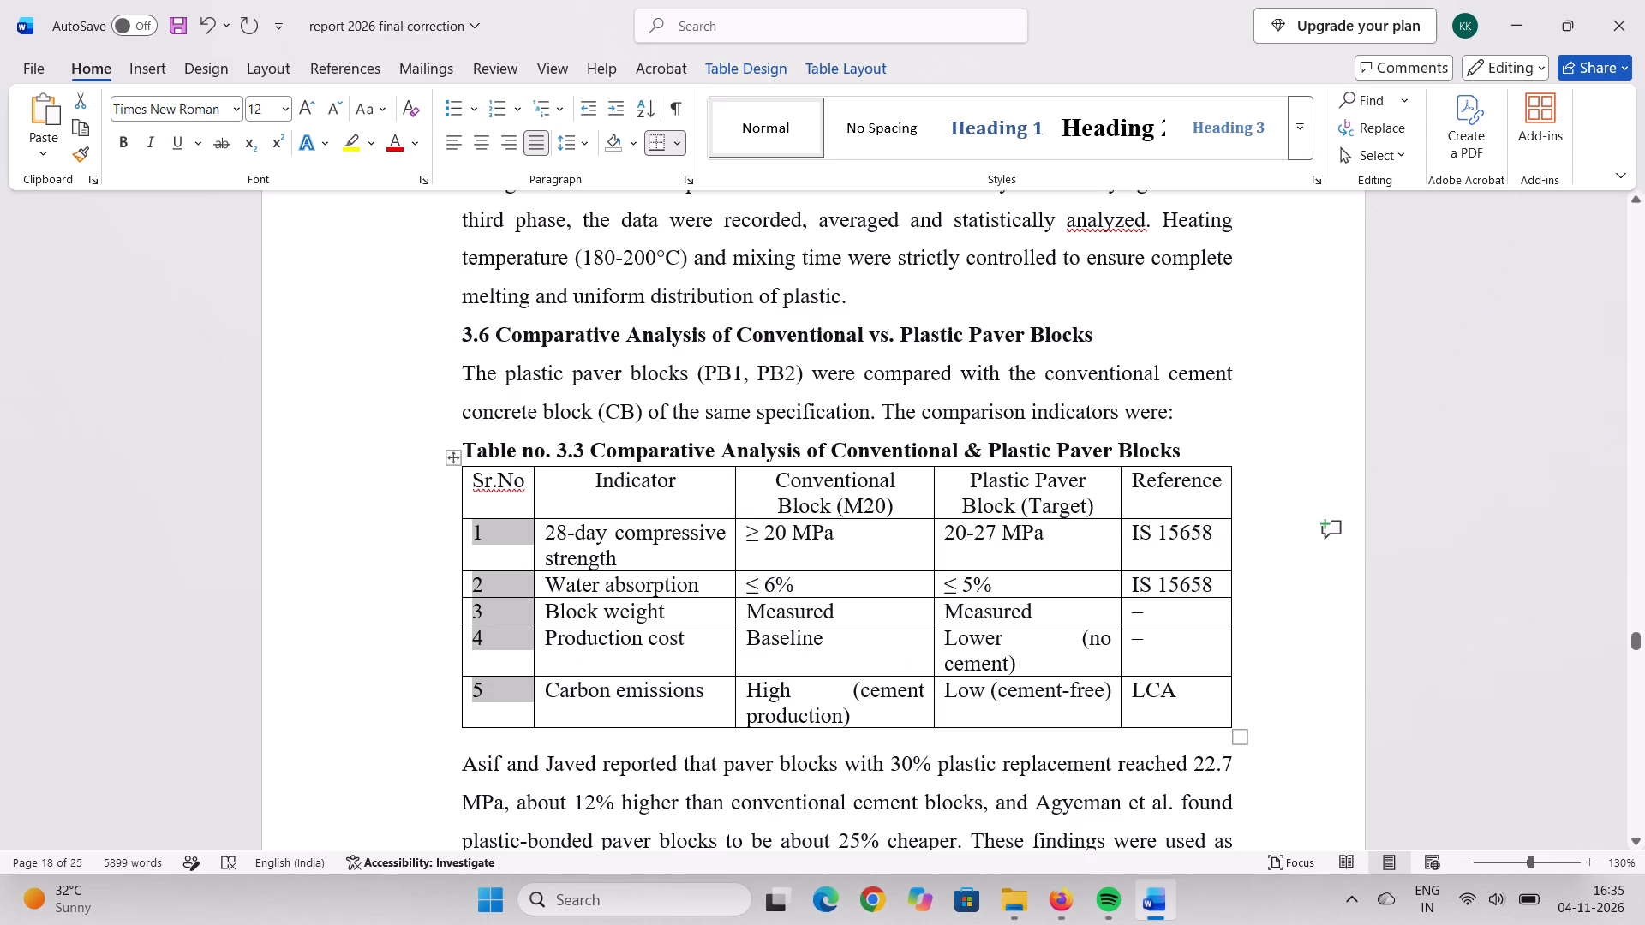
pyautogui.click(511, 142)
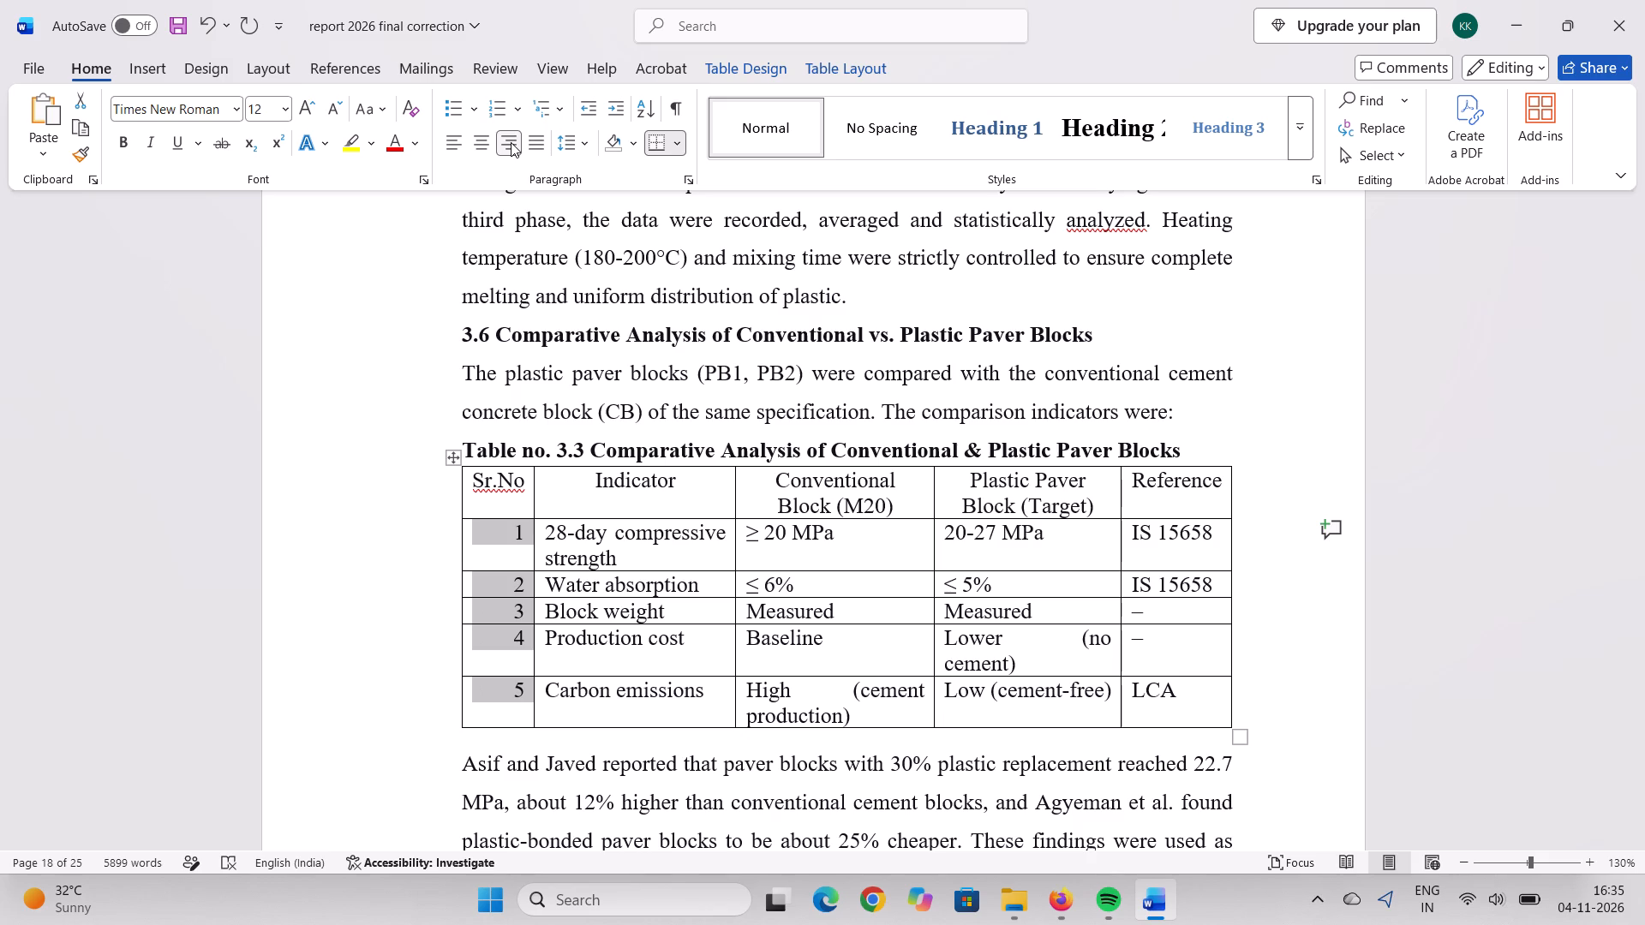
pyautogui.click(529, 138)
pyautogui.click(489, 146)
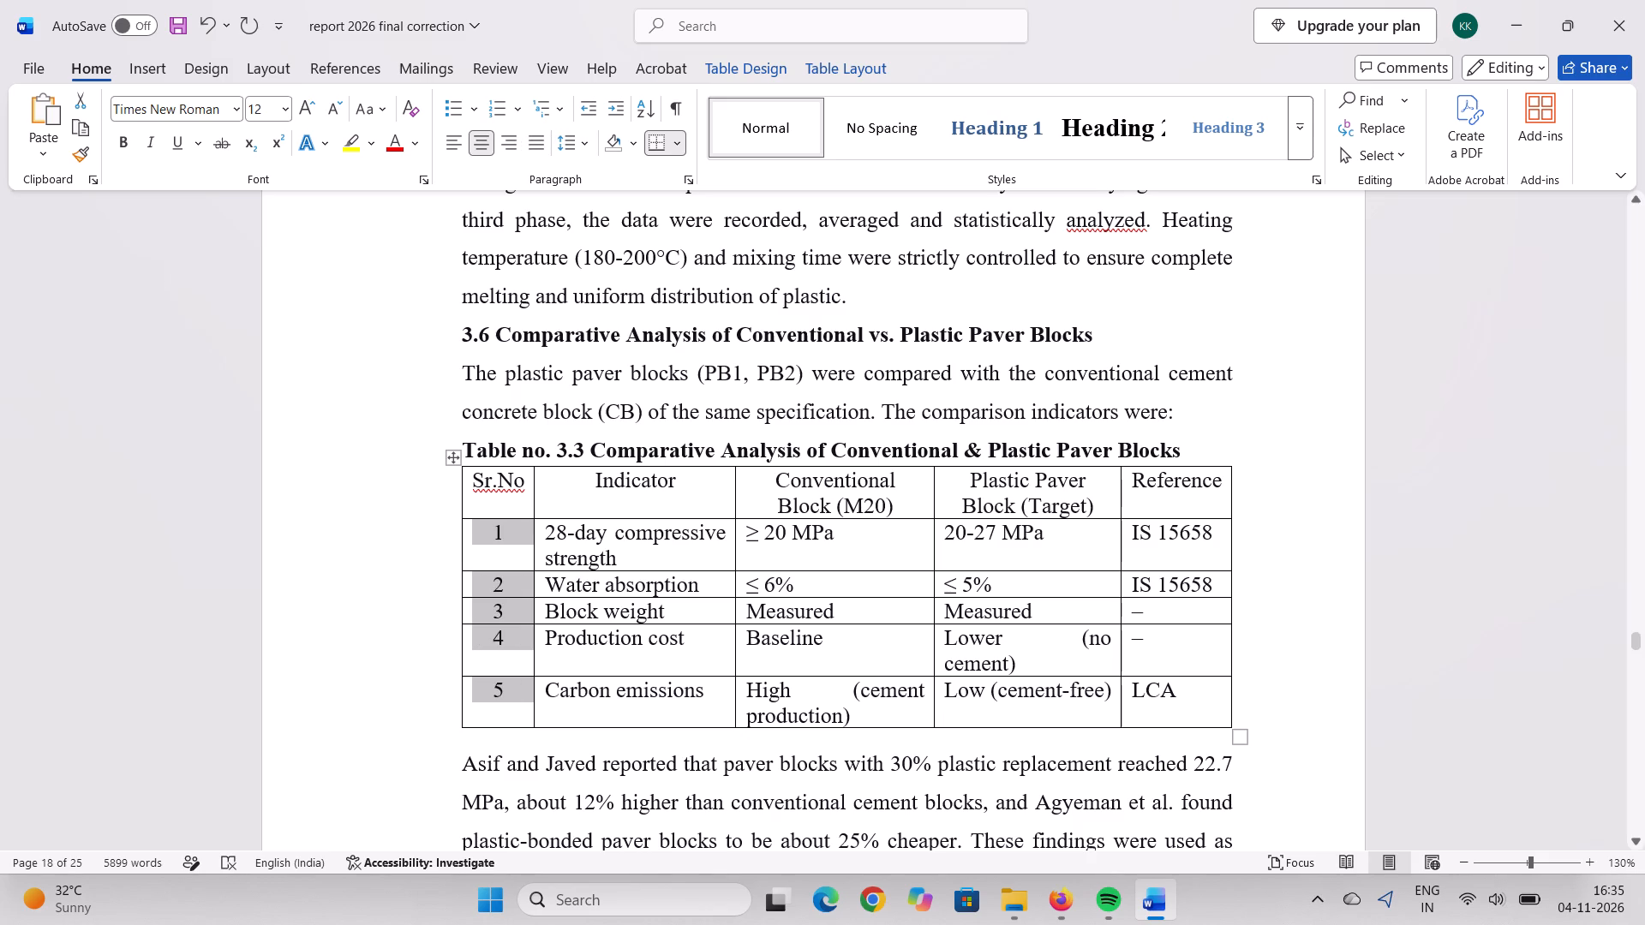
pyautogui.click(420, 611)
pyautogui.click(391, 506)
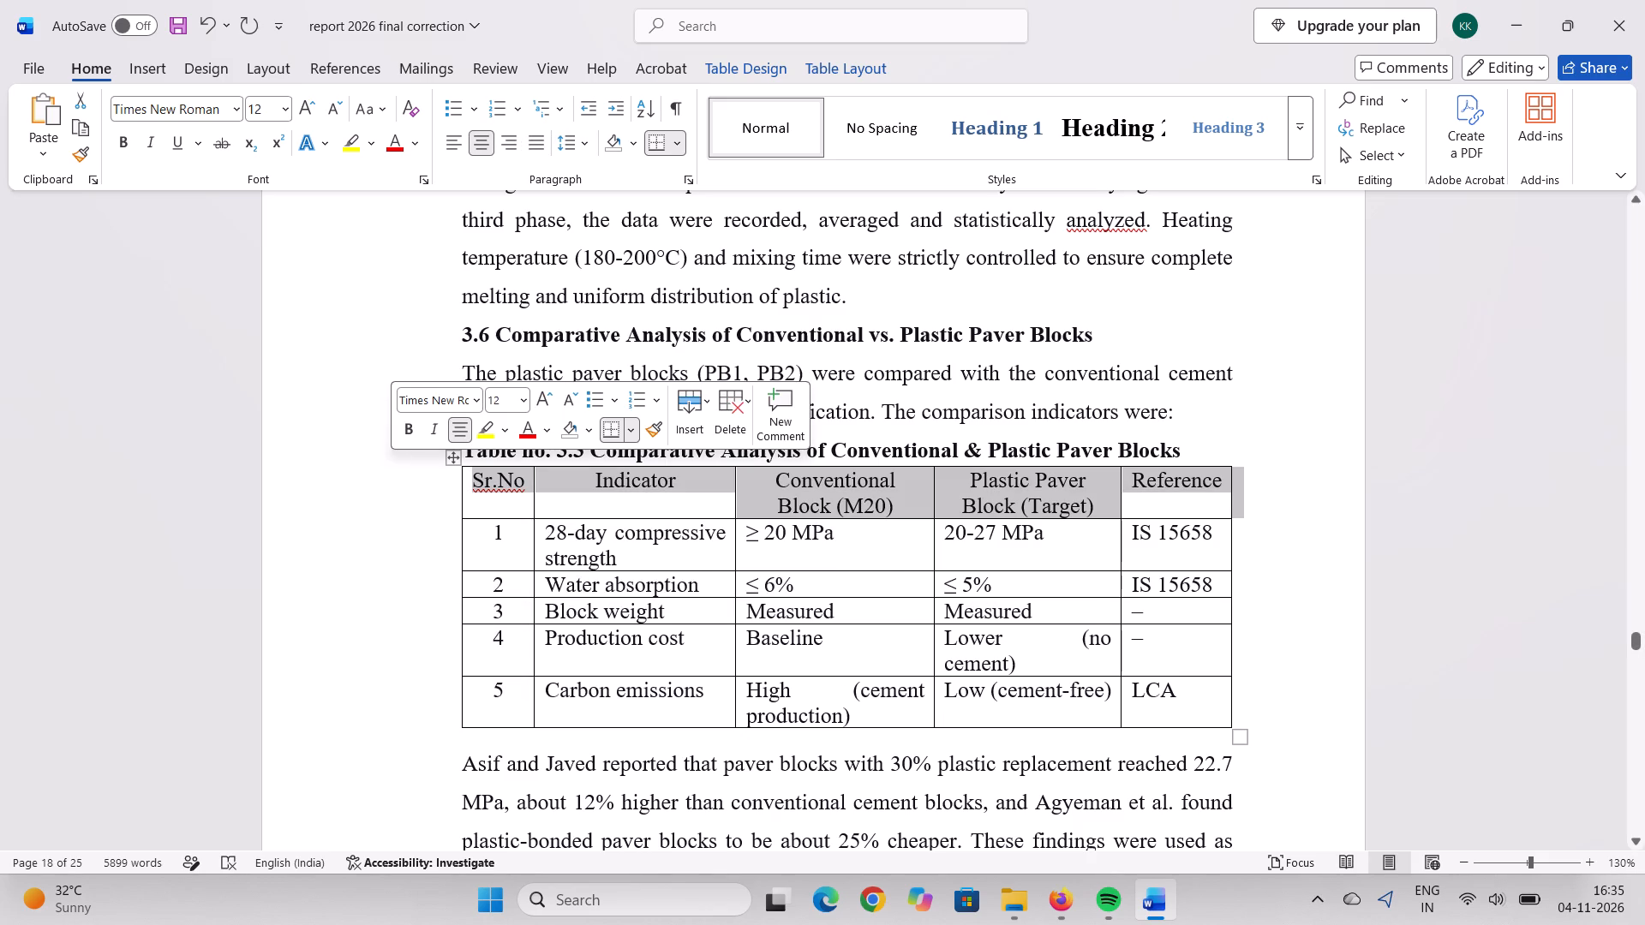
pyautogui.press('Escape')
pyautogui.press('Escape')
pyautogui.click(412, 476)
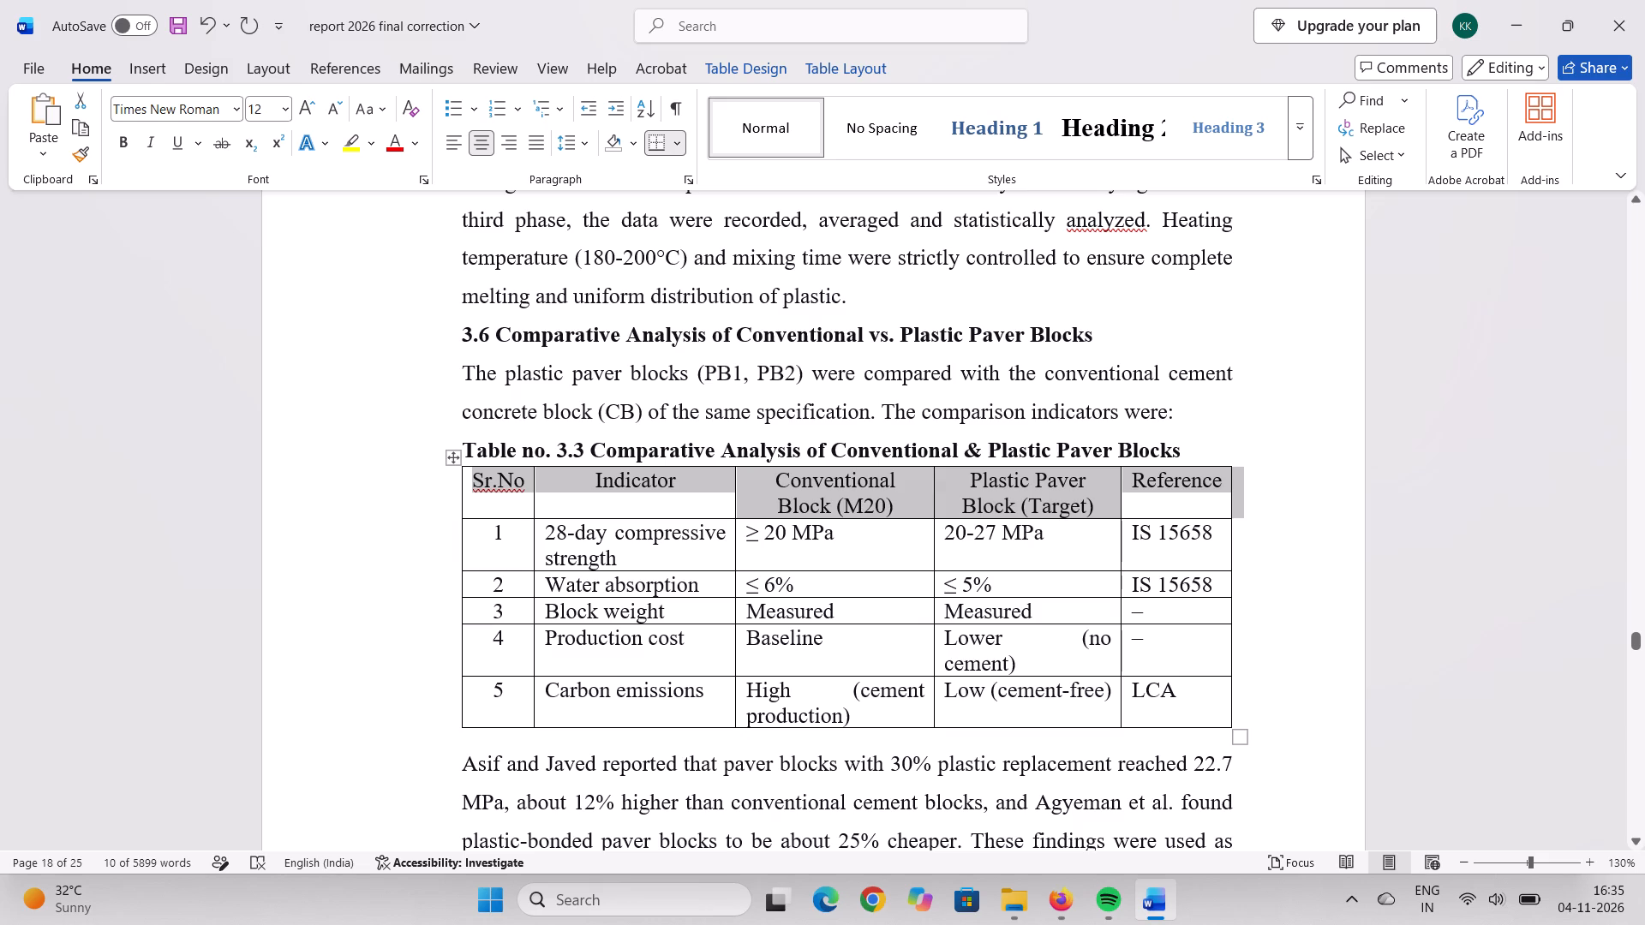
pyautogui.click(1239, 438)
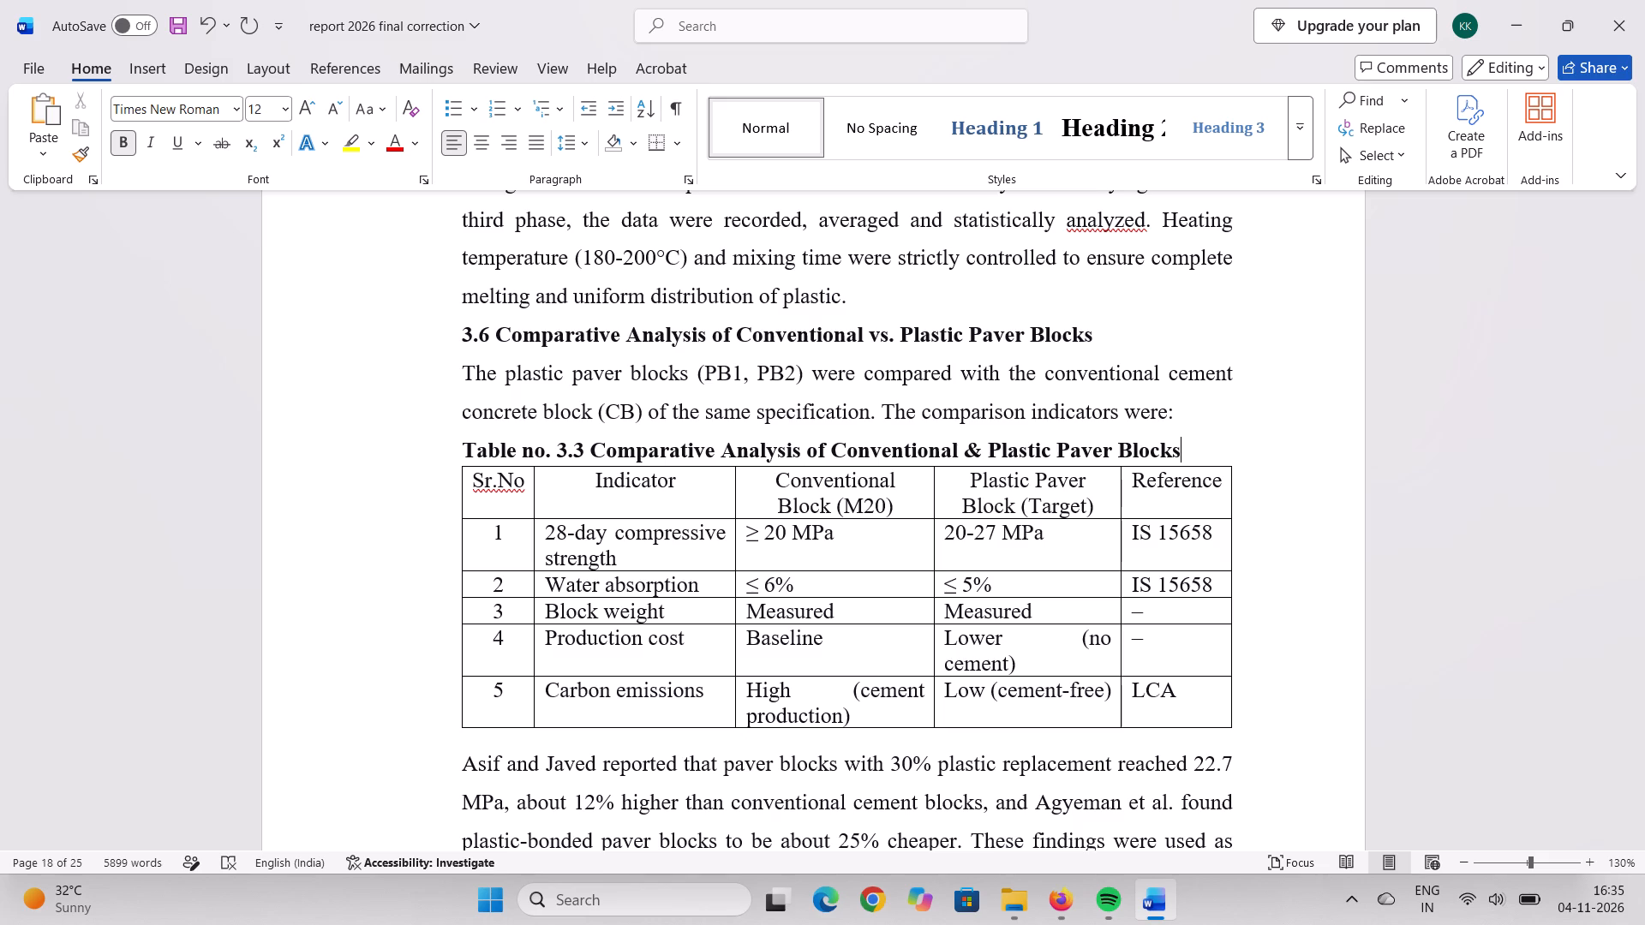
# Review the rest of the report from section 3.7 through the Chapter 4 conclusion, Future Scope and Table 4.1.
pyautogui.scroll(-9, 261, 795)
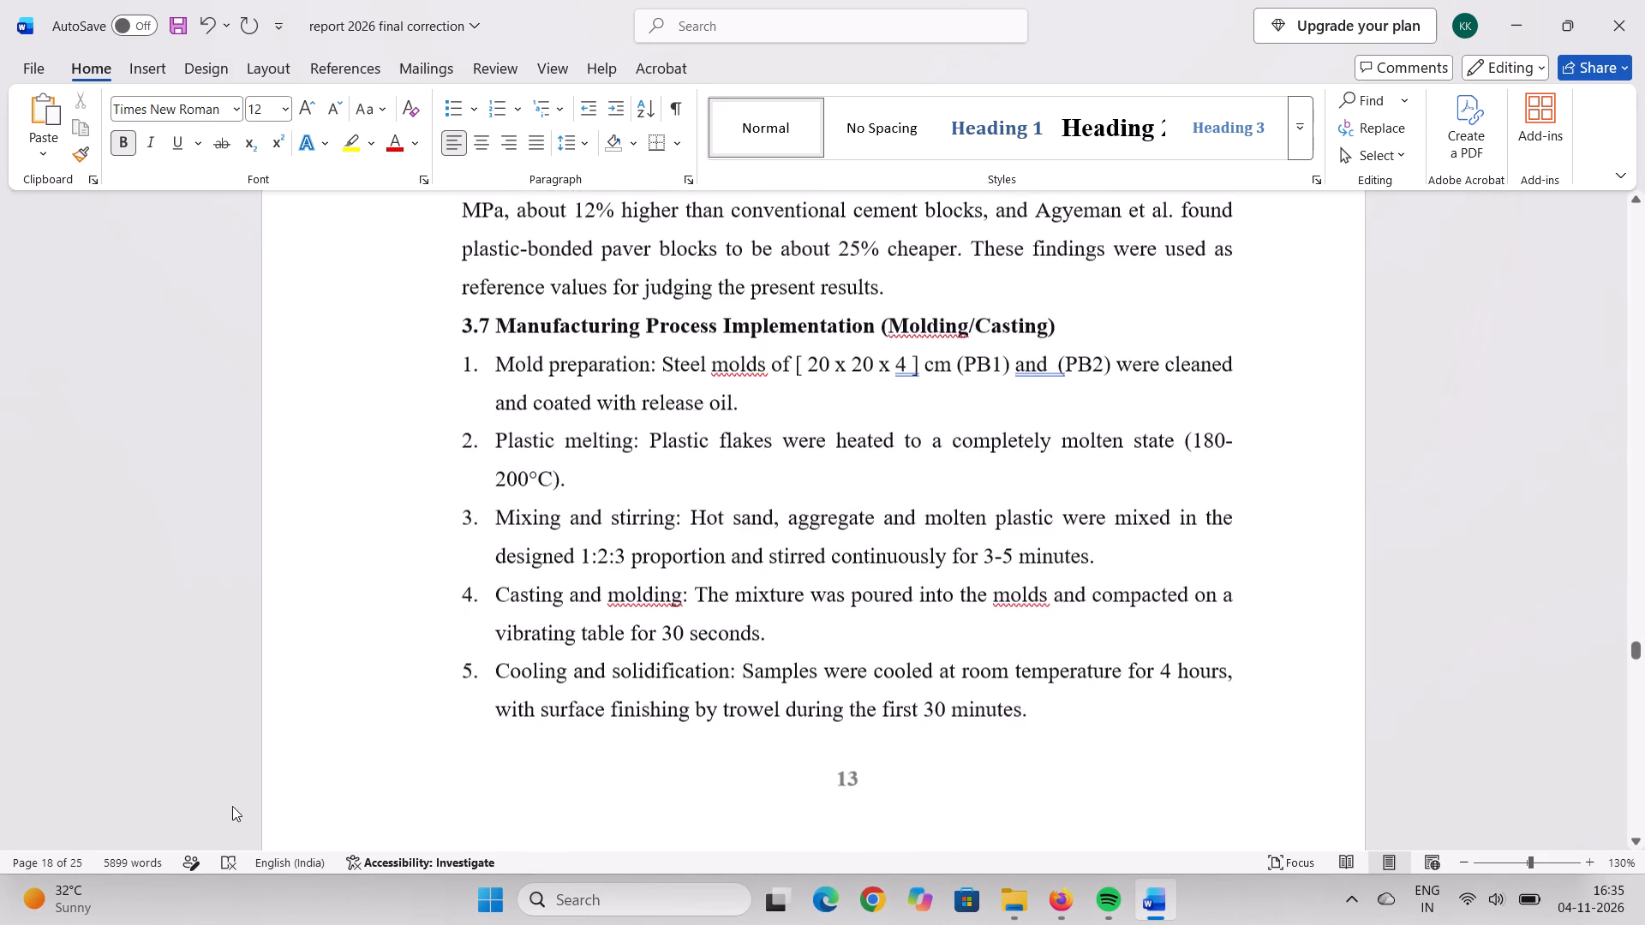
pyautogui.scroll(-14, 231, 806)
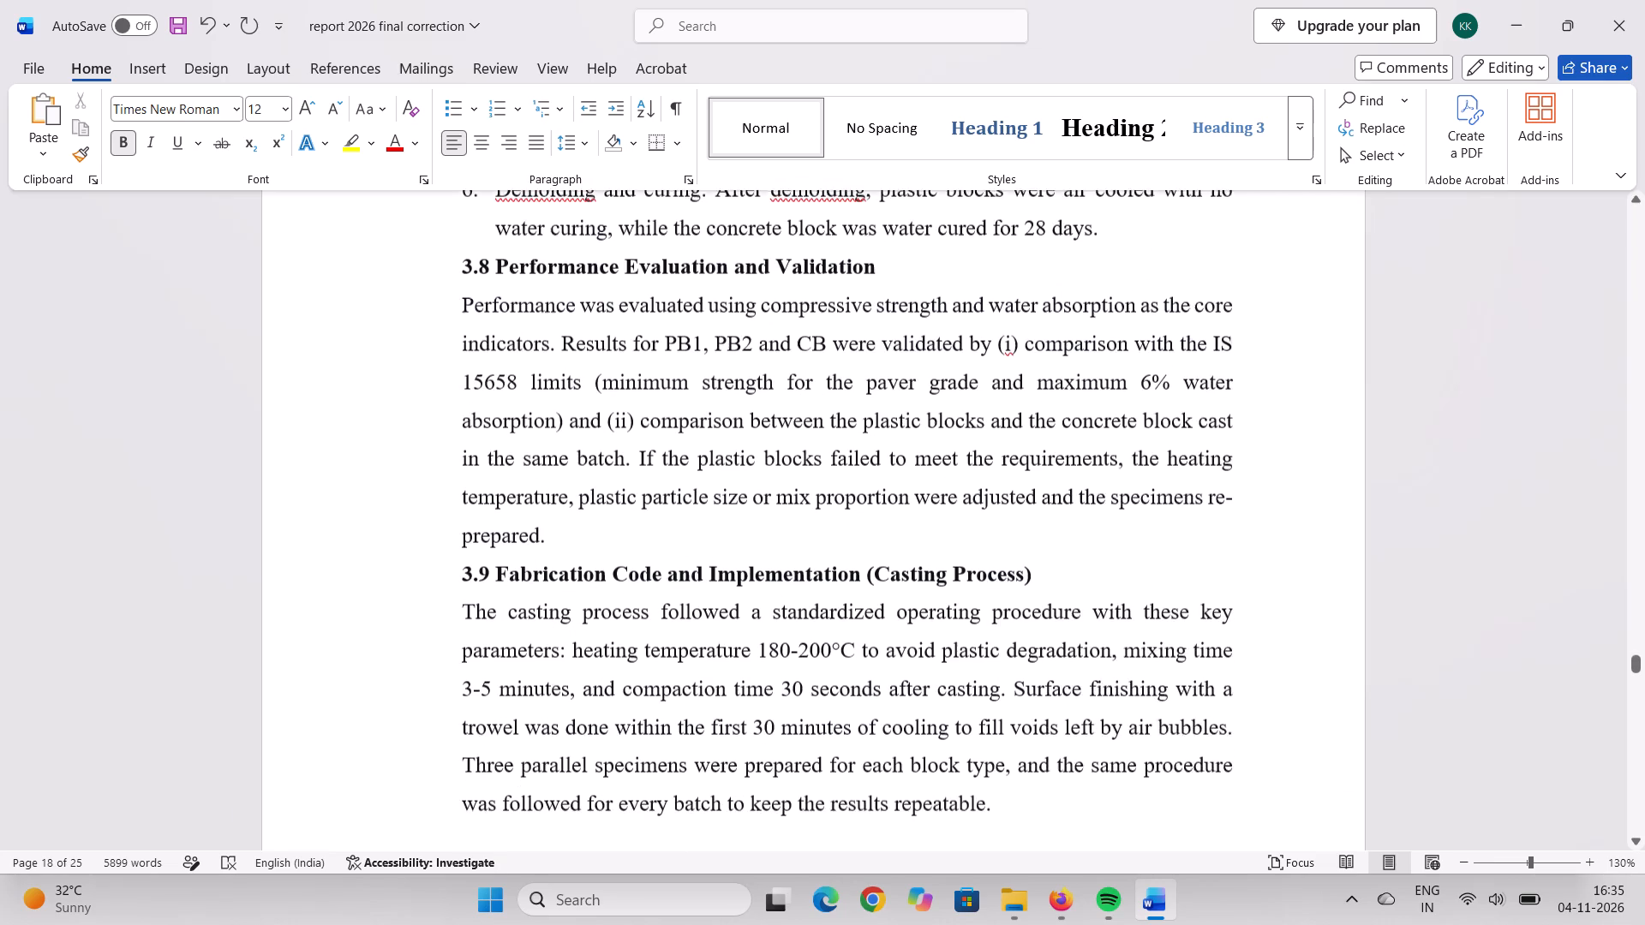
pyautogui.scroll(-20, 239, 794)
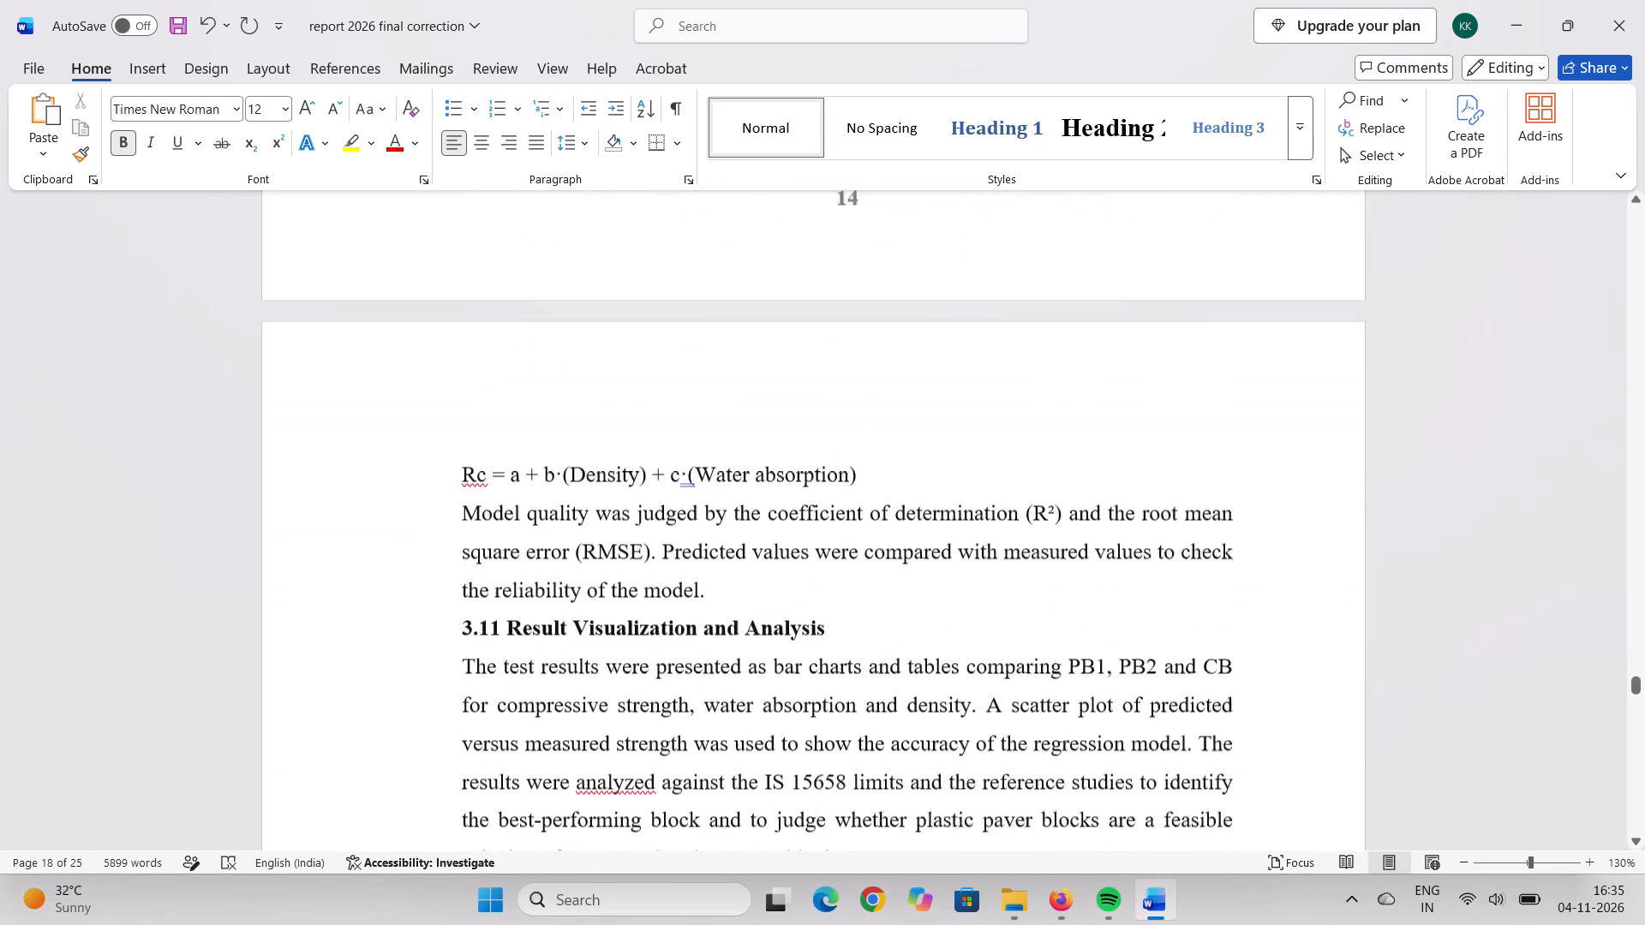
pyautogui.scroll(-13, 240, 794)
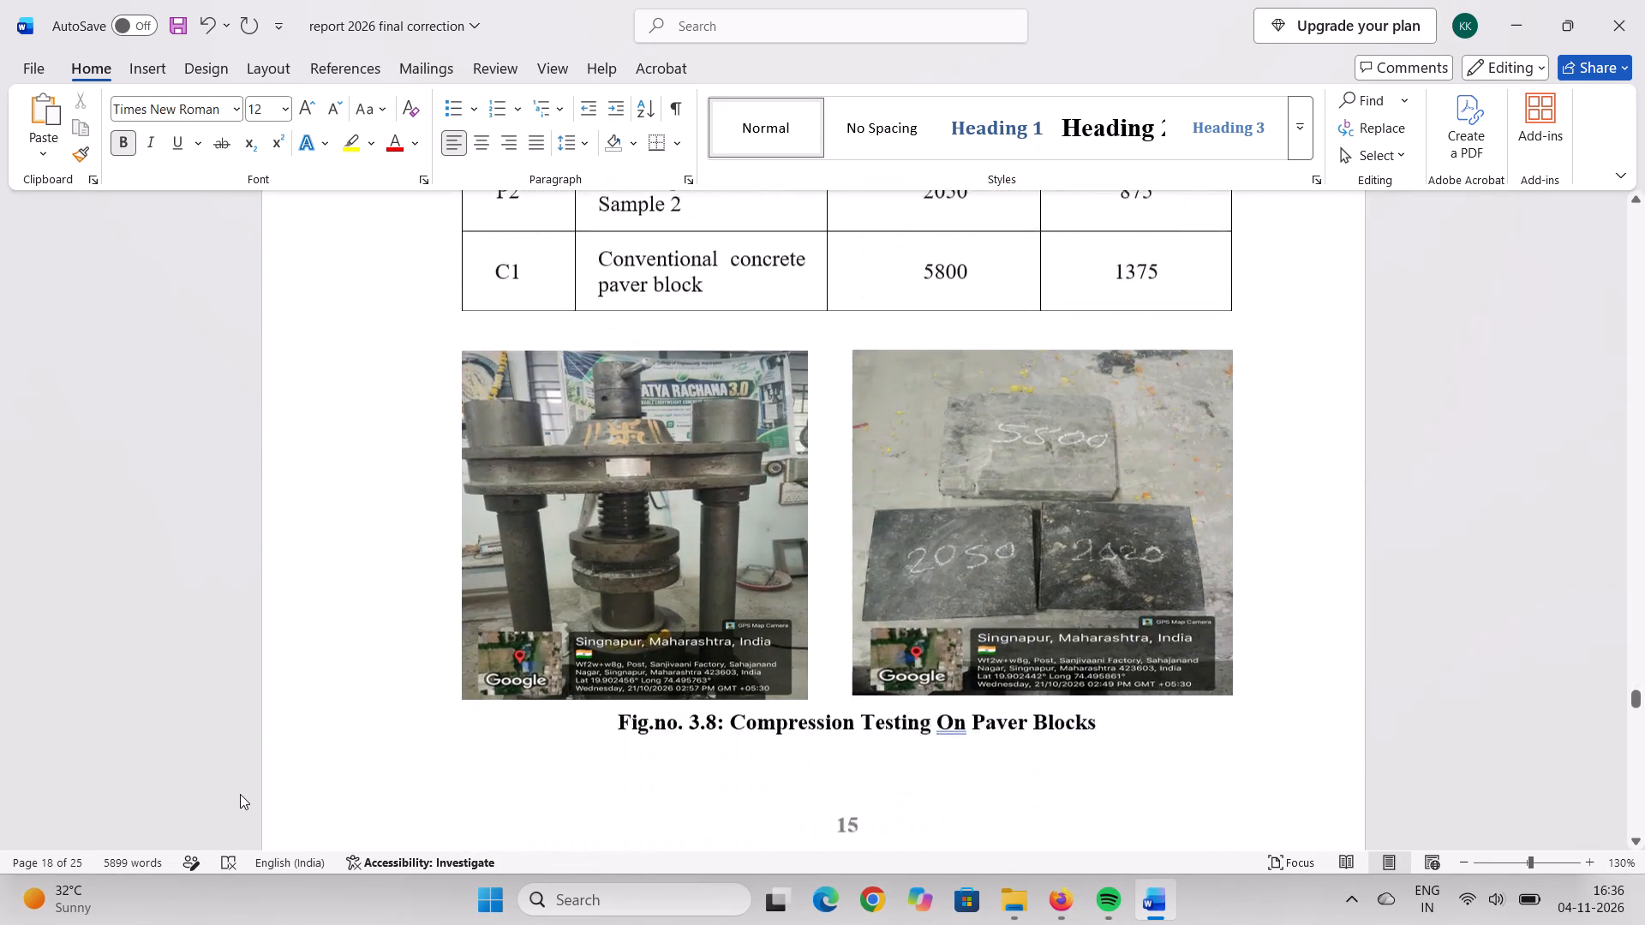
pyautogui.scroll(-16, 240, 794)
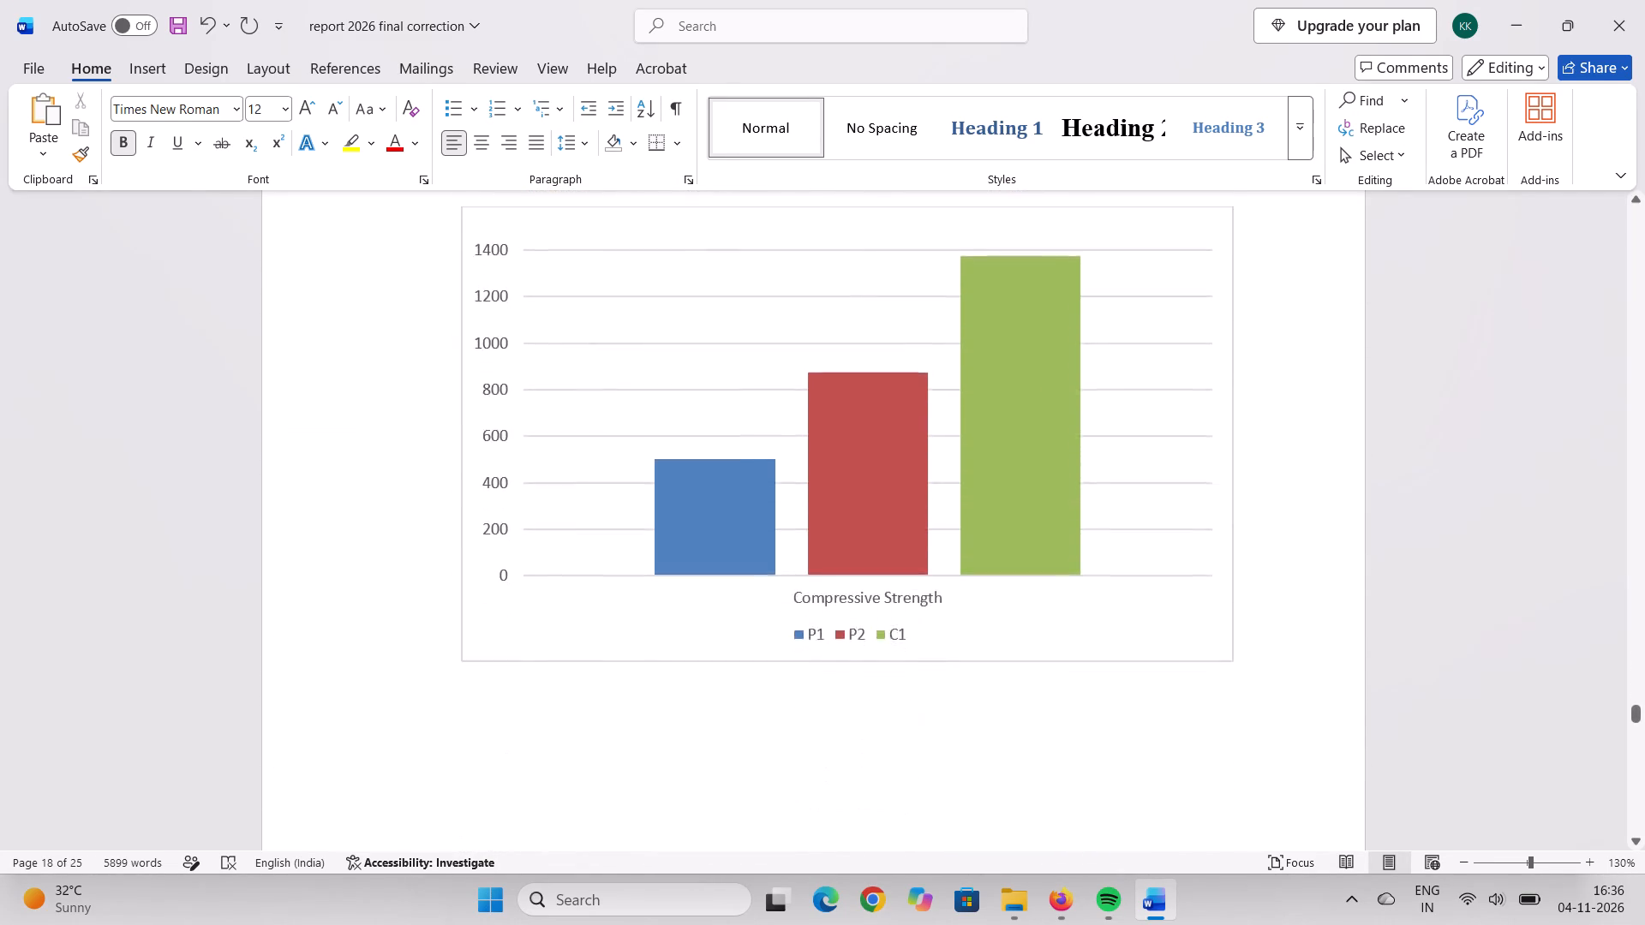
pyautogui.scroll(-19, 241, 793)
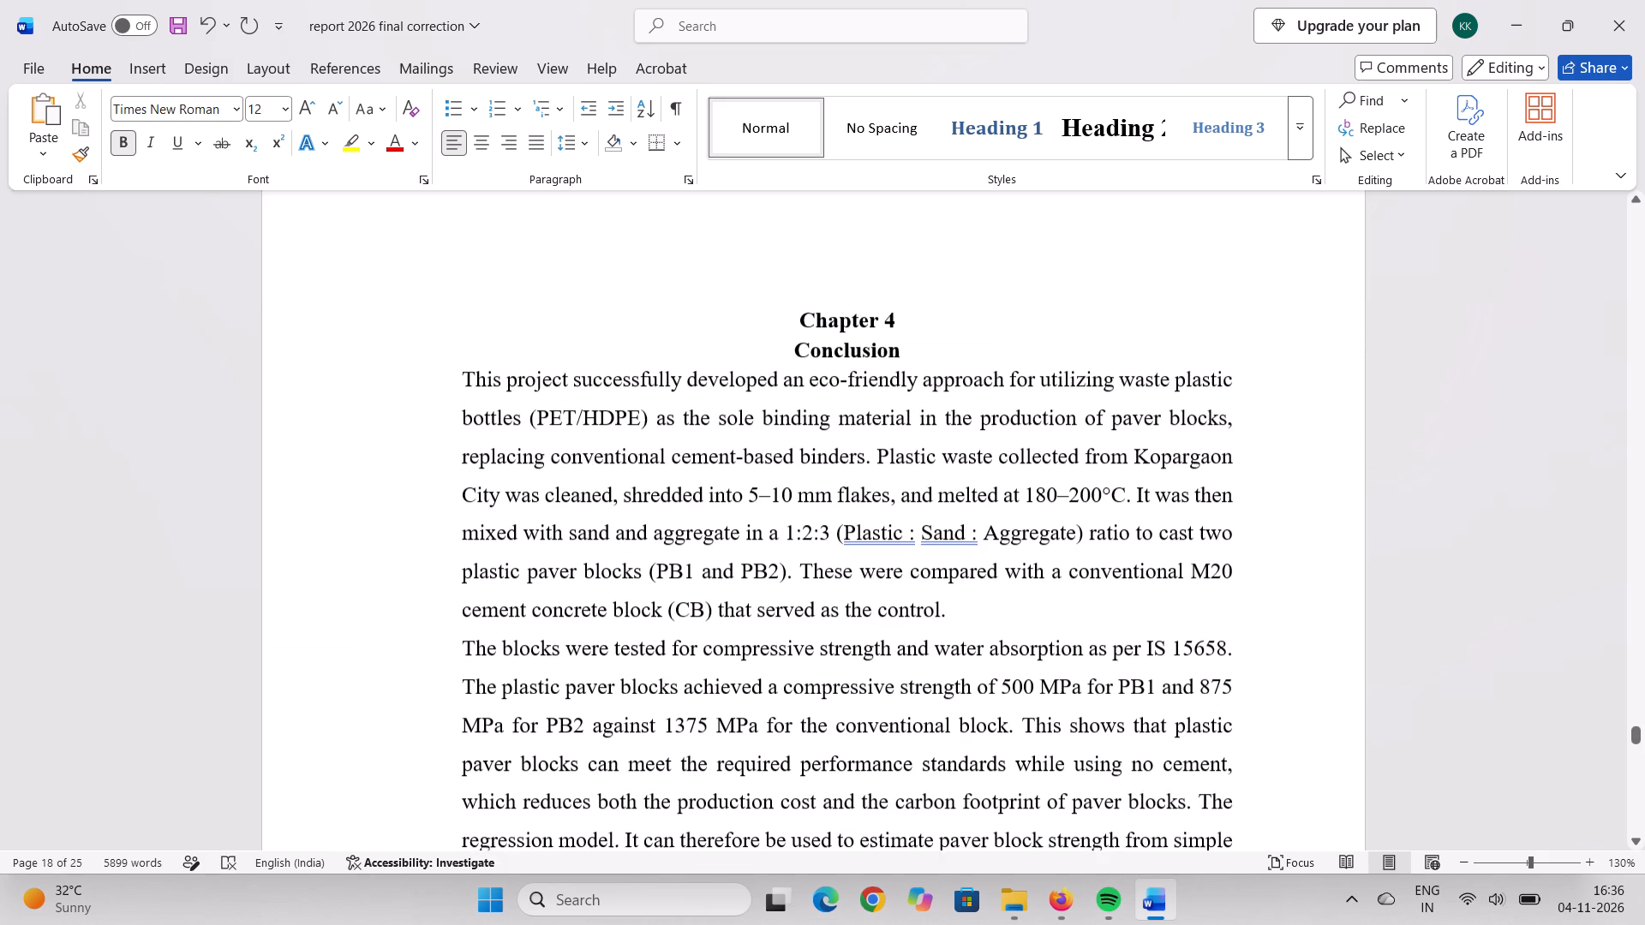
pyautogui.scroll(-3, 242, 791)
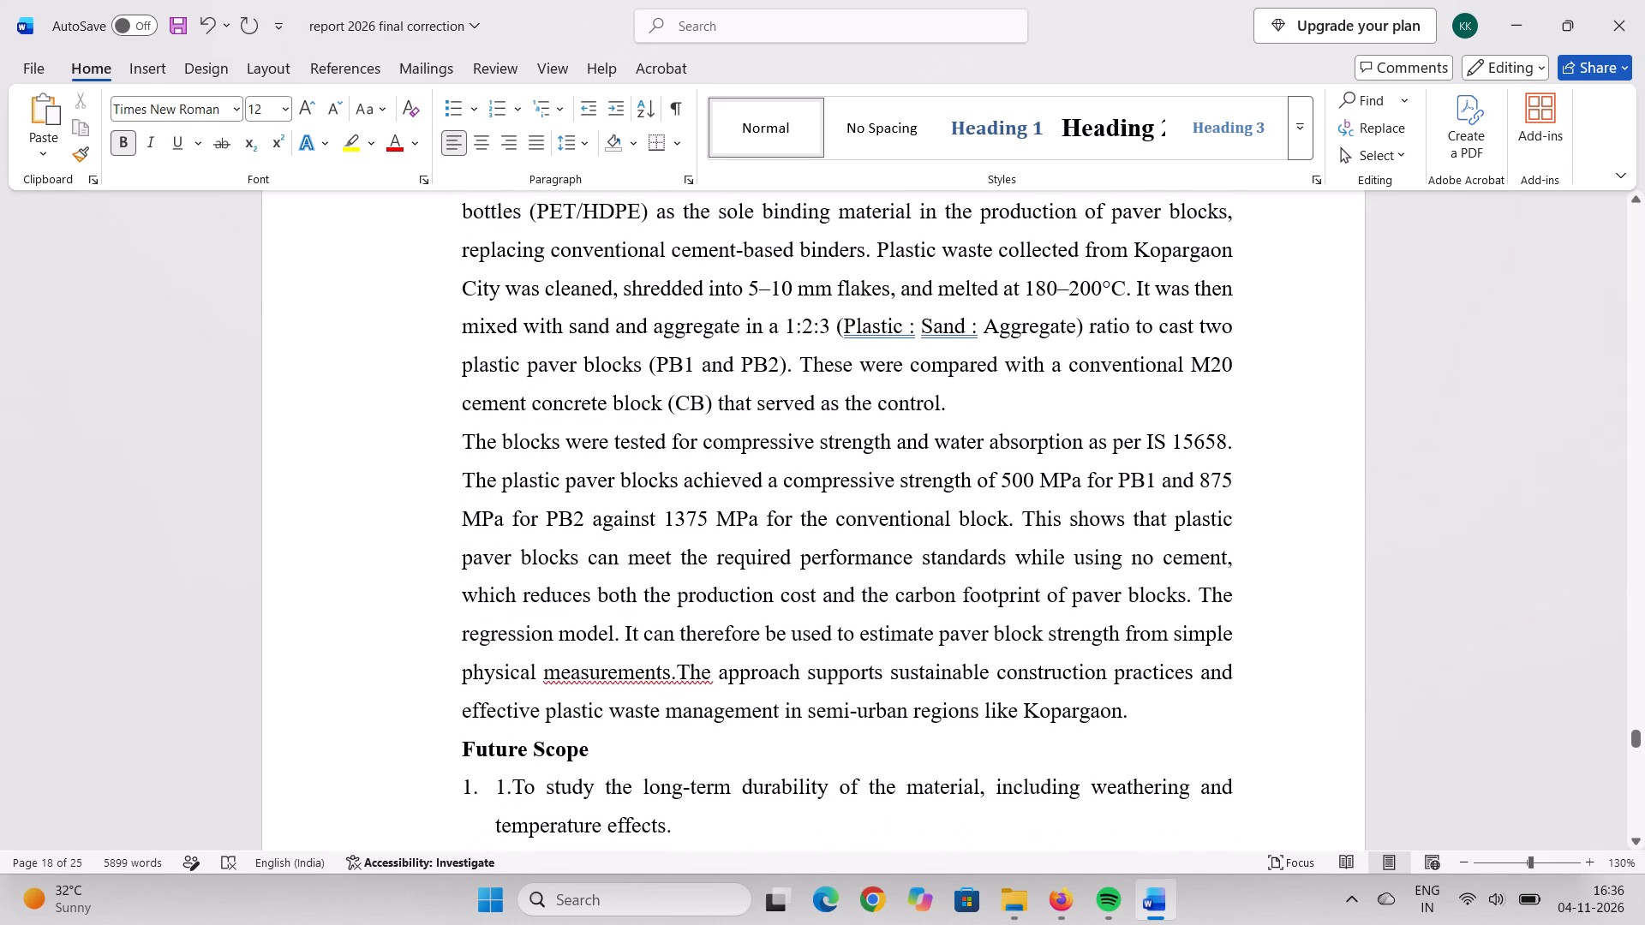
pyautogui.scroll(-7, 251, 786)
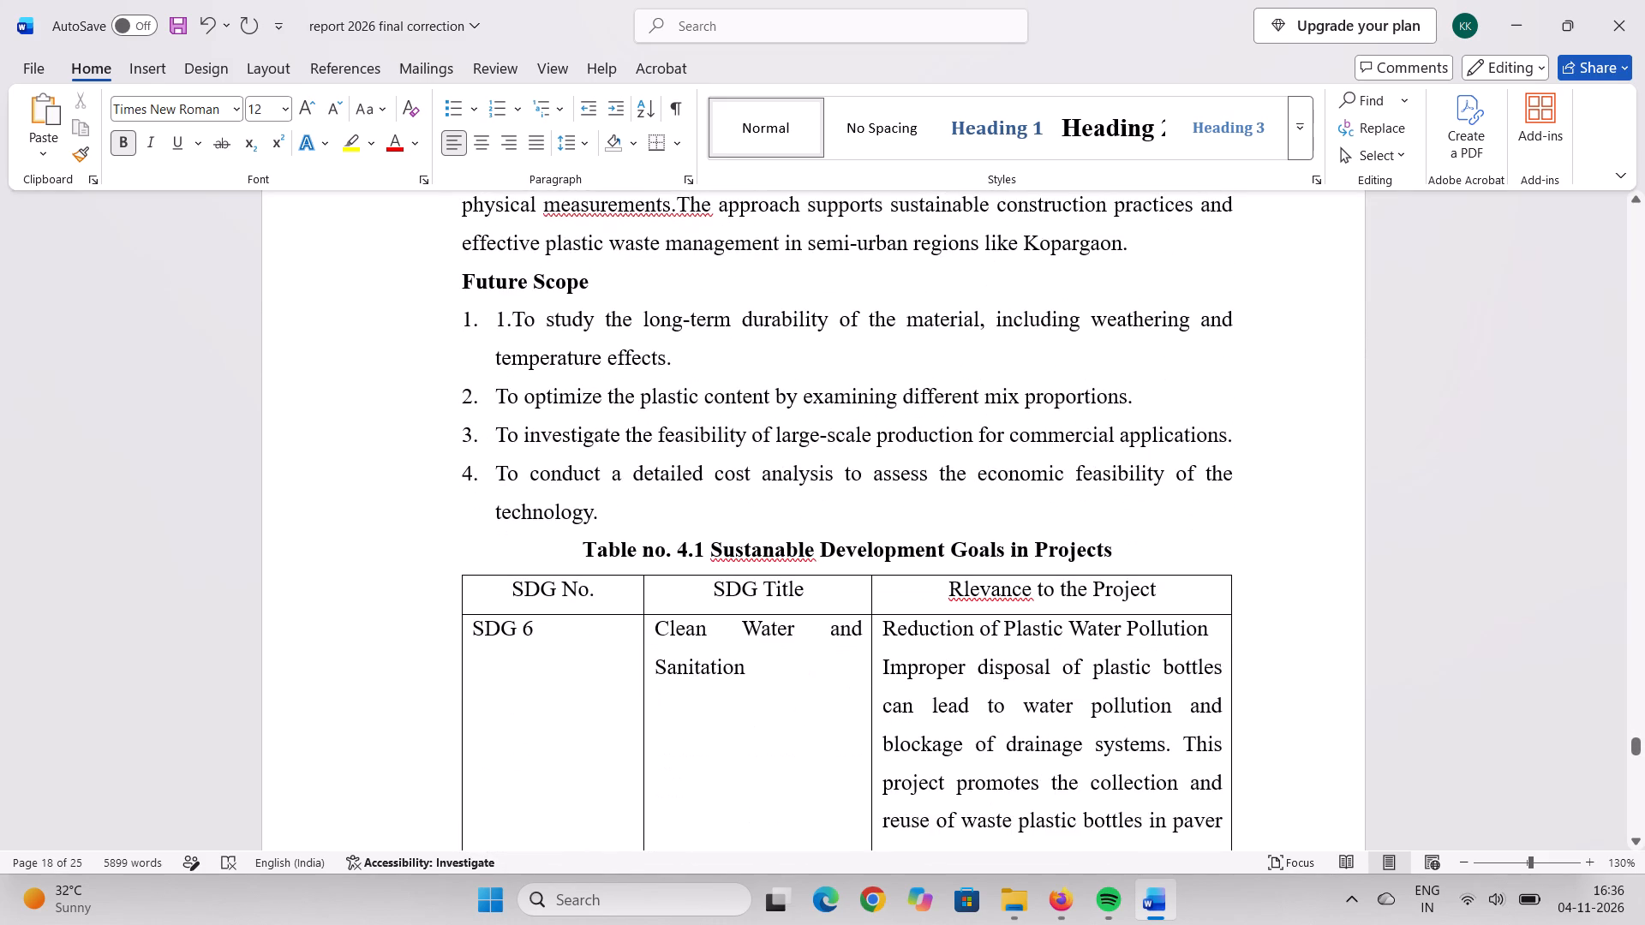
pyautogui.scroll(-1, 251, 786)
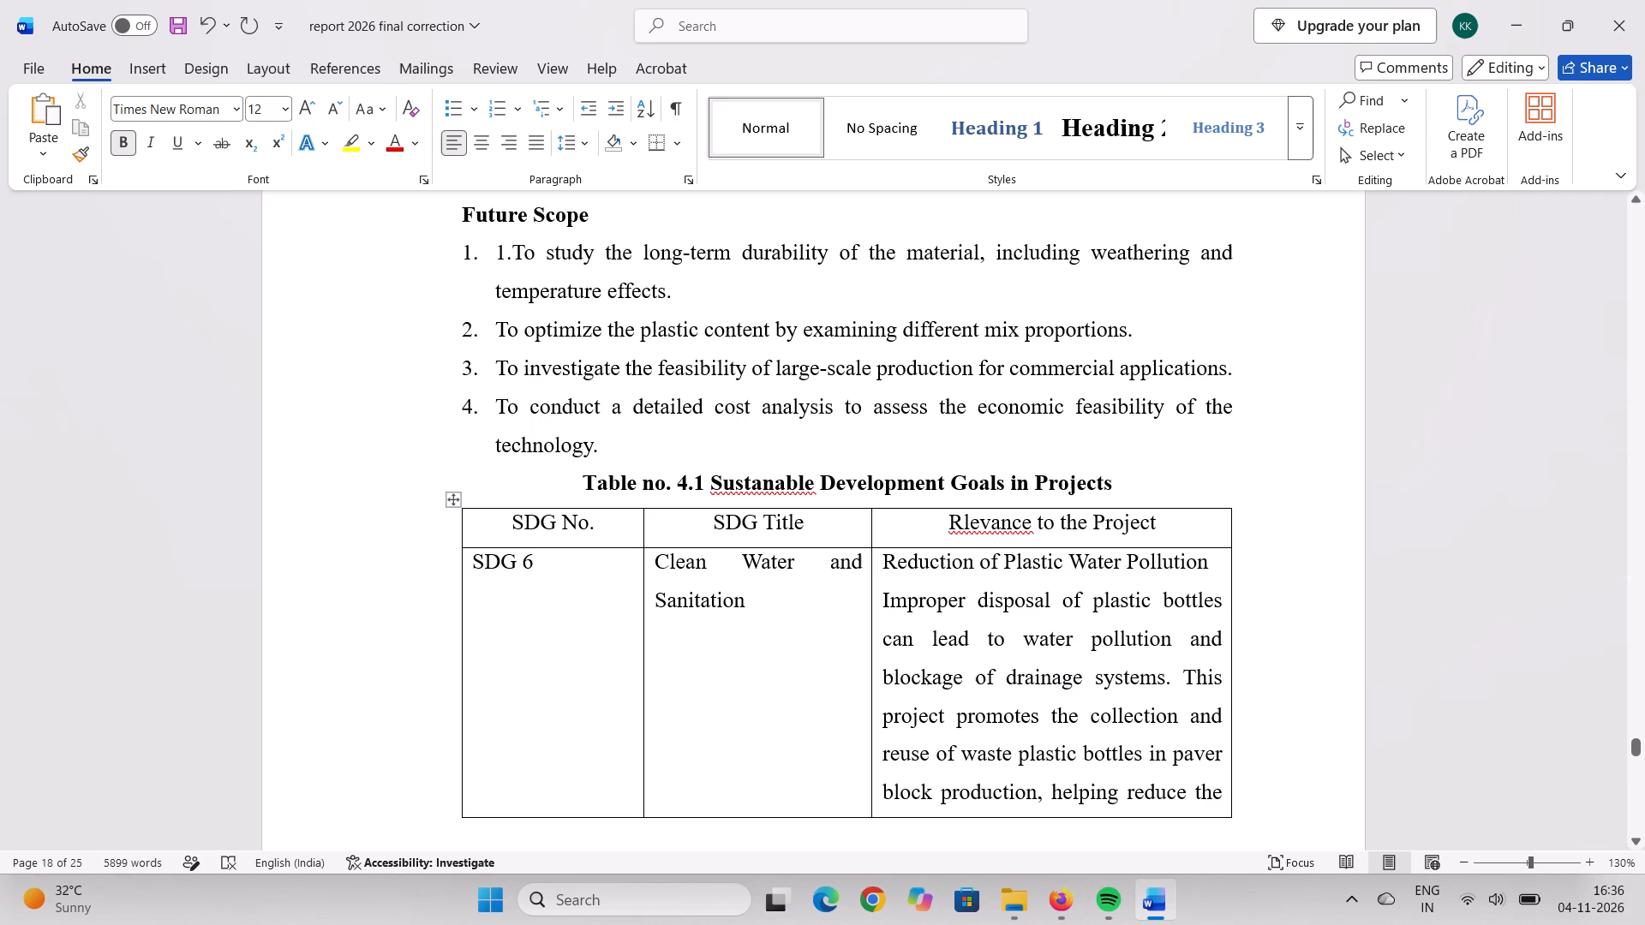
# Replace the word Sustanable in the Table 4.1 caption with Sustinable.
pyautogui.click(813, 485)
pyautogui.press('BackSpace')
pyautogui.press('BackSpace')
pyautogui.press('BackSpace')
pyautogui.press('BackSpace')
pyautogui.press('BackSpace')
pyautogui.press('BackSpace')
pyautogui.press('BackSpace')
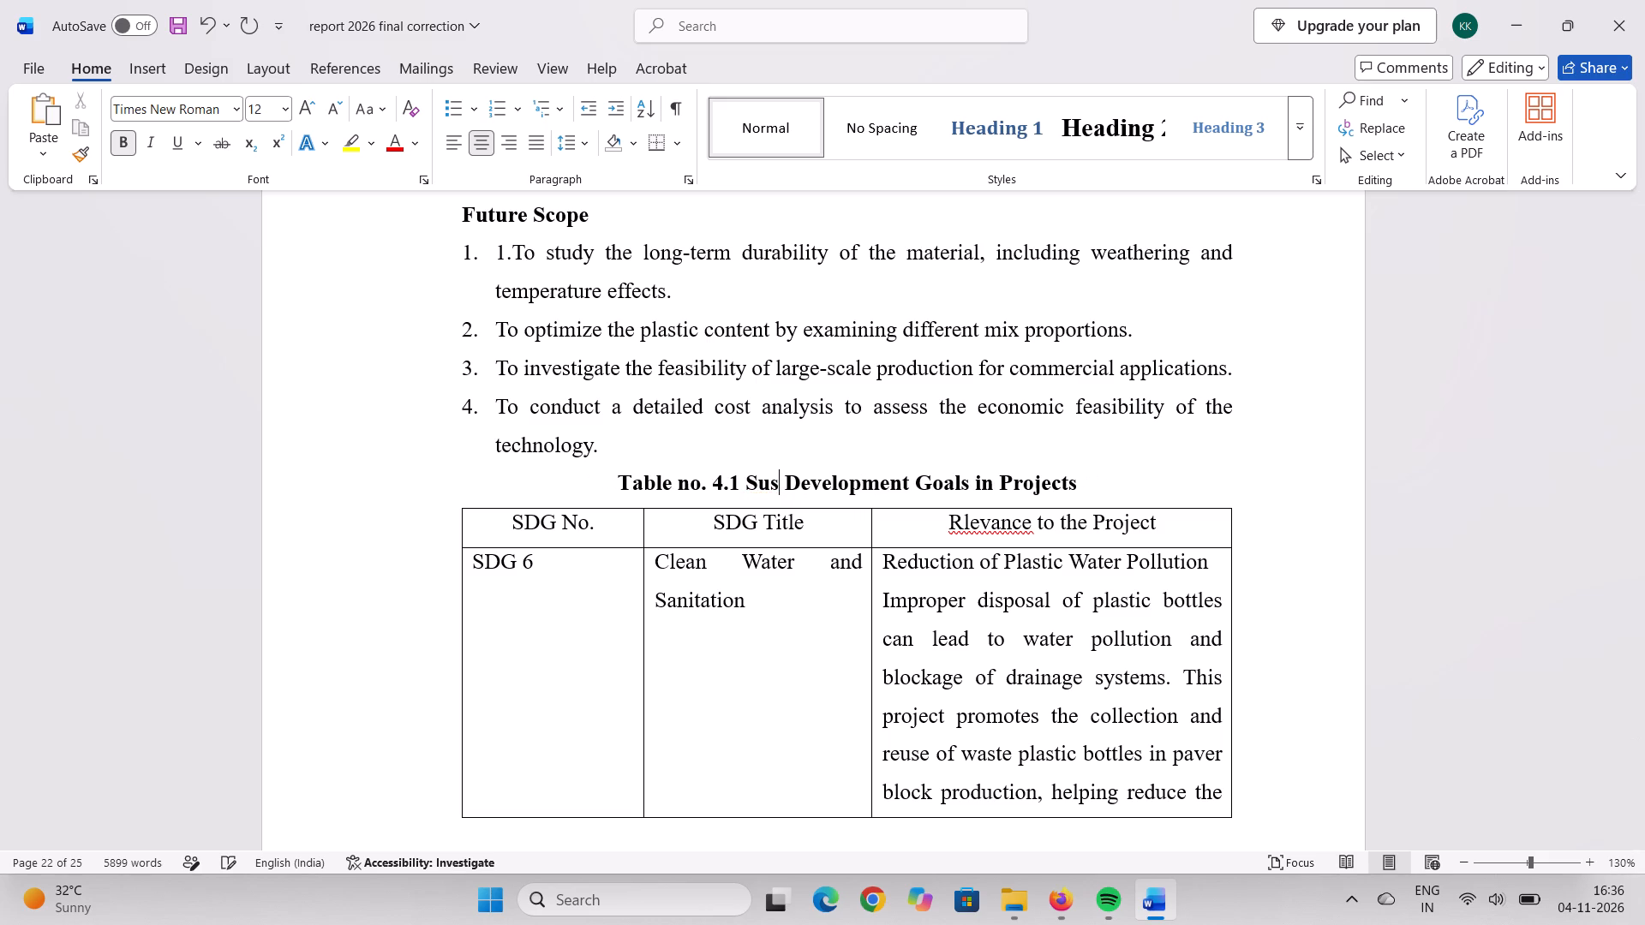
pyautogui.press('BackSpace')
pyautogui.write('stin')
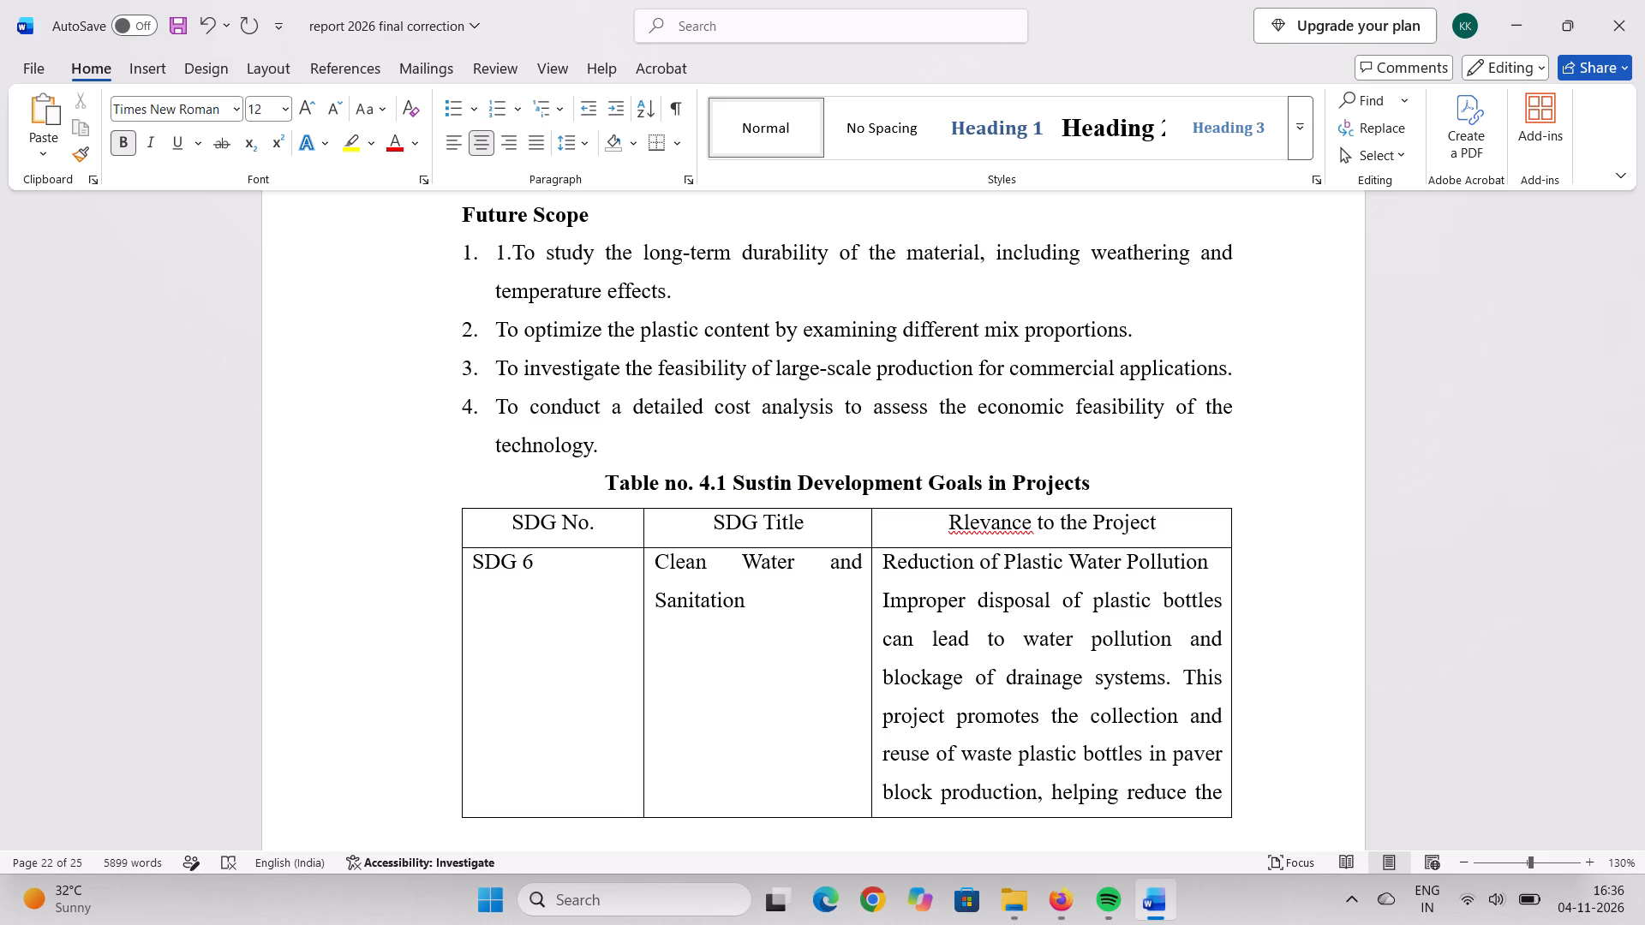
pyautogui.write('able')
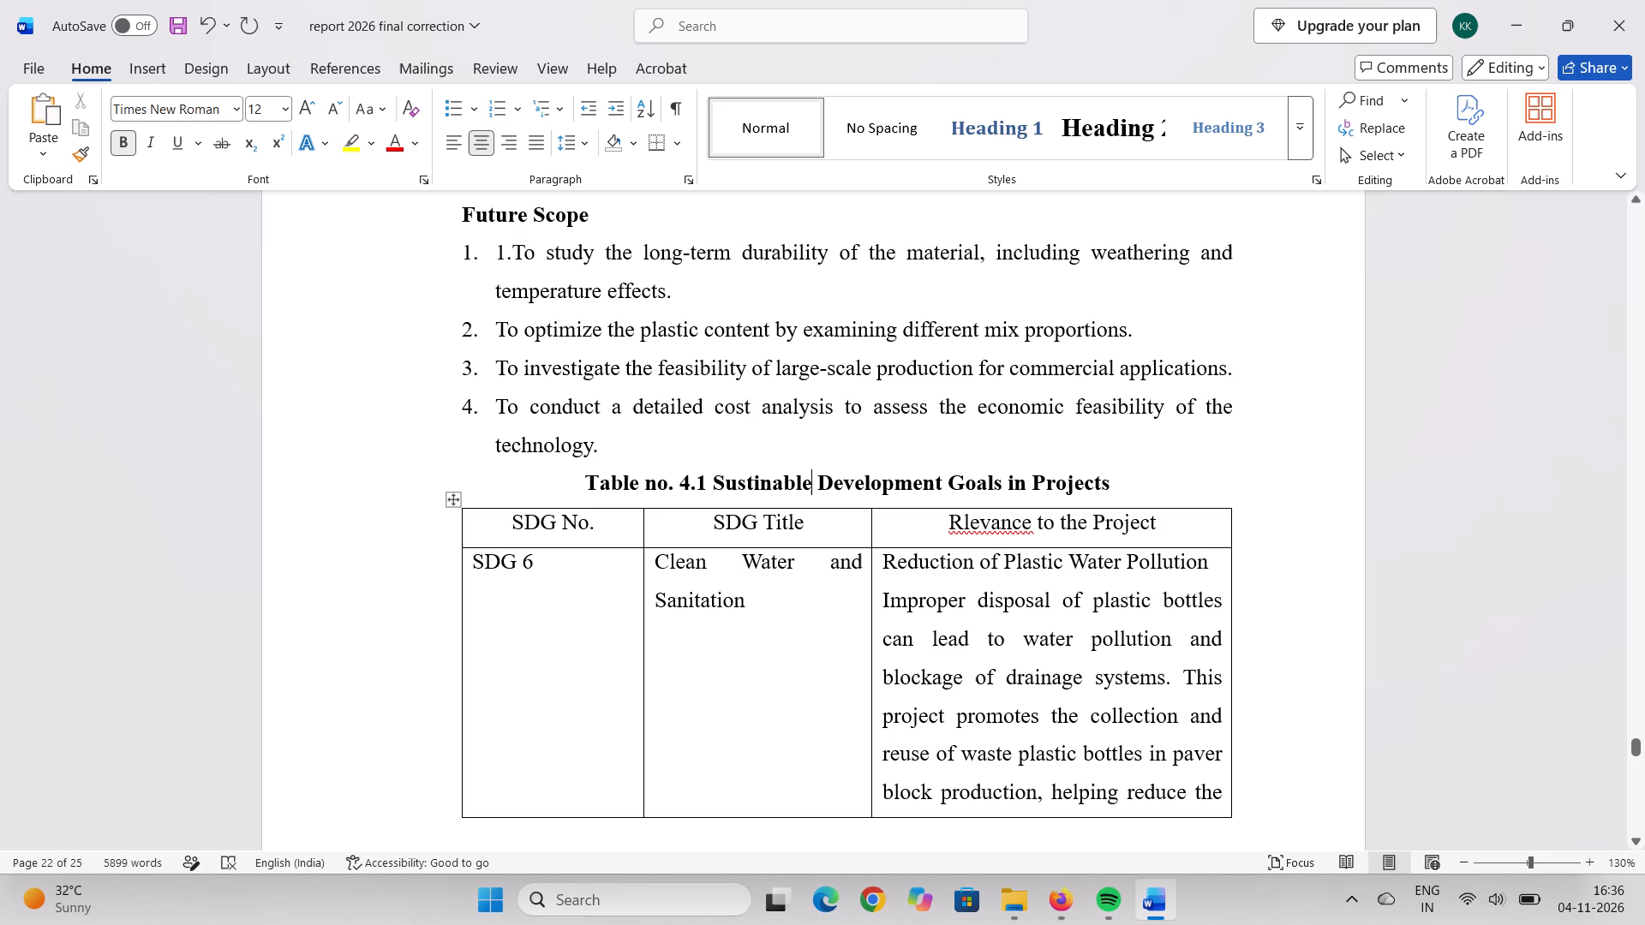
# Correct the third header cell of Table 4.1 to read Relevance to the Project.
pyautogui.click(971, 522)
pyautogui.press('Left')
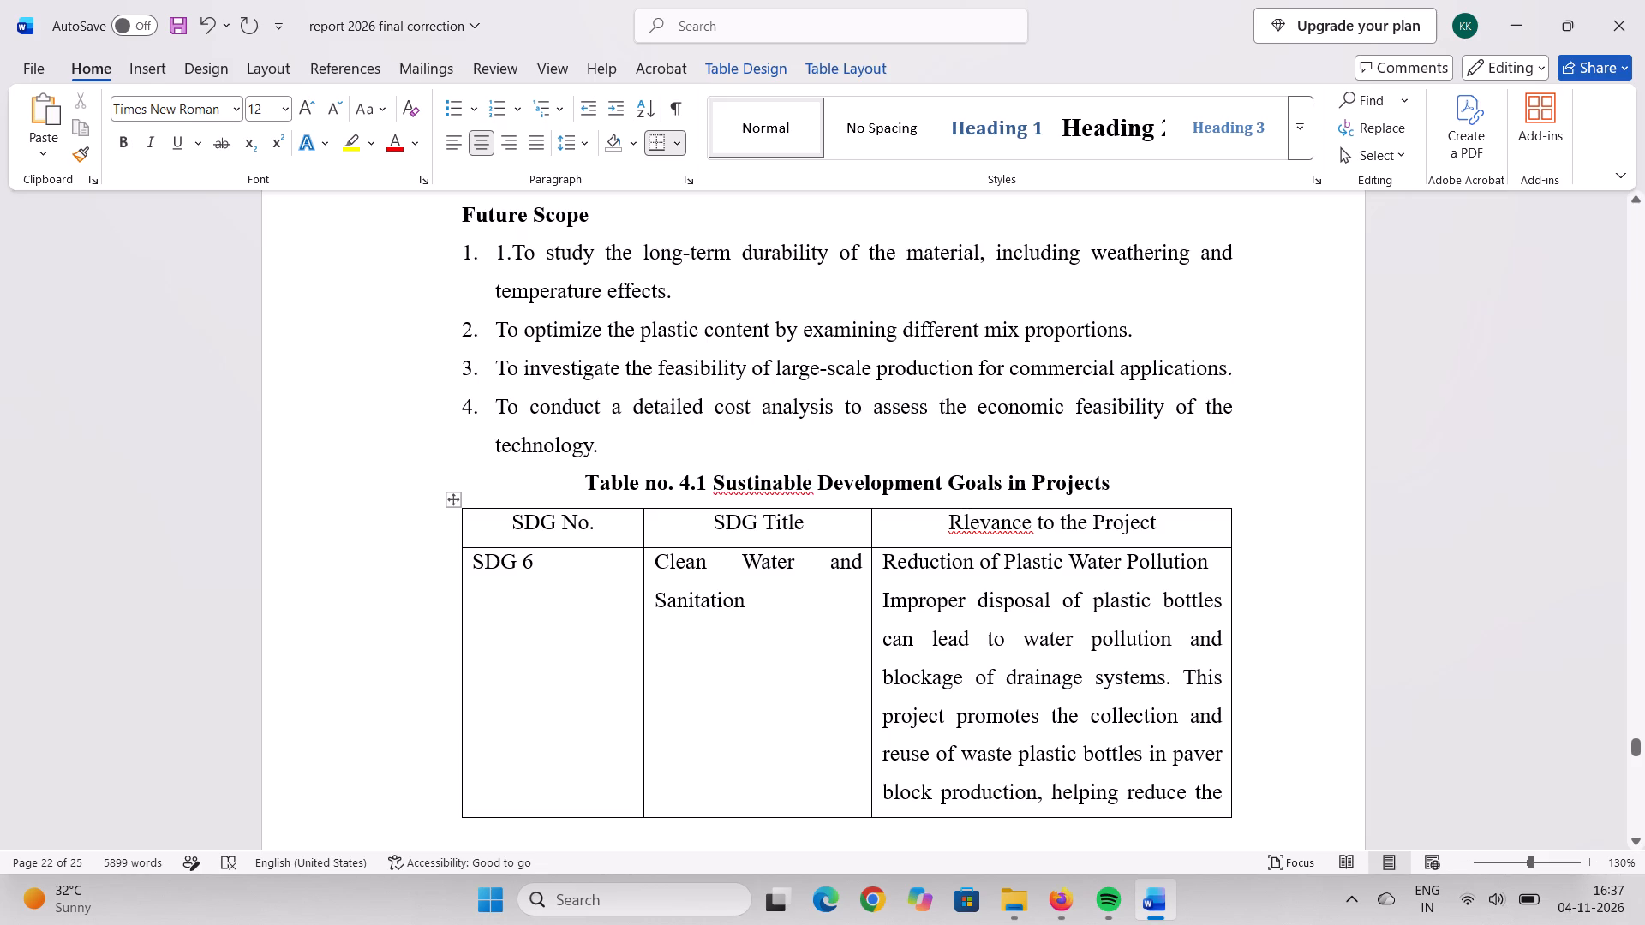
pyautogui.press('e')
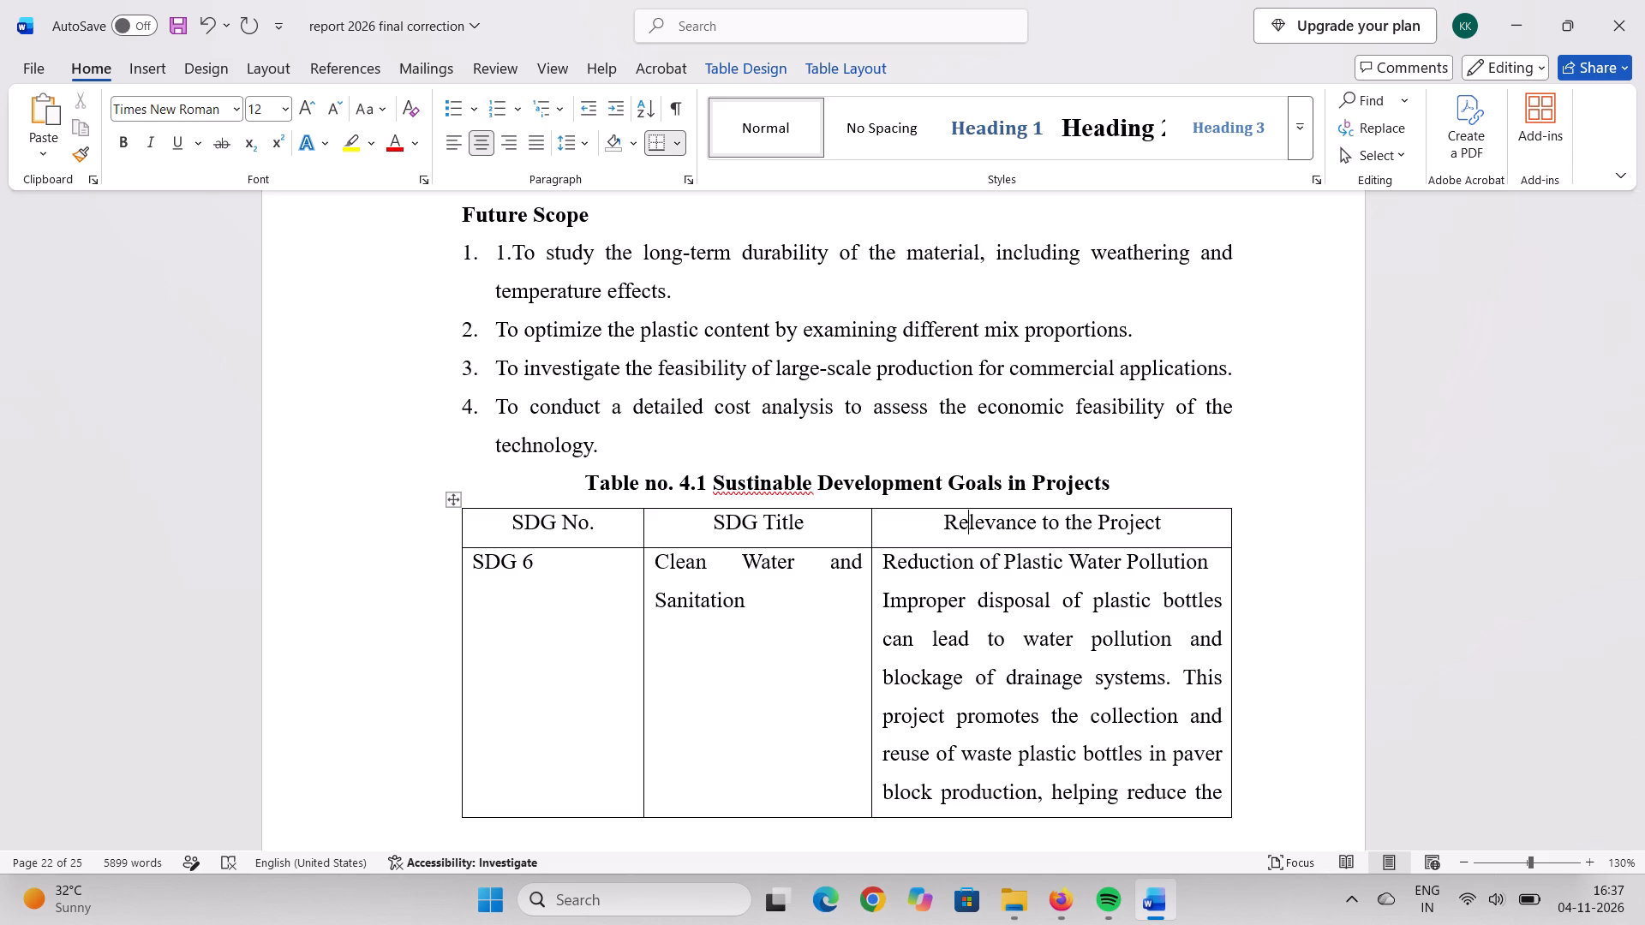
# Select the whole of Table 4.1 and insert three blank columns before the SDG No. column.
pyautogui.click(455, 502)
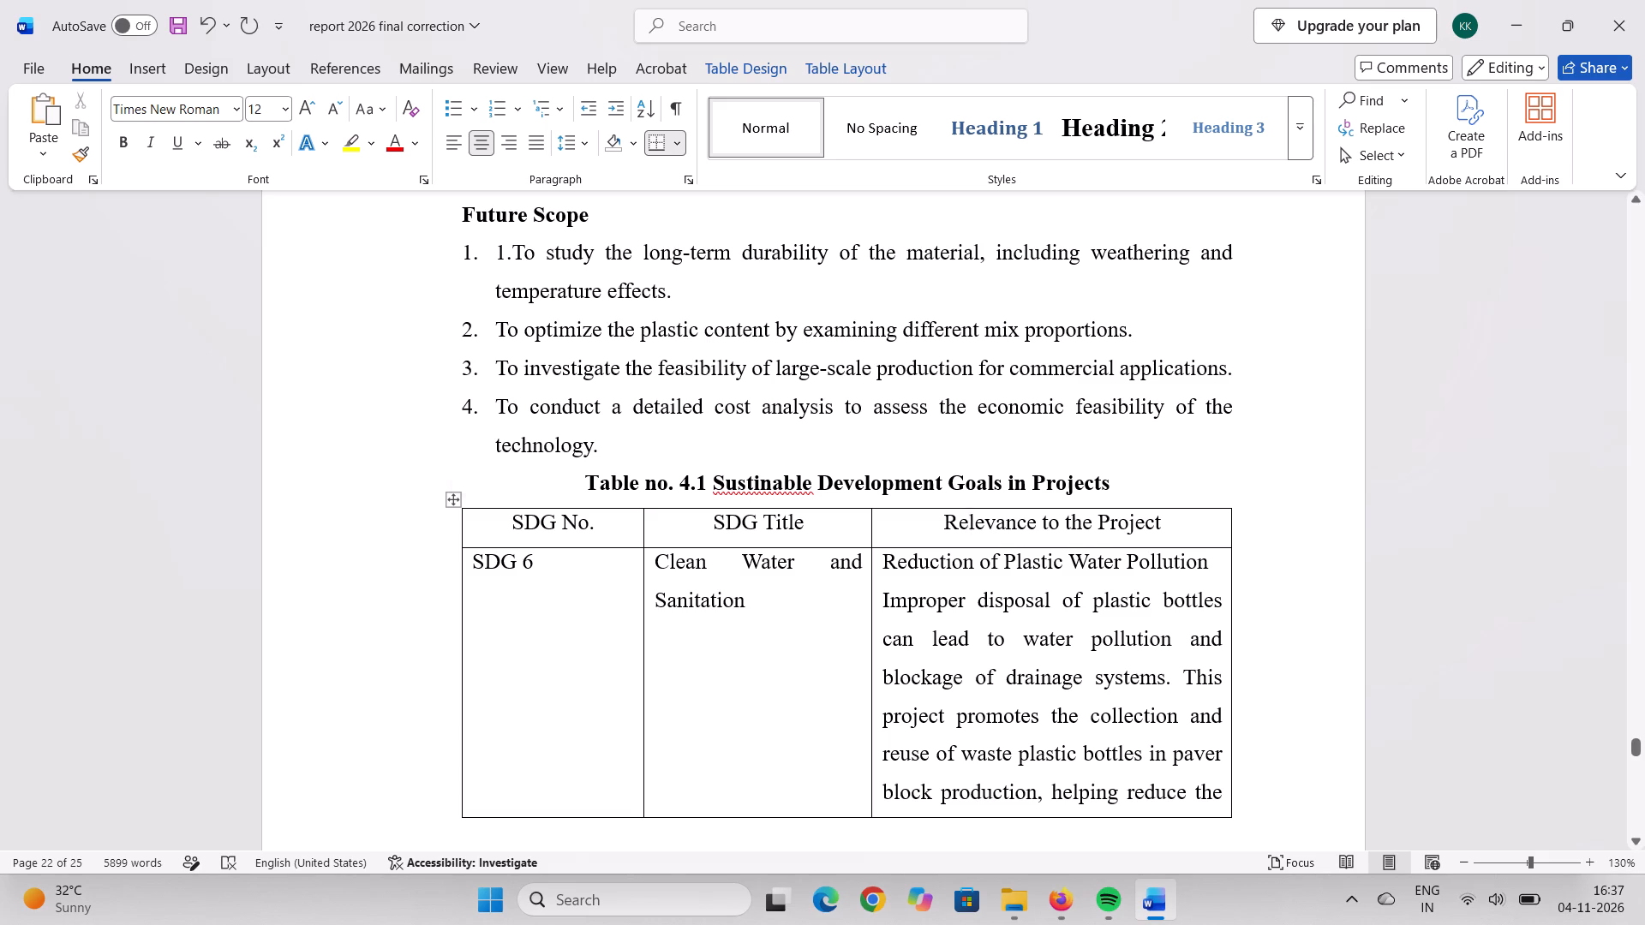
pyautogui.click(455, 502)
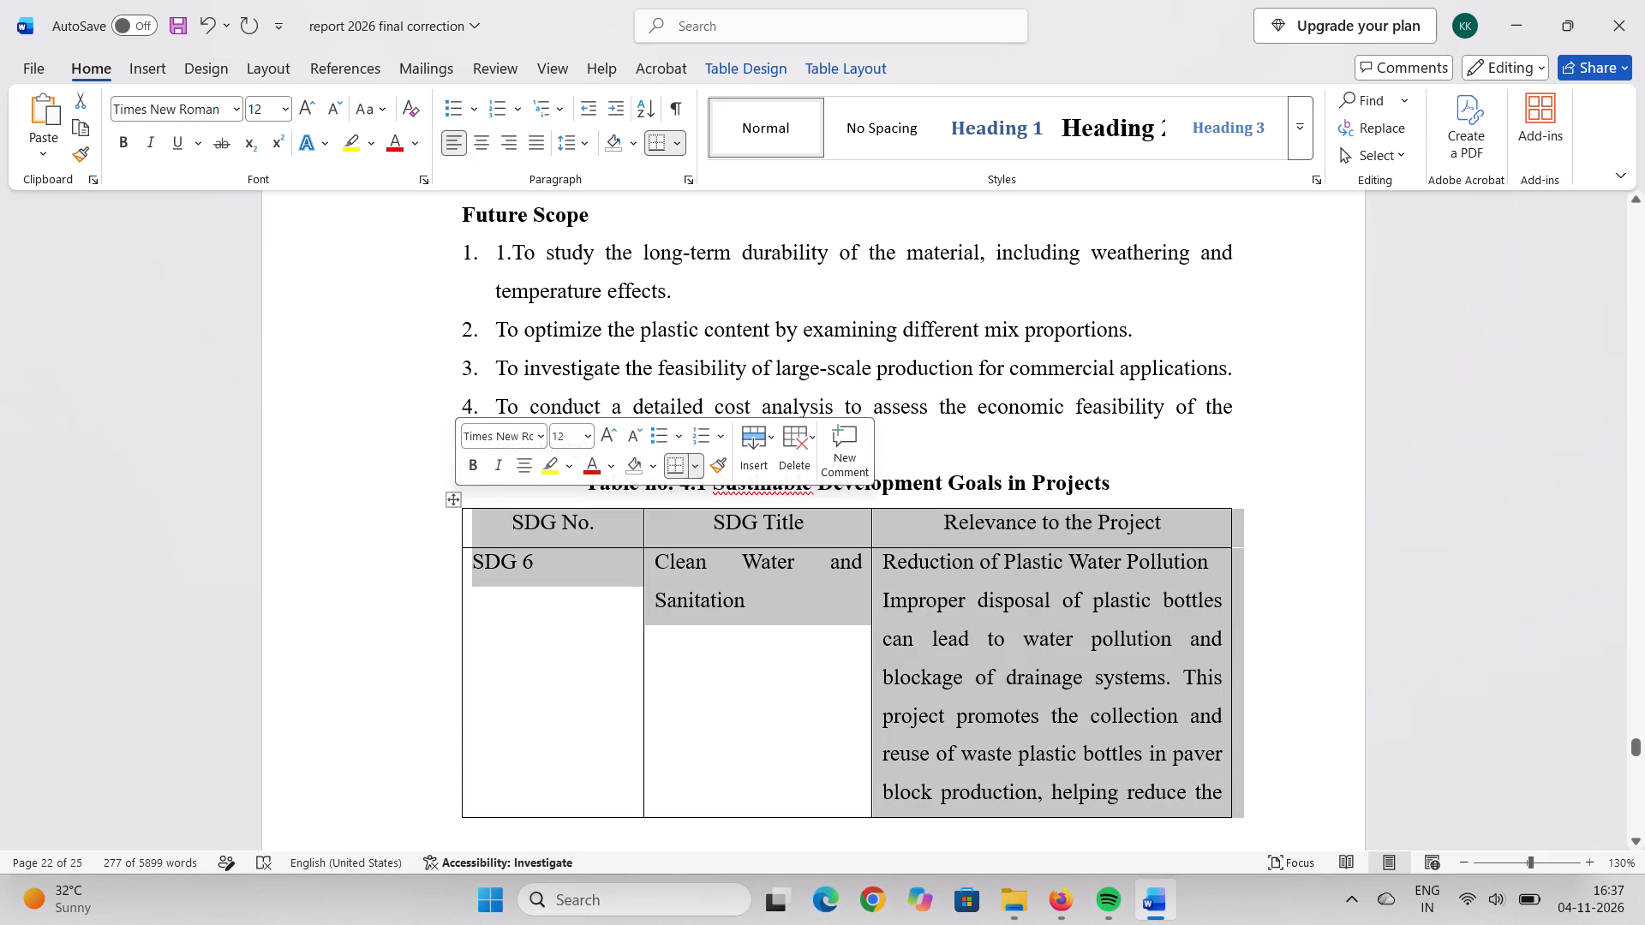
pyautogui.click(448, 502)
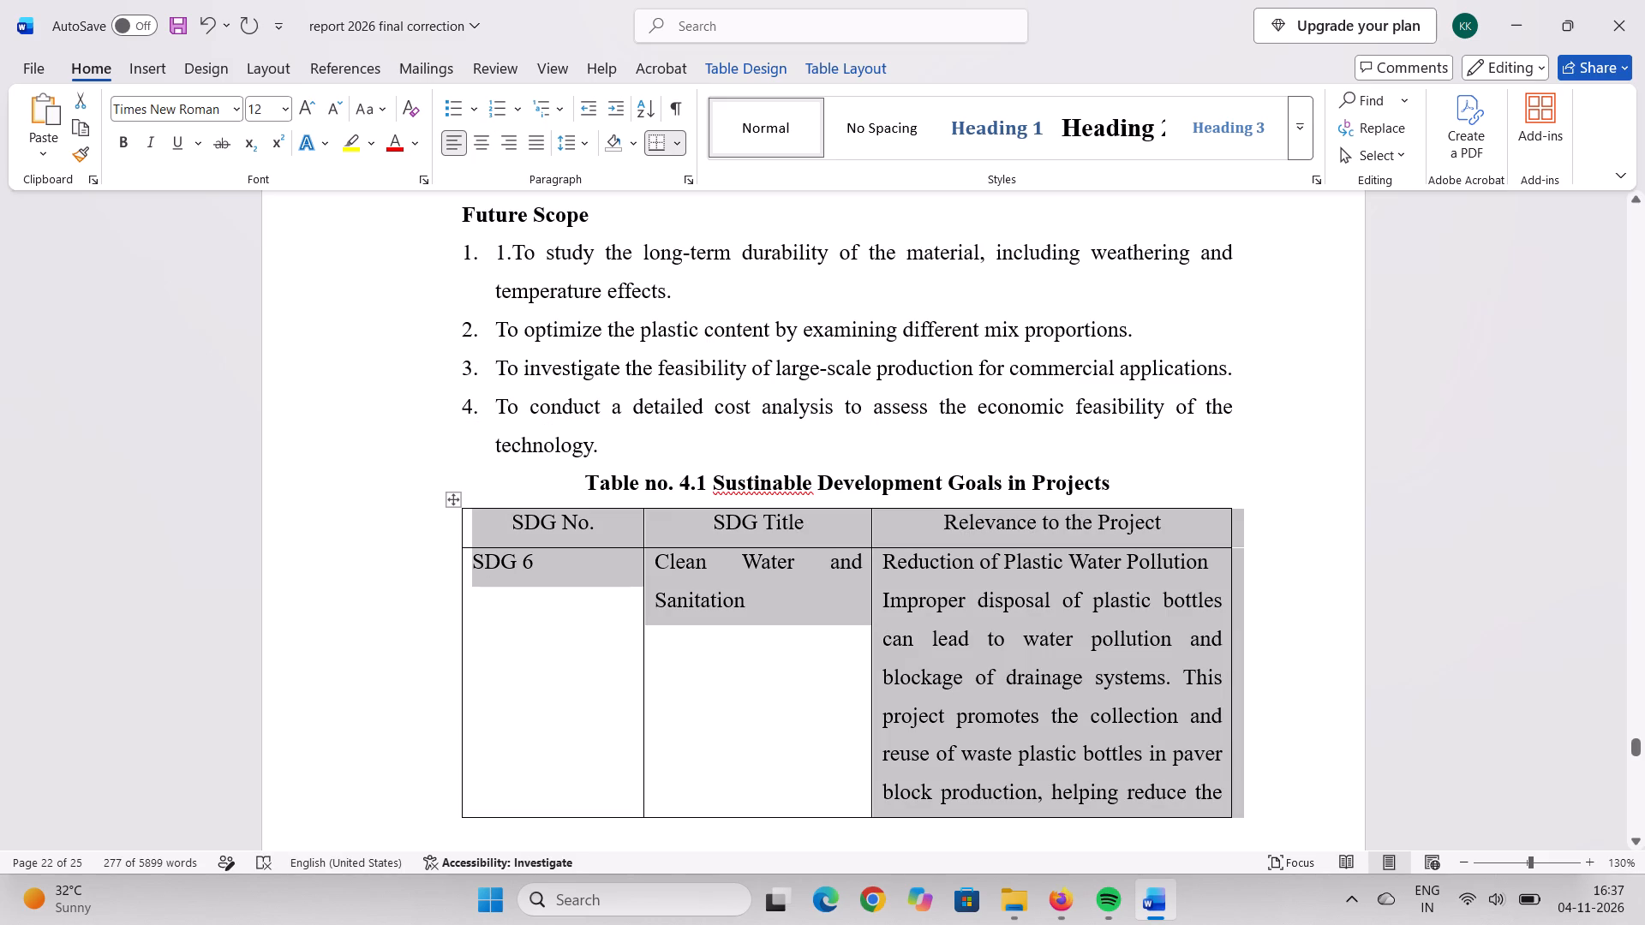
pyautogui.click(445, 558)
pyautogui.click(452, 500)
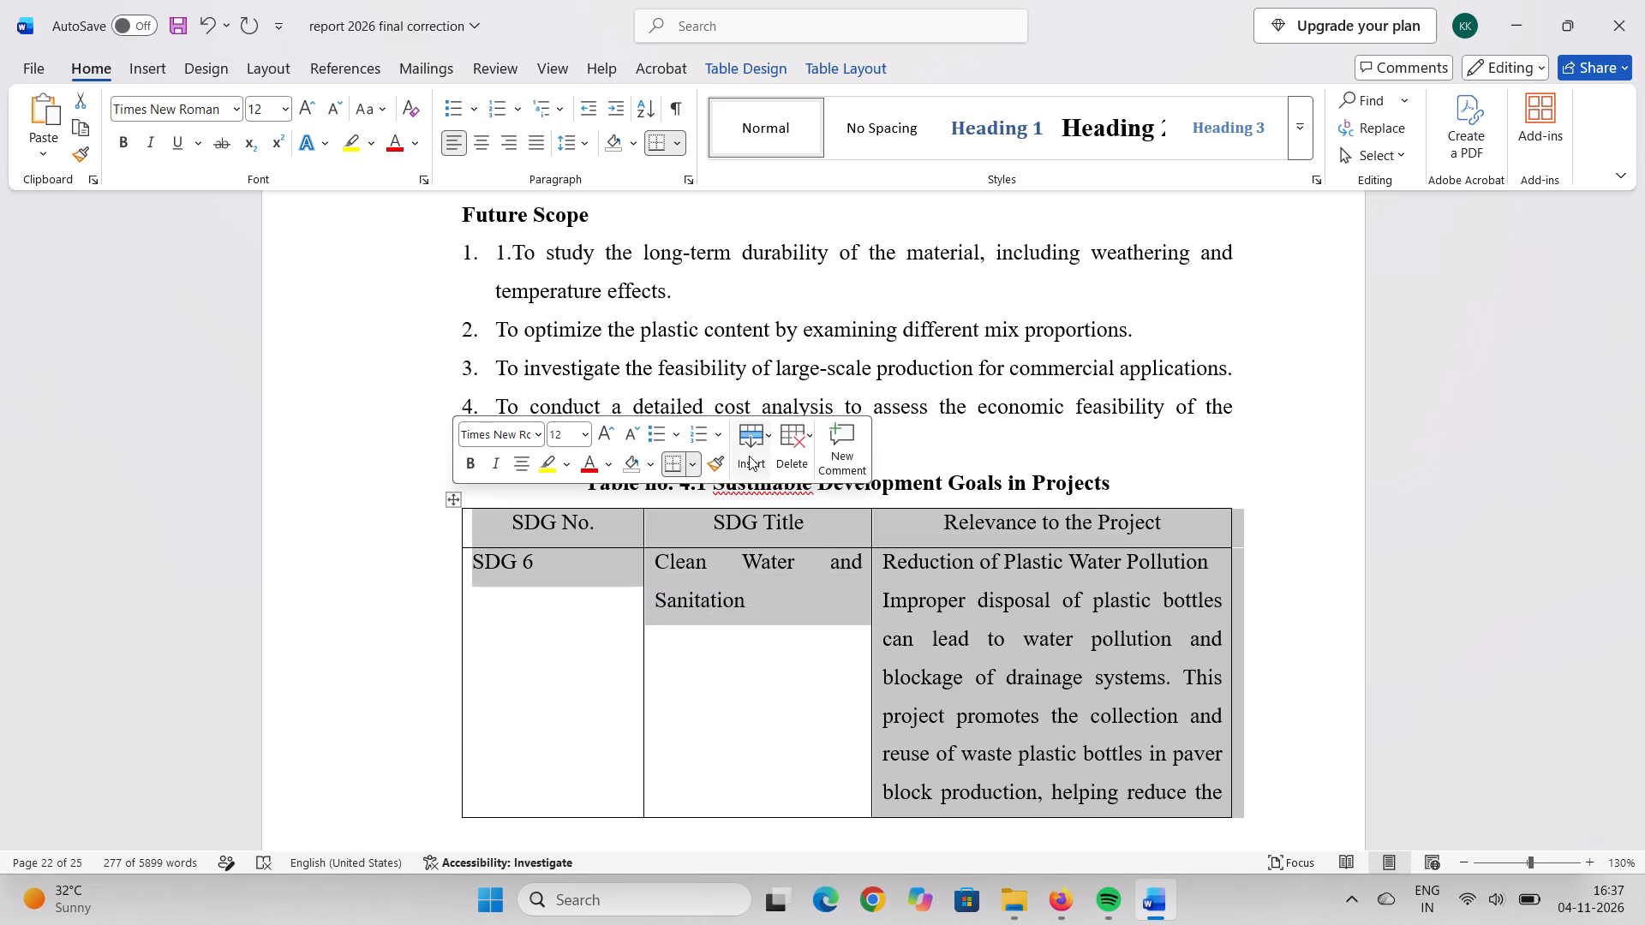
pyautogui.click(750, 454)
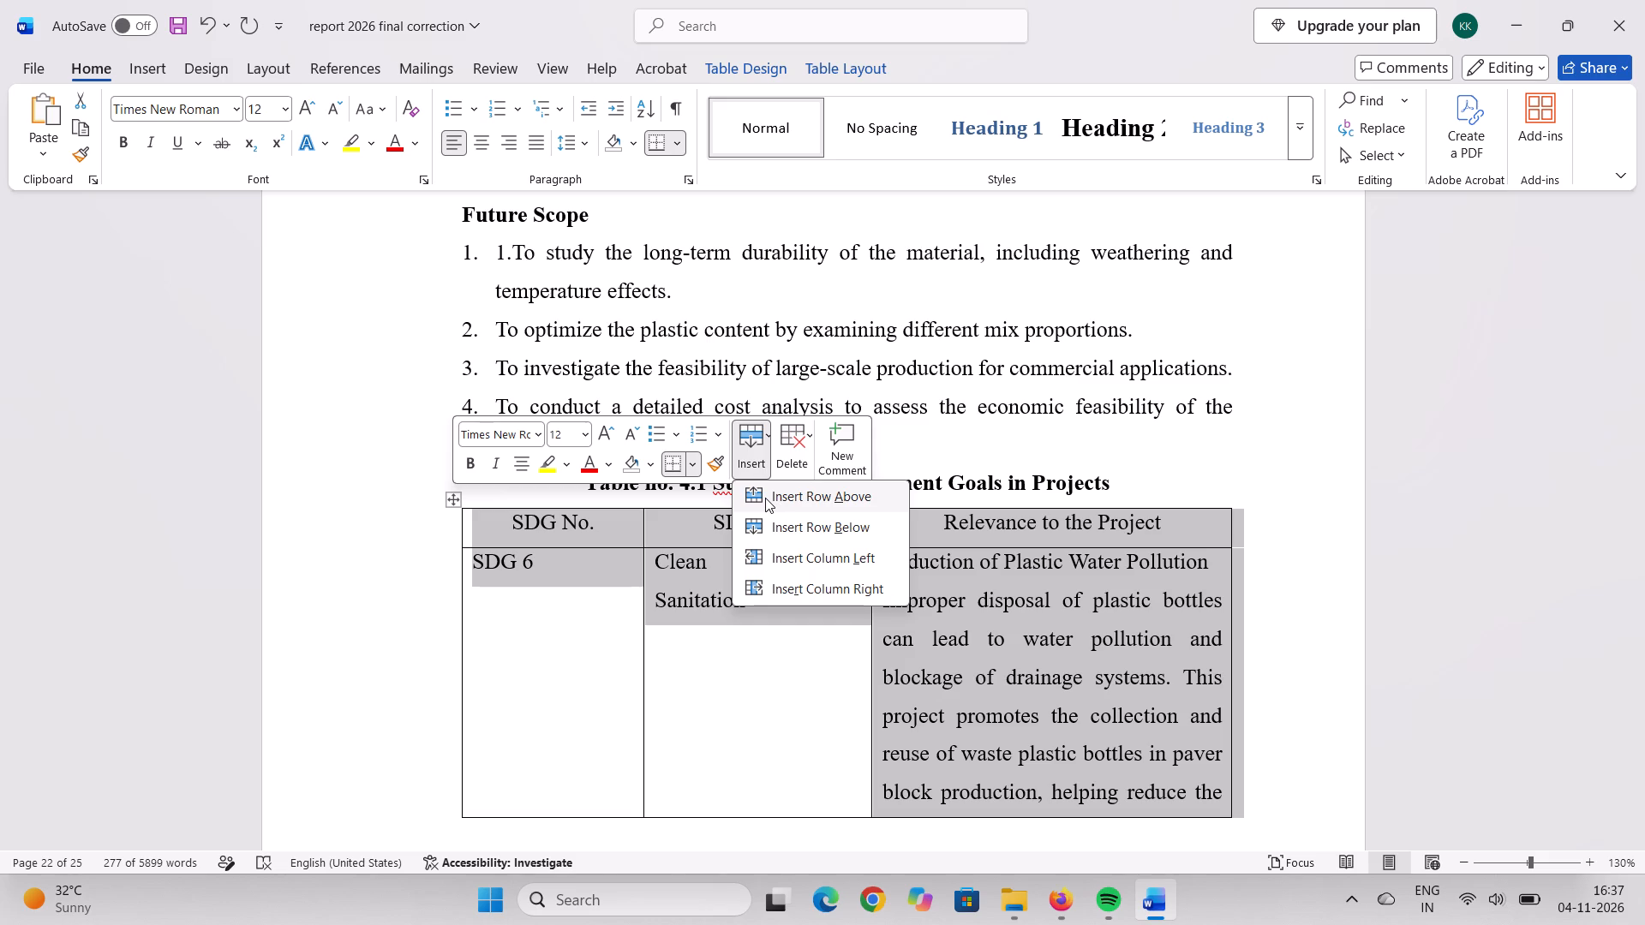
pyautogui.click(786, 560)
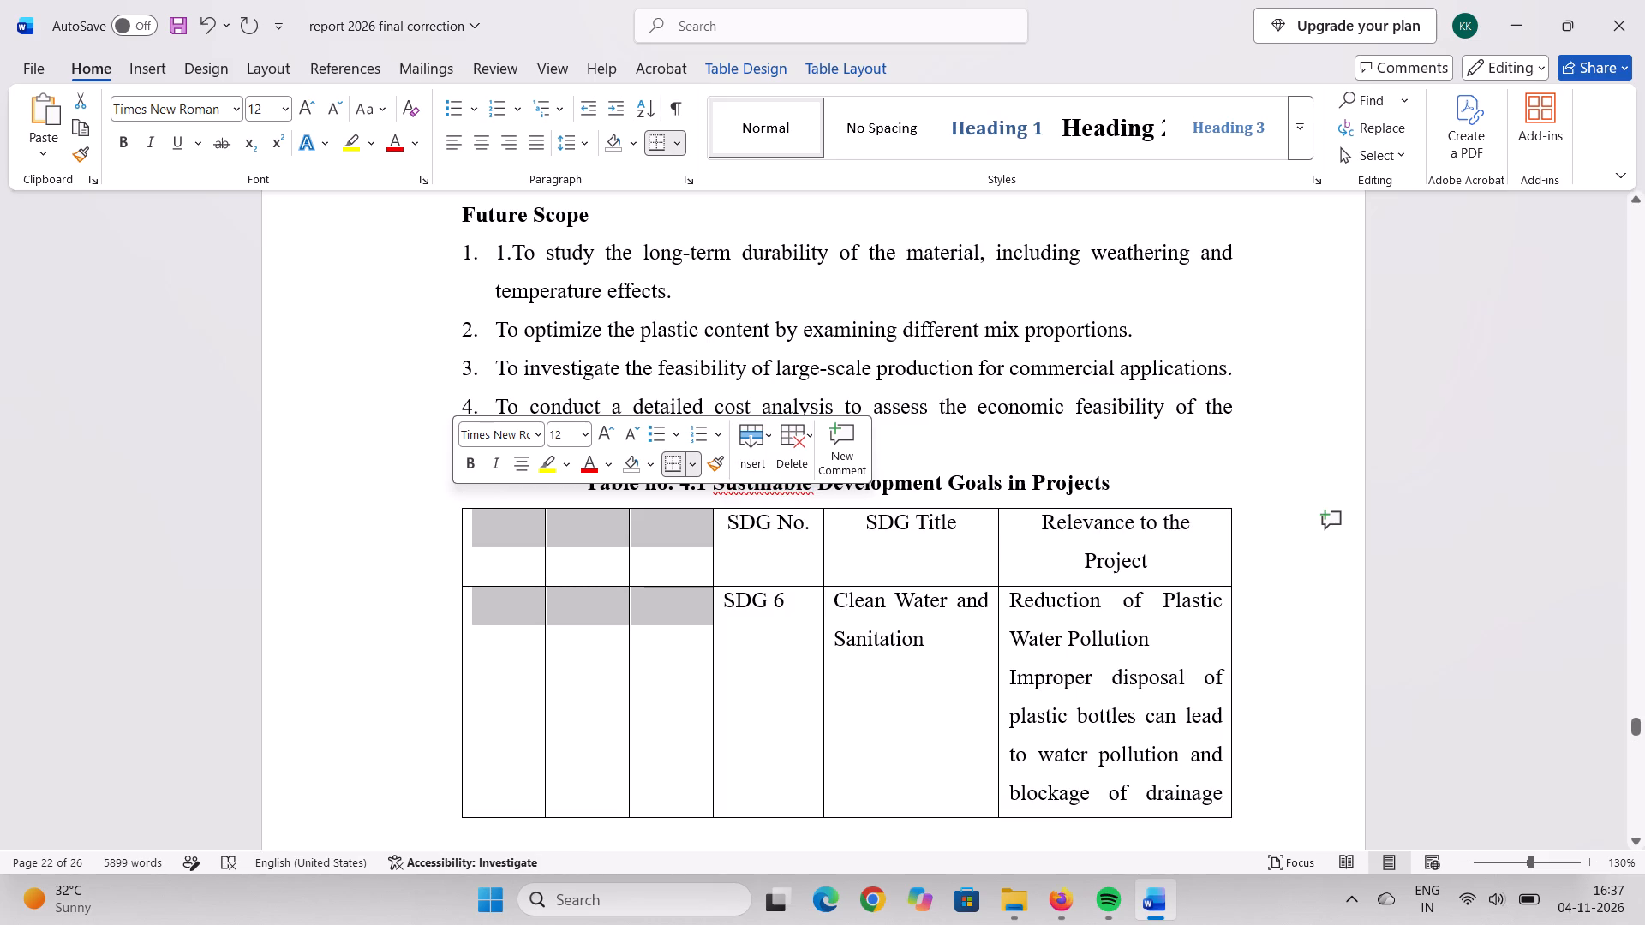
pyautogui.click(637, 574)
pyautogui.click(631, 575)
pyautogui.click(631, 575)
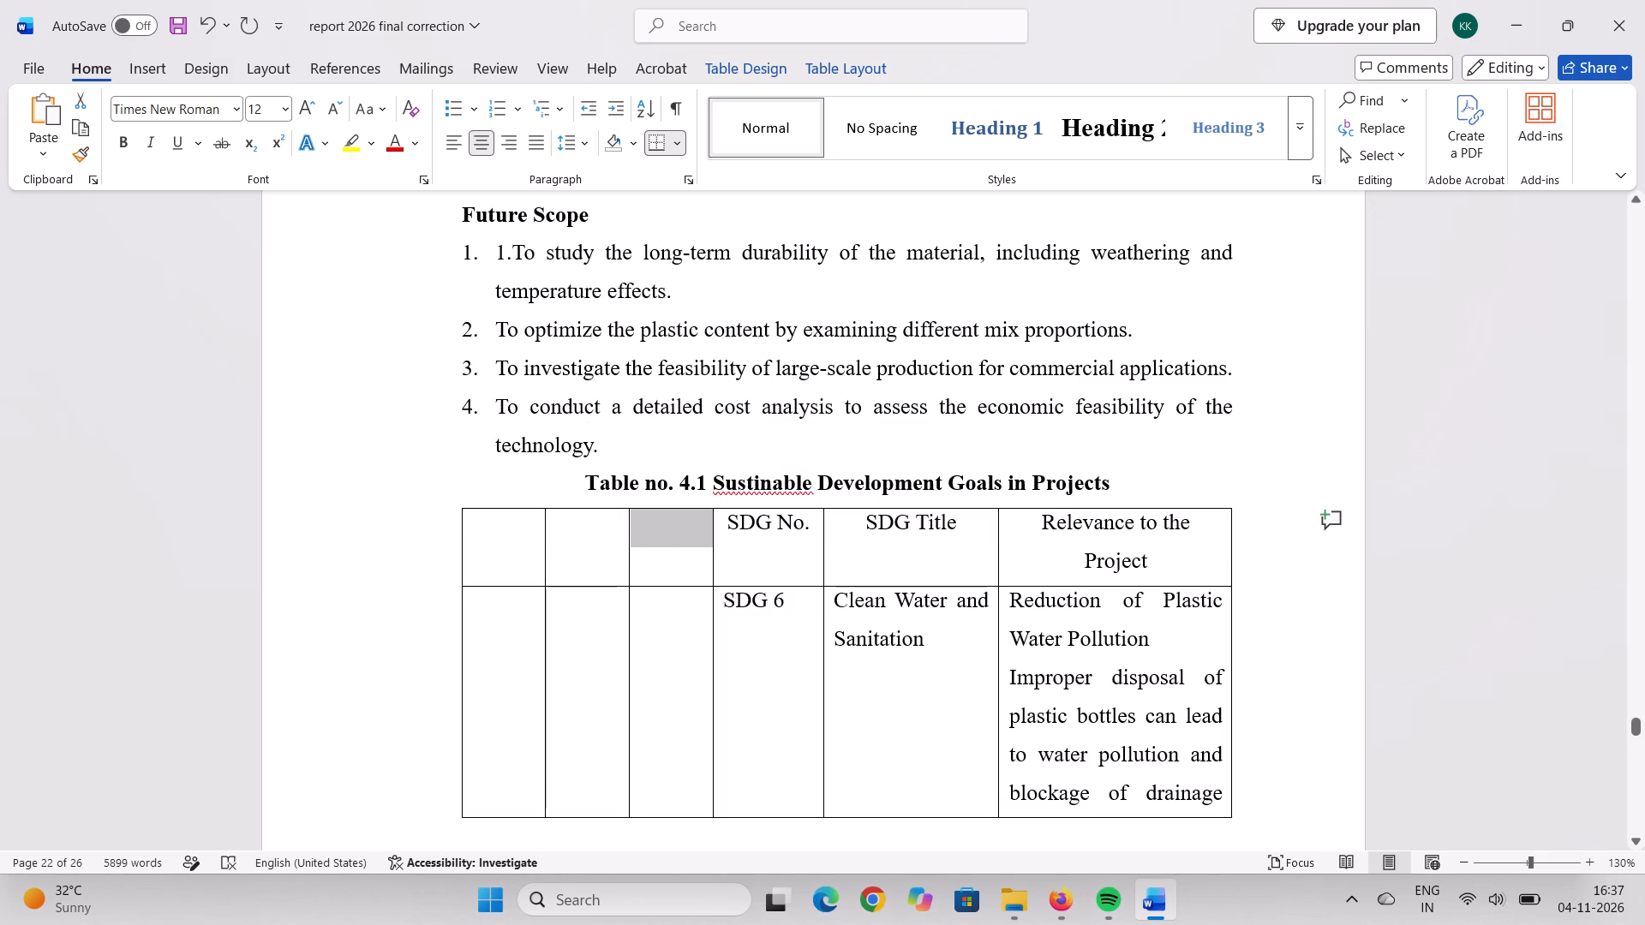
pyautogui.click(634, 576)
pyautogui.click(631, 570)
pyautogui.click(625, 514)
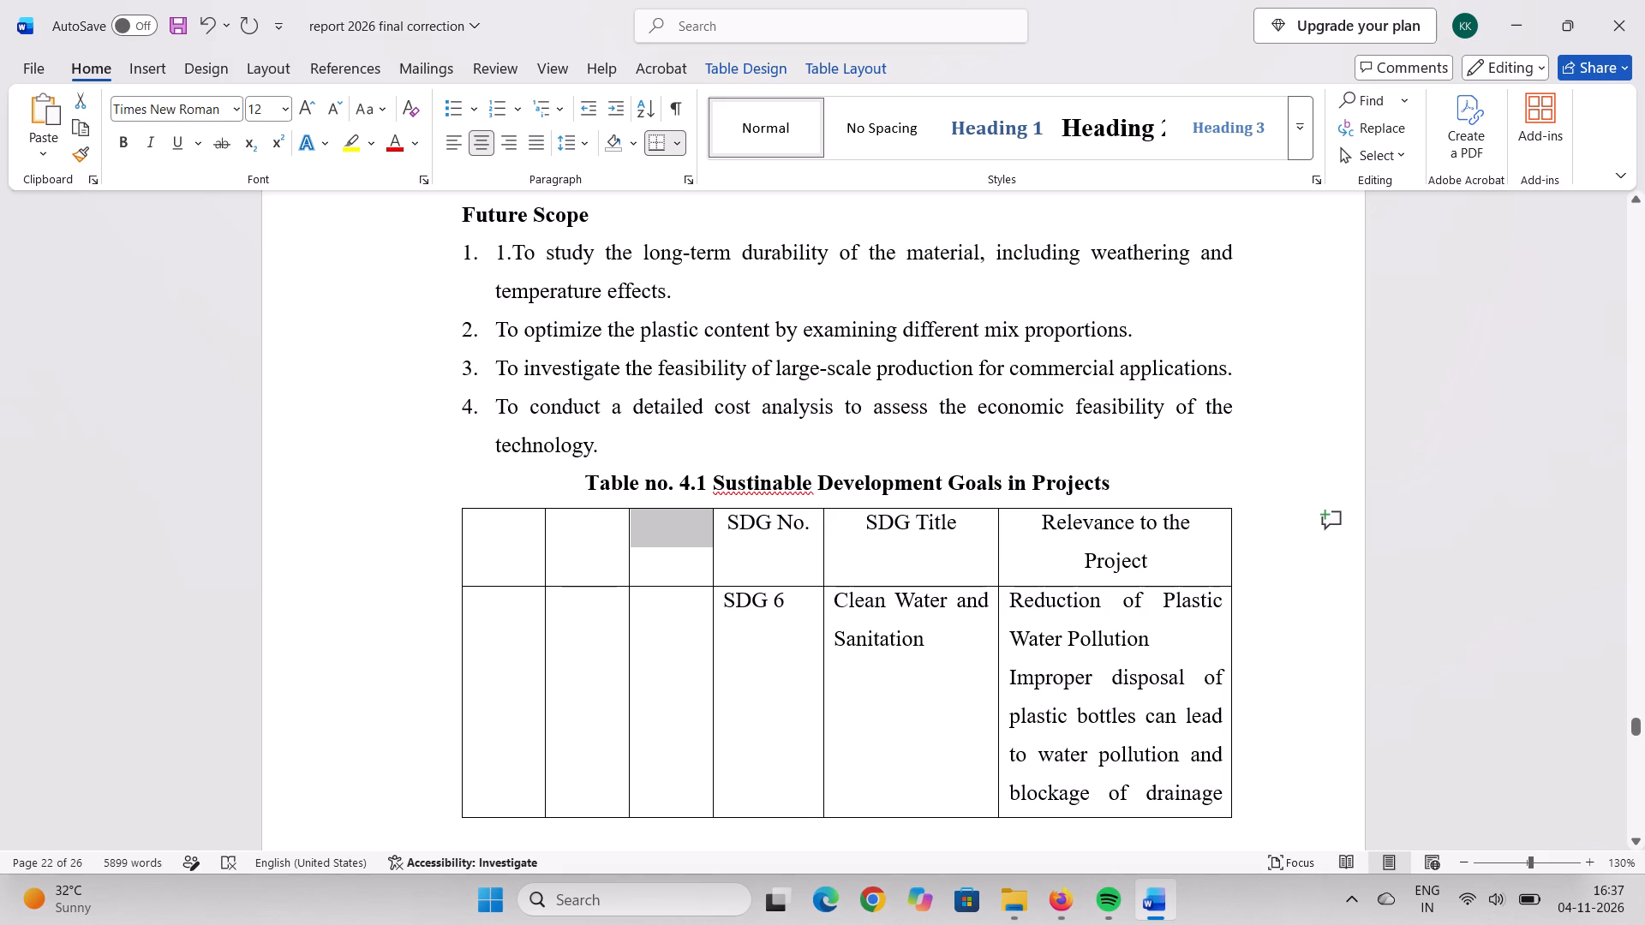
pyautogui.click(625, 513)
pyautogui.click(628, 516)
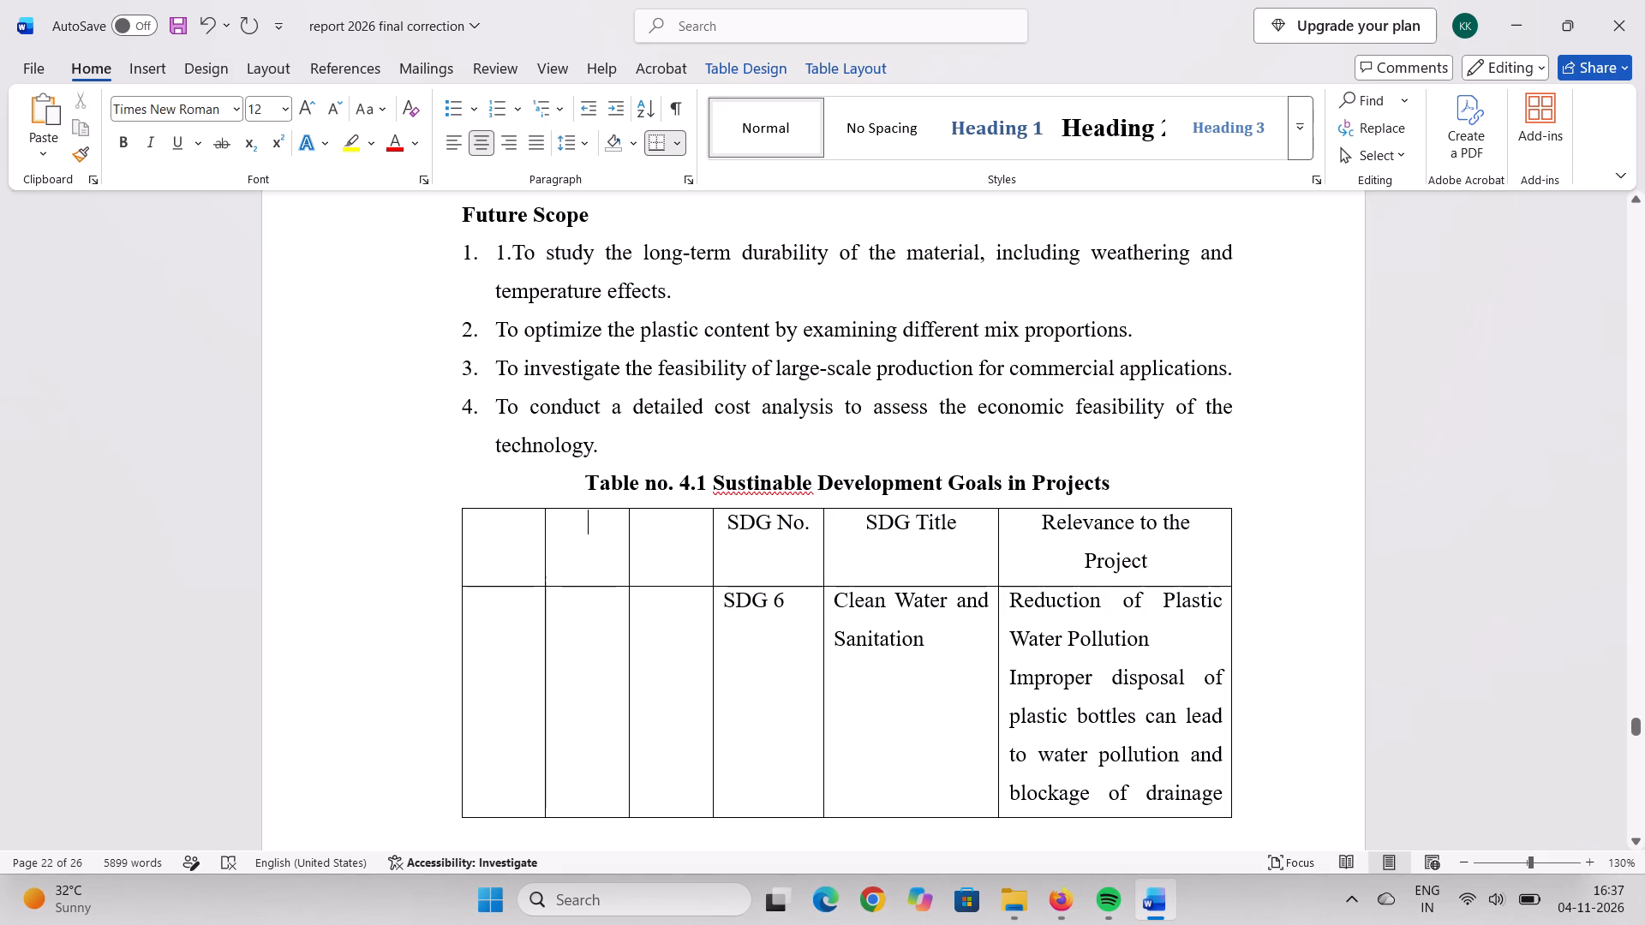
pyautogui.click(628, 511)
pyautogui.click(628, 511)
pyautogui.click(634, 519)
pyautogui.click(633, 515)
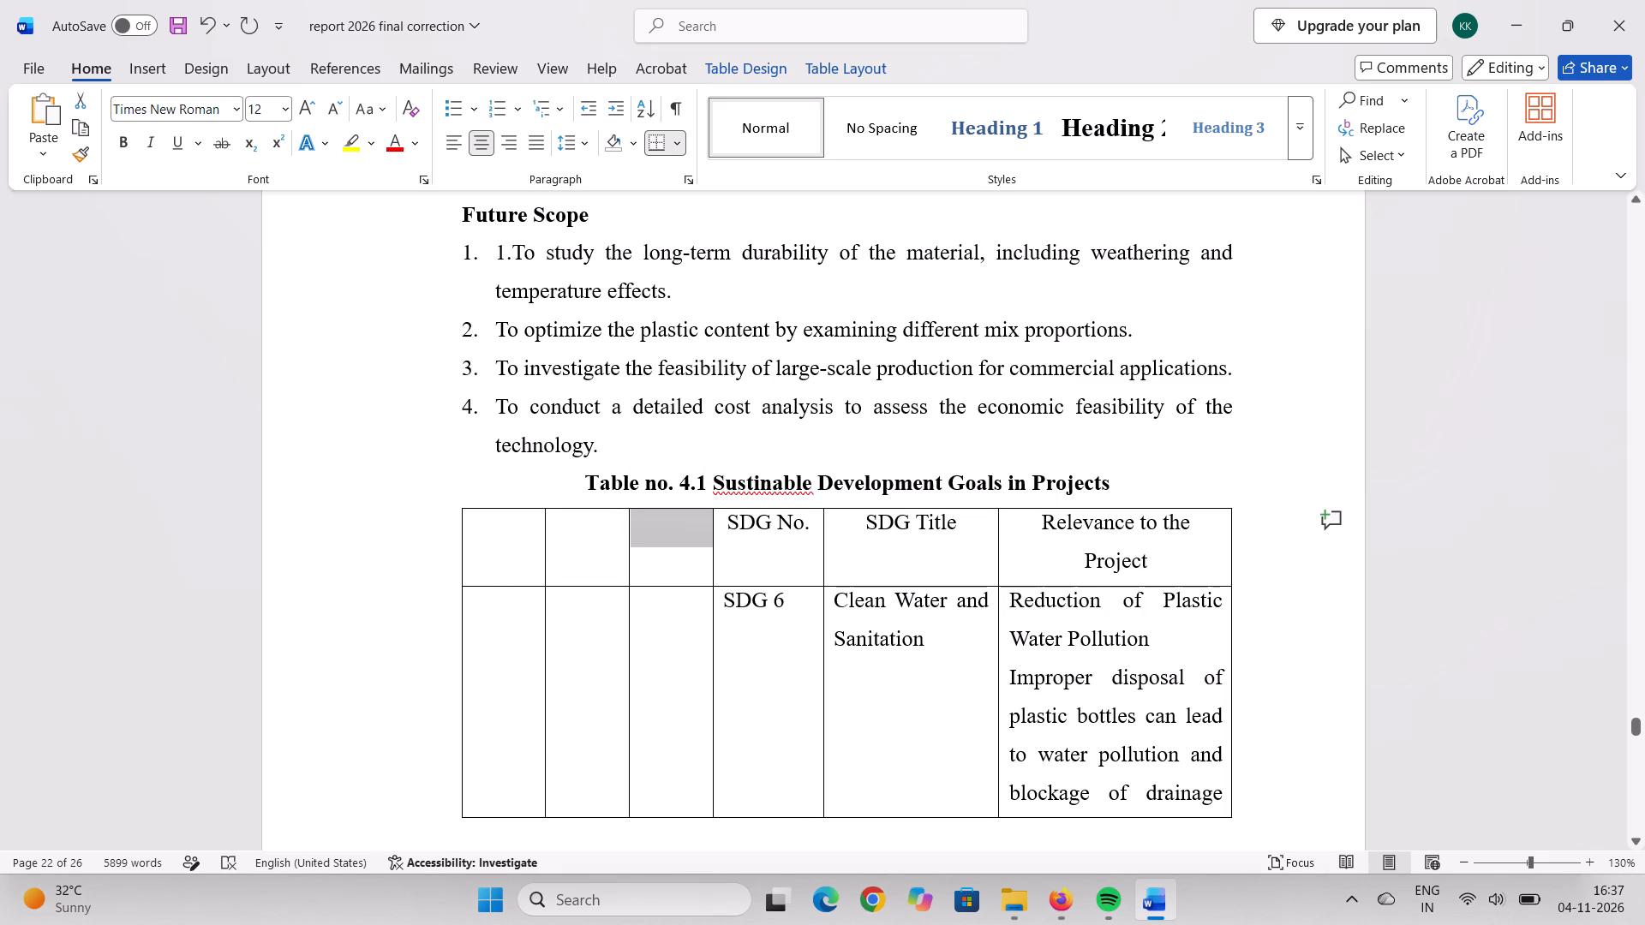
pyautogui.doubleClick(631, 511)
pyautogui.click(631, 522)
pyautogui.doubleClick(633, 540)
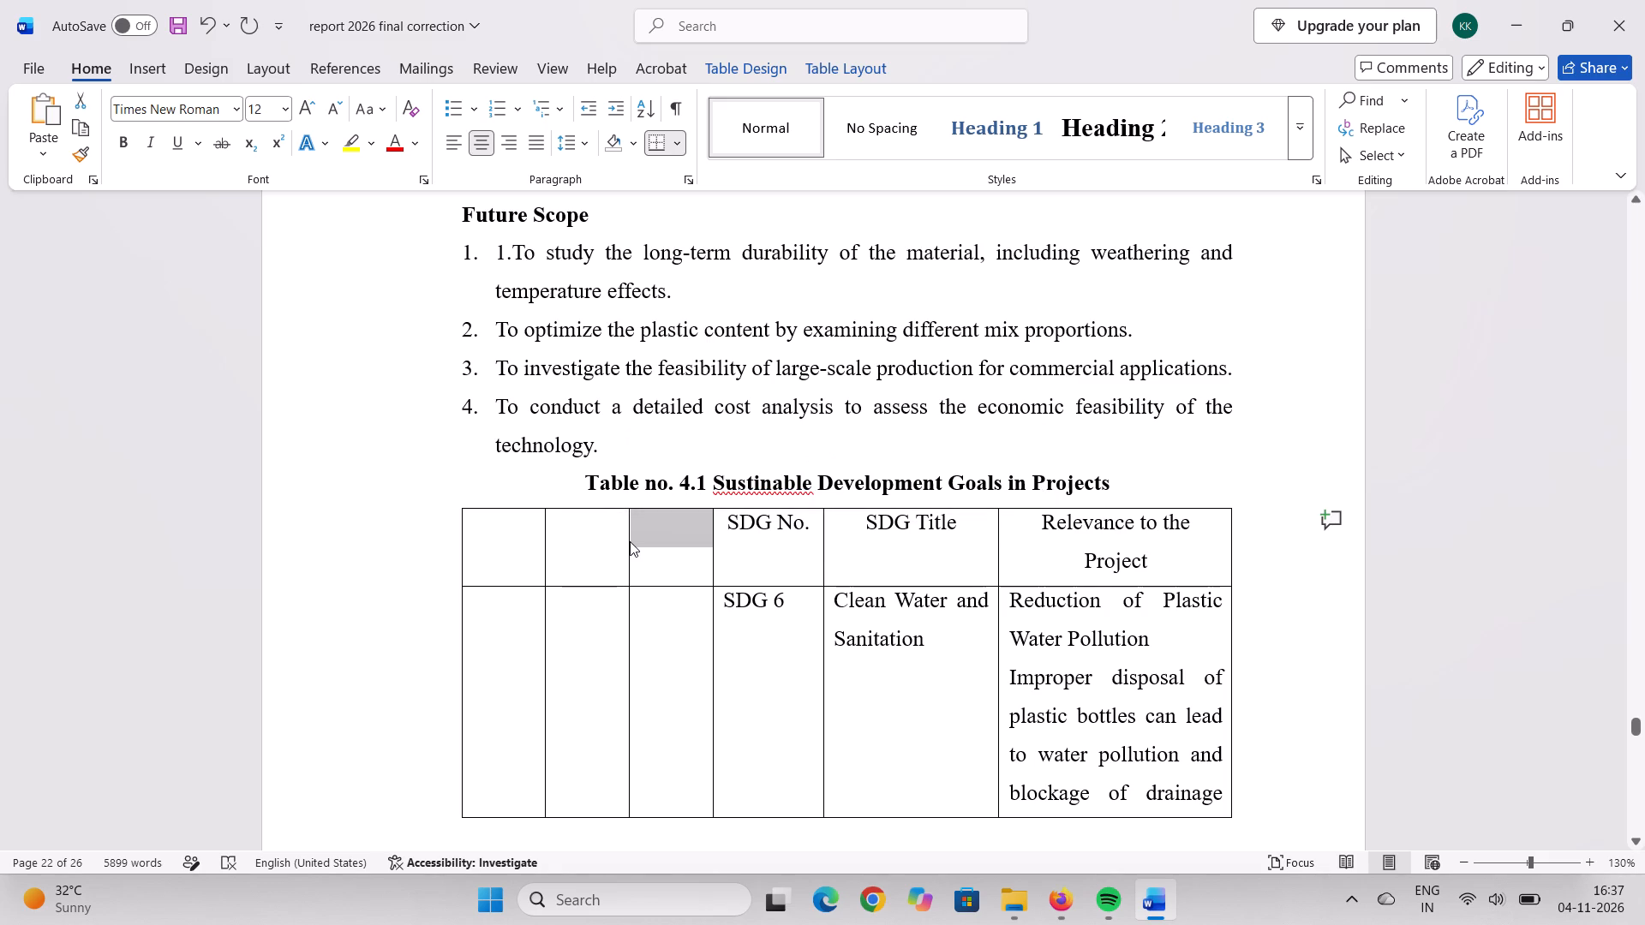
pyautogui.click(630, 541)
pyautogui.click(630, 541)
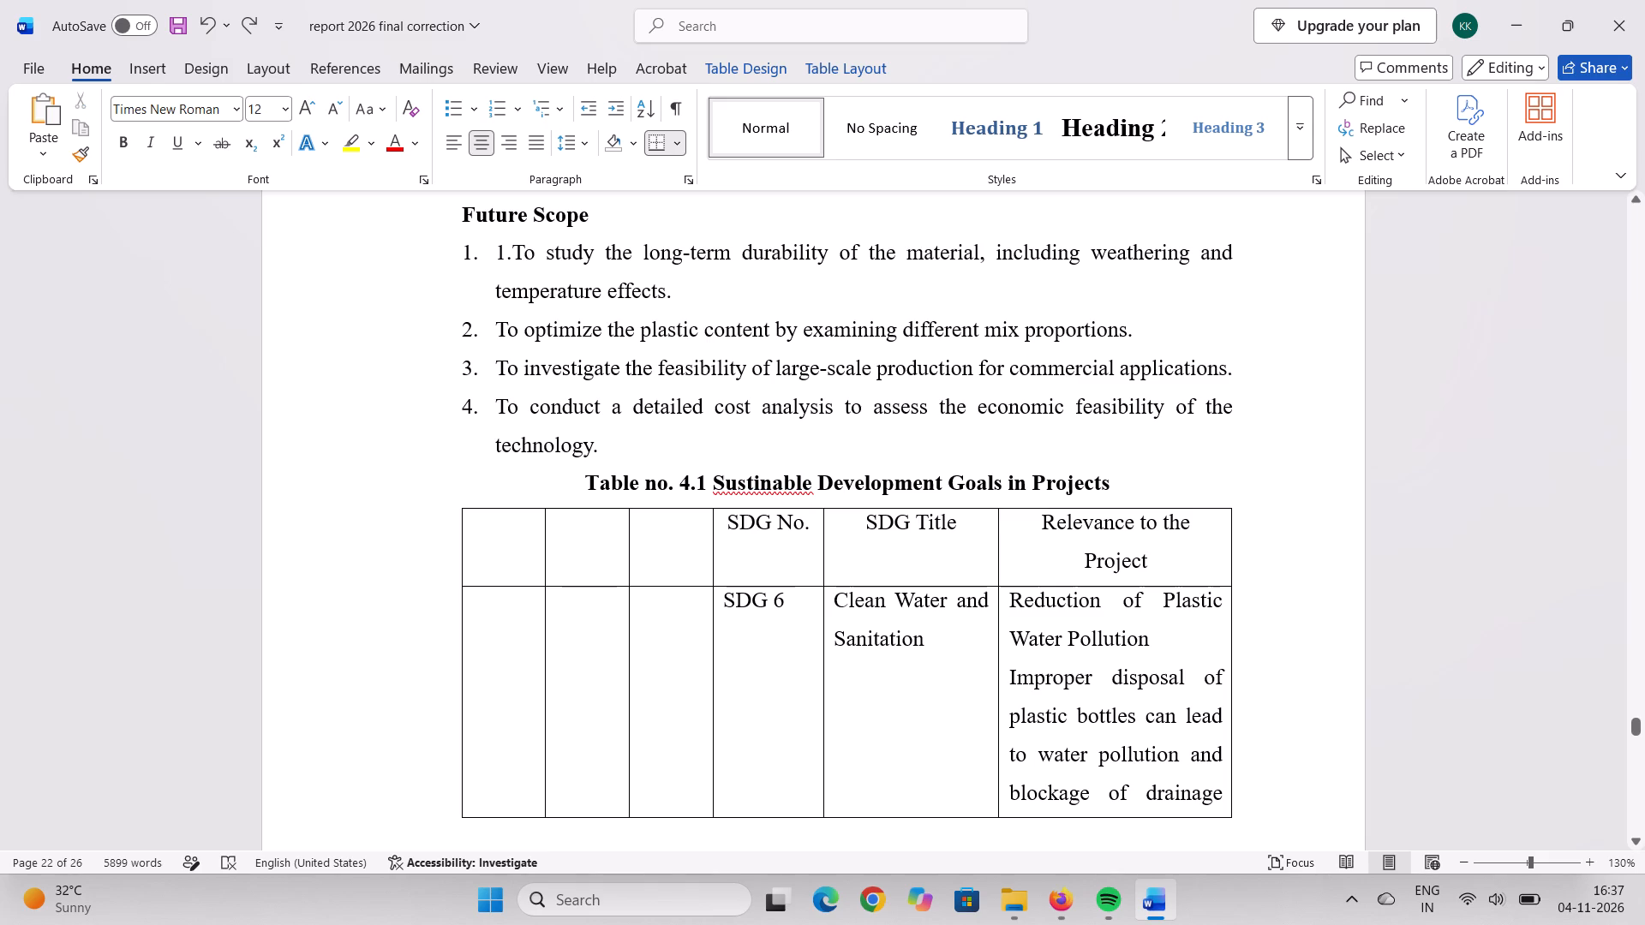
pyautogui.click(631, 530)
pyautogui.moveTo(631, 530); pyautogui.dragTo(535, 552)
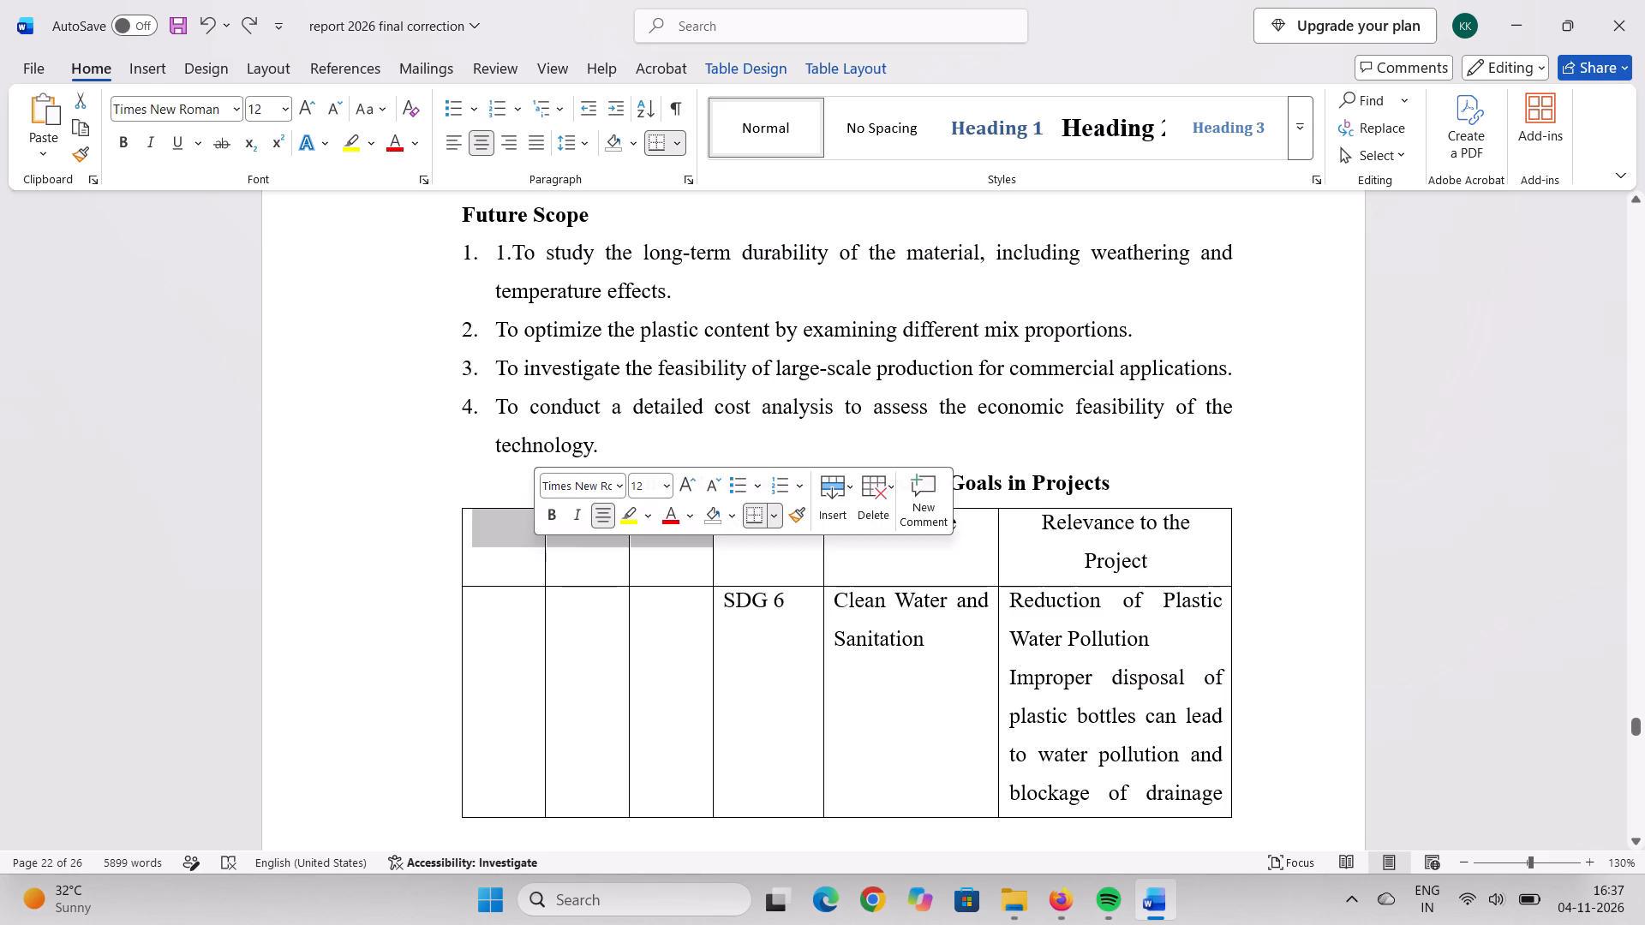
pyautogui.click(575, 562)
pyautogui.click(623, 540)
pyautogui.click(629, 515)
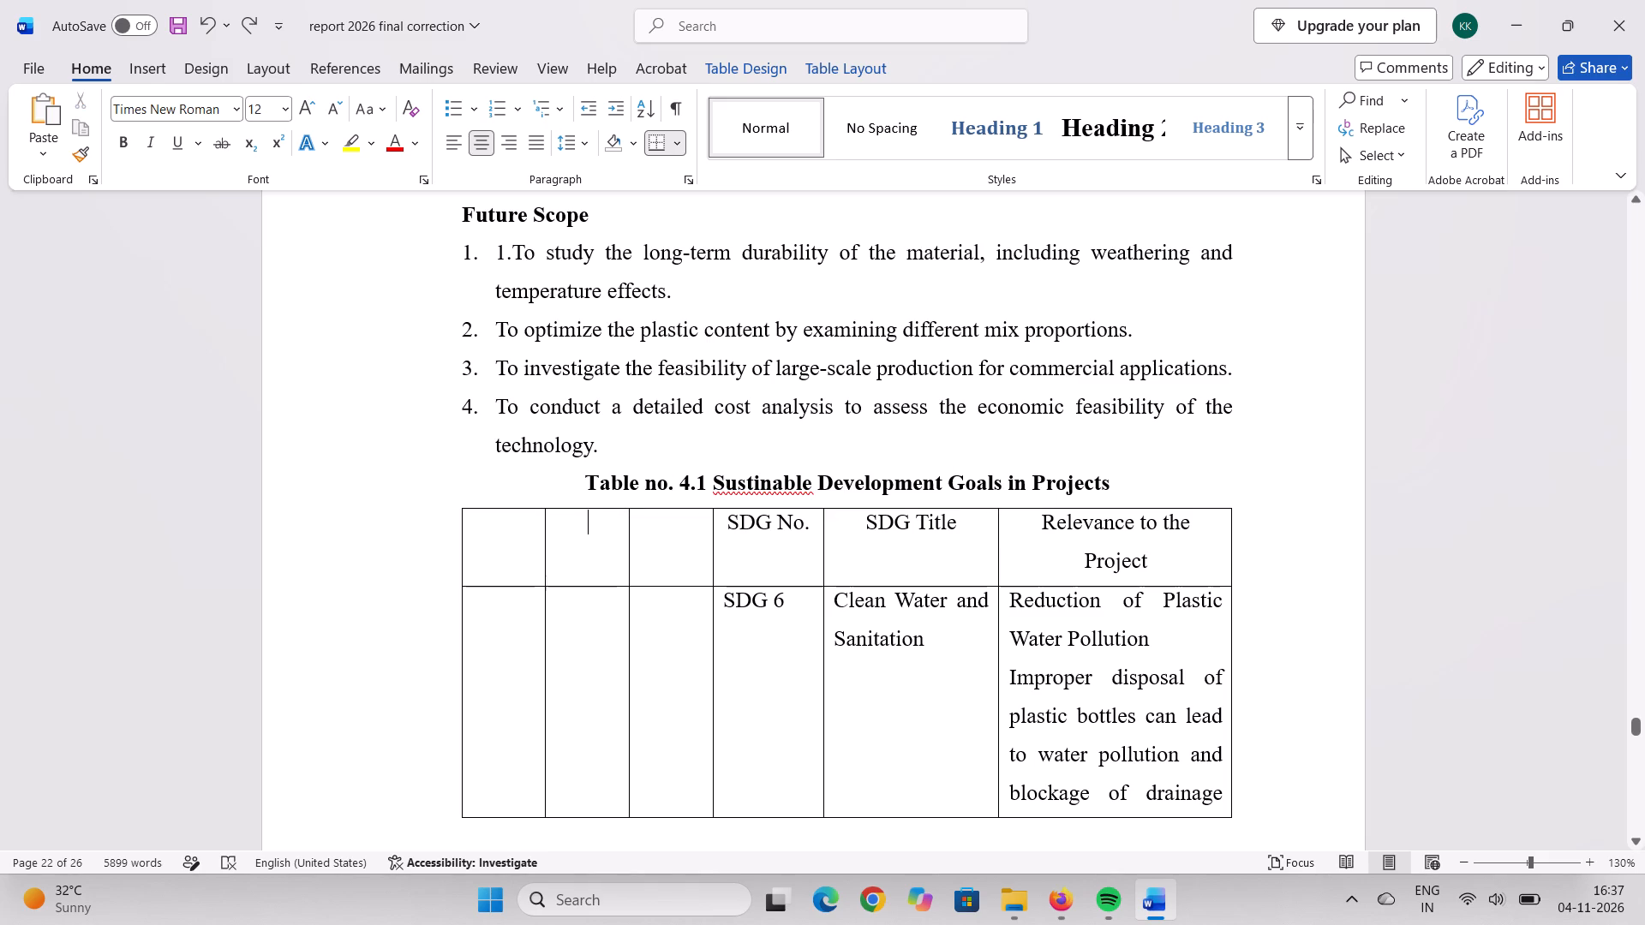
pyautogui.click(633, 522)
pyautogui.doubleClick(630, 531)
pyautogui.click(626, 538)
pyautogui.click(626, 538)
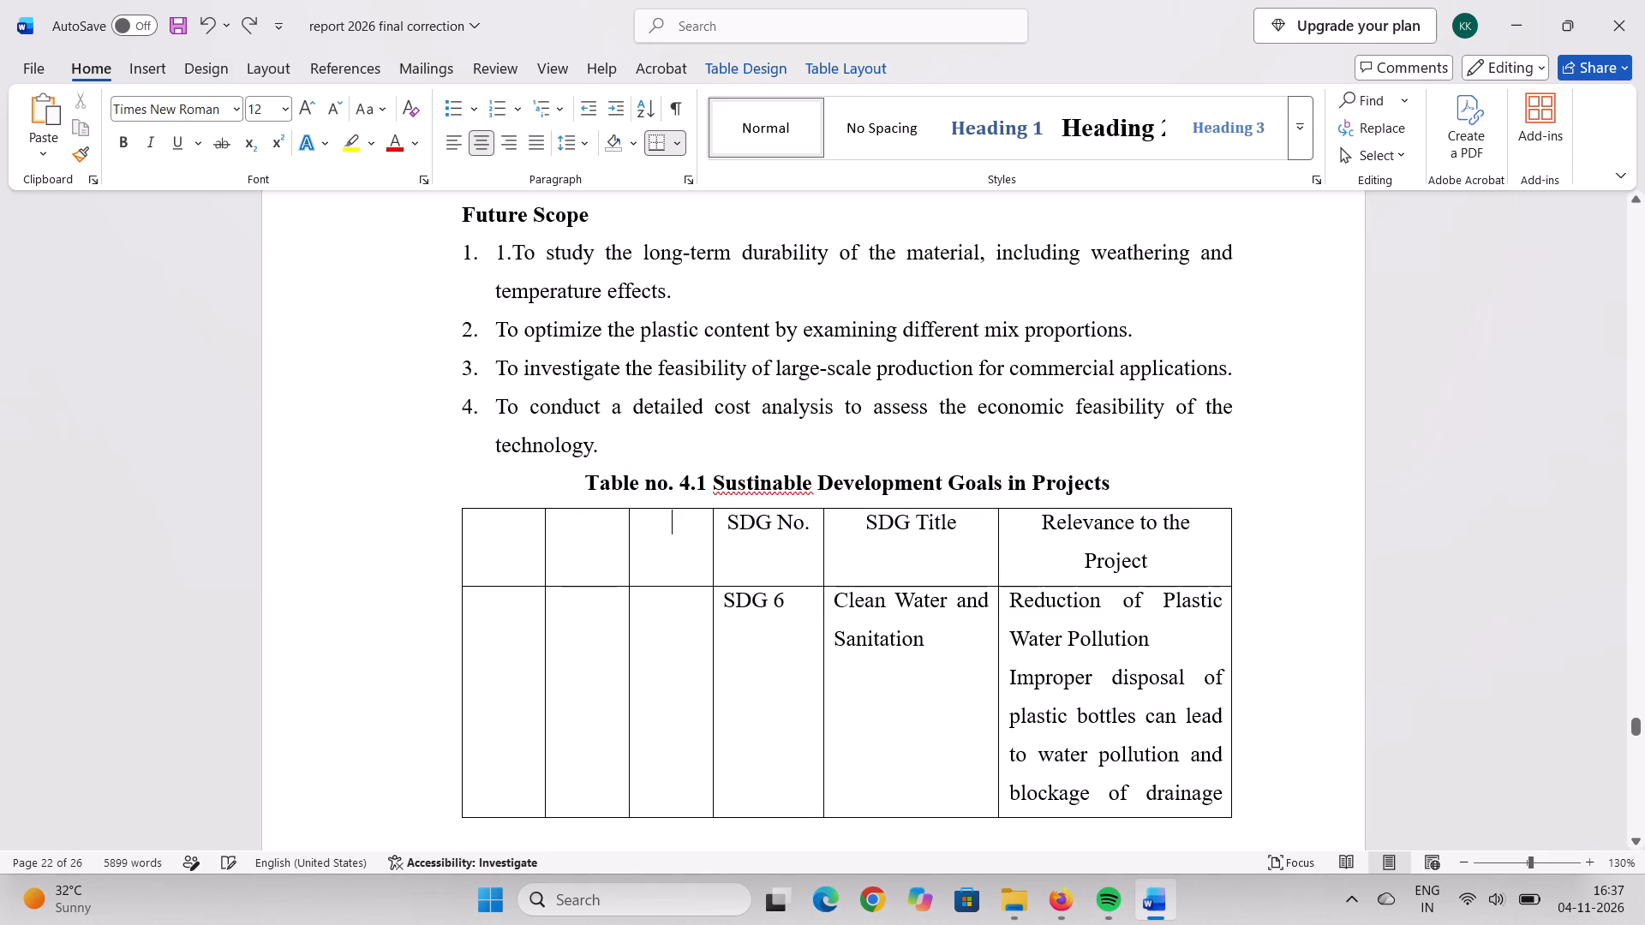
# Delete the header row of Table 4.1.
pyautogui.tripleClick(629, 537)
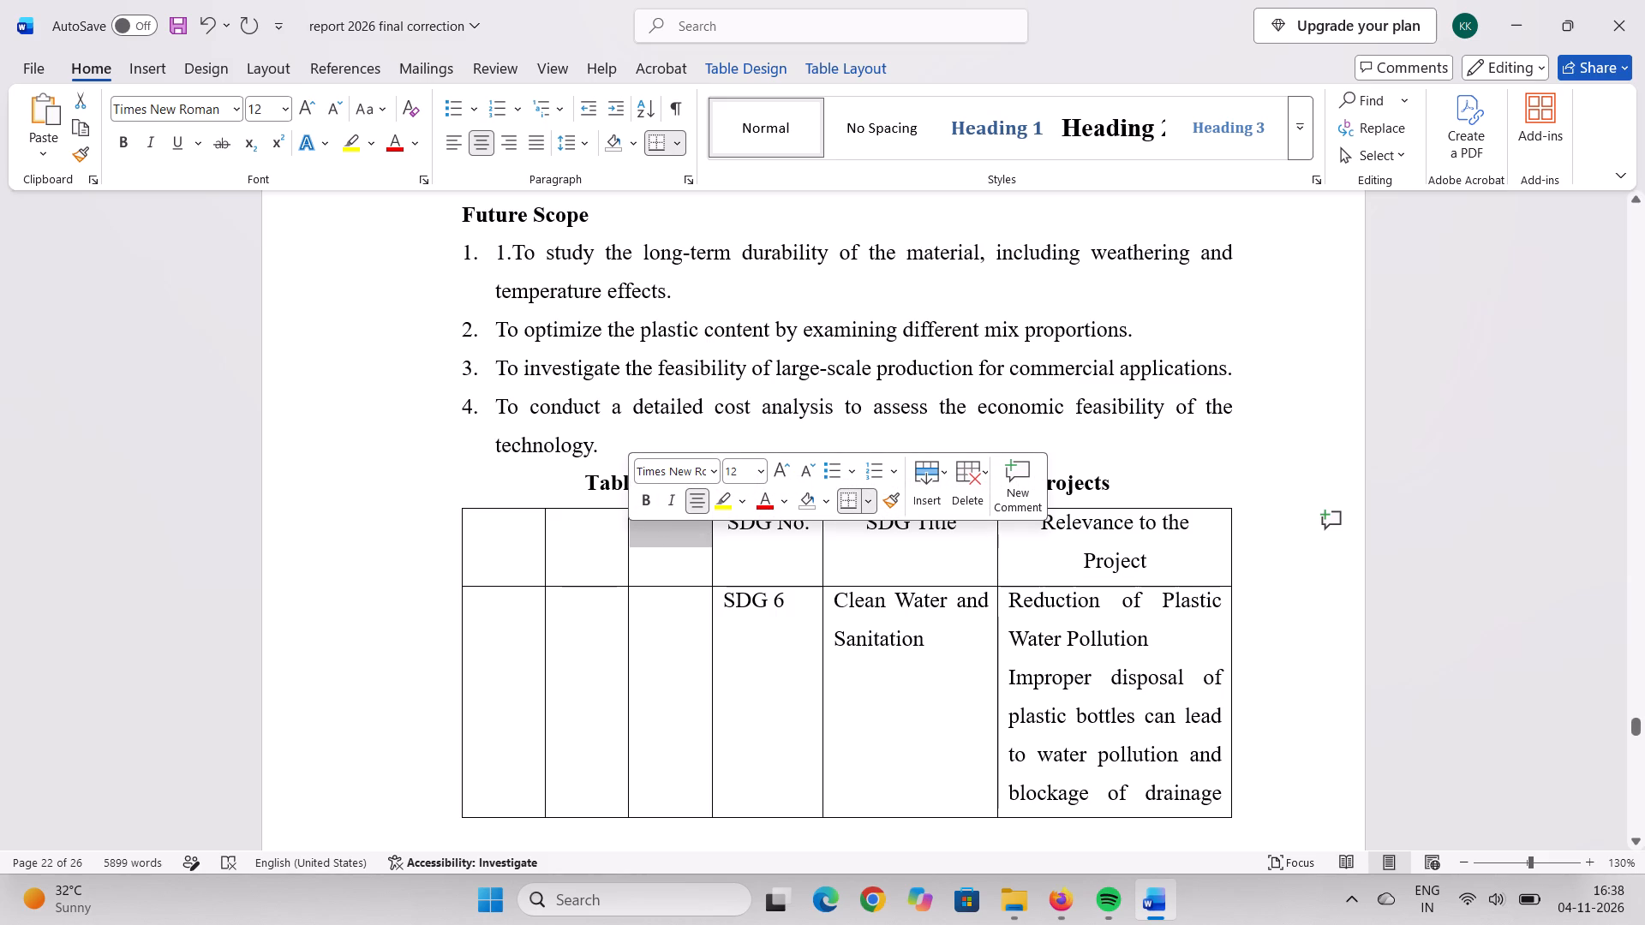
pyautogui.click(959, 474)
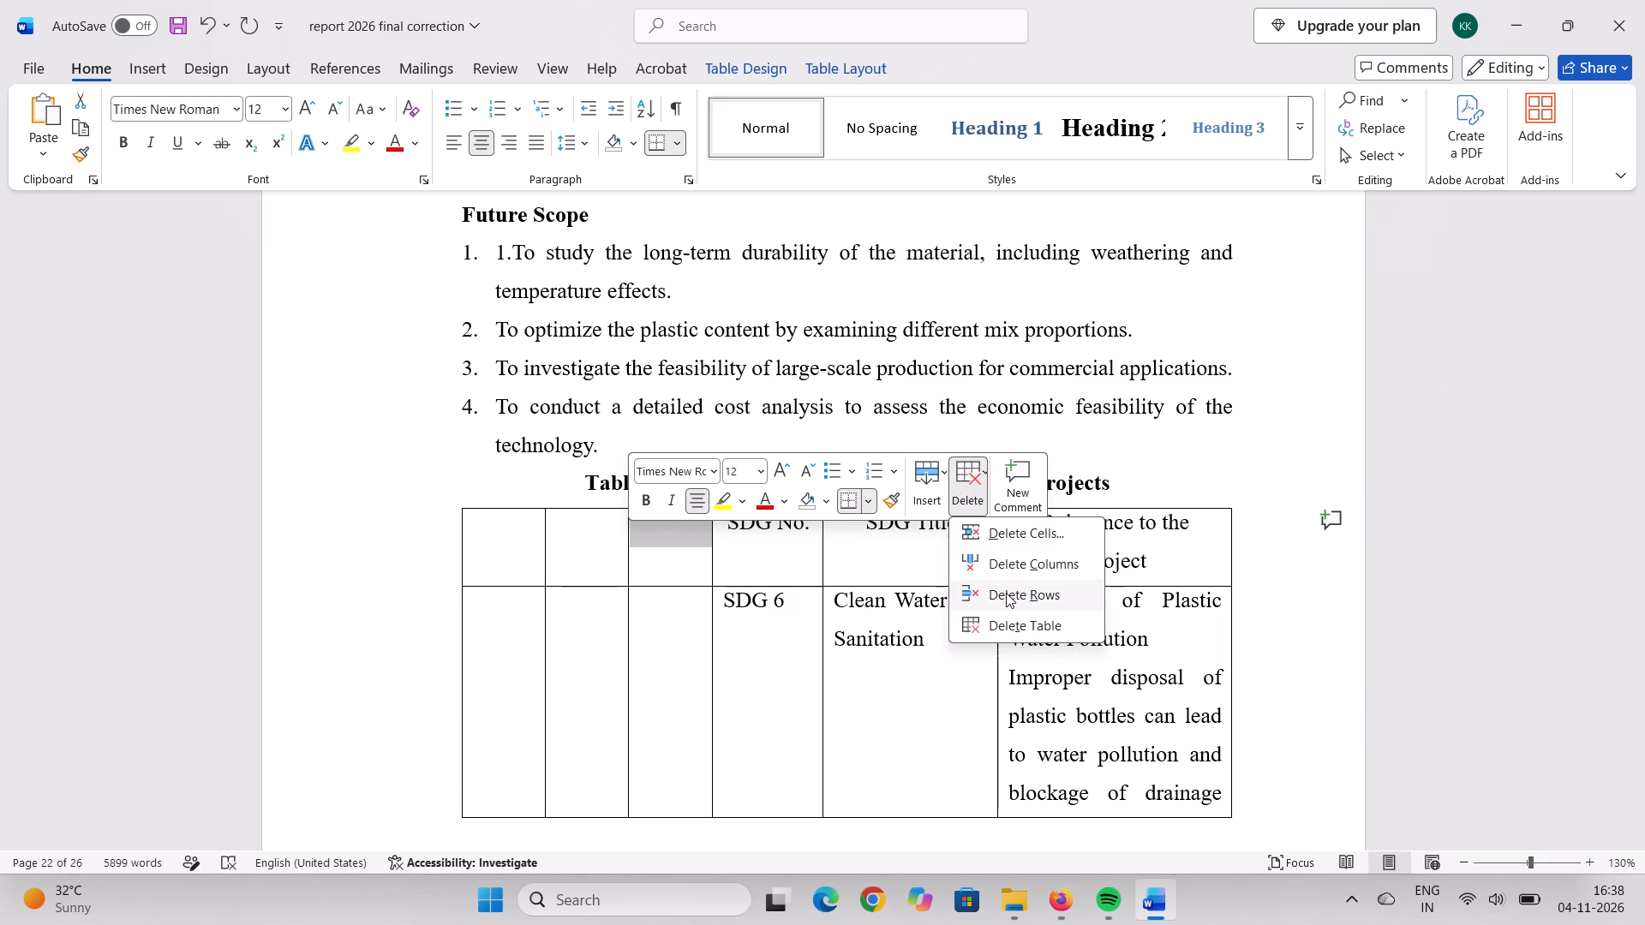
pyautogui.click(1006, 593)
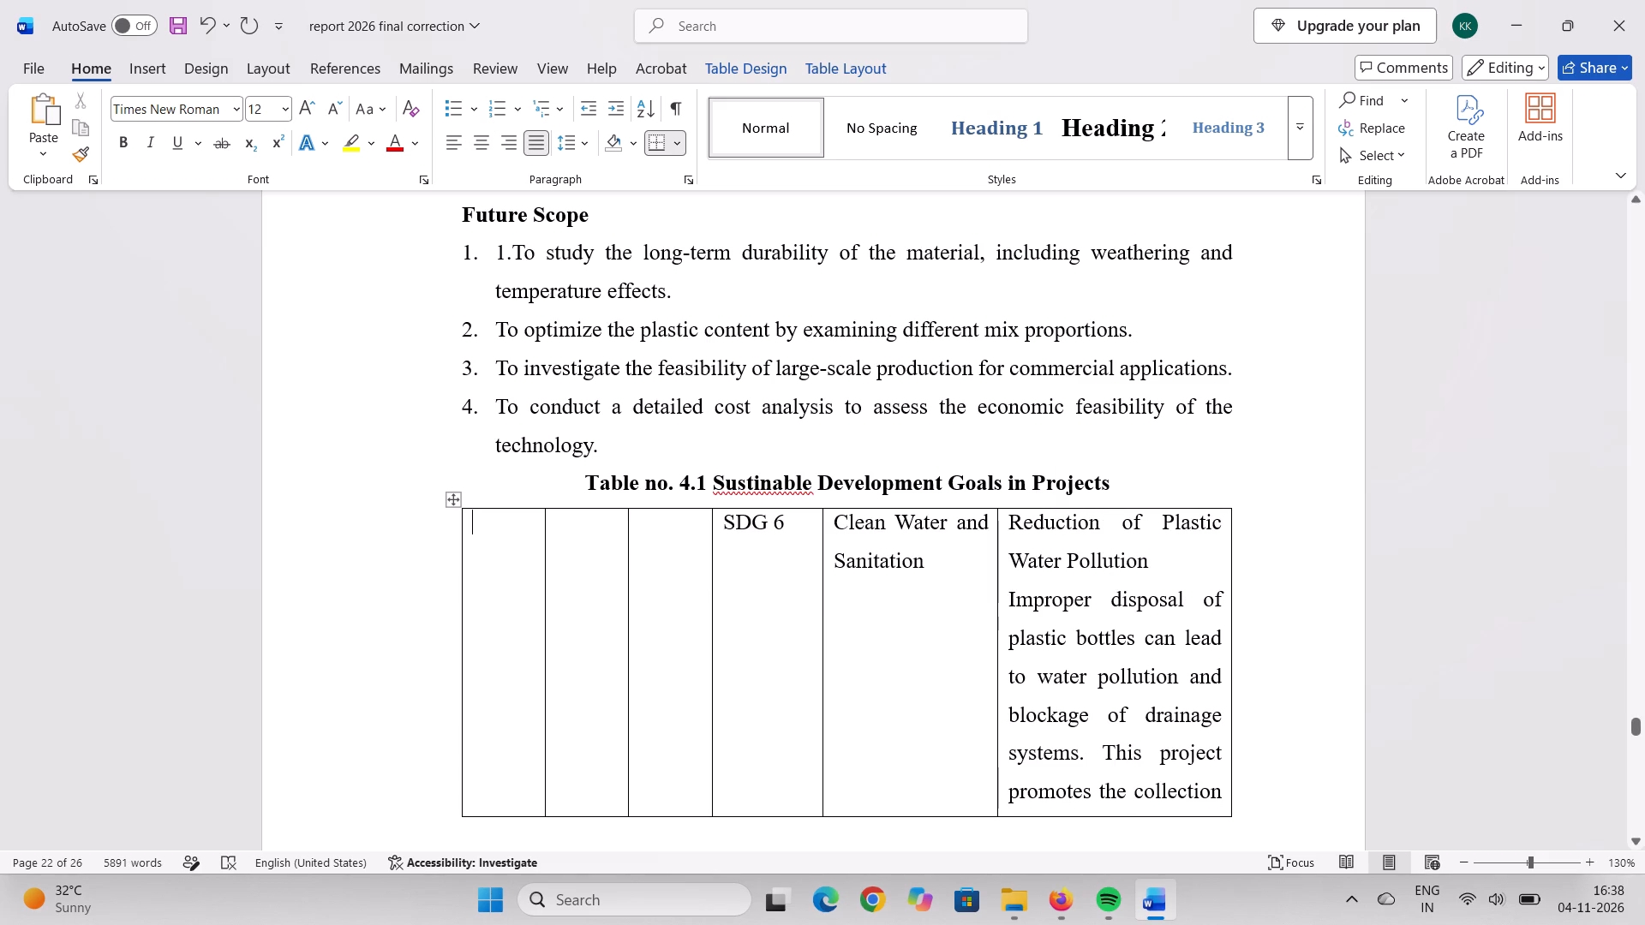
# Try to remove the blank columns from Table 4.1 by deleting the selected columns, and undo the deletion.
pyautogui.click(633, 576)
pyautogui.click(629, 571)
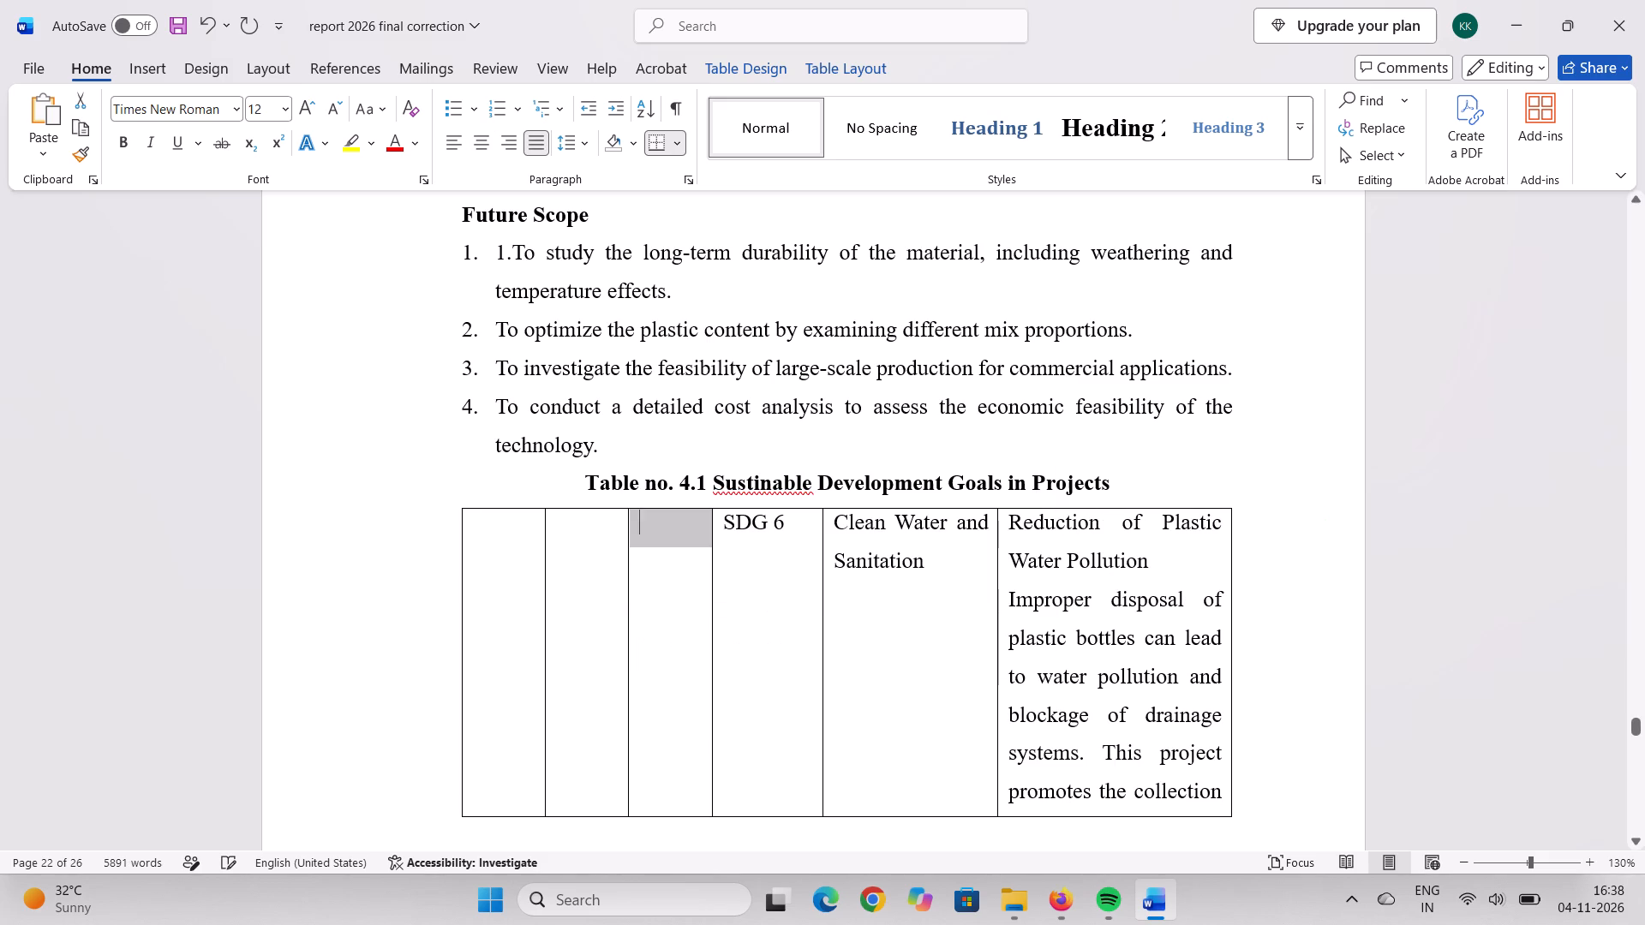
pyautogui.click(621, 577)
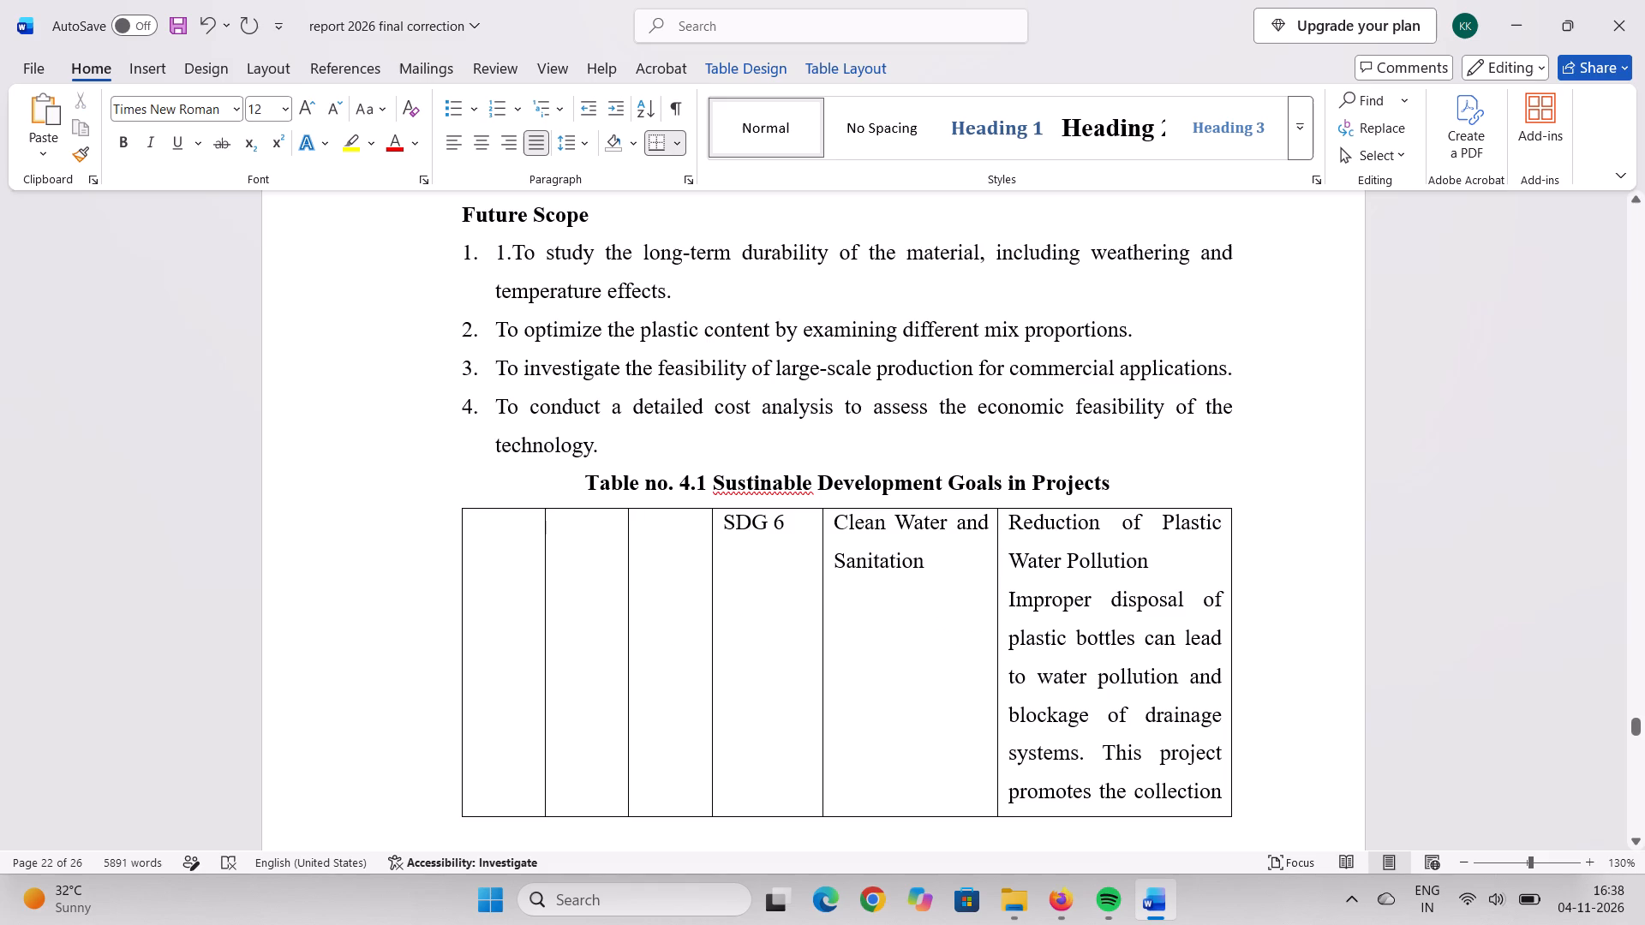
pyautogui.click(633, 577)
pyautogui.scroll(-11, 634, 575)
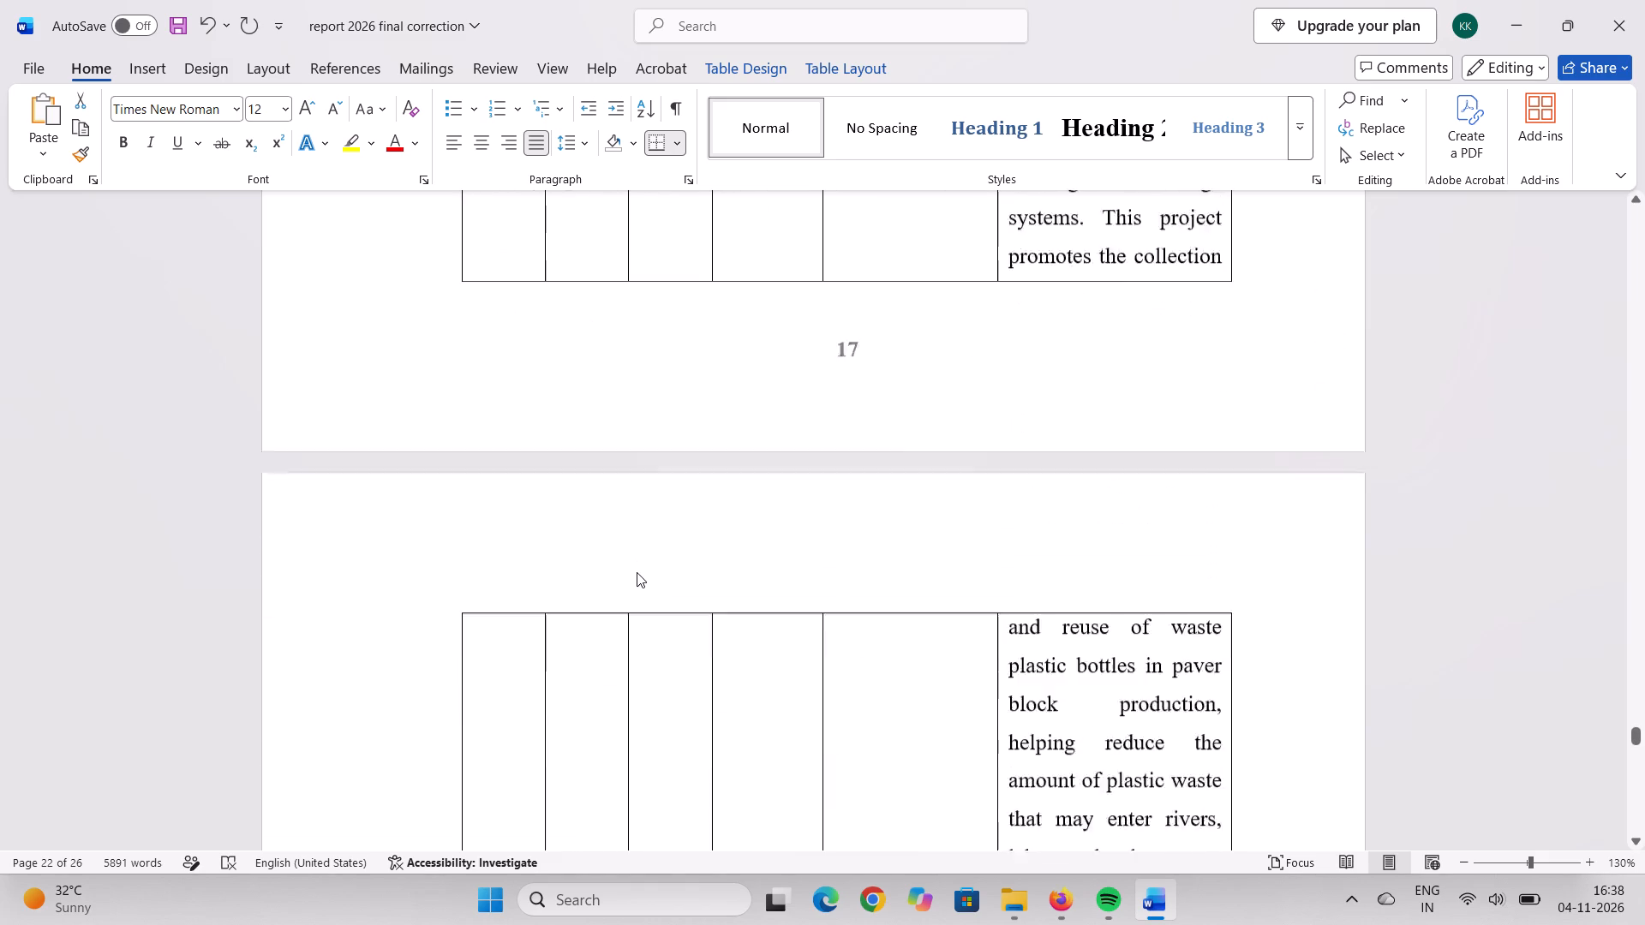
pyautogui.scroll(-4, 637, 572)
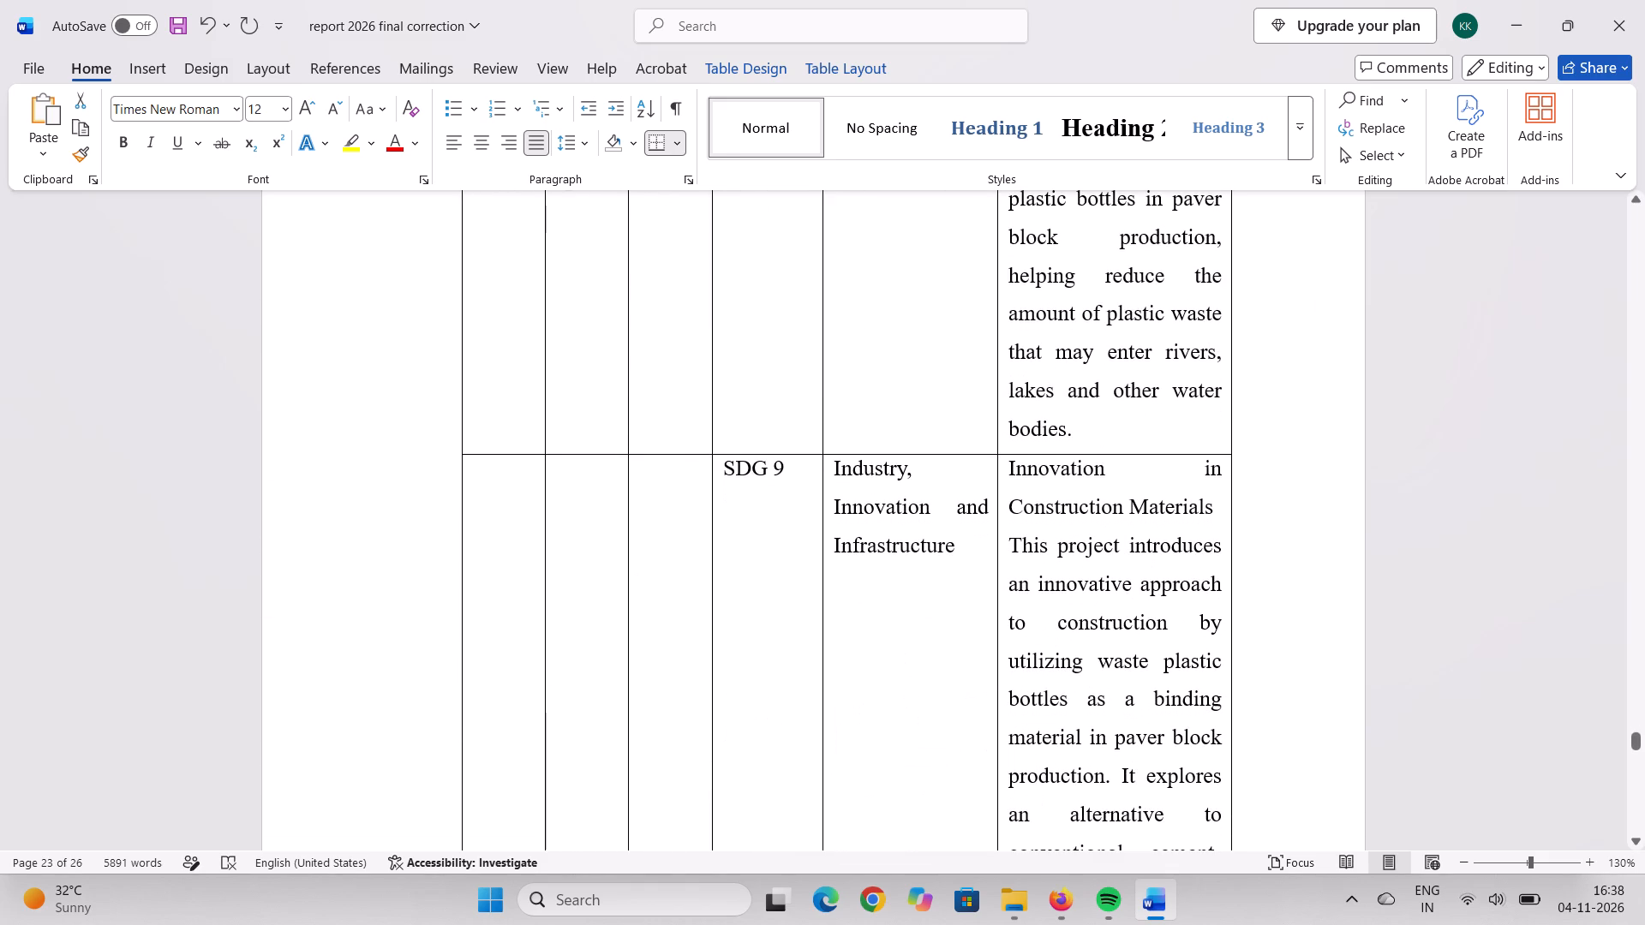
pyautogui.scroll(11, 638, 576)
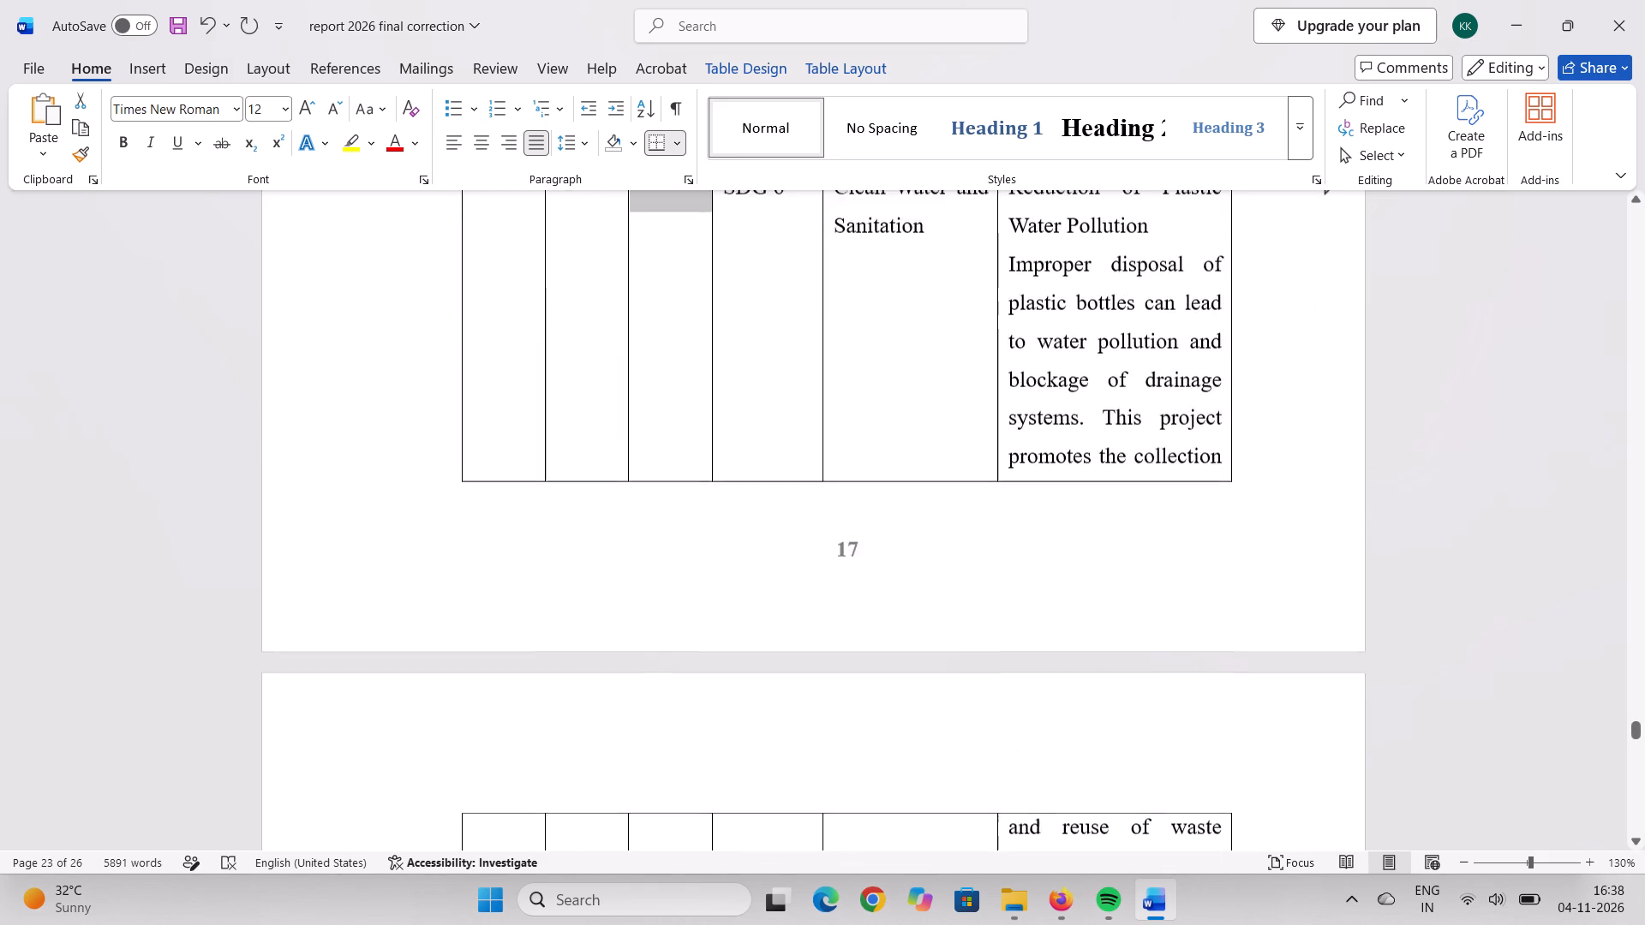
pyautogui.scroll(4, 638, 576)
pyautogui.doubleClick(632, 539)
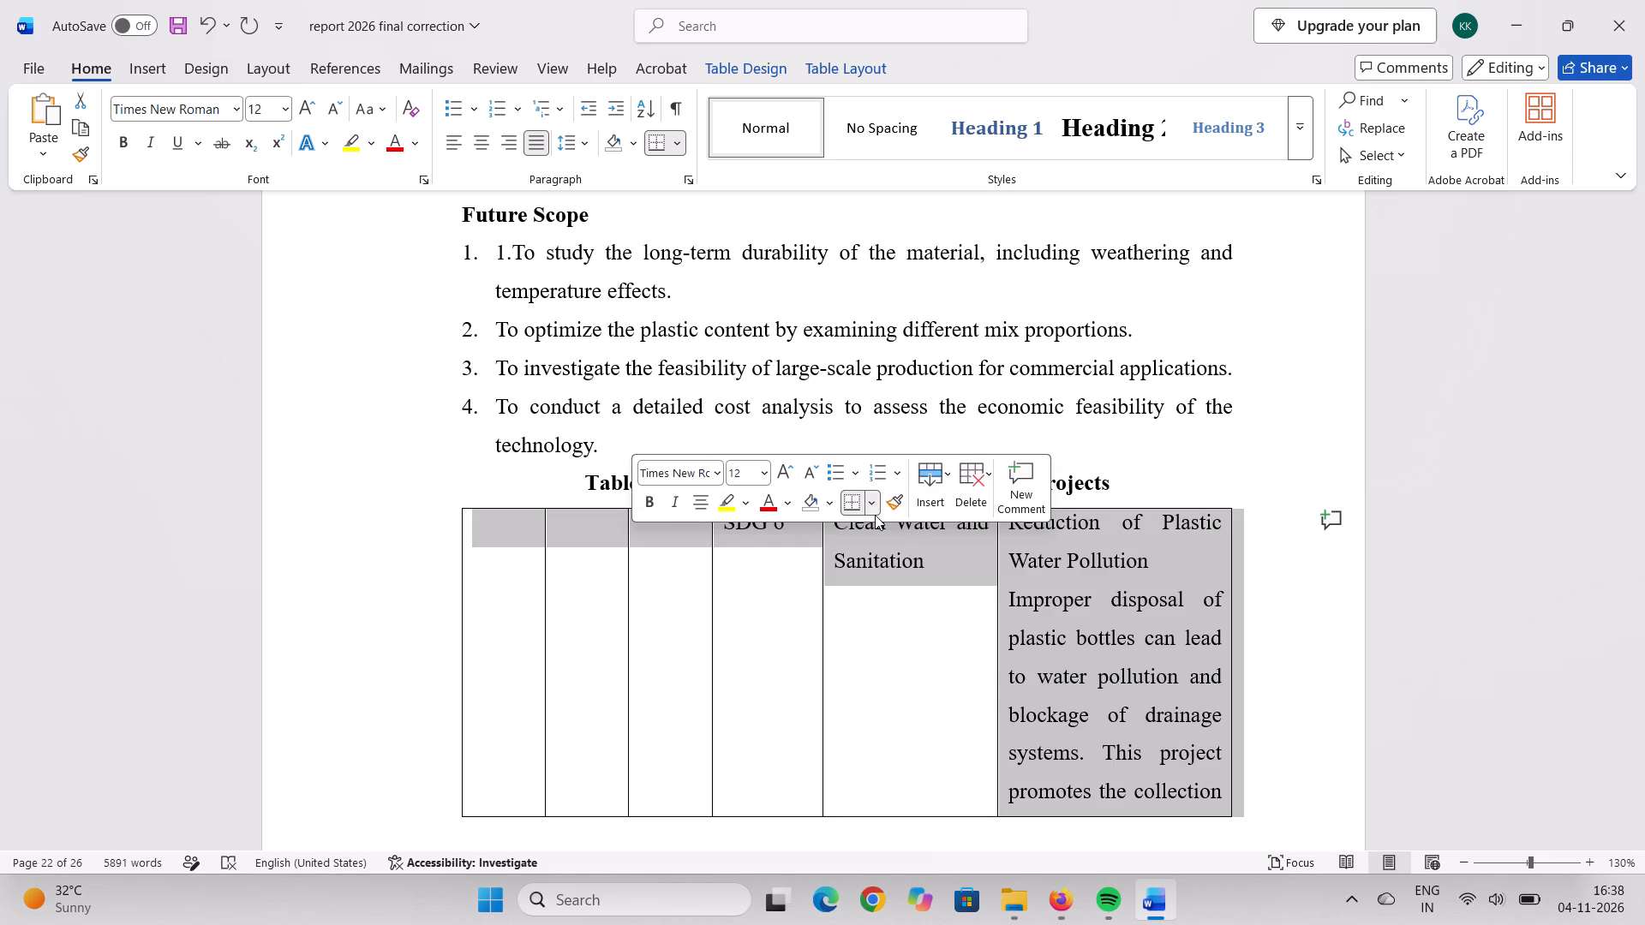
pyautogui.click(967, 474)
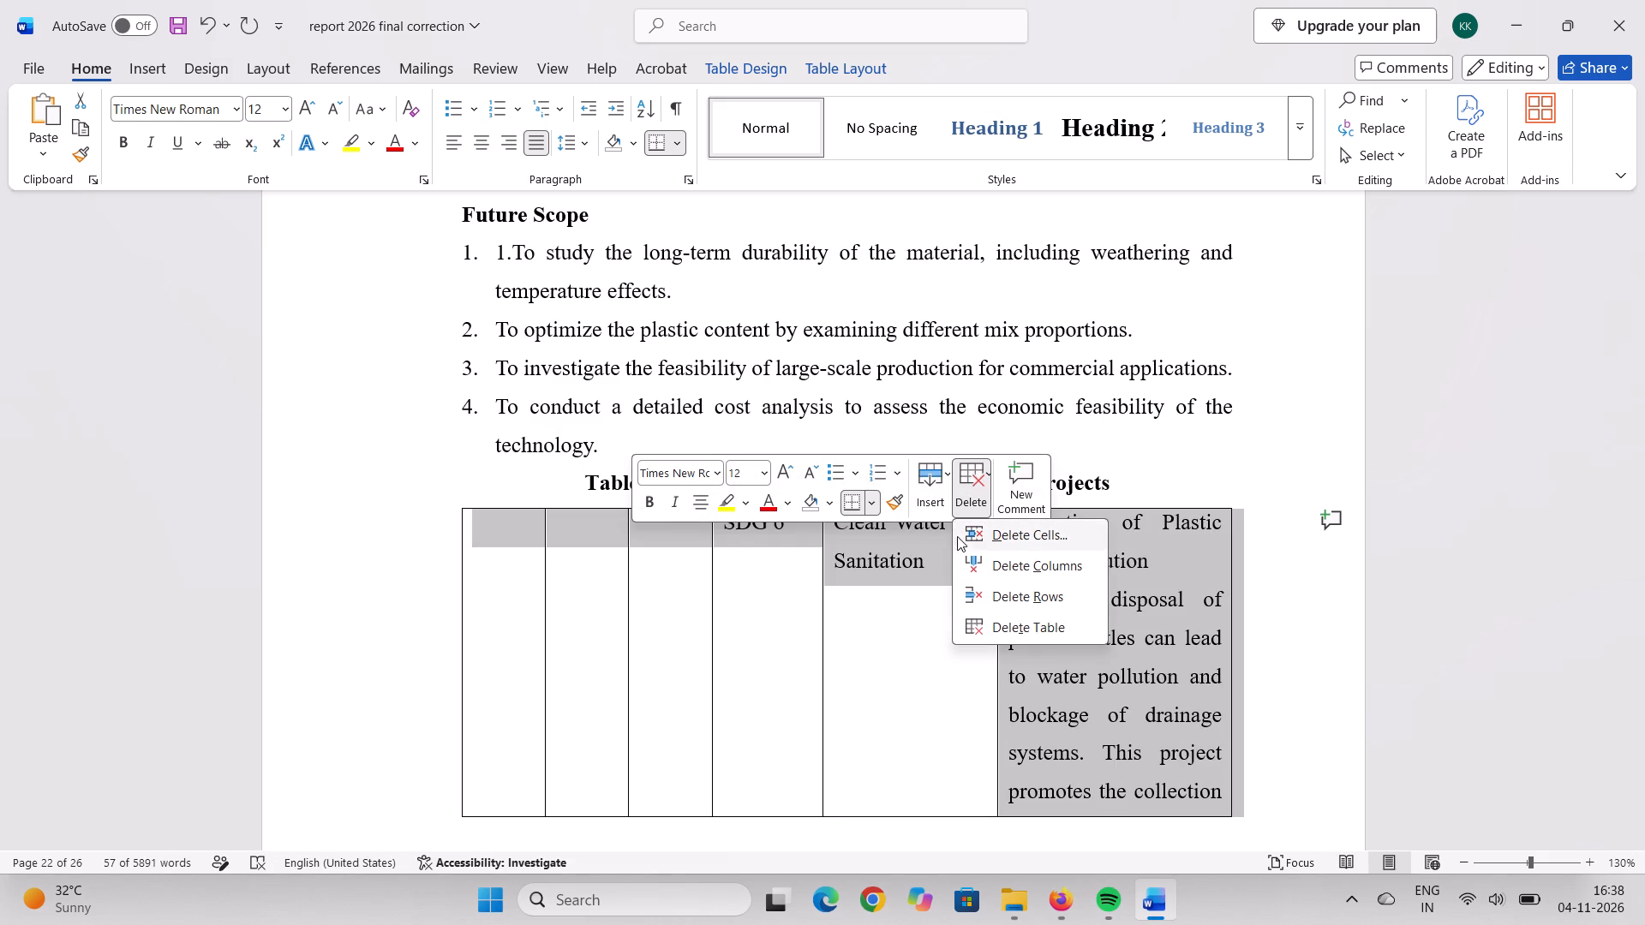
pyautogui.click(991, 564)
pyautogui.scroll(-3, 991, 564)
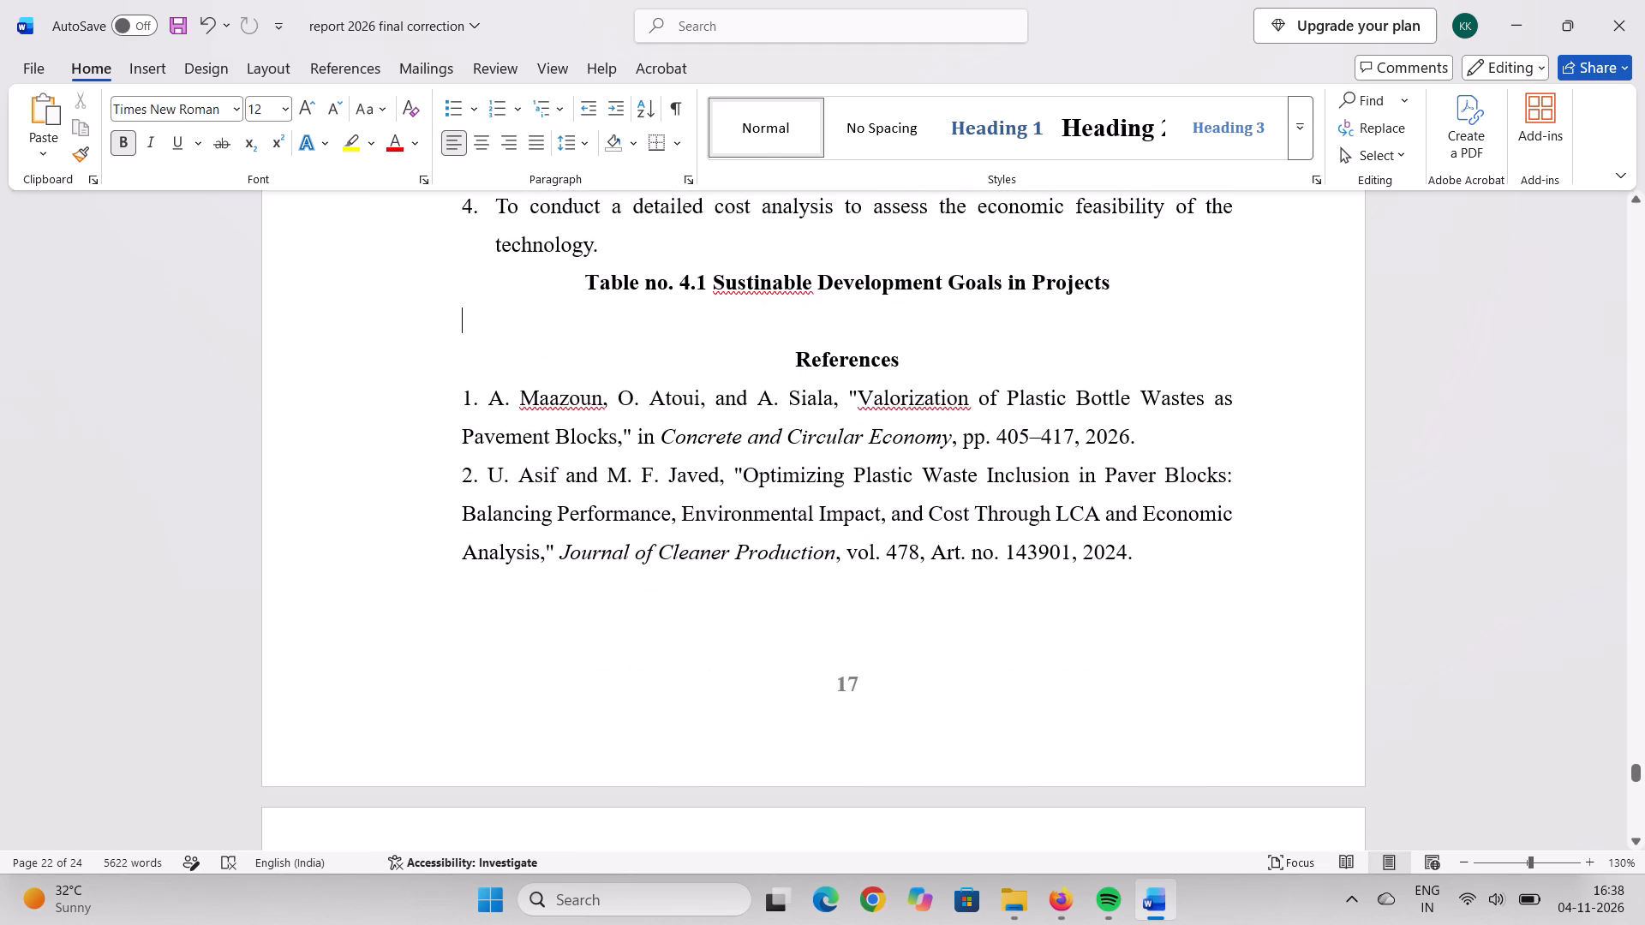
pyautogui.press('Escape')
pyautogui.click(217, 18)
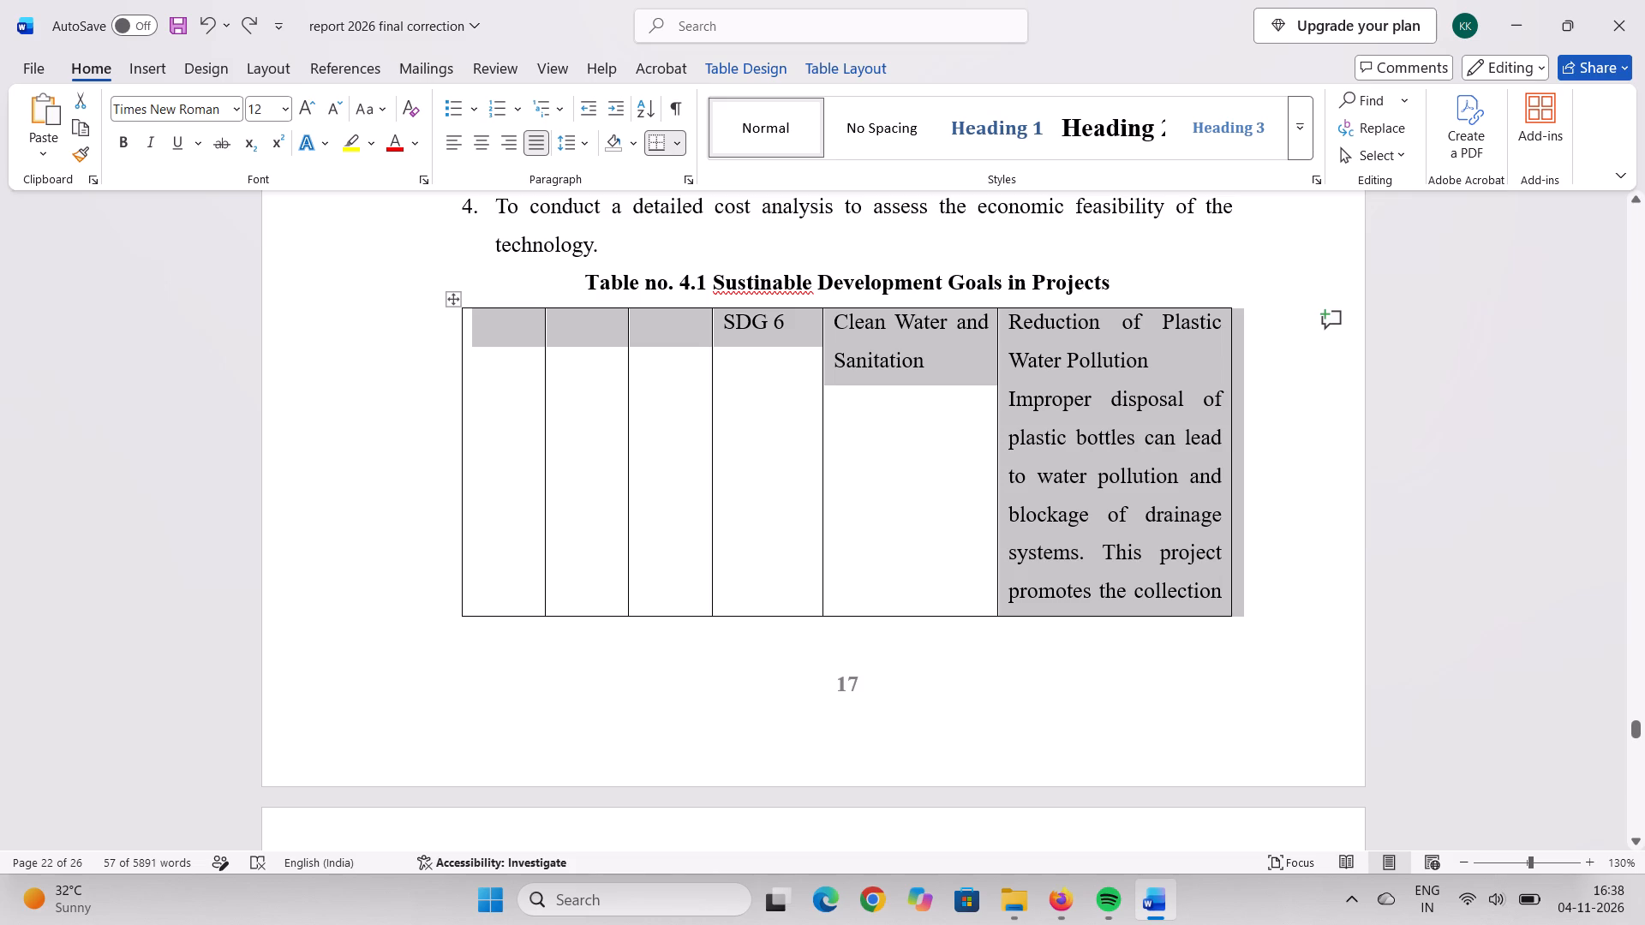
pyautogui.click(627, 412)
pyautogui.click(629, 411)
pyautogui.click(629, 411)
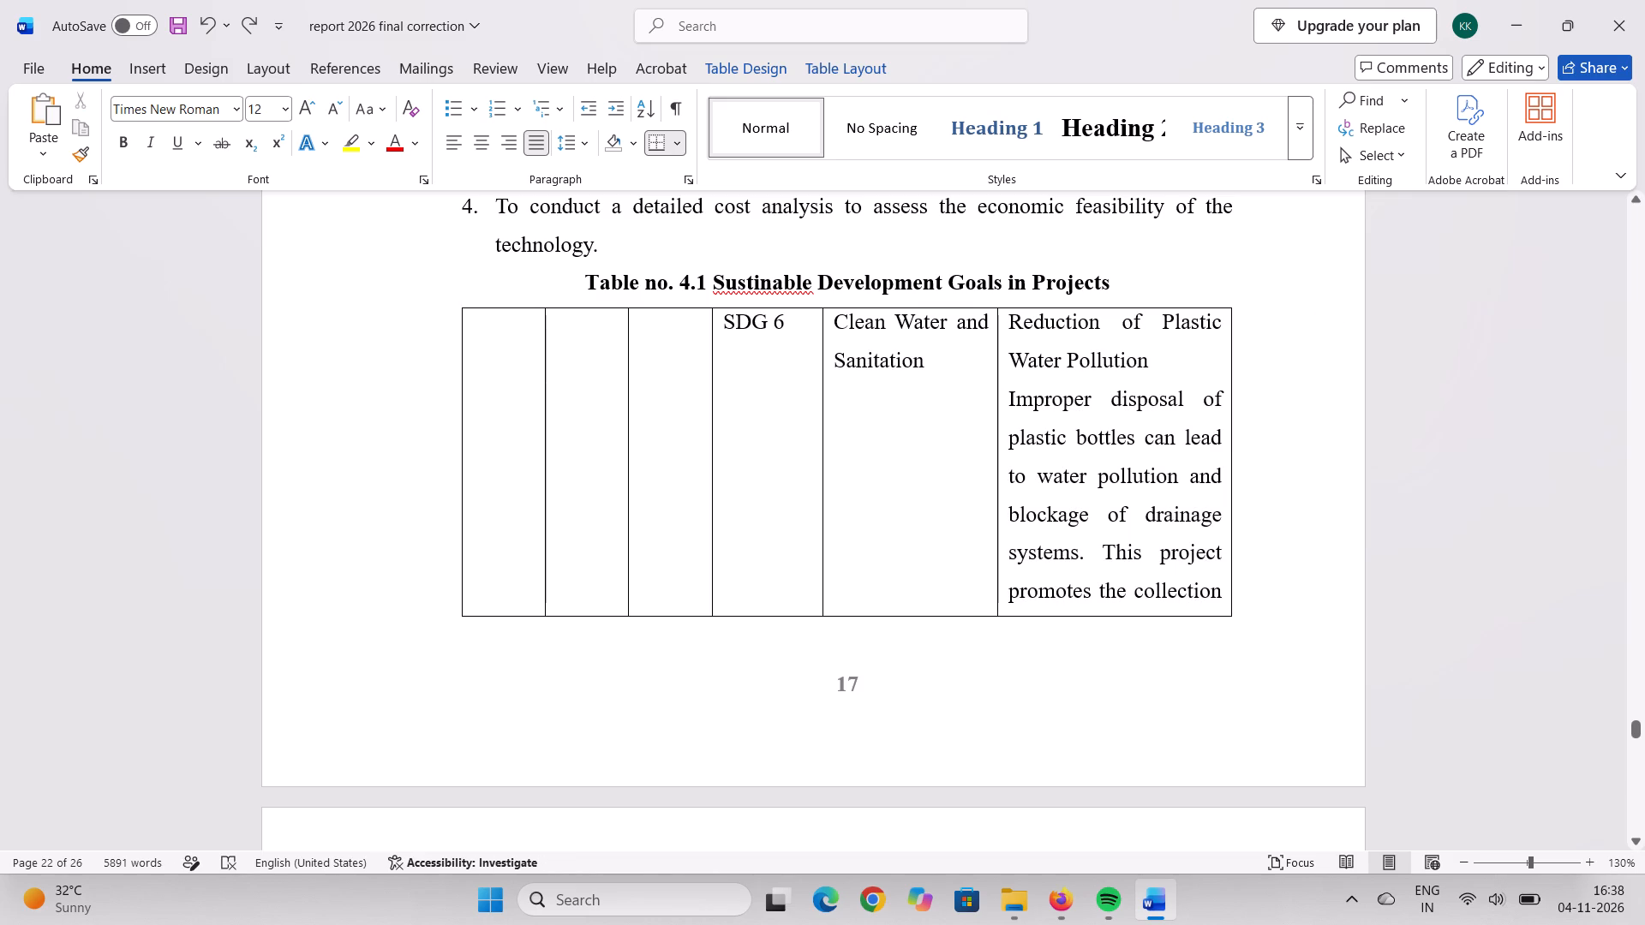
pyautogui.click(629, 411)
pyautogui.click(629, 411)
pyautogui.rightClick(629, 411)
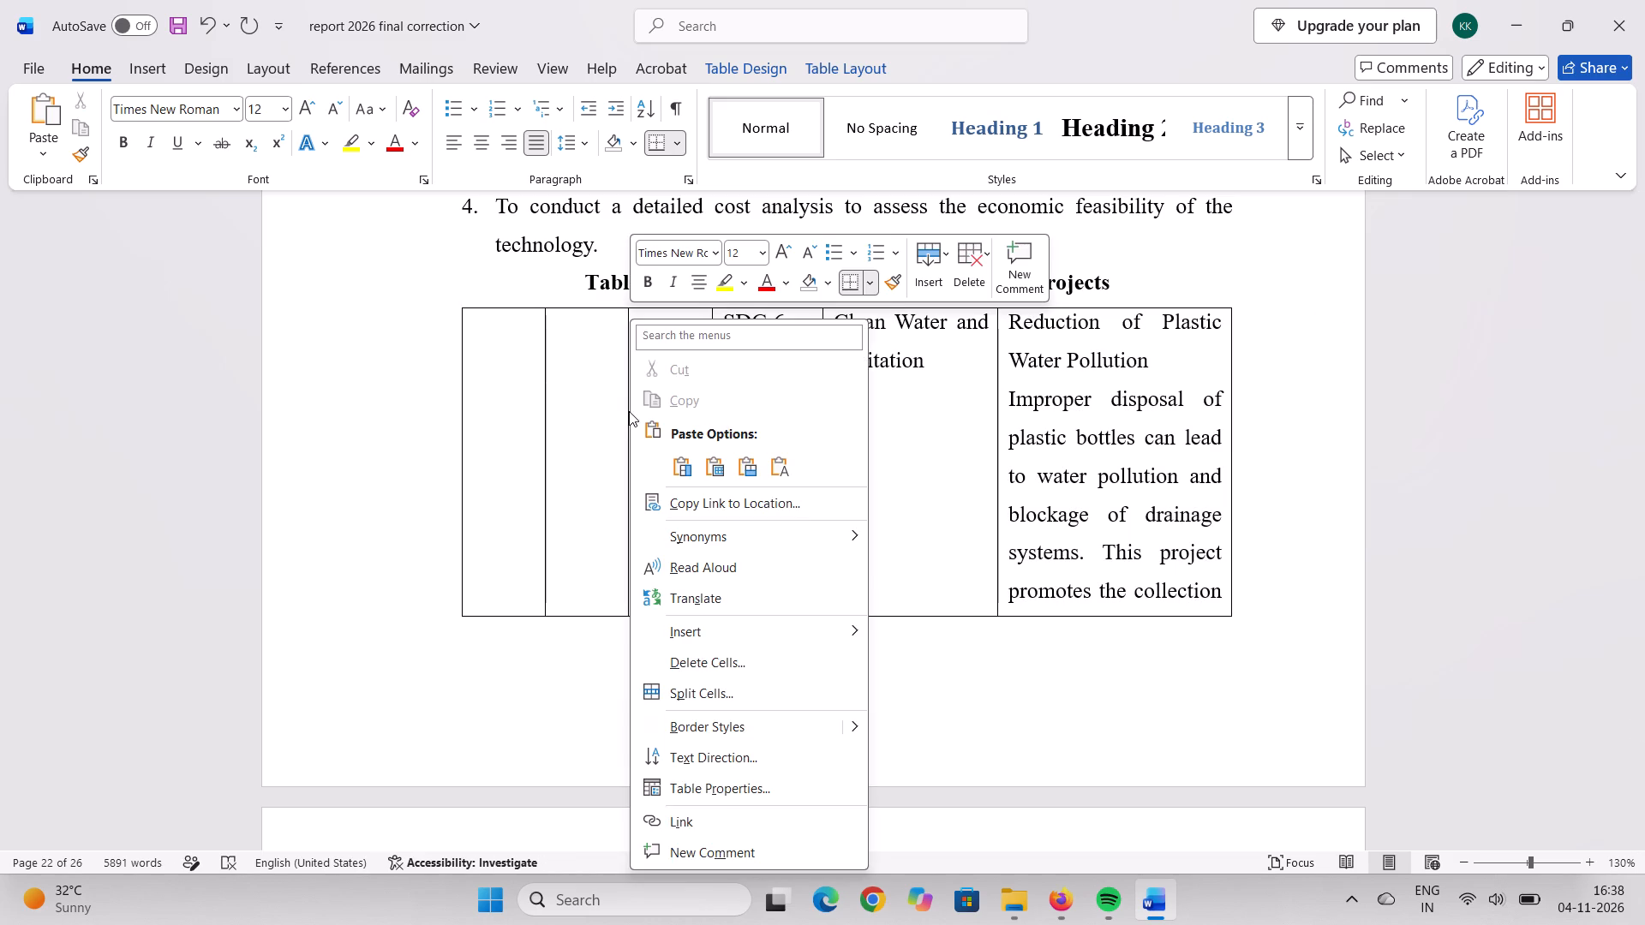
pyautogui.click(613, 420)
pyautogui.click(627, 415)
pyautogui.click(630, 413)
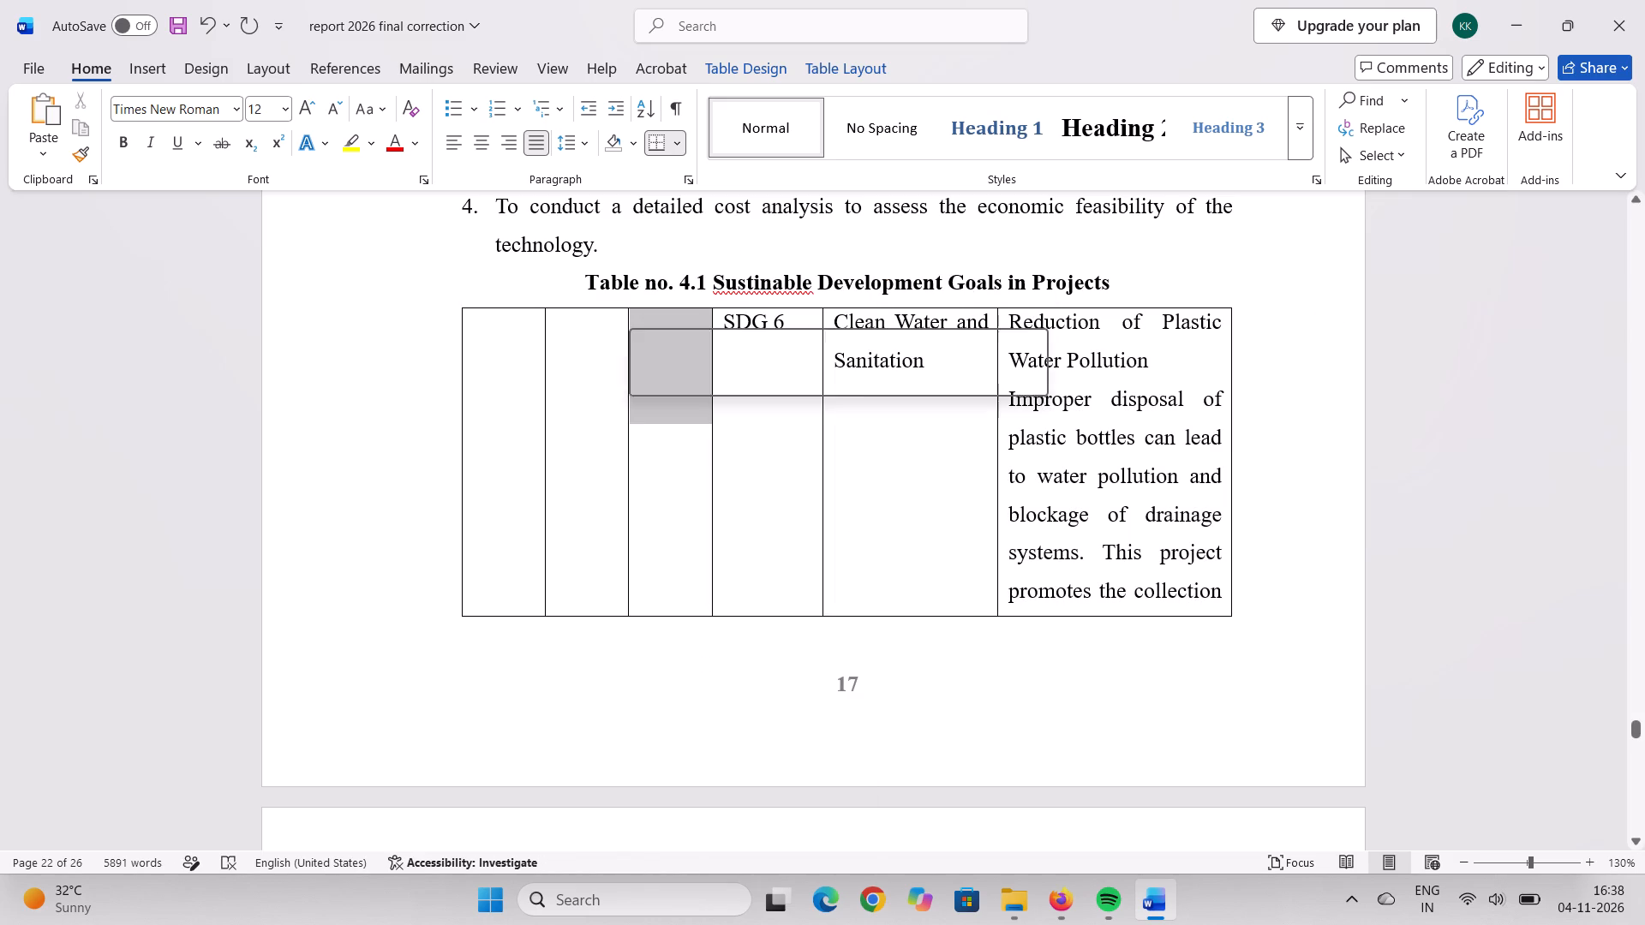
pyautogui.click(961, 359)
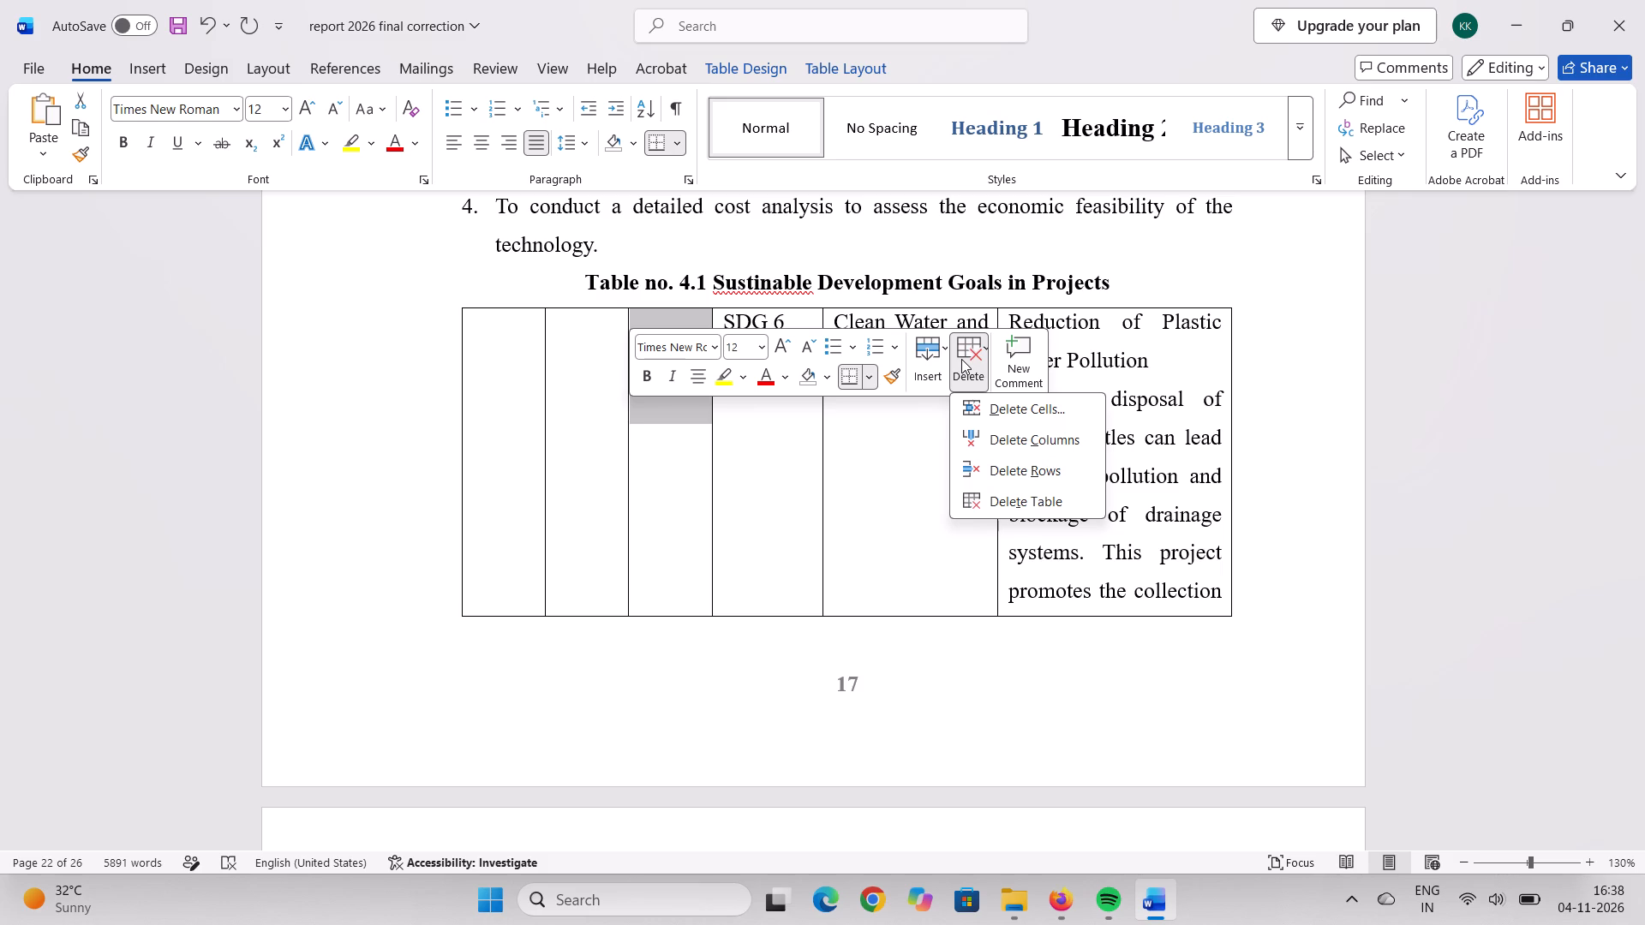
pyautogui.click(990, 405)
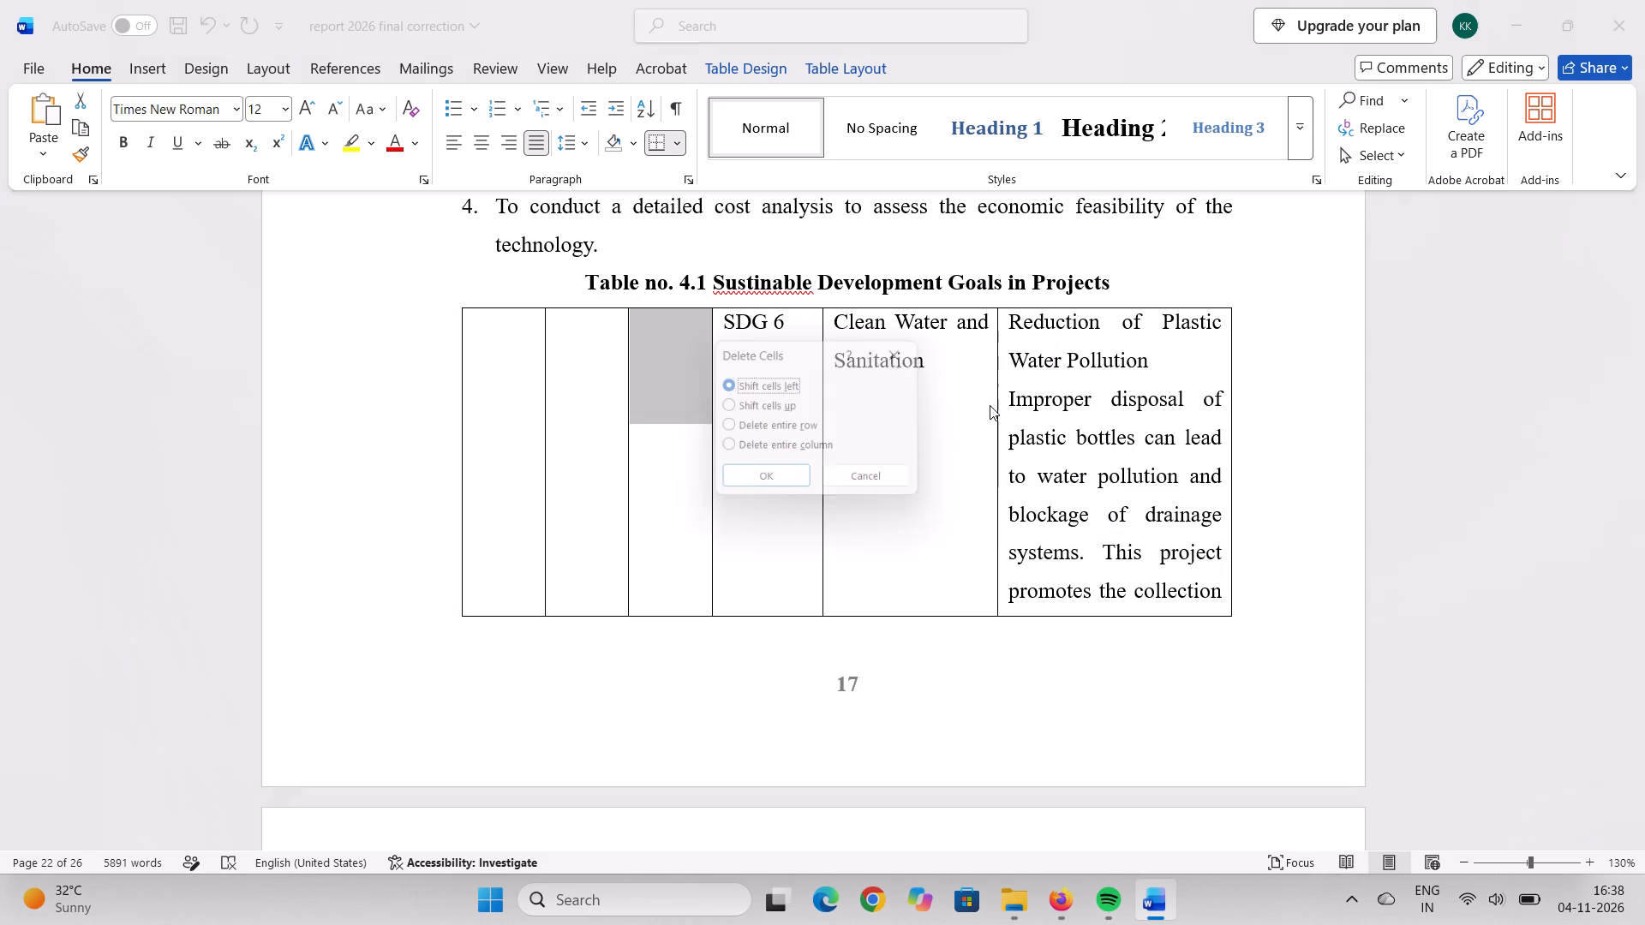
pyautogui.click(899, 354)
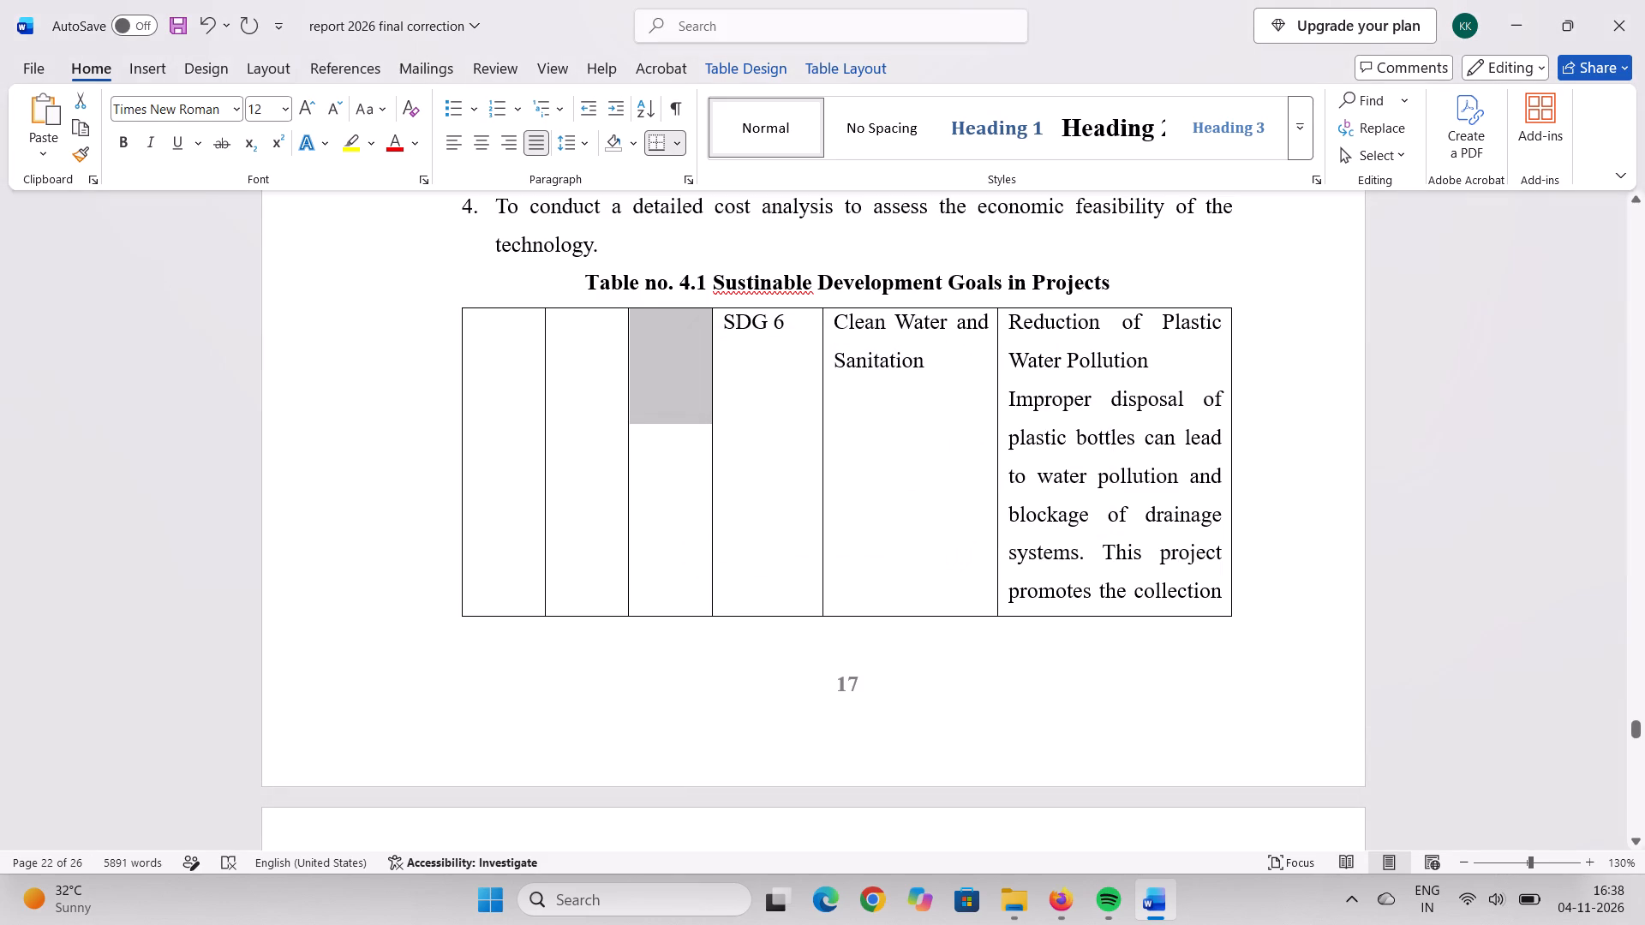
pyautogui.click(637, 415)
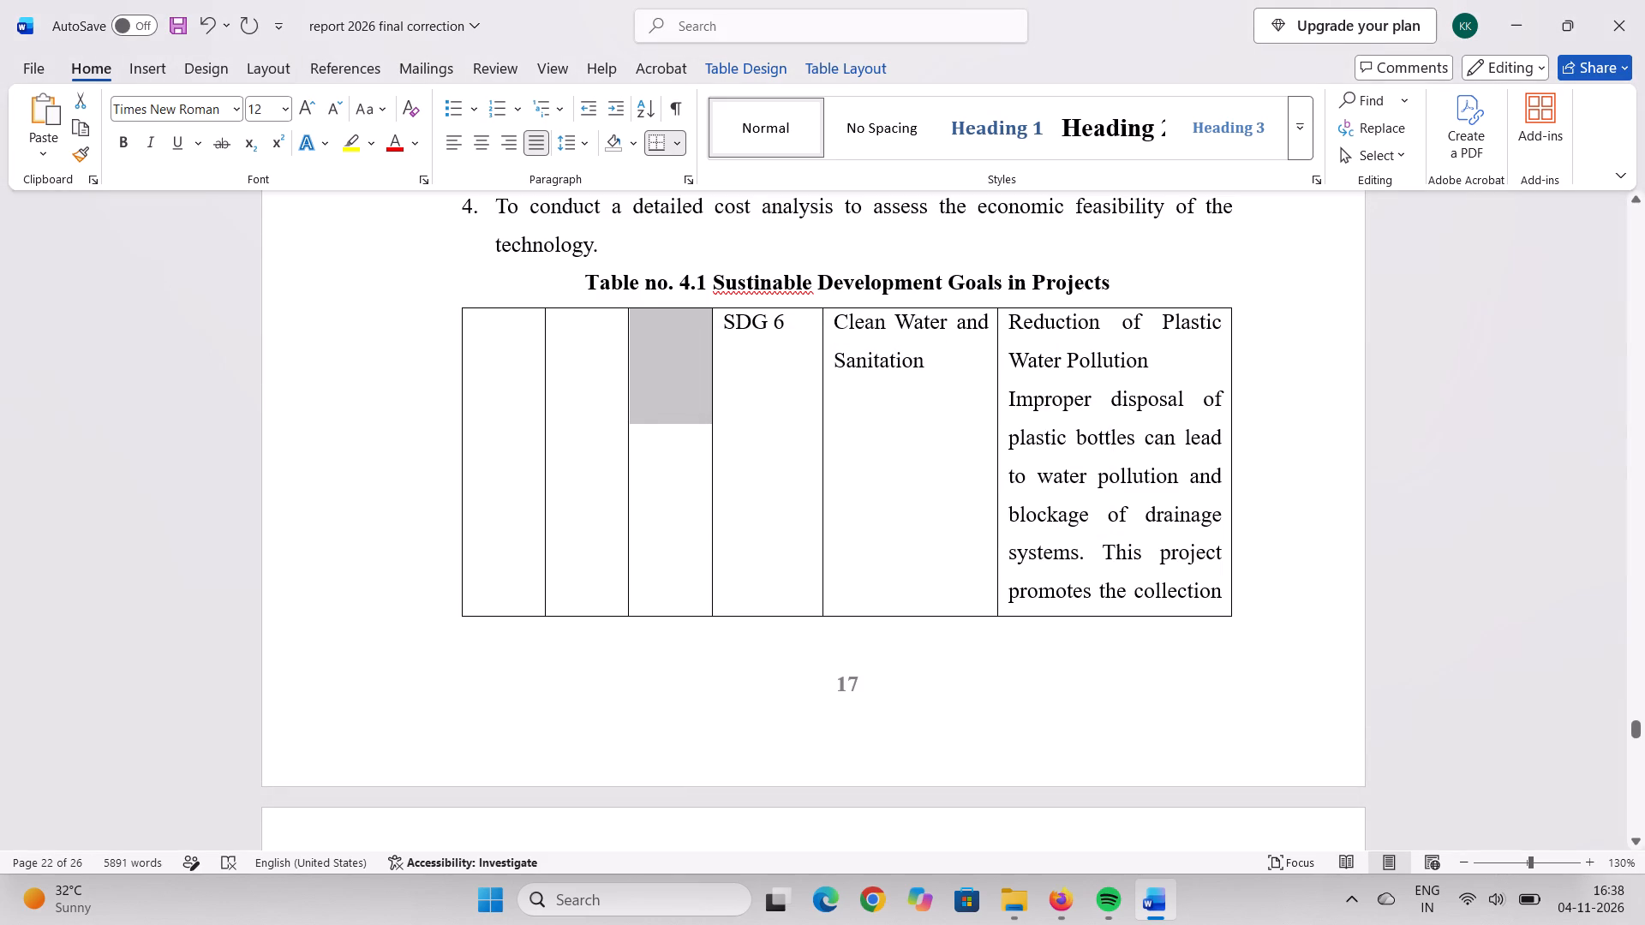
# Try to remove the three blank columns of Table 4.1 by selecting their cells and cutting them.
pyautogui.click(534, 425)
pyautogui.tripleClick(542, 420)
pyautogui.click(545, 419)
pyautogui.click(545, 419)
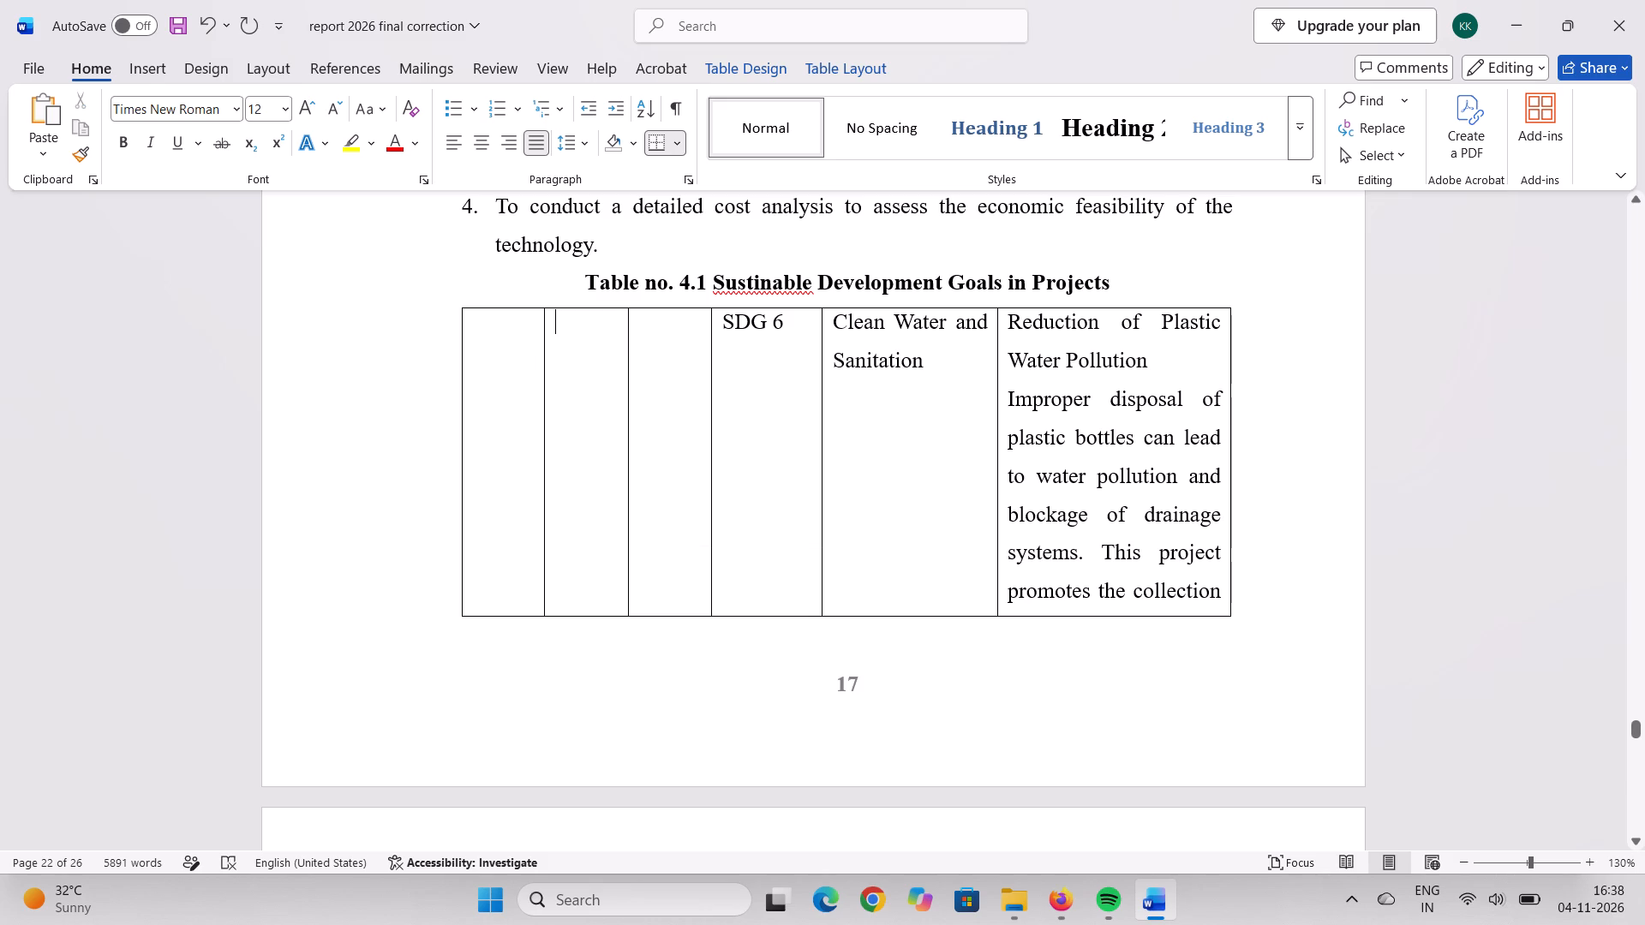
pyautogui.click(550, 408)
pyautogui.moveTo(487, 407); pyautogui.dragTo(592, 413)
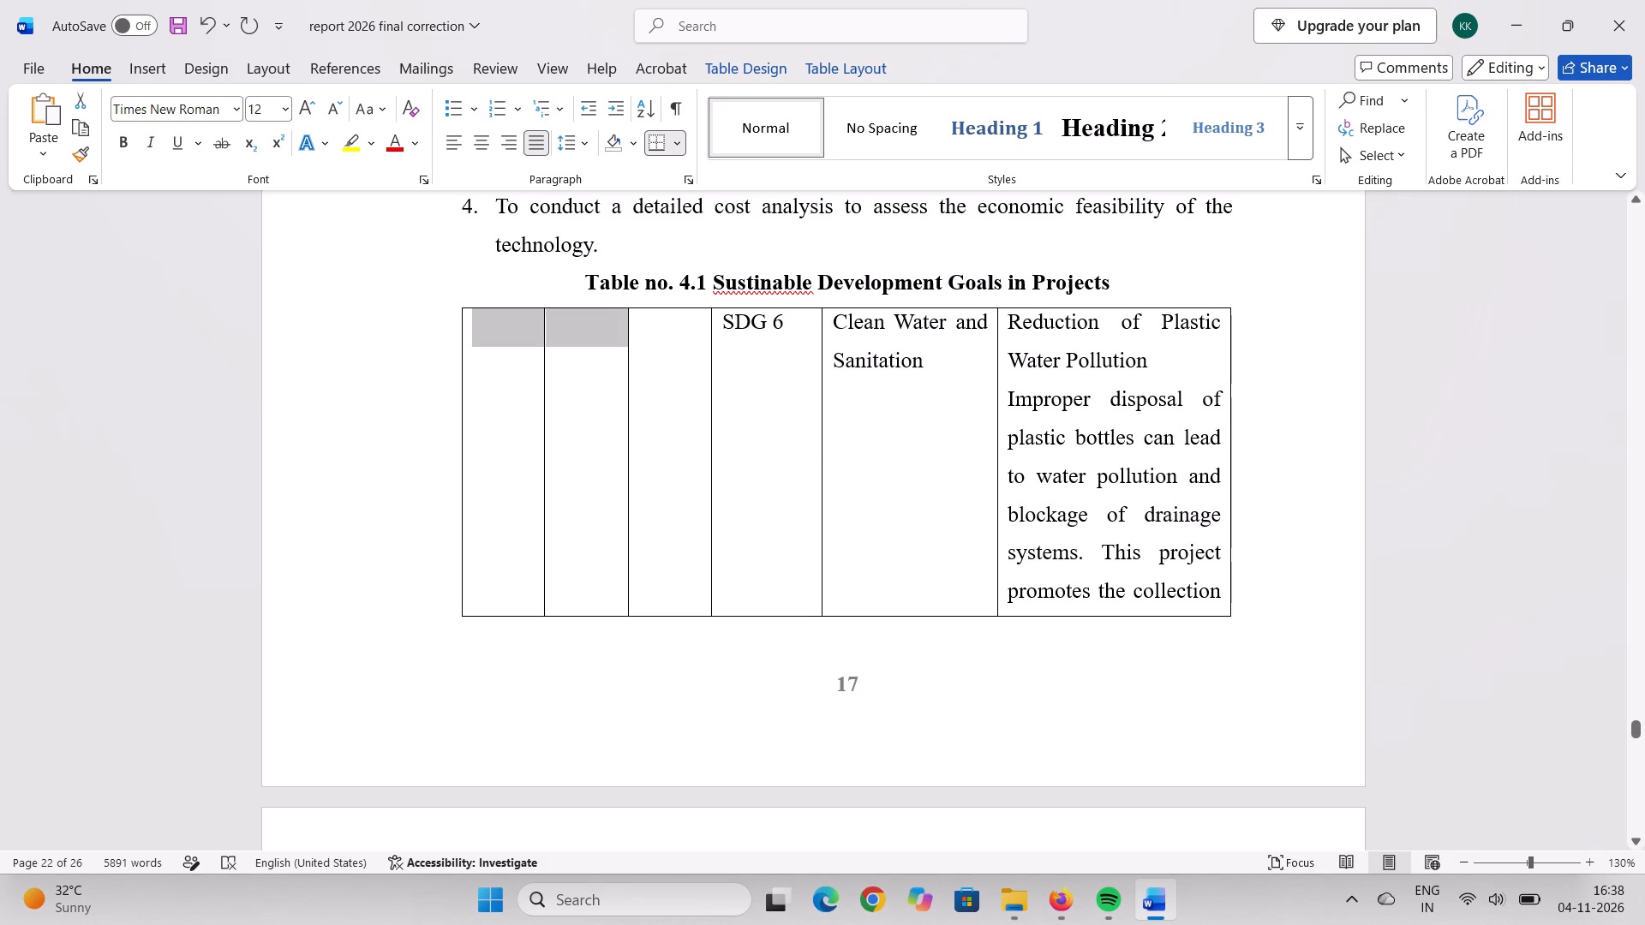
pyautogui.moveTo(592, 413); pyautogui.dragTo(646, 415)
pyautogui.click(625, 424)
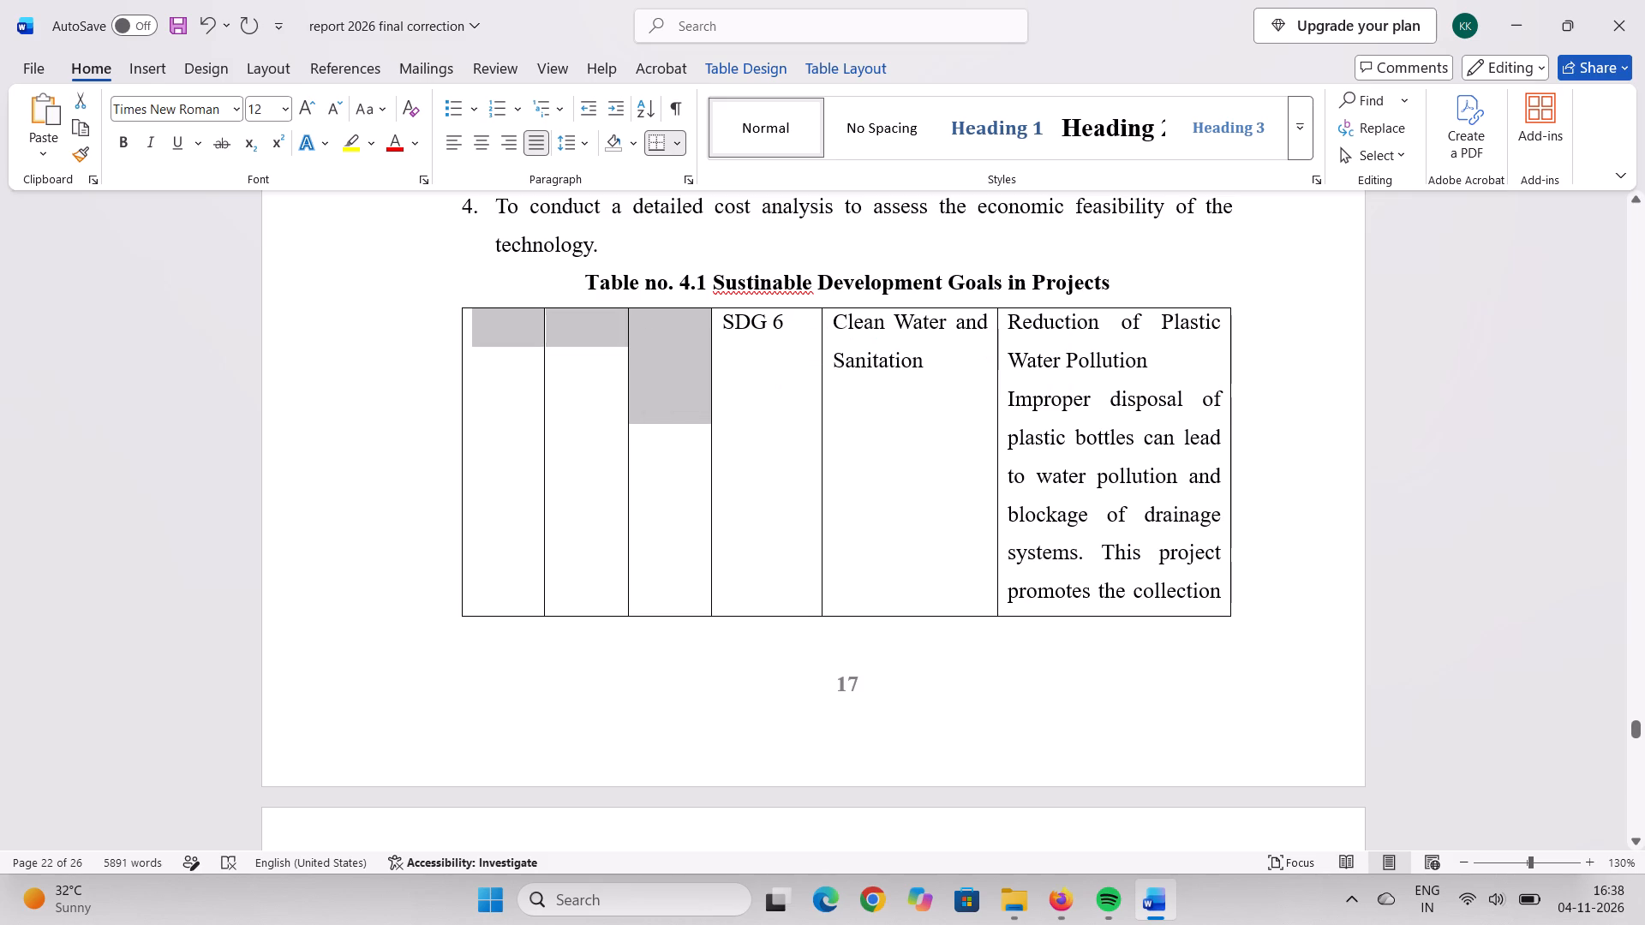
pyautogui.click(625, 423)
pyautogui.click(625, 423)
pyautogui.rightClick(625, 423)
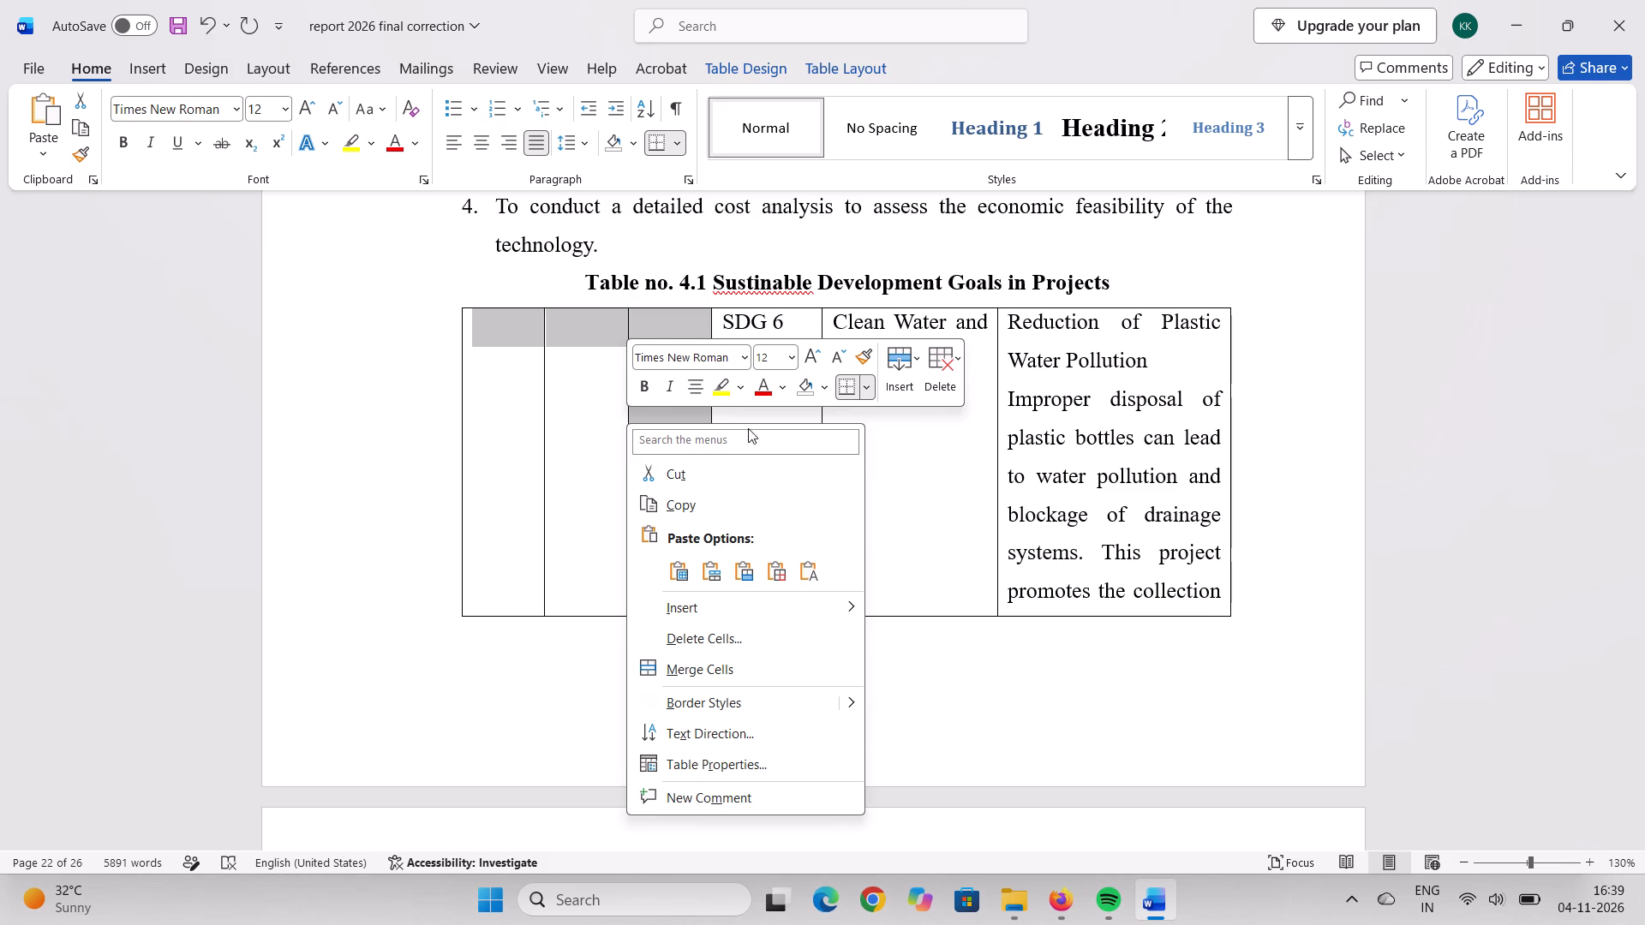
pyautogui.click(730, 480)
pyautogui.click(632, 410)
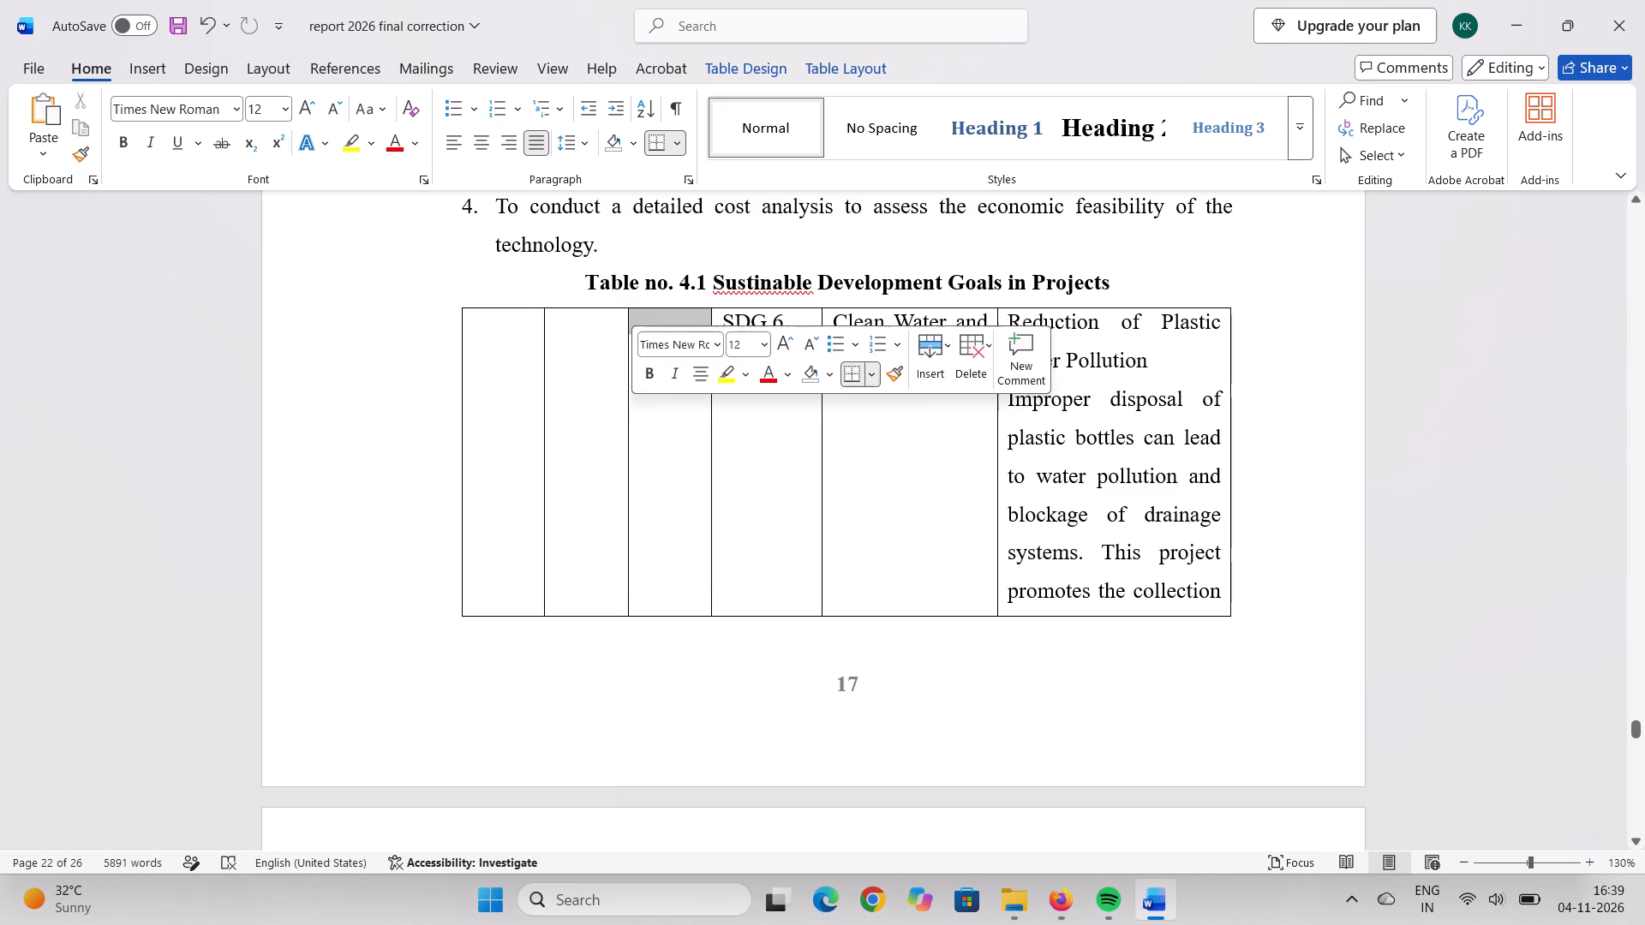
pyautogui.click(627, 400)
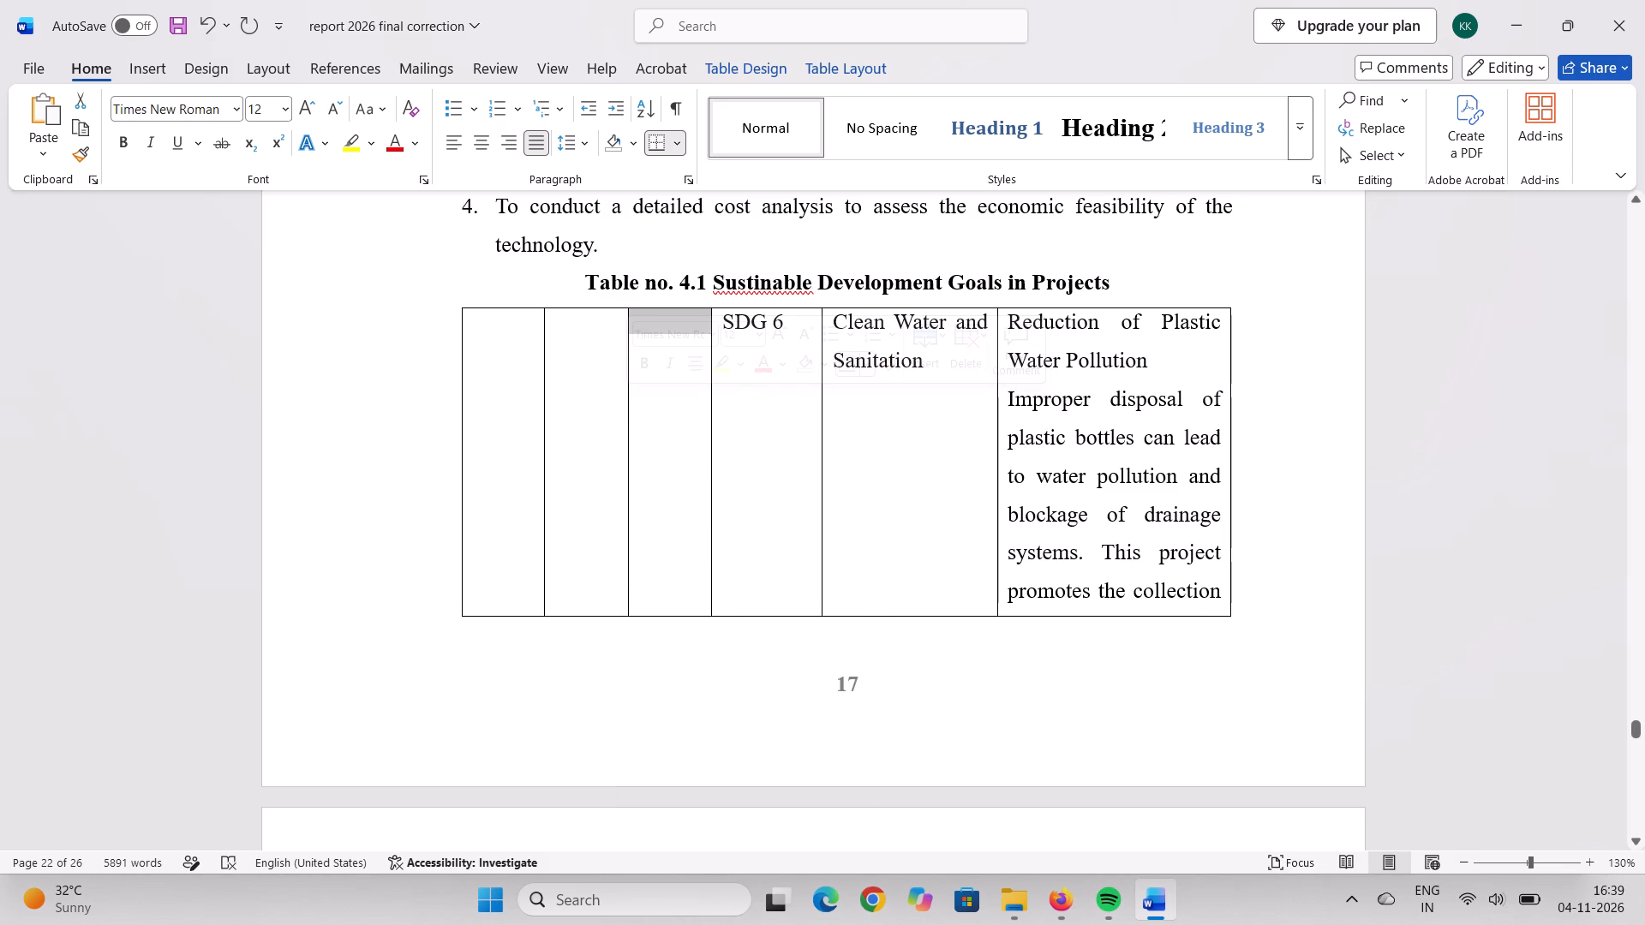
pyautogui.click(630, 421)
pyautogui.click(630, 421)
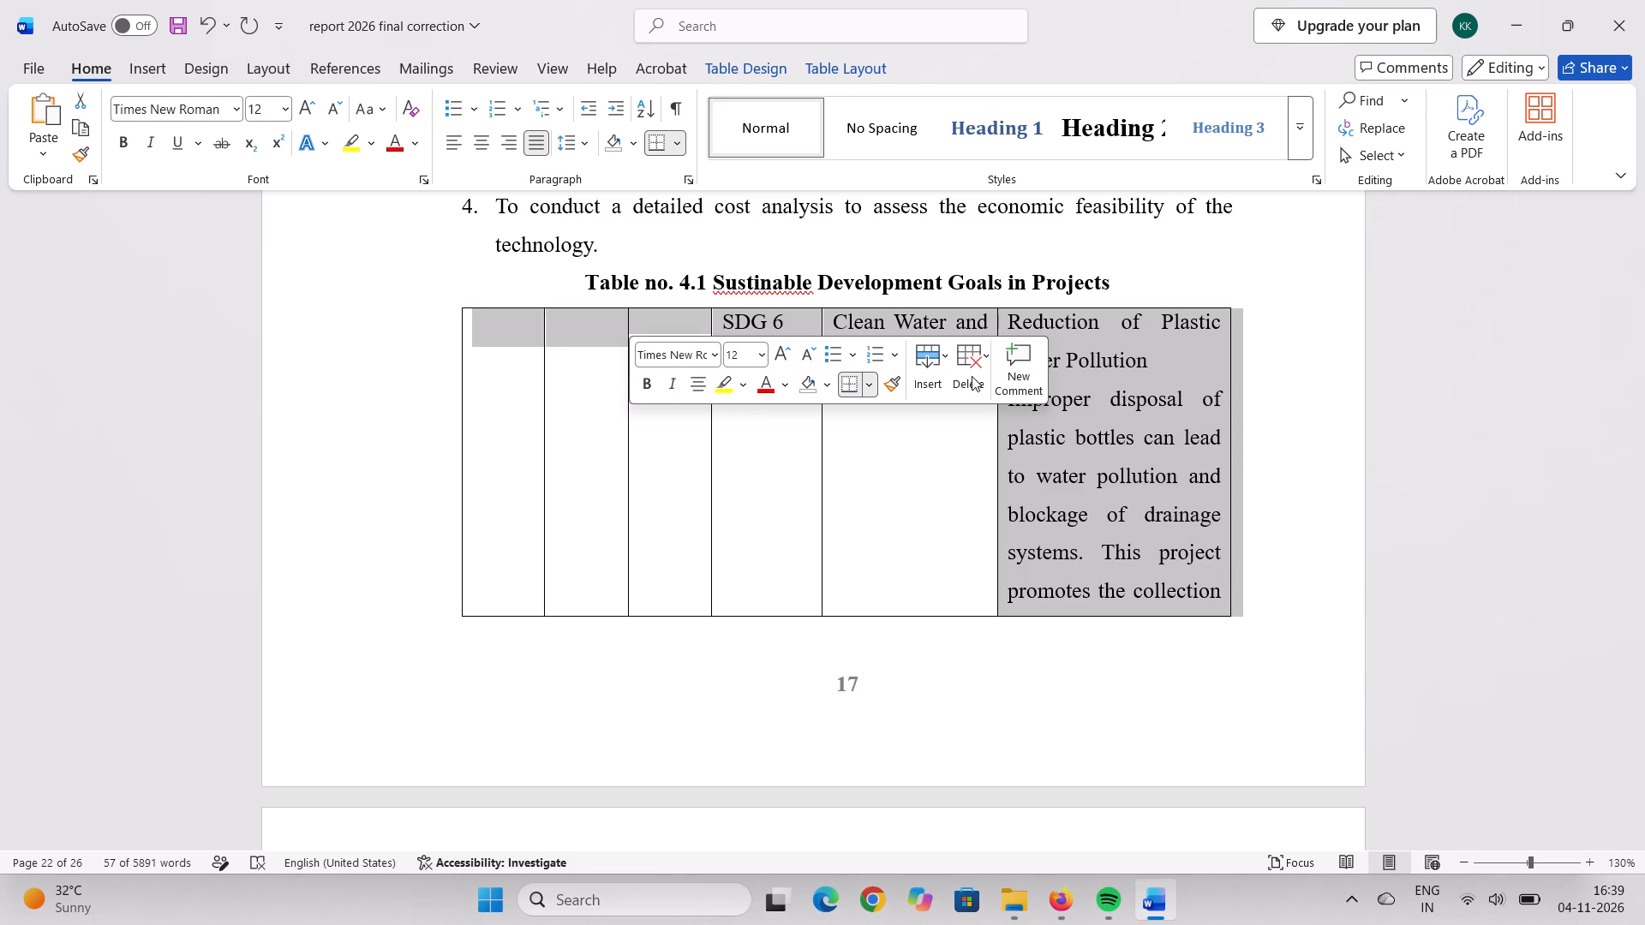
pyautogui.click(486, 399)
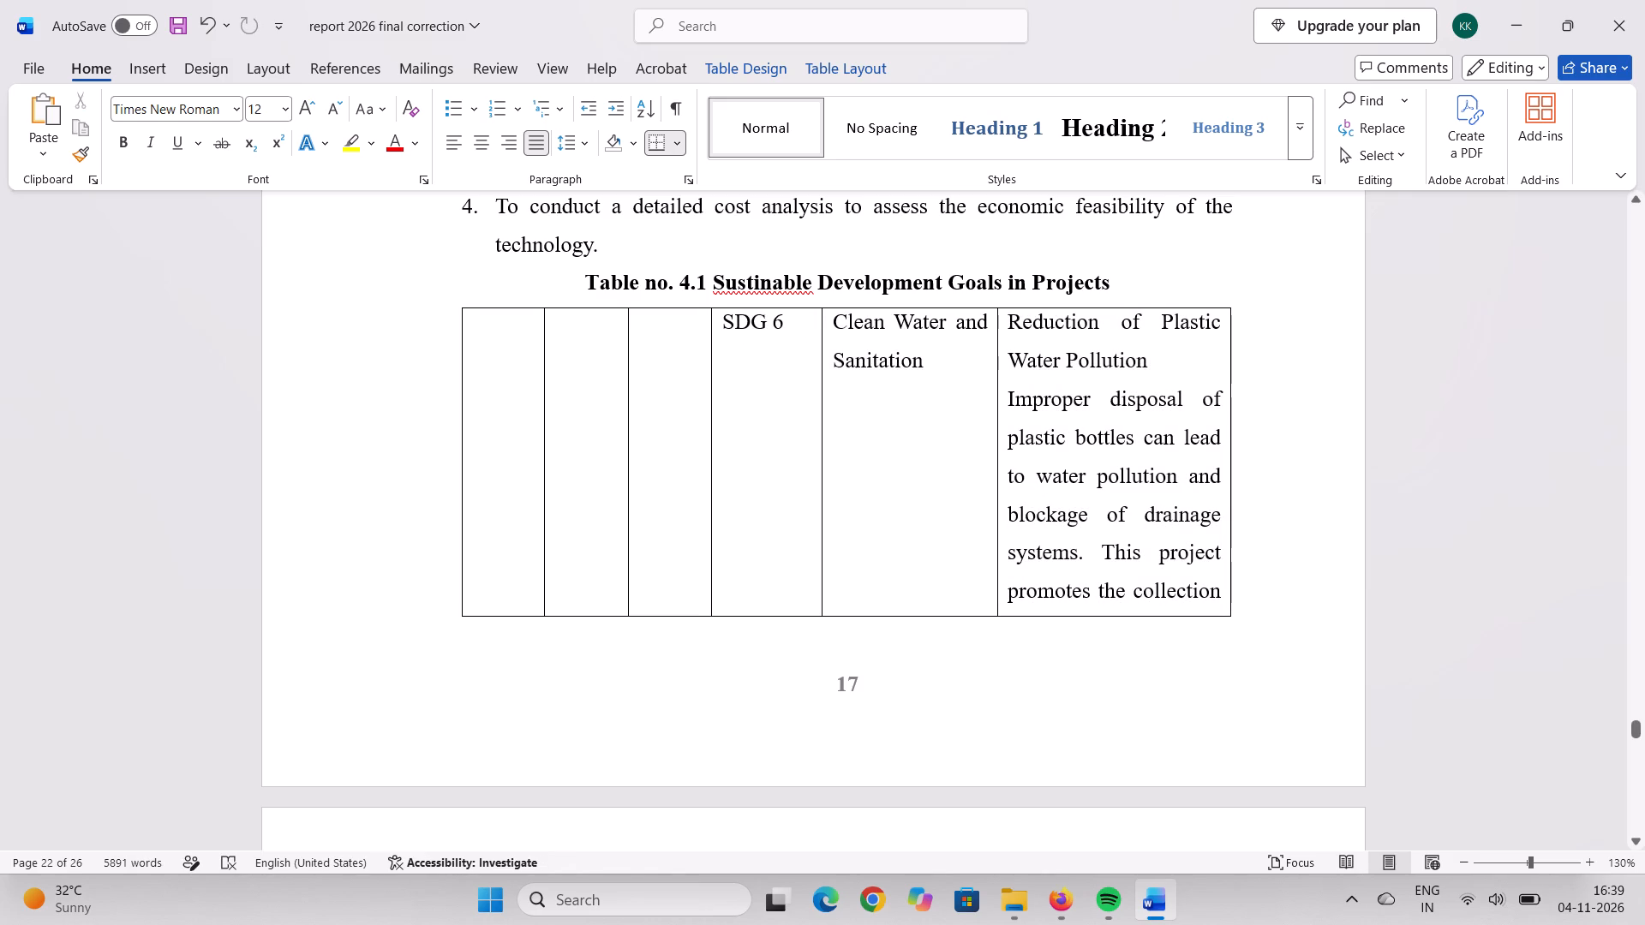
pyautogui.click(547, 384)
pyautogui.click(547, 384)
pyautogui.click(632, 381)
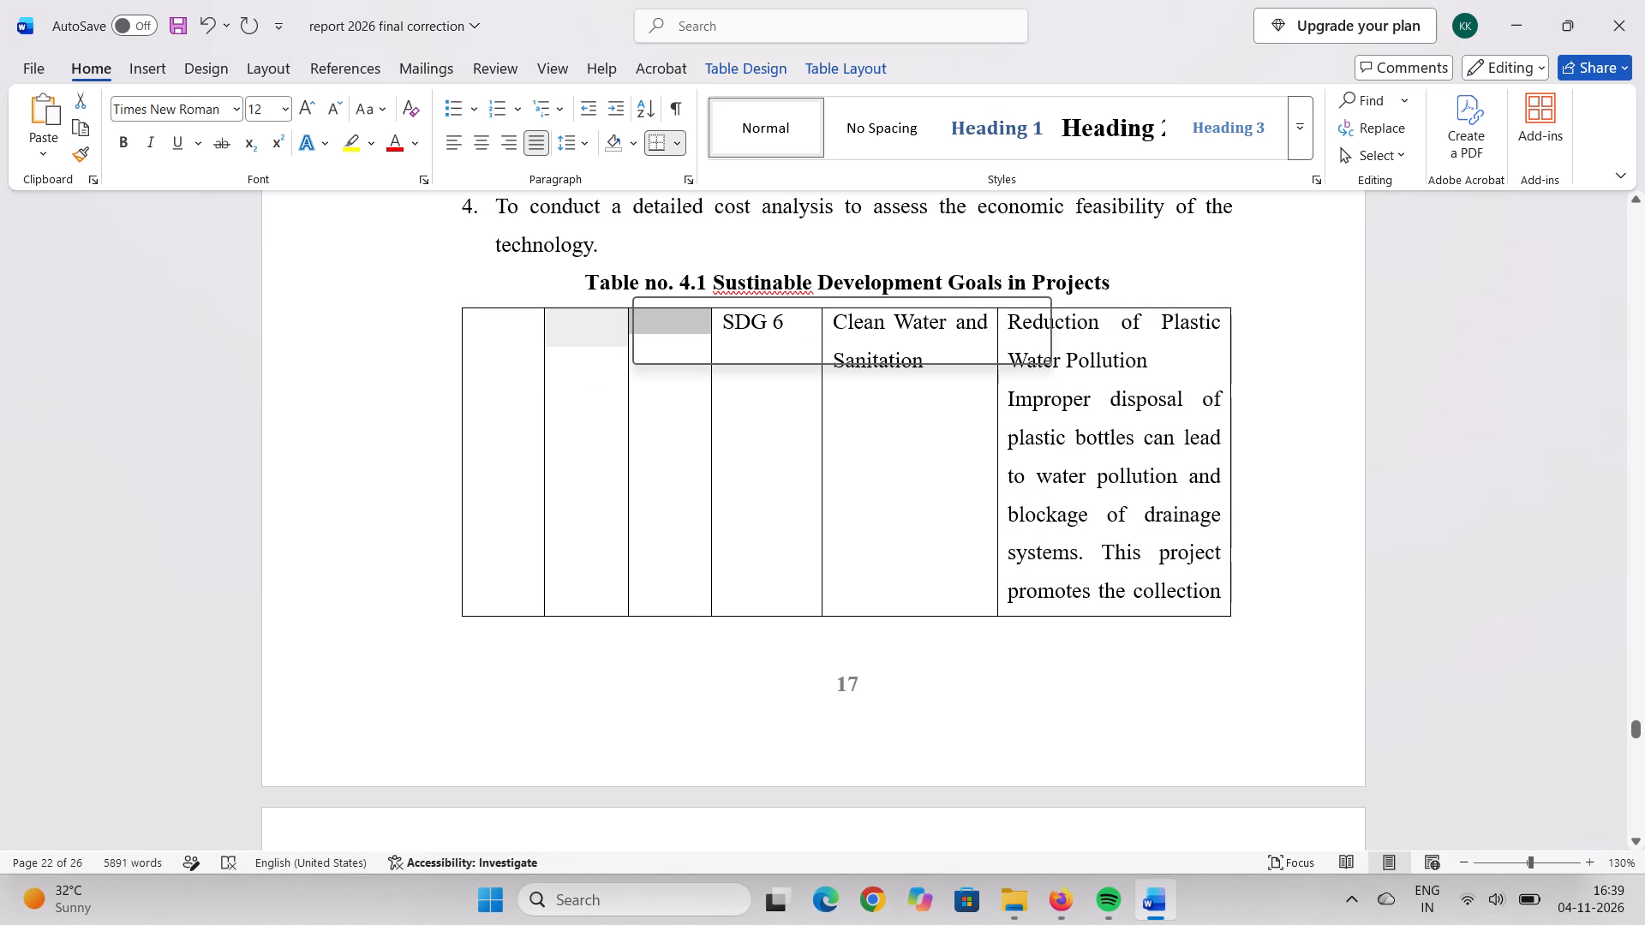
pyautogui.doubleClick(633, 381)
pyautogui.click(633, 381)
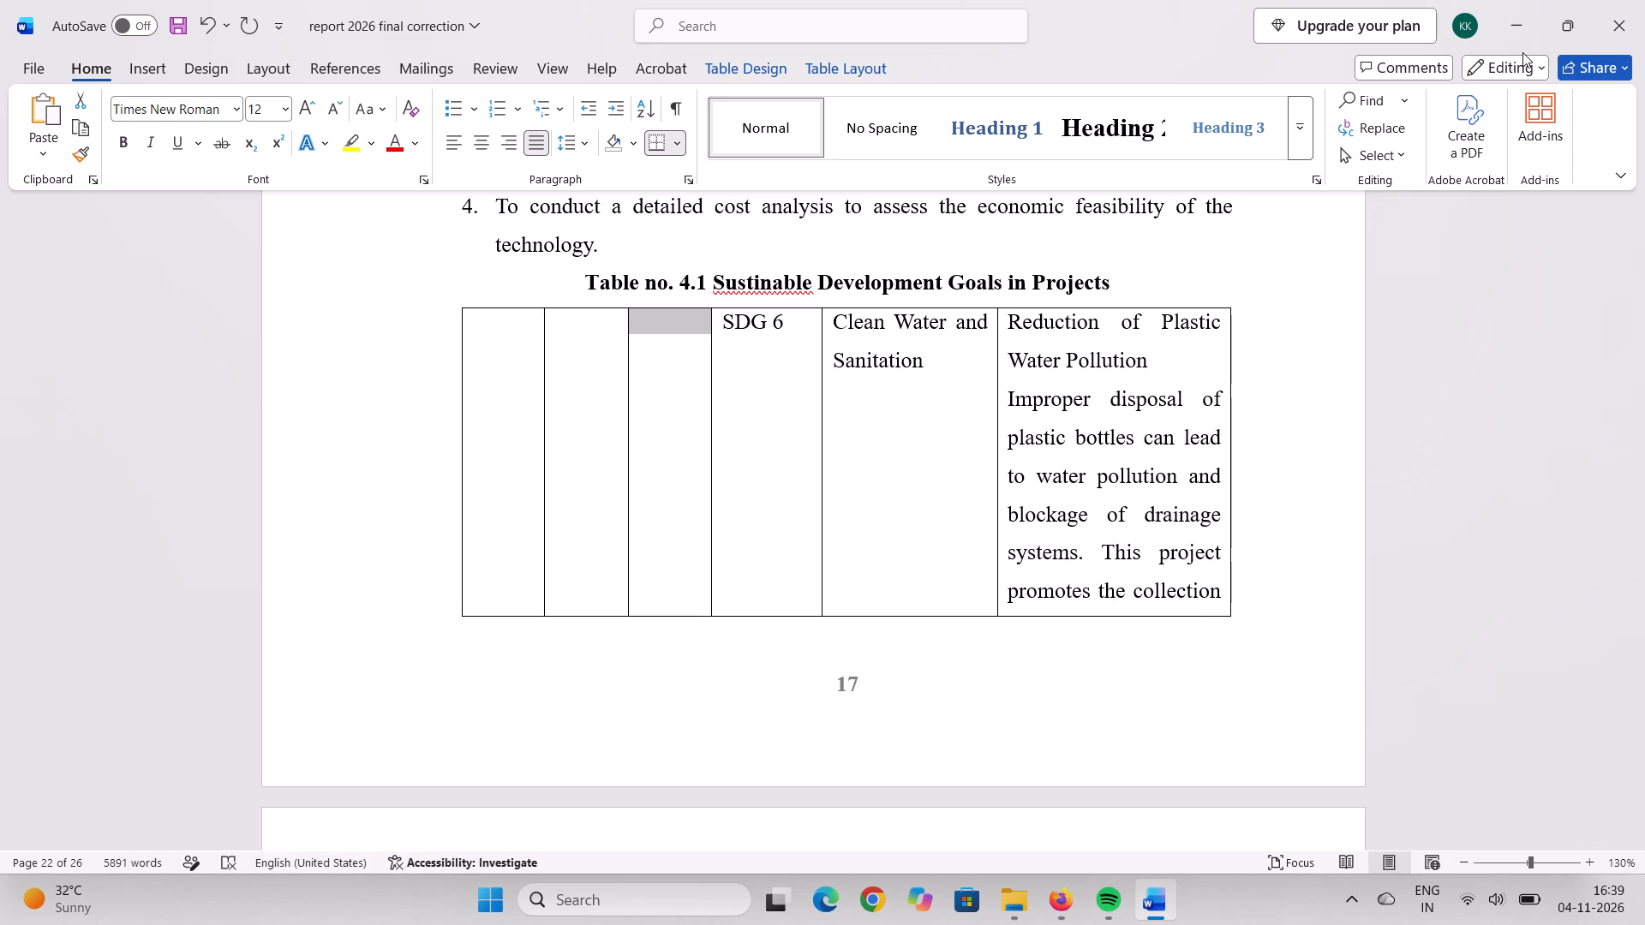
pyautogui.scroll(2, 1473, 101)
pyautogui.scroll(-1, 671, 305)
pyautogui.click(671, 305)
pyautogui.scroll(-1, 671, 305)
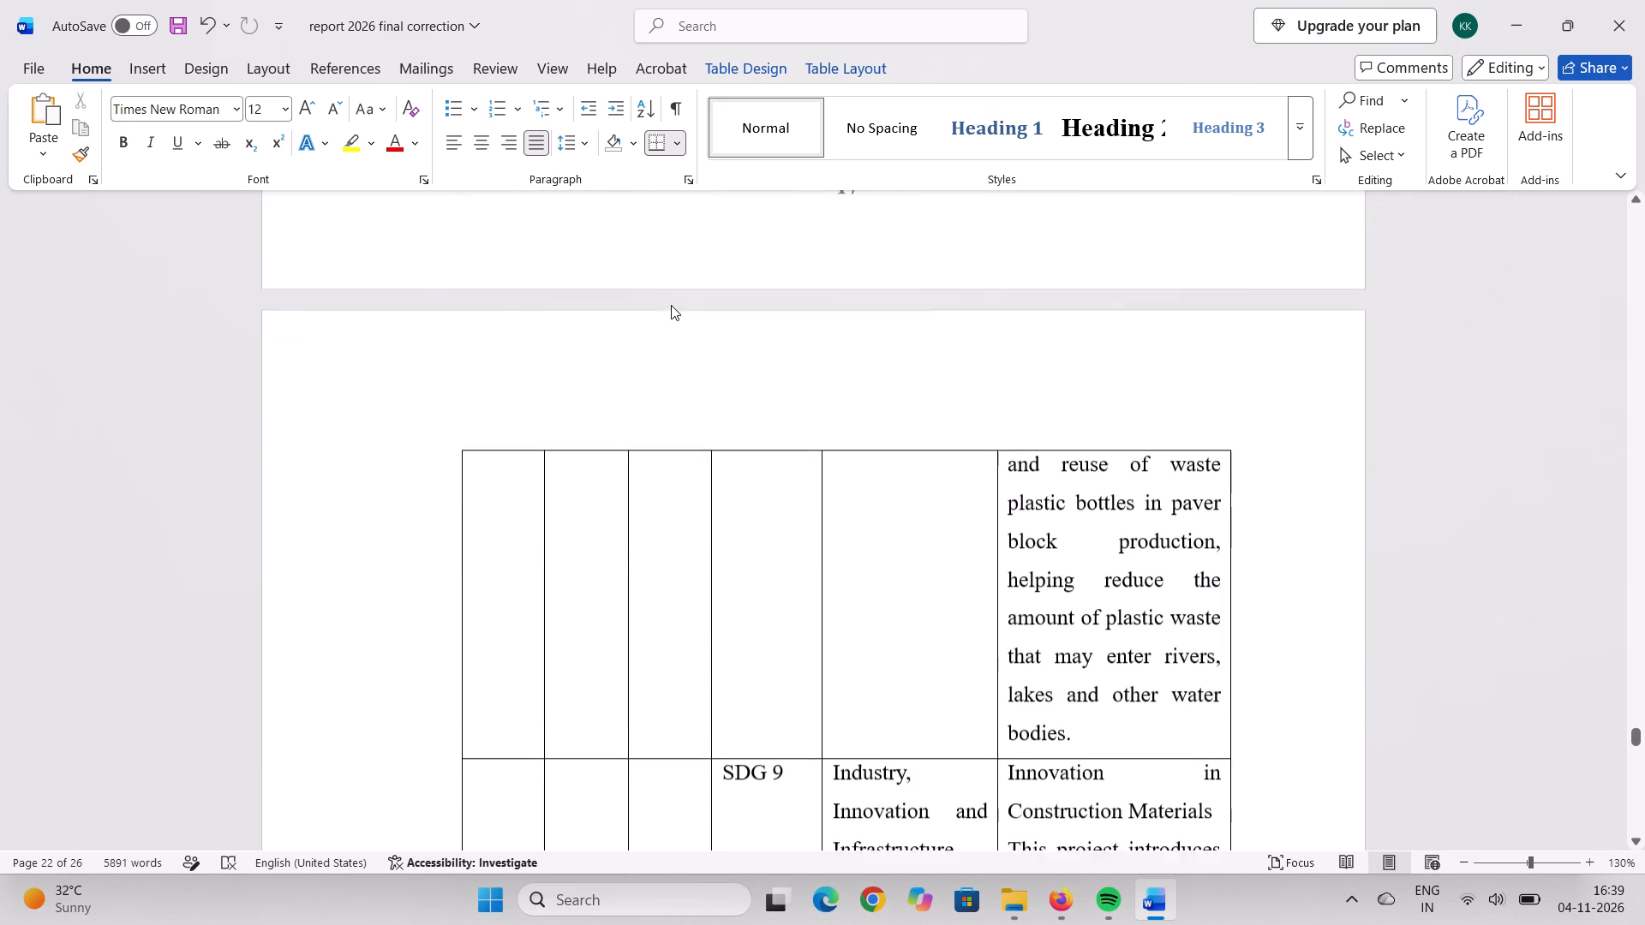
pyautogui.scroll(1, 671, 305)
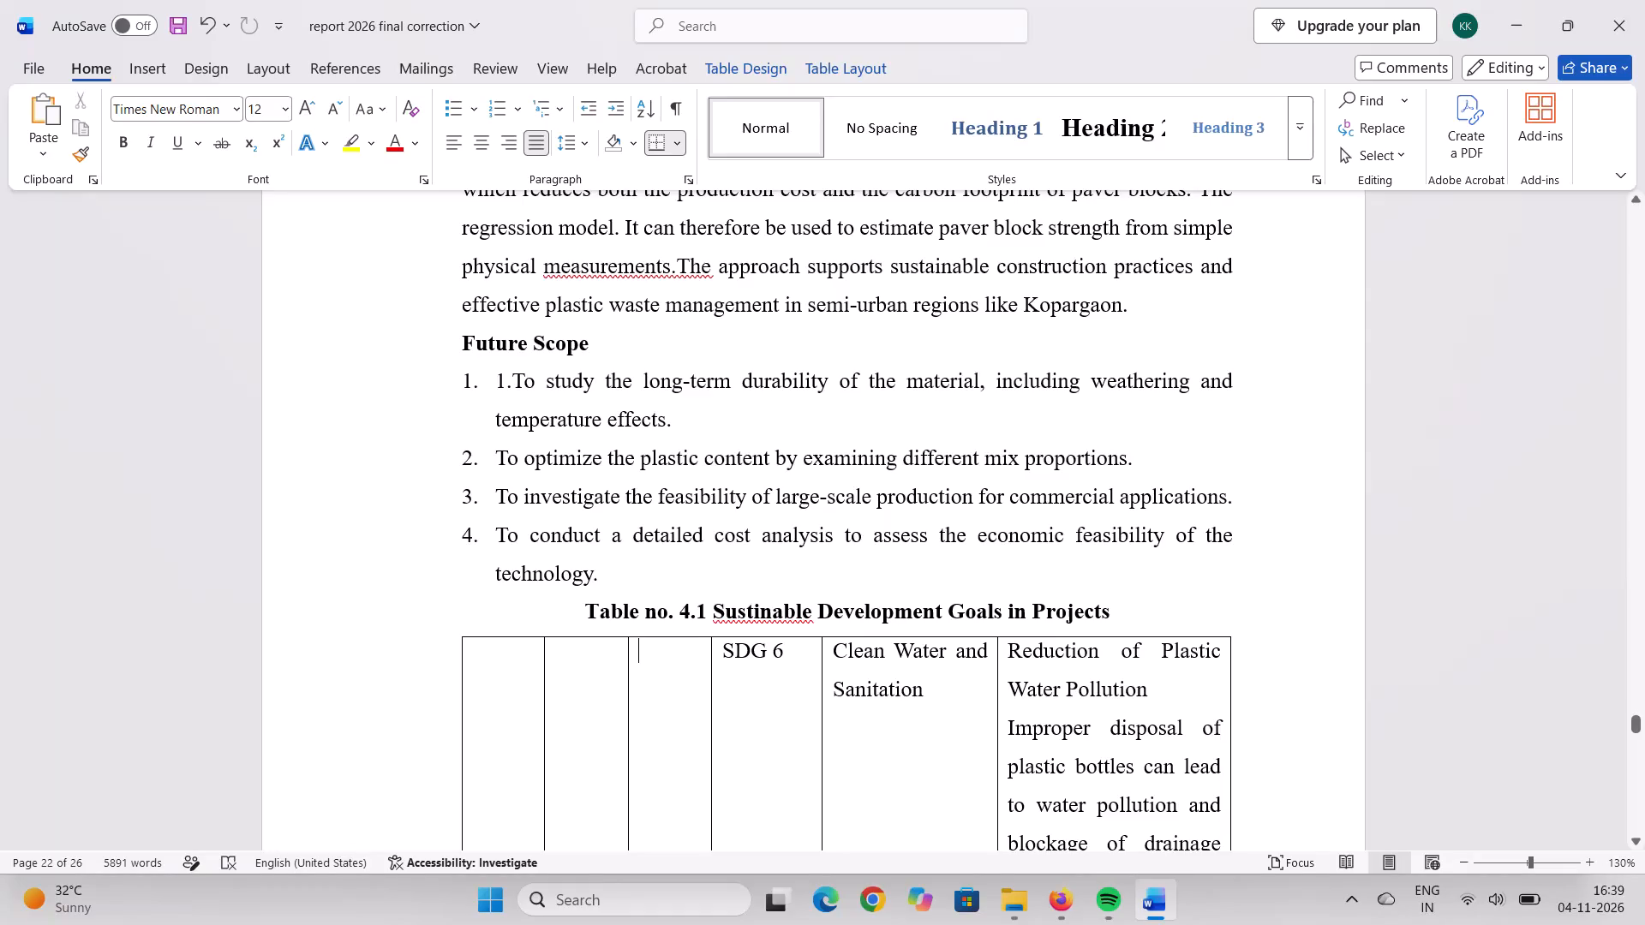
# Undo the recent edits to Table 4.1 to restore its header row, keeping the three blank columns before SDG No.
pyautogui.click(200, 13)
pyautogui.click(200, 13)
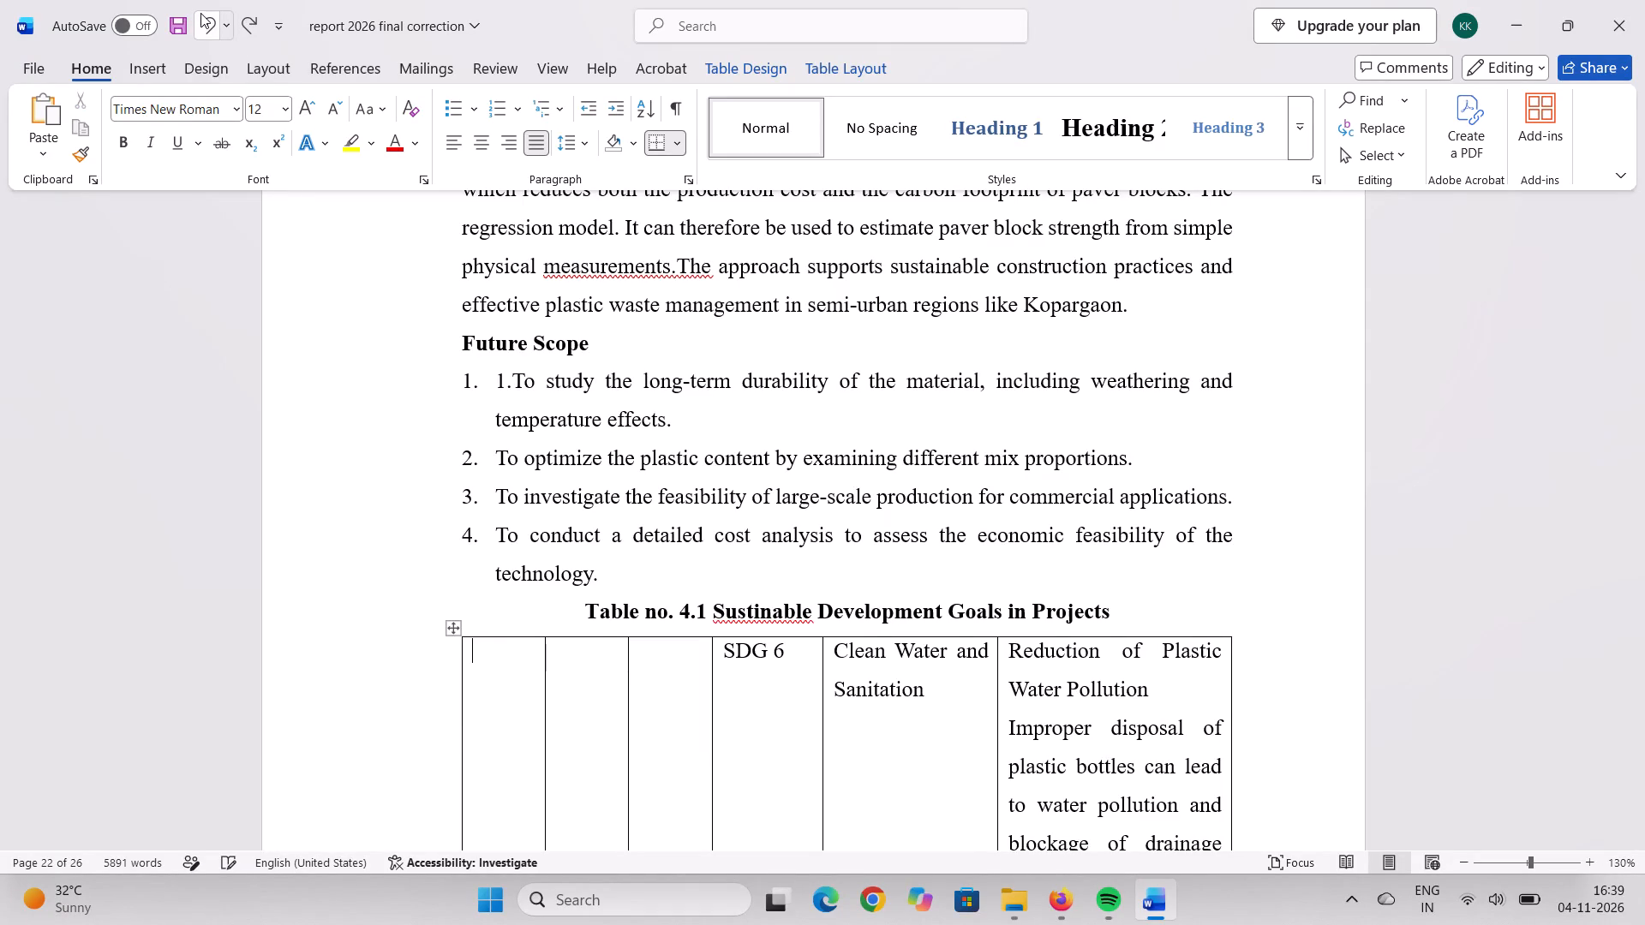
pyautogui.click(200, 13)
pyautogui.click(200, 13)
pyautogui.click(200, 13)
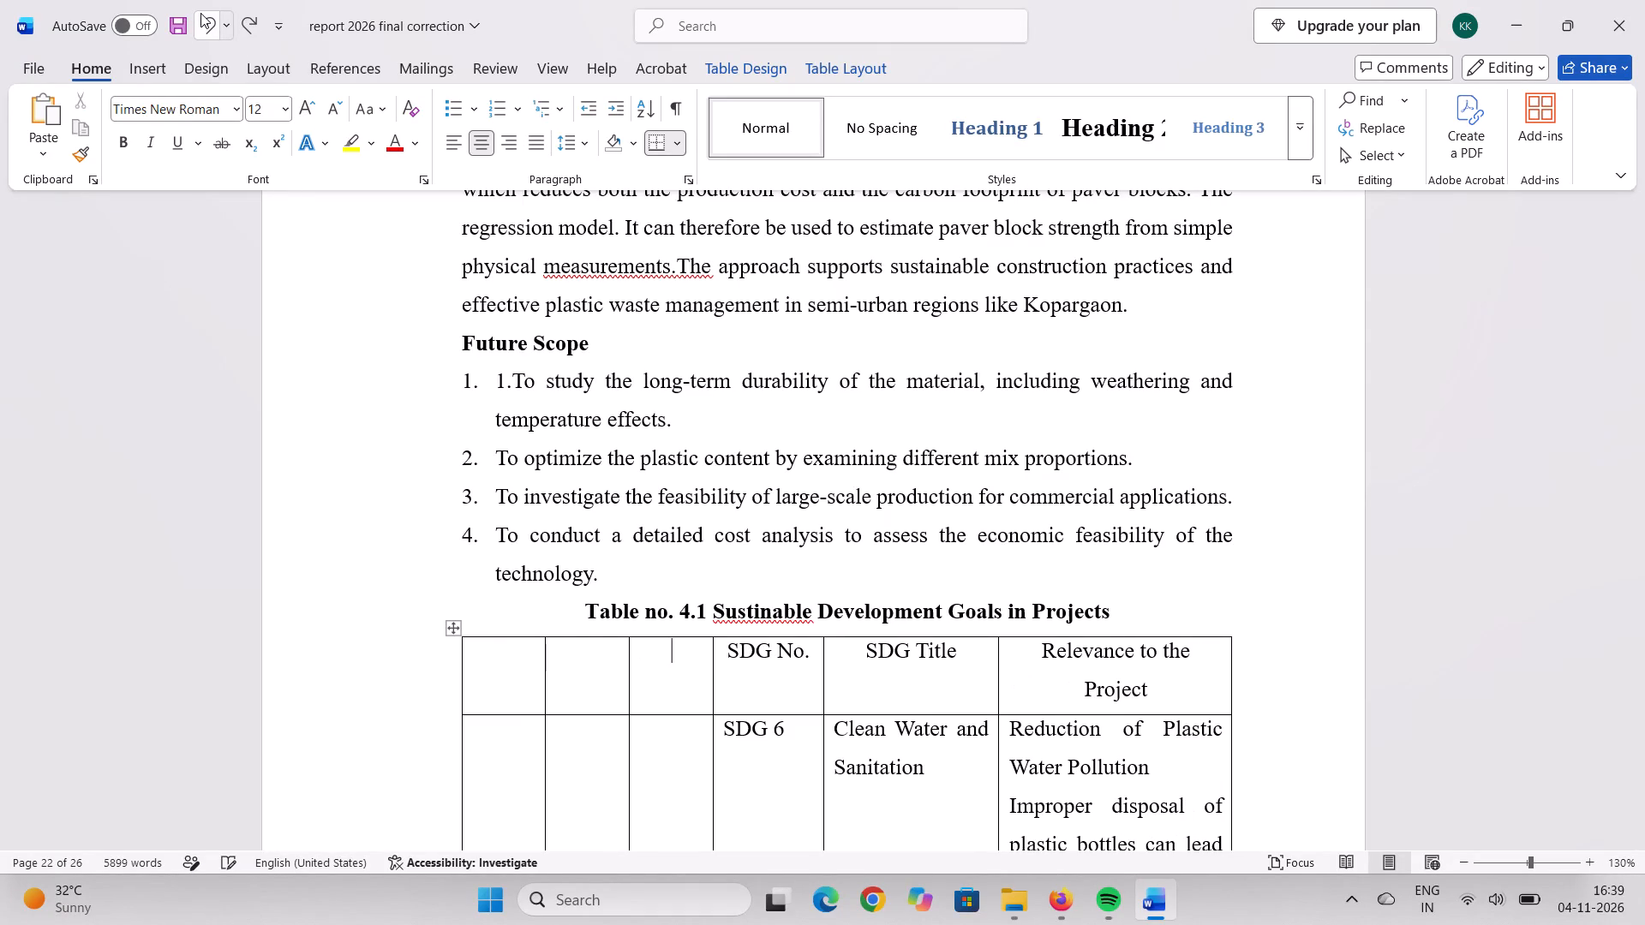
pyautogui.click(200, 13)
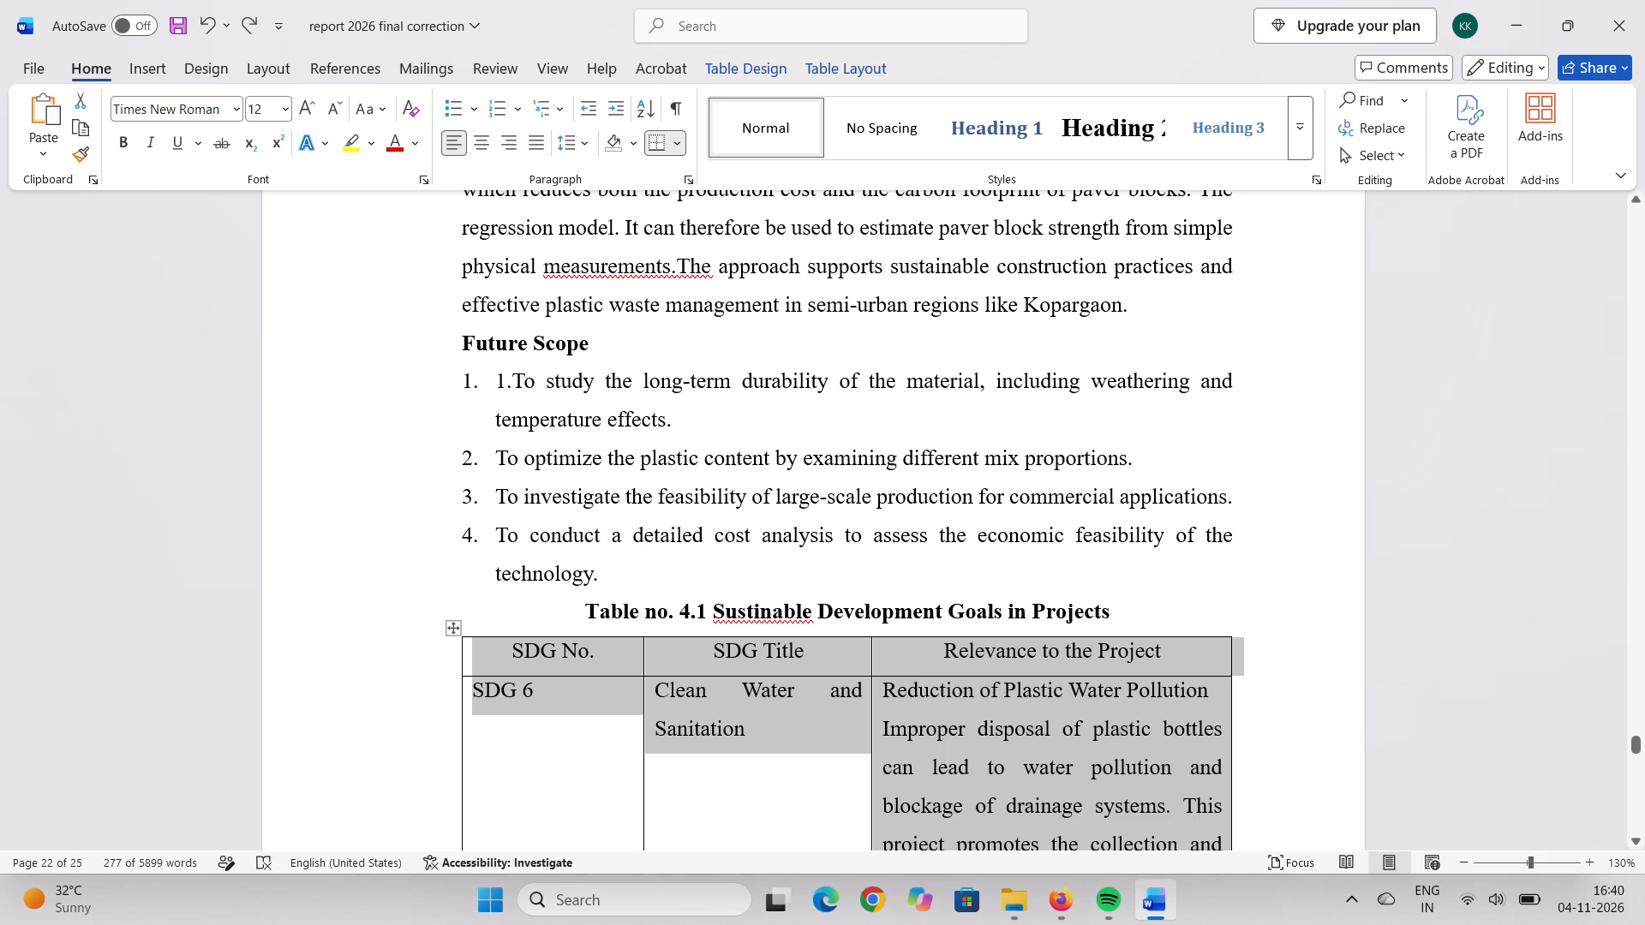
pyautogui.click(244, 19)
# Delete two of the three blank columns before the SDG No. column in Table 4.1.
pyautogui.click(499, 604)
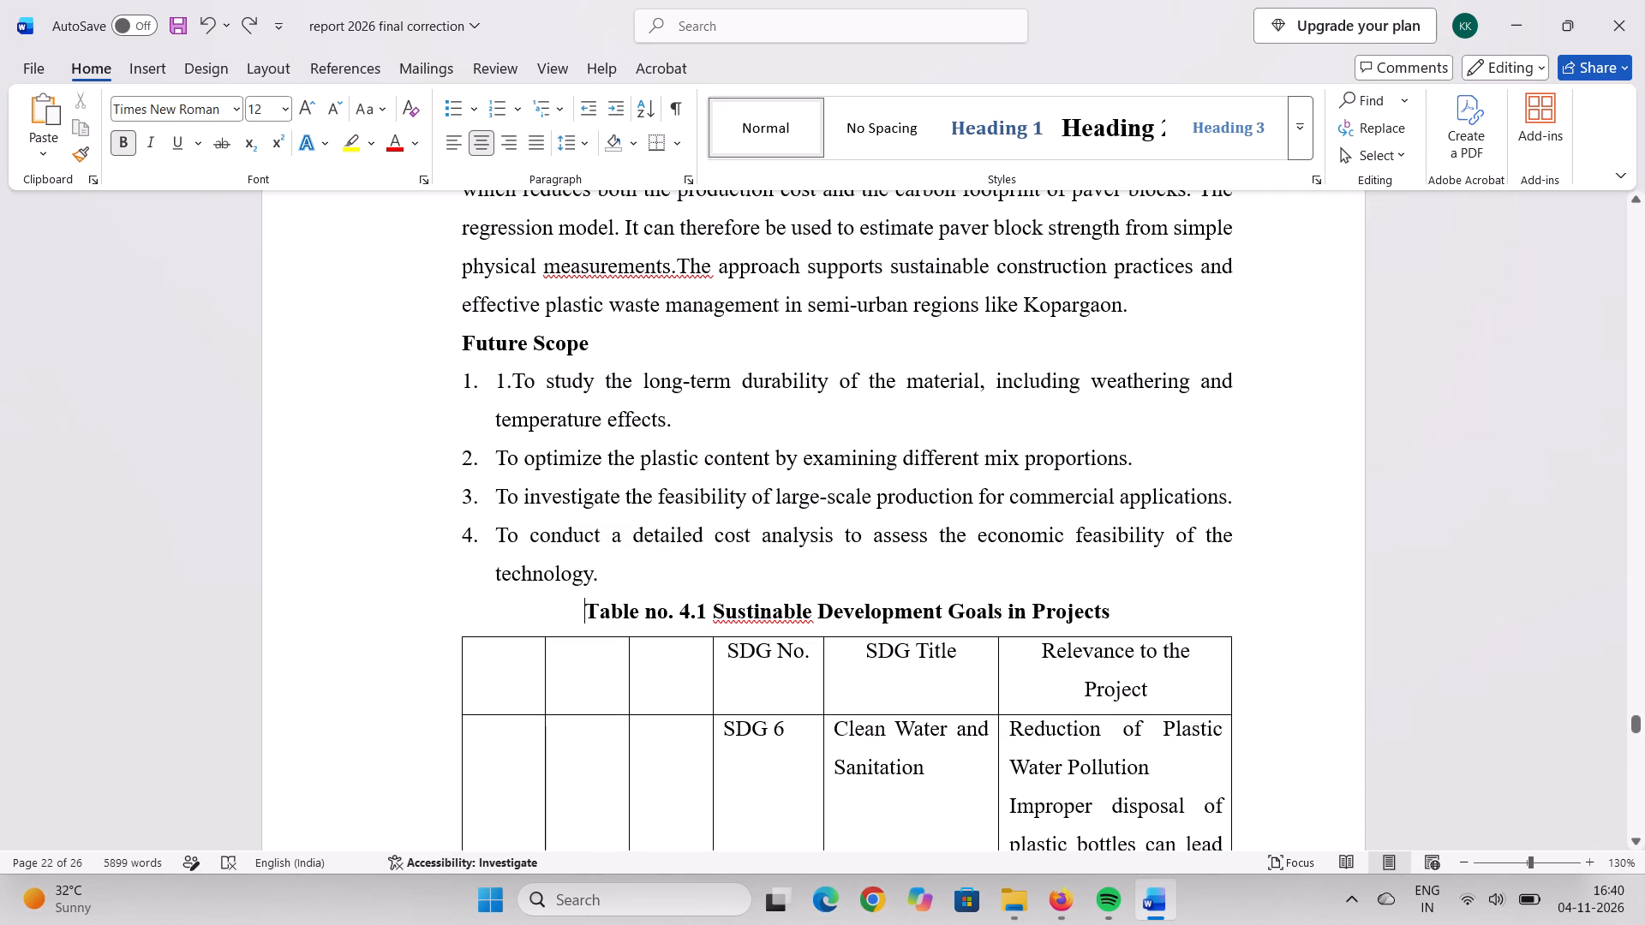
pyautogui.click(506, 638)
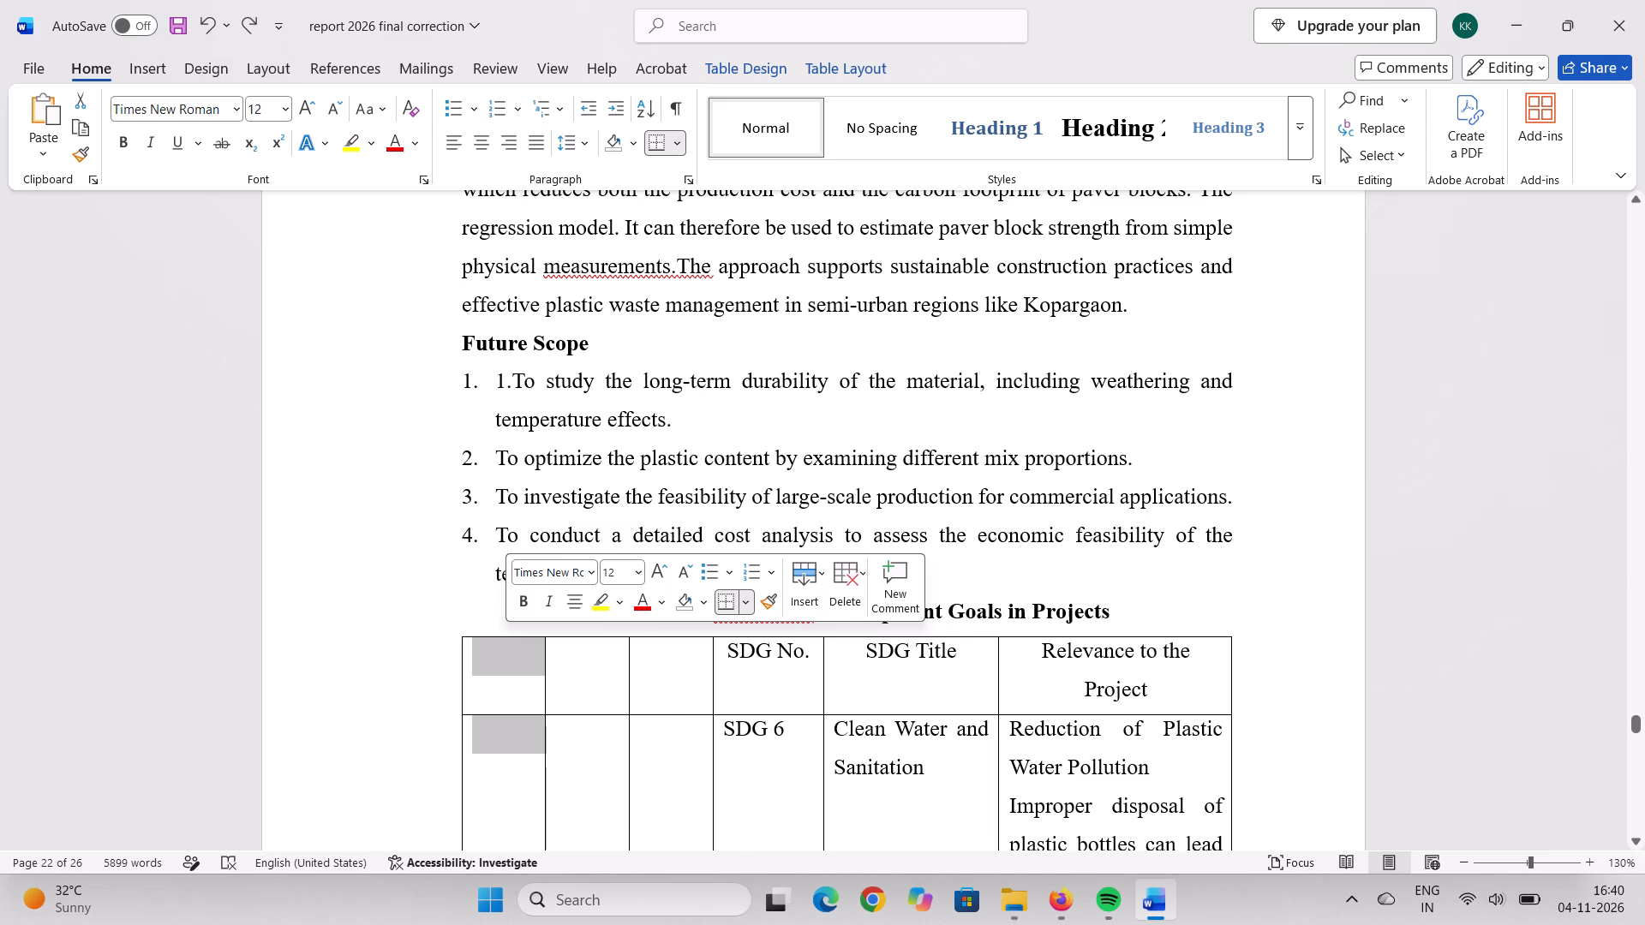
pyautogui.press('BackSpace')
pyautogui.click(506, 638)
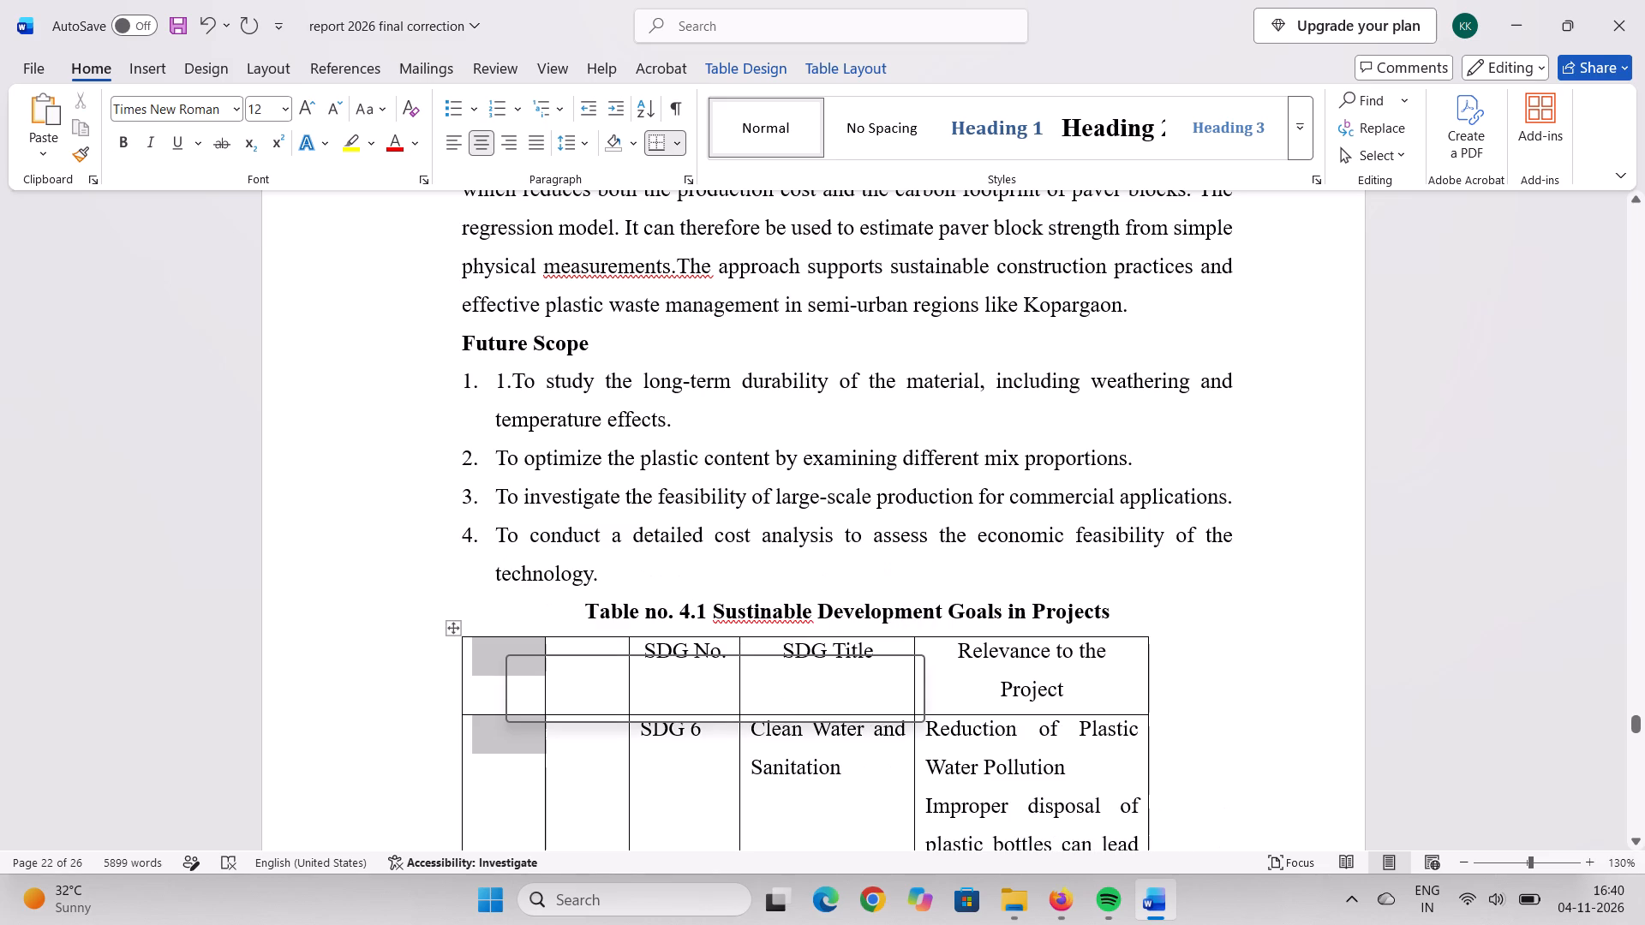
pyautogui.press('BackSpace')
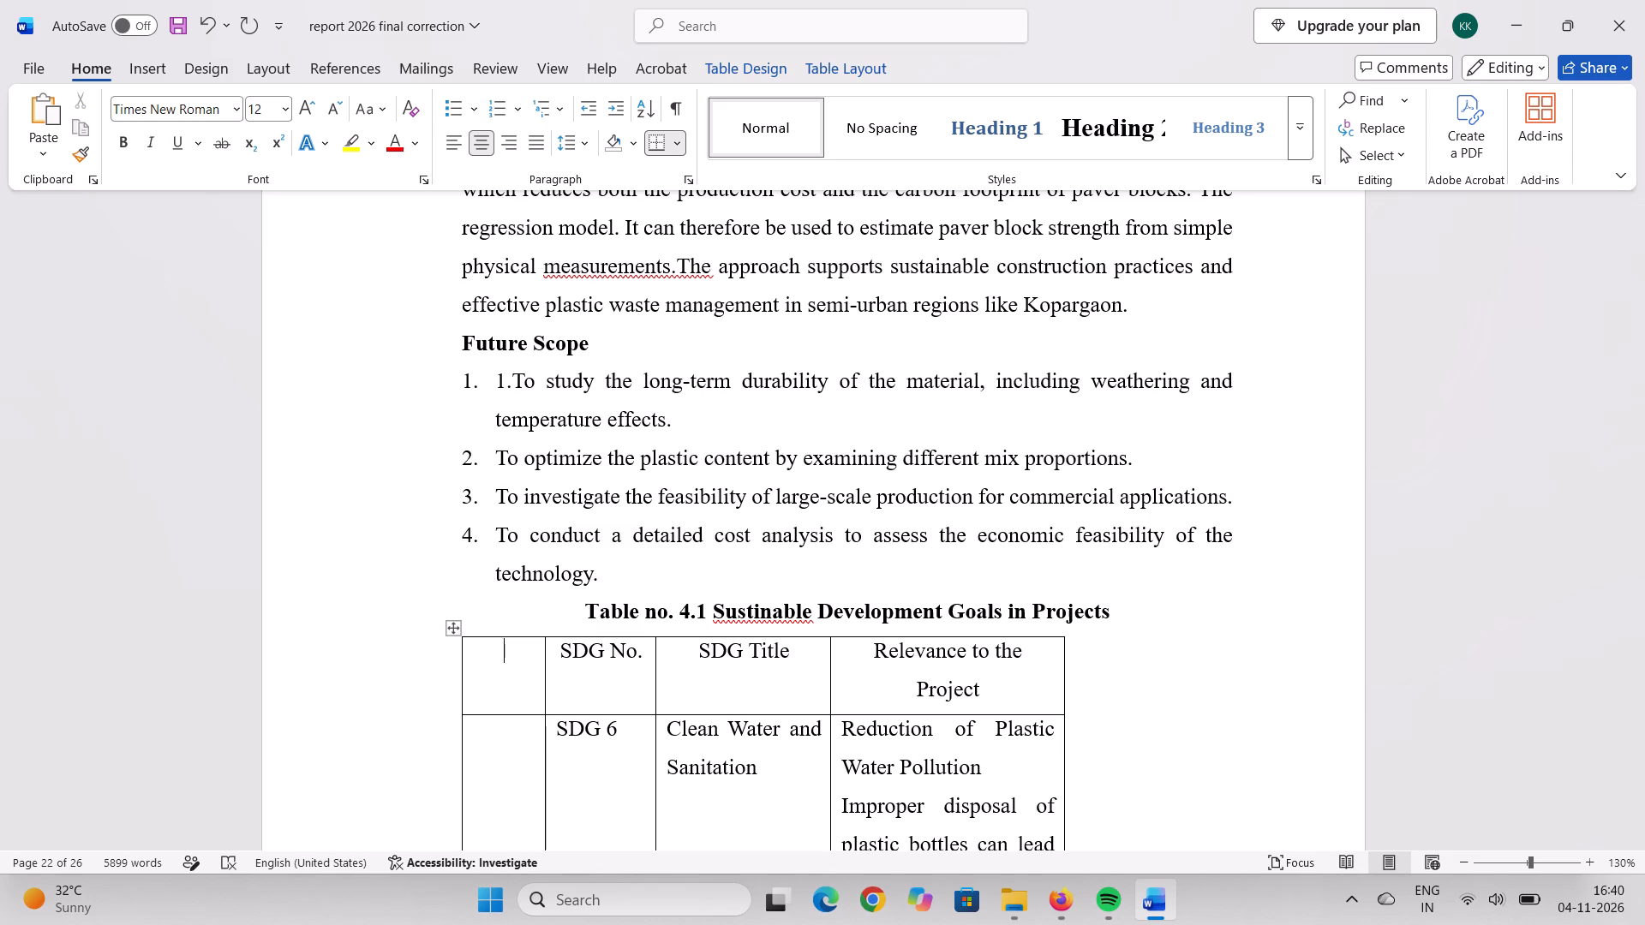
# Enter Sr.No as the header of the remaining blank first column in Table 4.1.
pyautogui.hotkey('shift', 's')
pyautogui.press('r')
pyautogui.press('.')
pyautogui.hotkey('shift', 'n')
pyautogui.press('o')
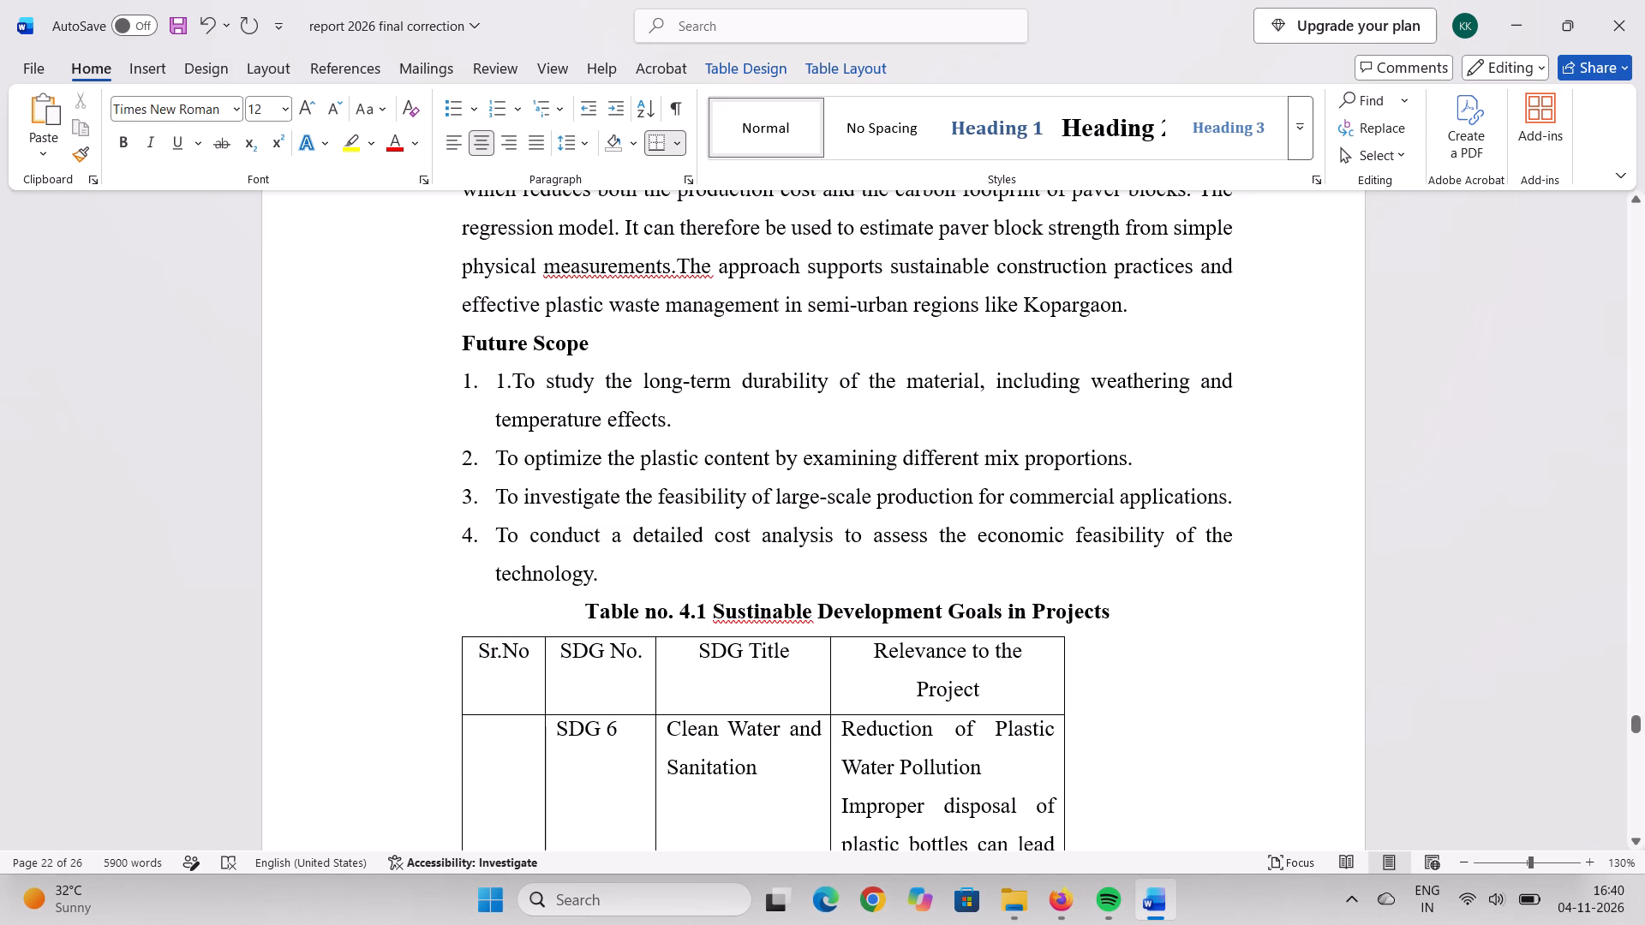
# Make all four header cells of Table 4.1, from Sr.No to Relevance to the Project, bold.
pyautogui.moveTo(474, 654); pyautogui.dragTo(628, 659)
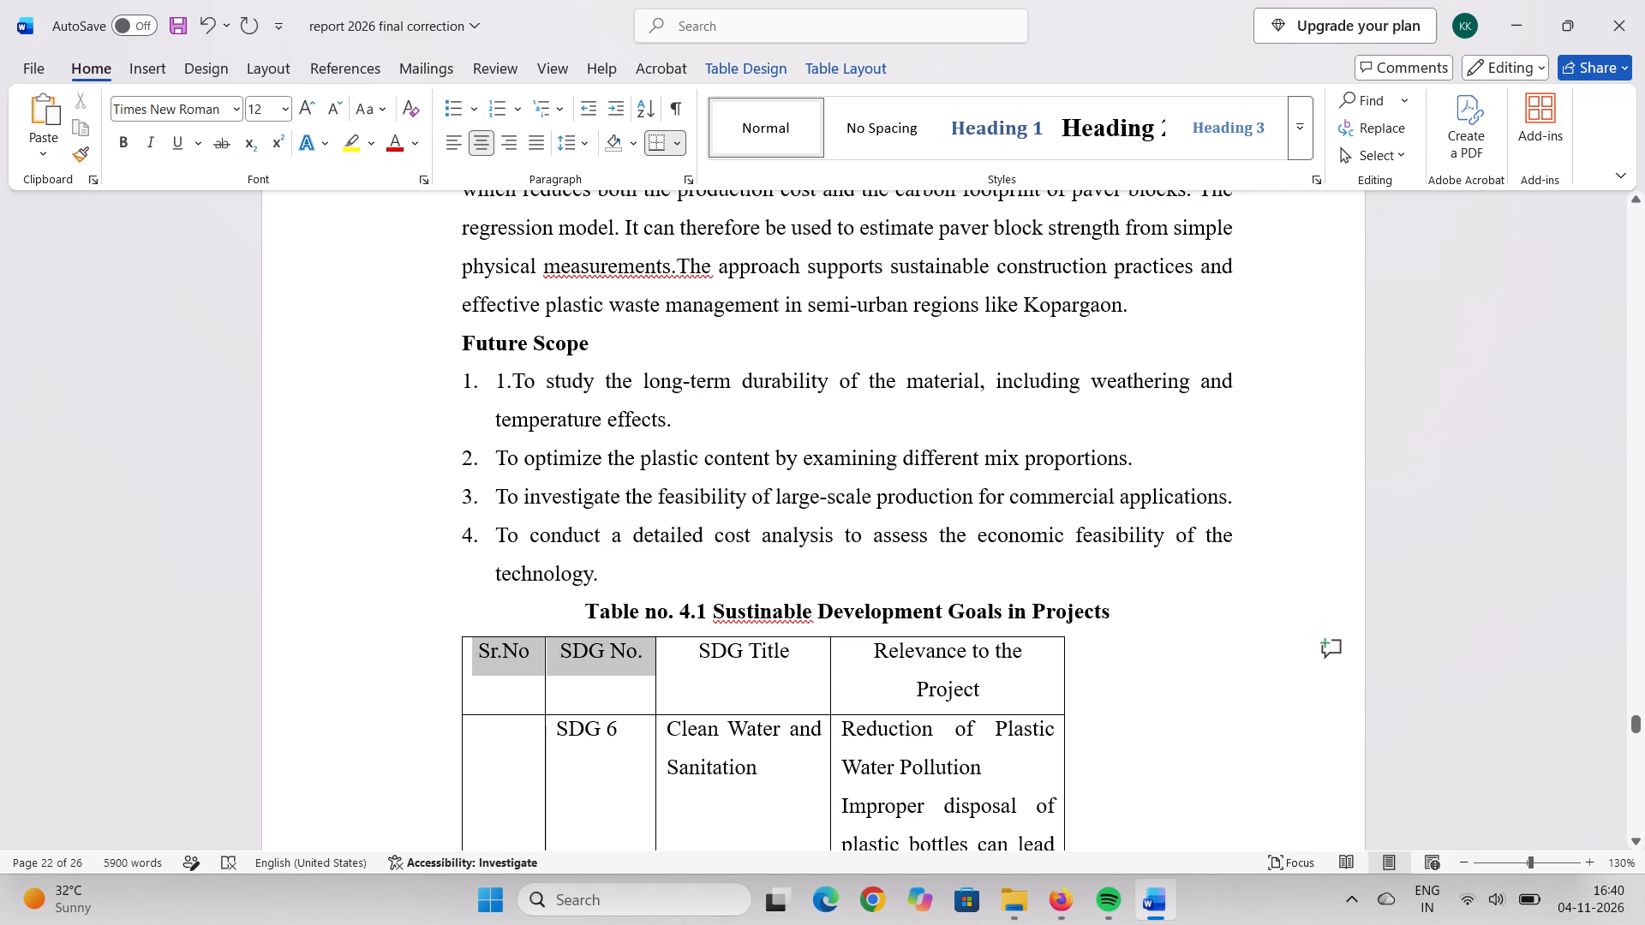
pyautogui.moveTo(628, 659); pyautogui.dragTo(919, 671)
pyautogui.click(943, 645)
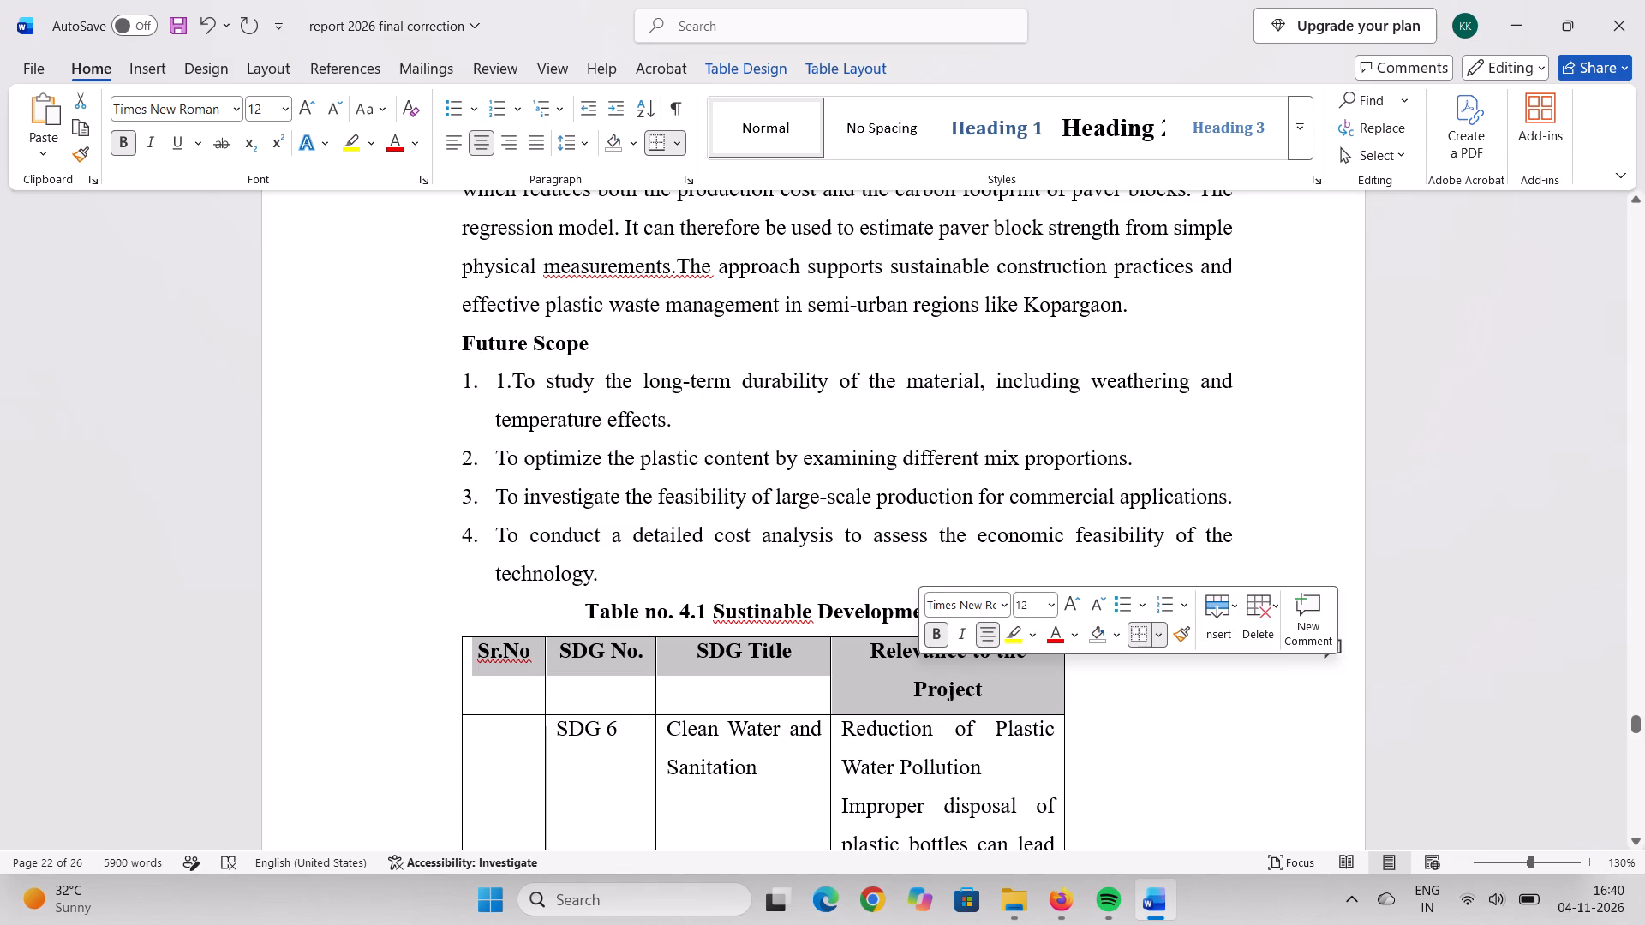
# Look over the rows of Table 4.1 across its page break, checking the layout and the Sr.No column.
pyautogui.scroll(-7, 1139, 692)
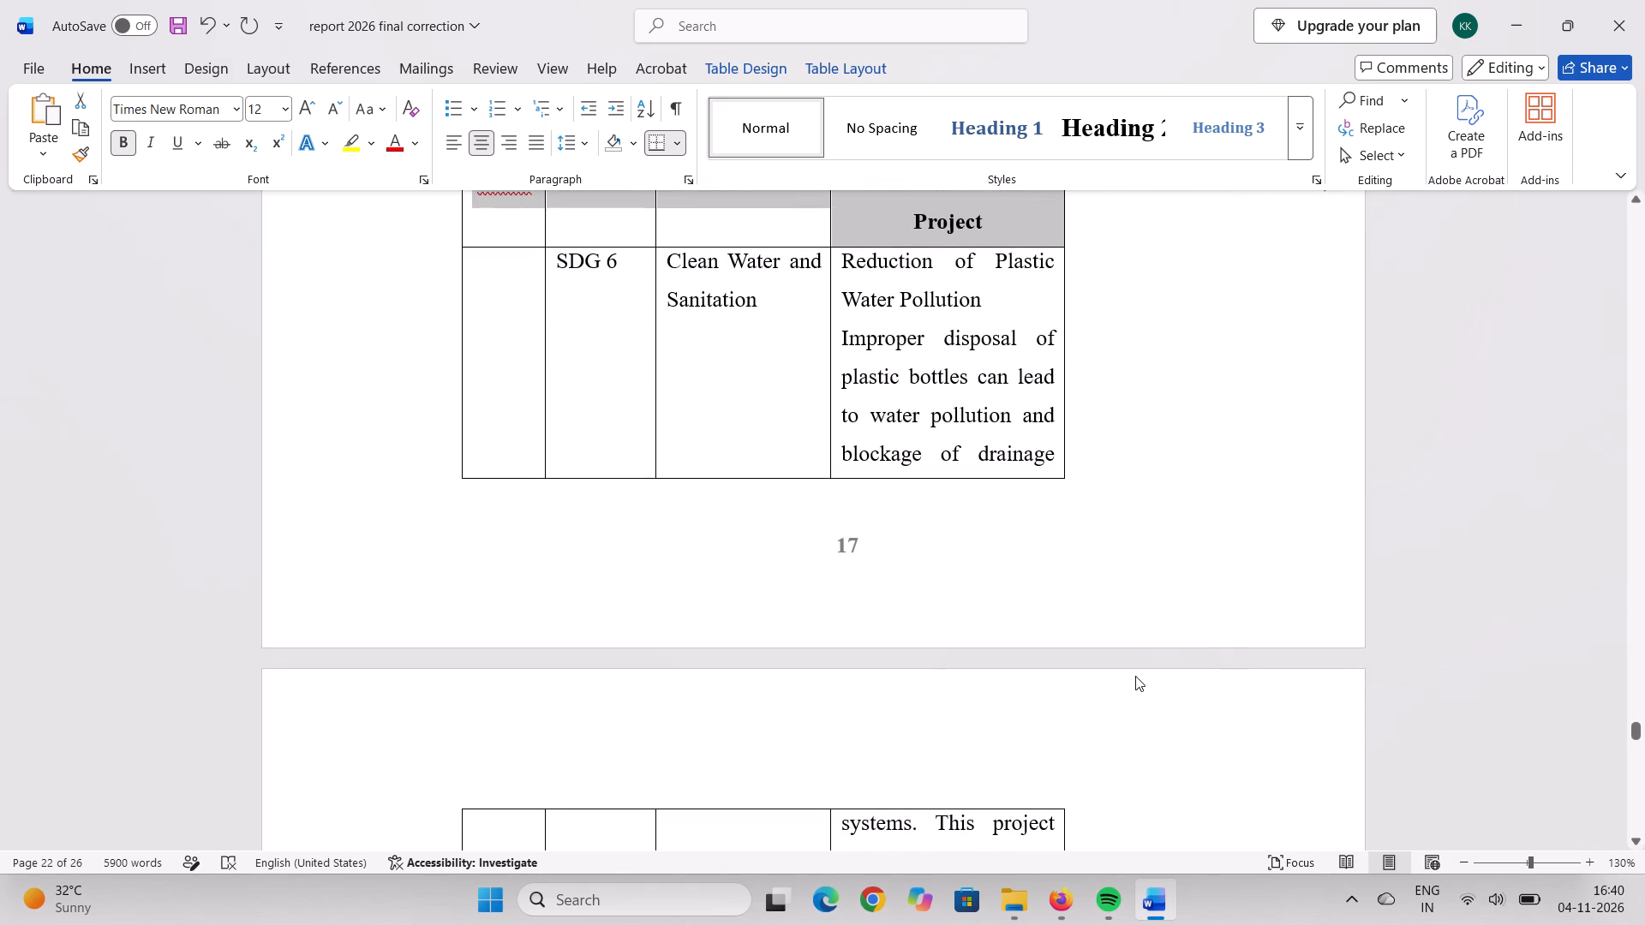
pyautogui.scroll(-6, 1135, 676)
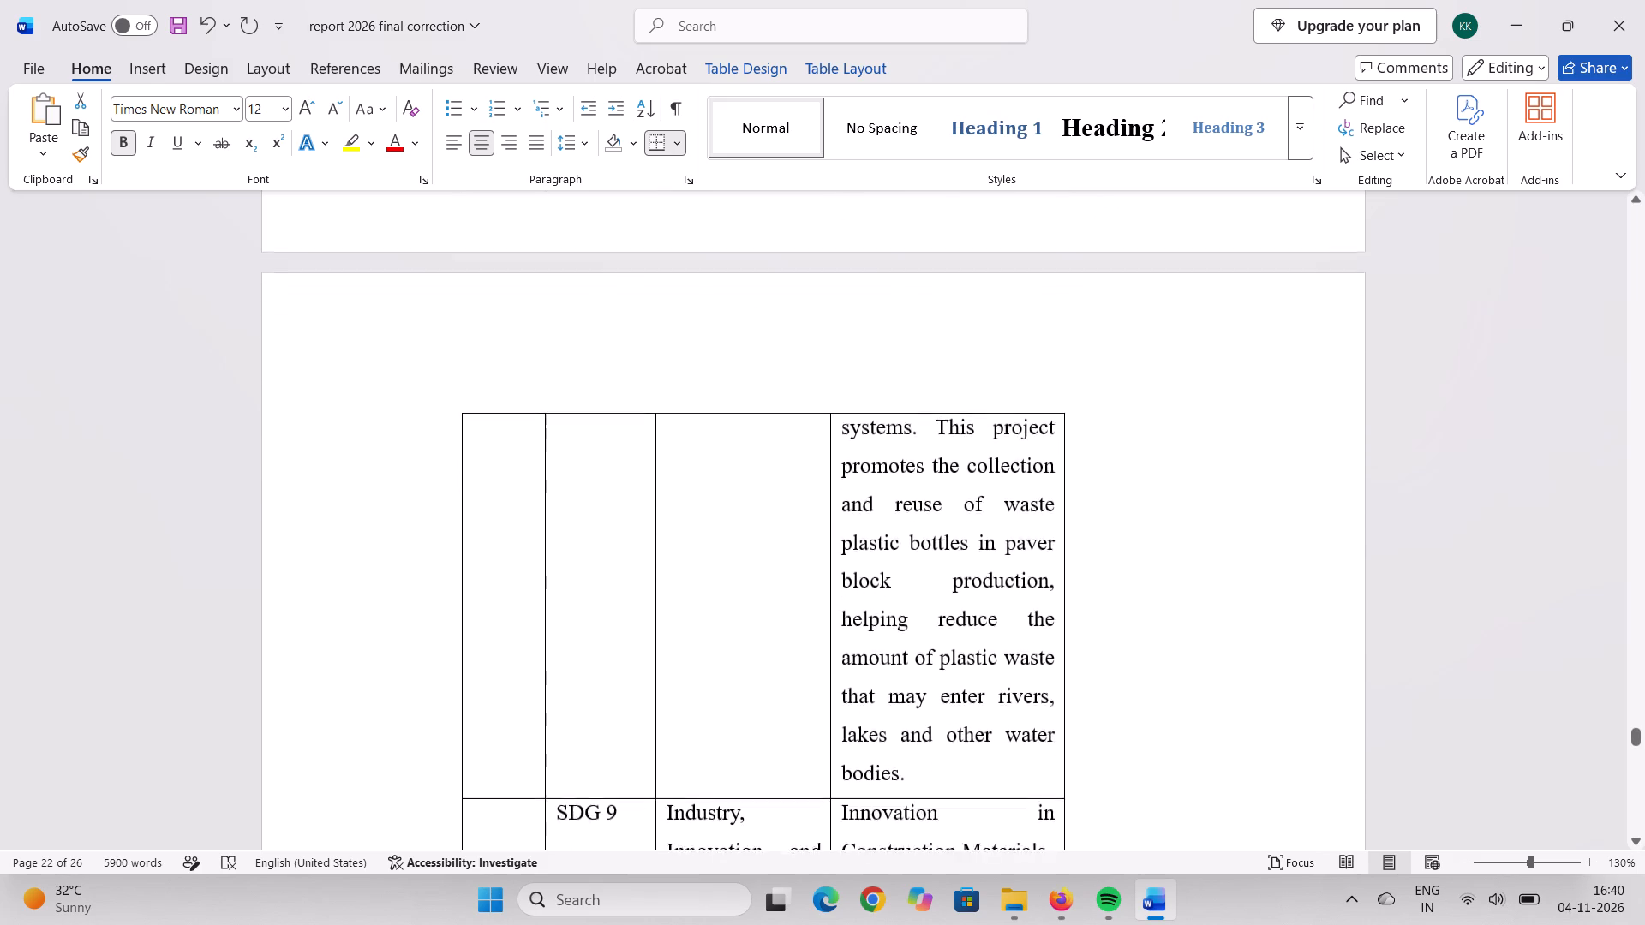
pyautogui.scroll(-1, 1135, 676)
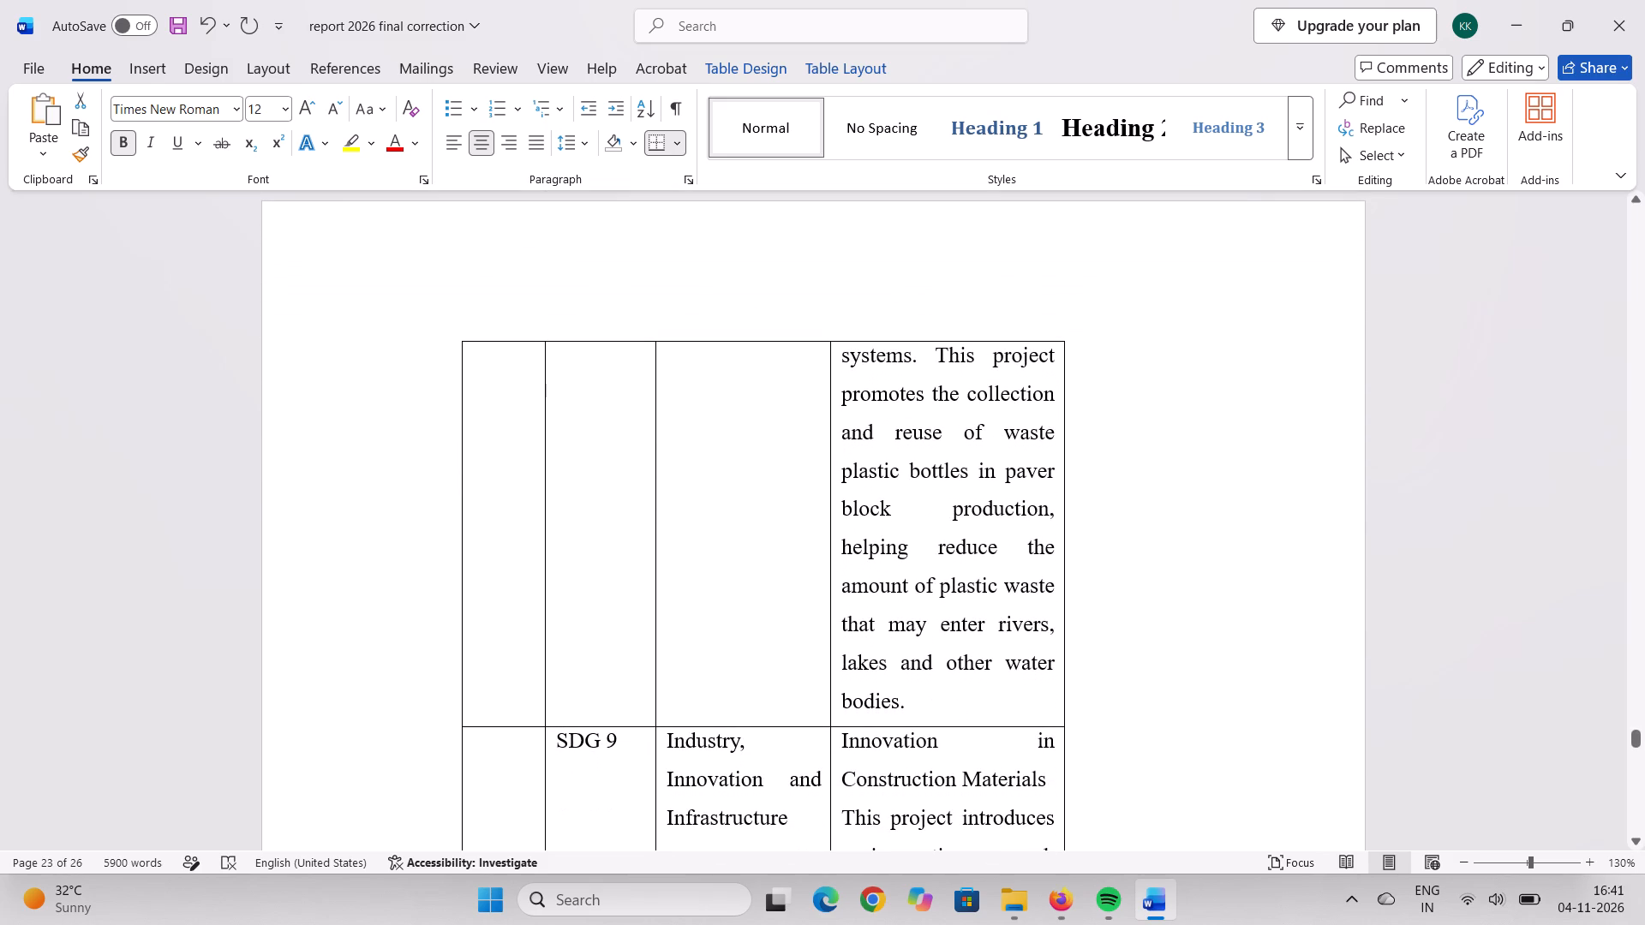
pyautogui.scroll(6, 1135, 676)
pyautogui.scroll(-3, 1135, 676)
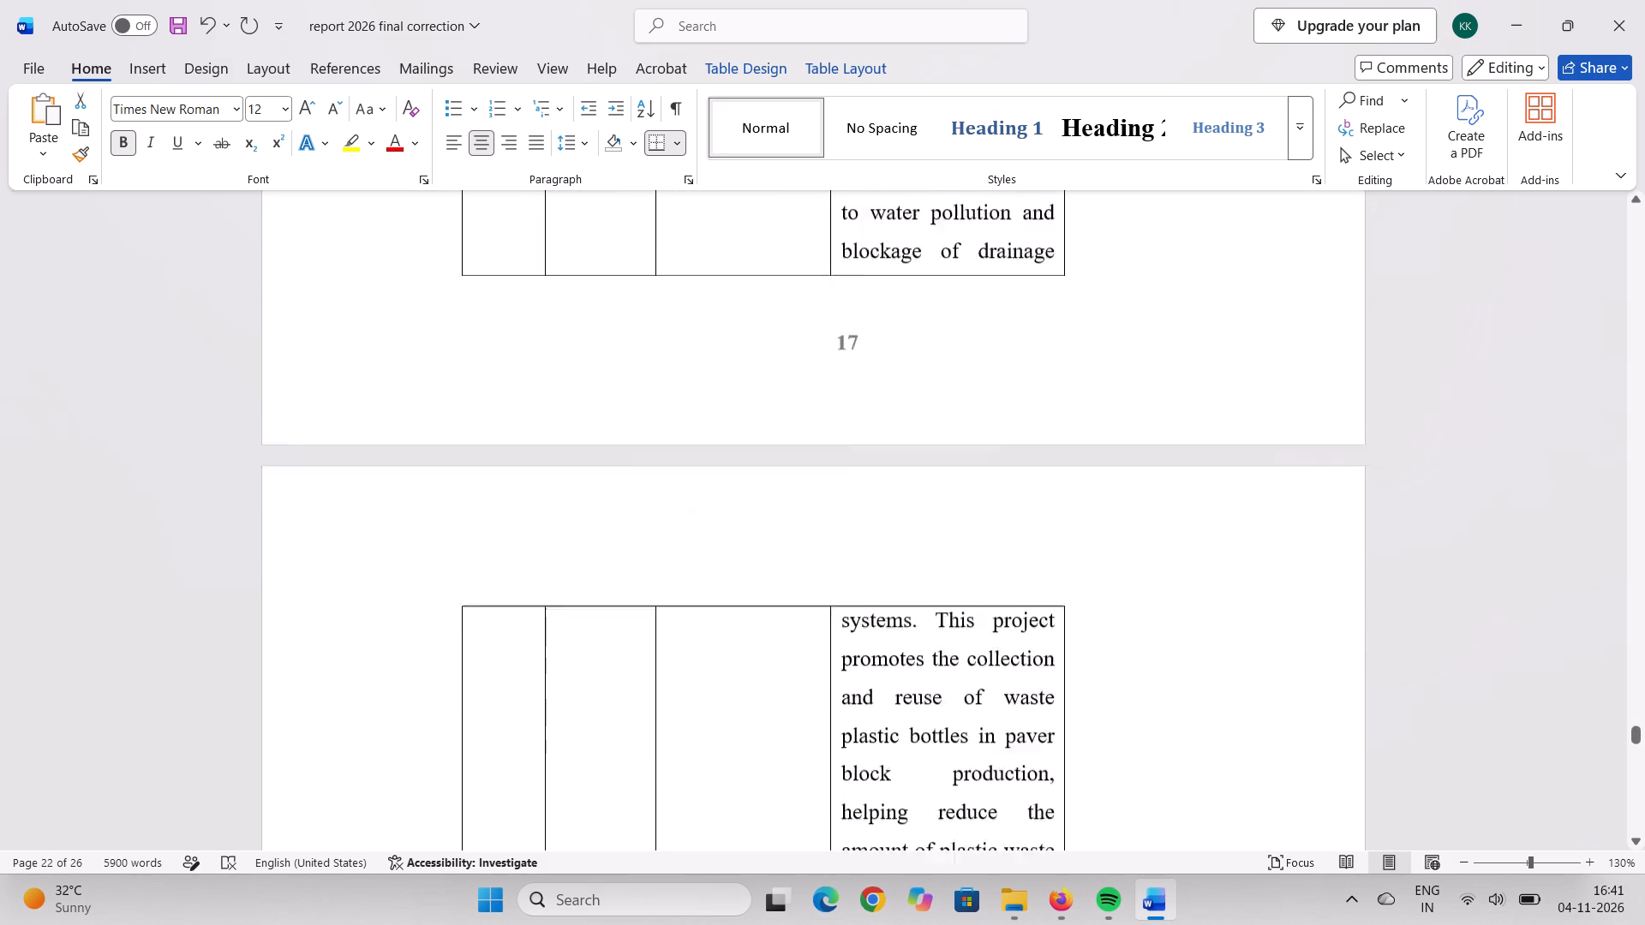
pyautogui.scroll(-4, 1135, 676)
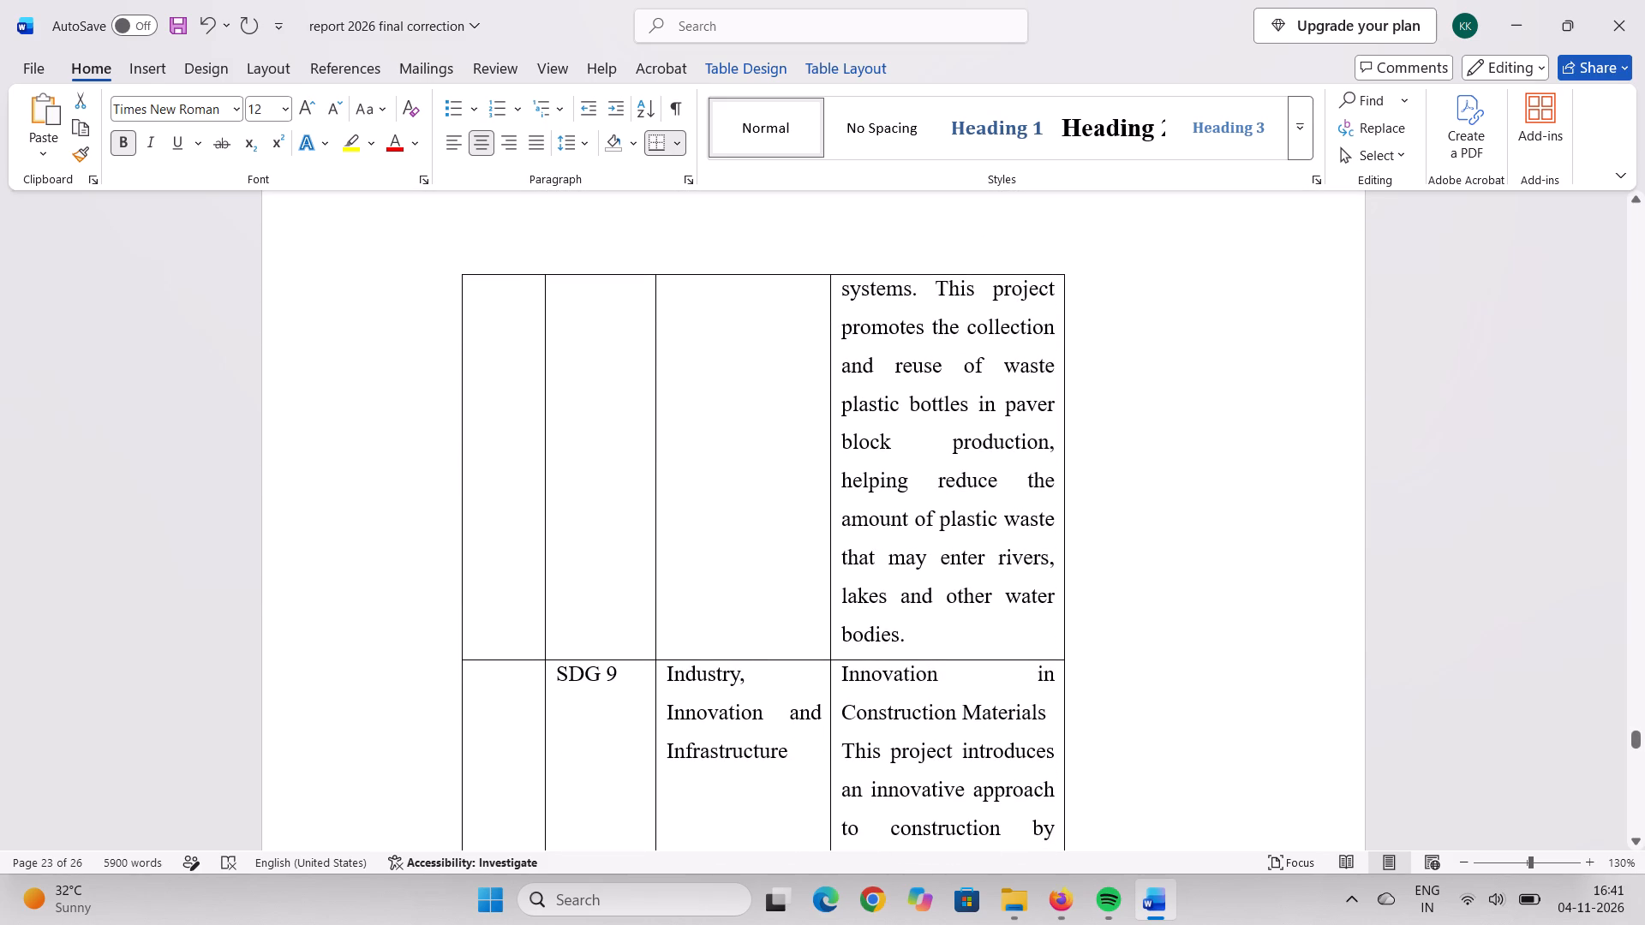
pyautogui.scroll(11, 1140, 665)
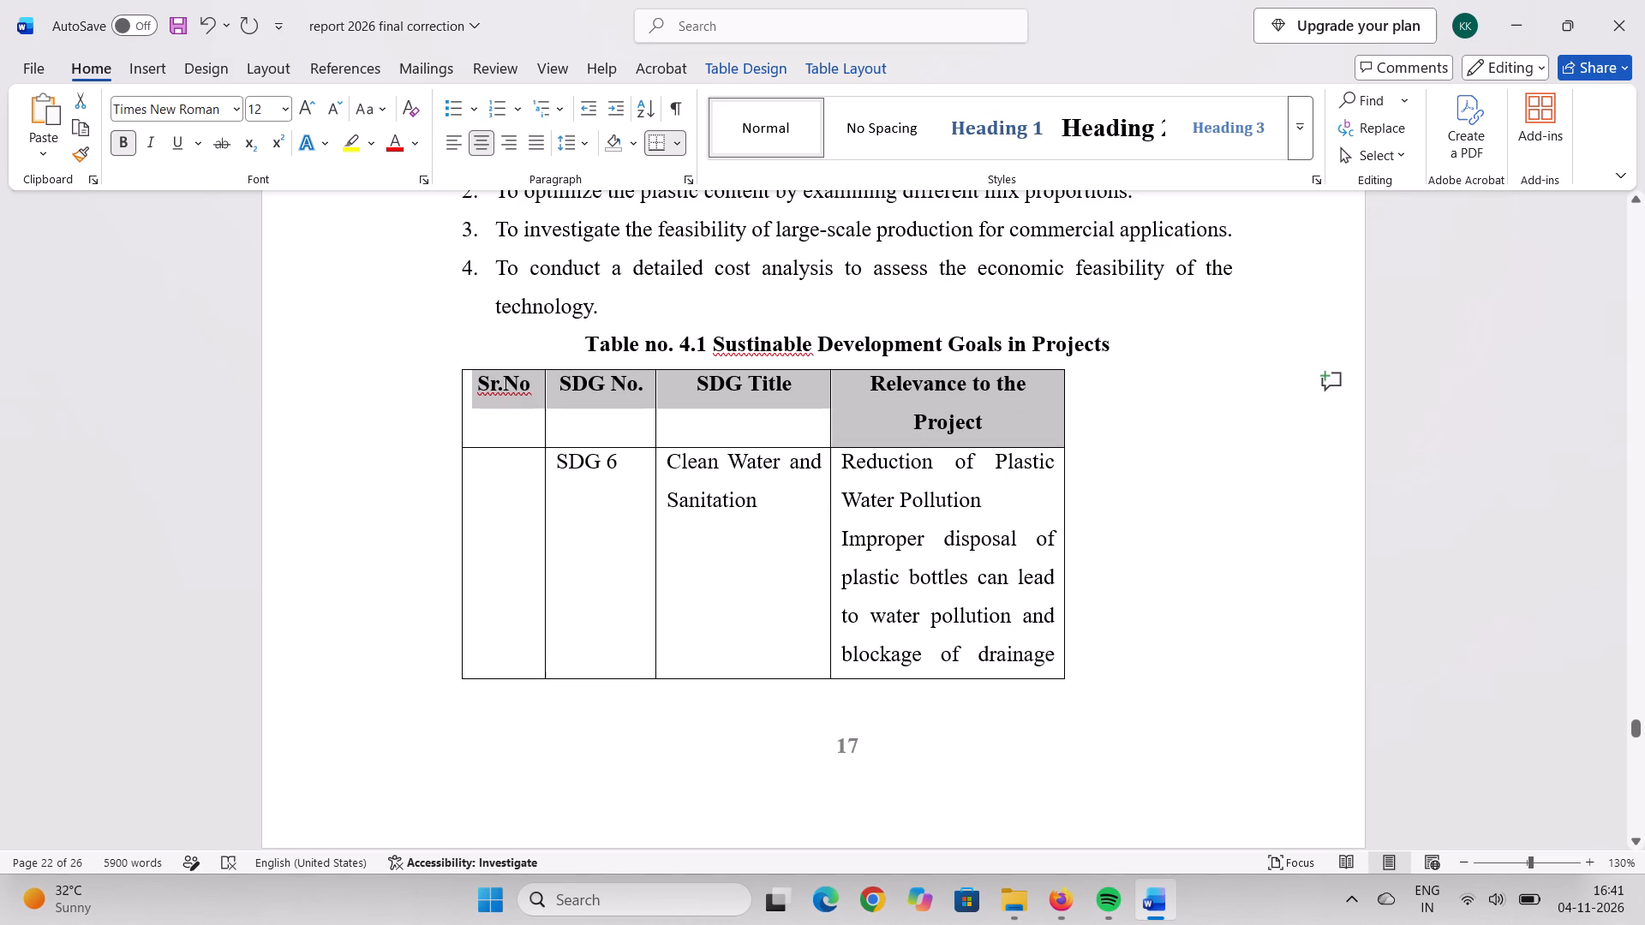
pyautogui.click(1186, 540)
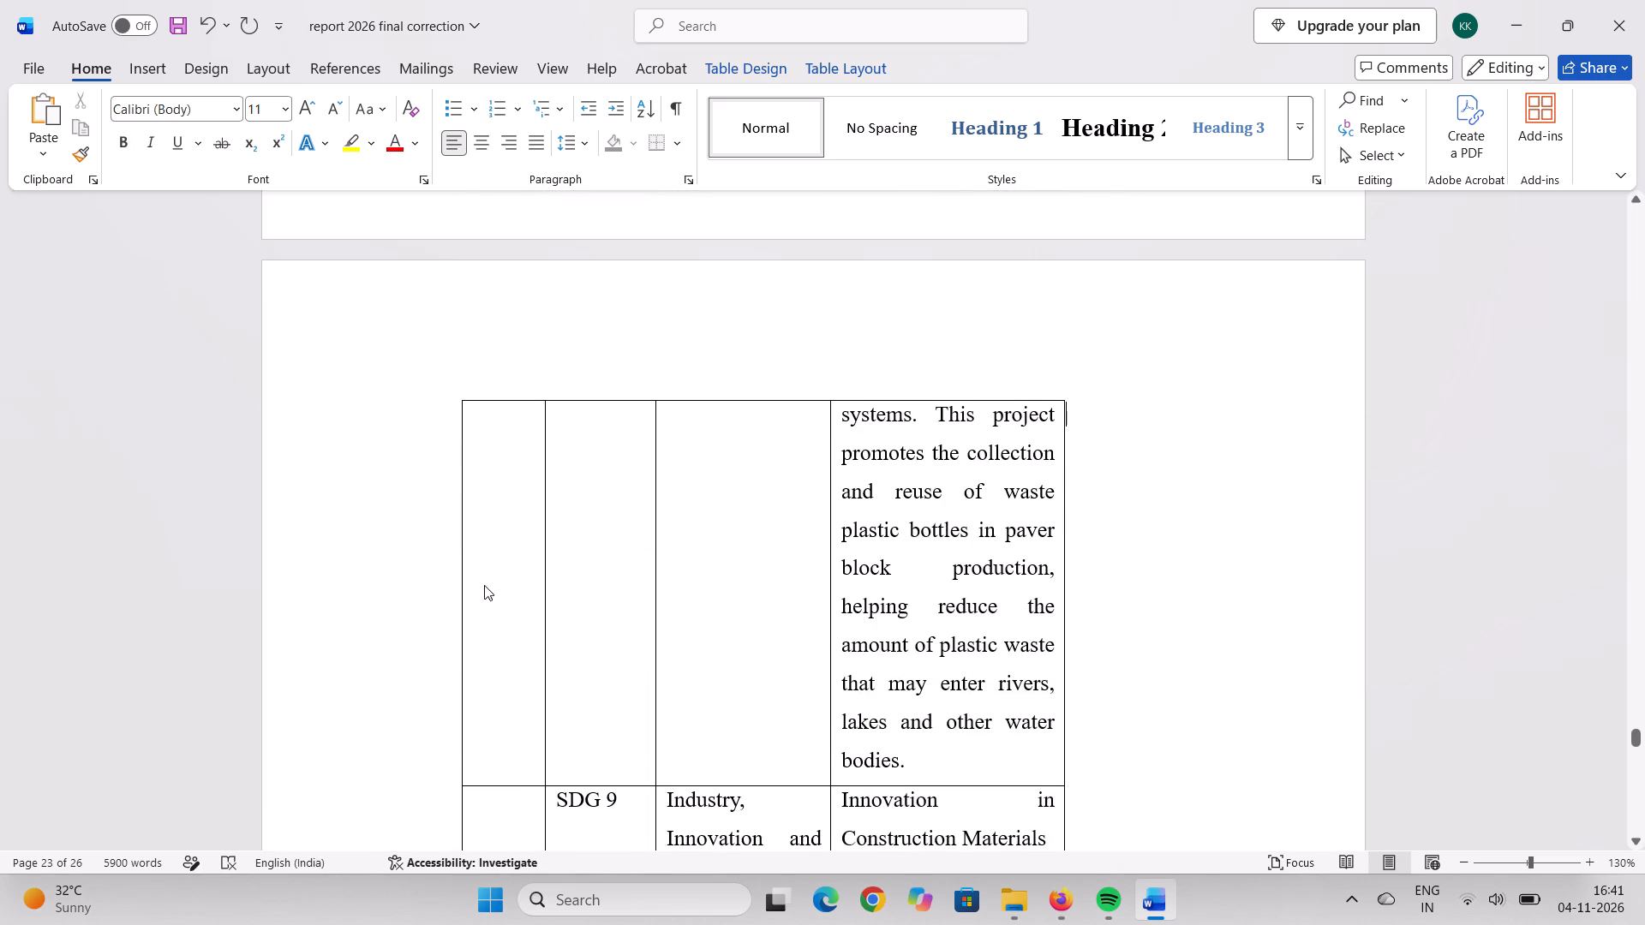
# Enter serial number 1 in the Sr.No cell of the SDG 6 row in Table 4.1 and centre it.
pyautogui.scroll(8, 524, 525)
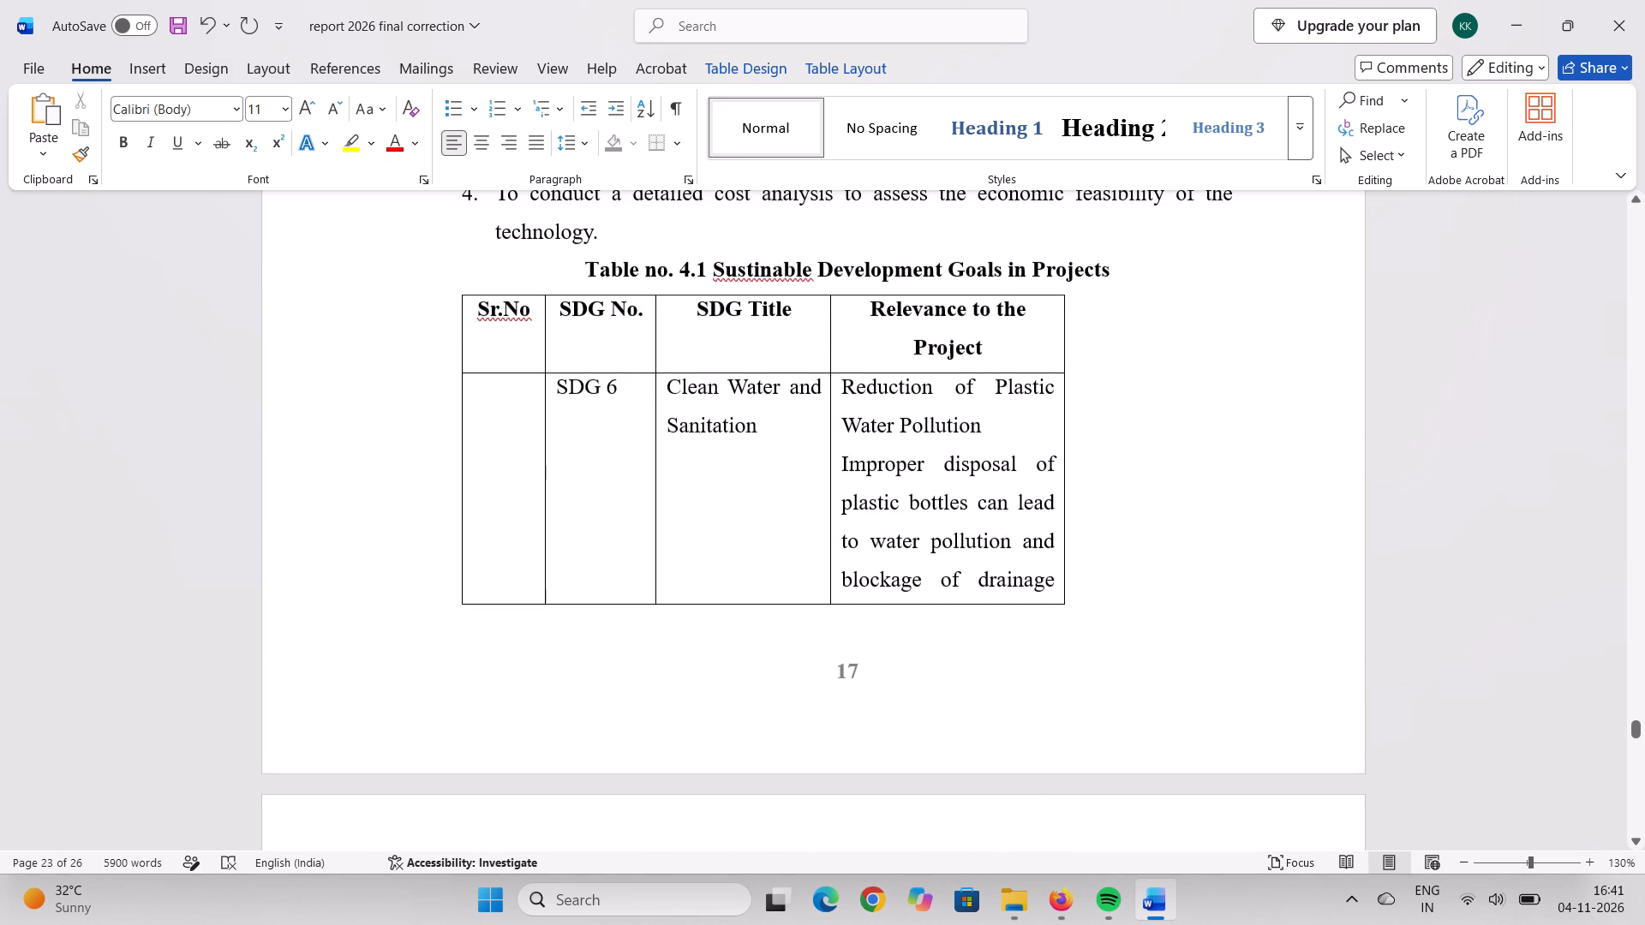
pyautogui.click(513, 481)
pyautogui.press('1')
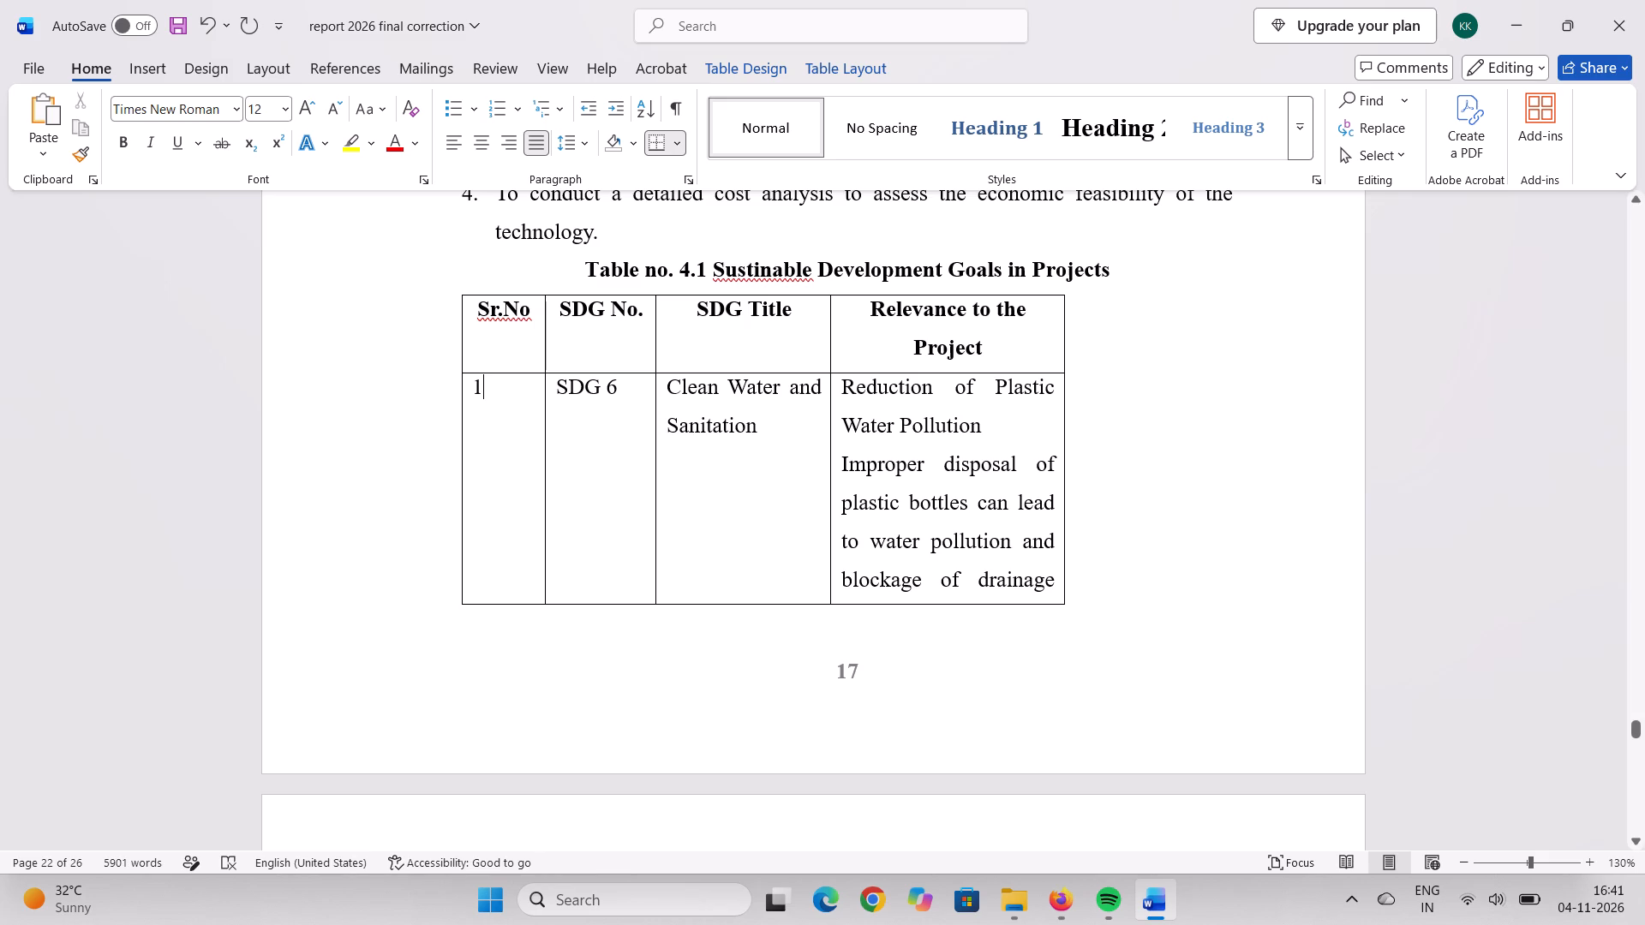
pyautogui.click(499, 146)
pyautogui.click(476, 141)
# Enter serial number 2 in the Sr.No cell of the SDG 9 row and centre it.
pyautogui.scroll(-2, 529, 345)
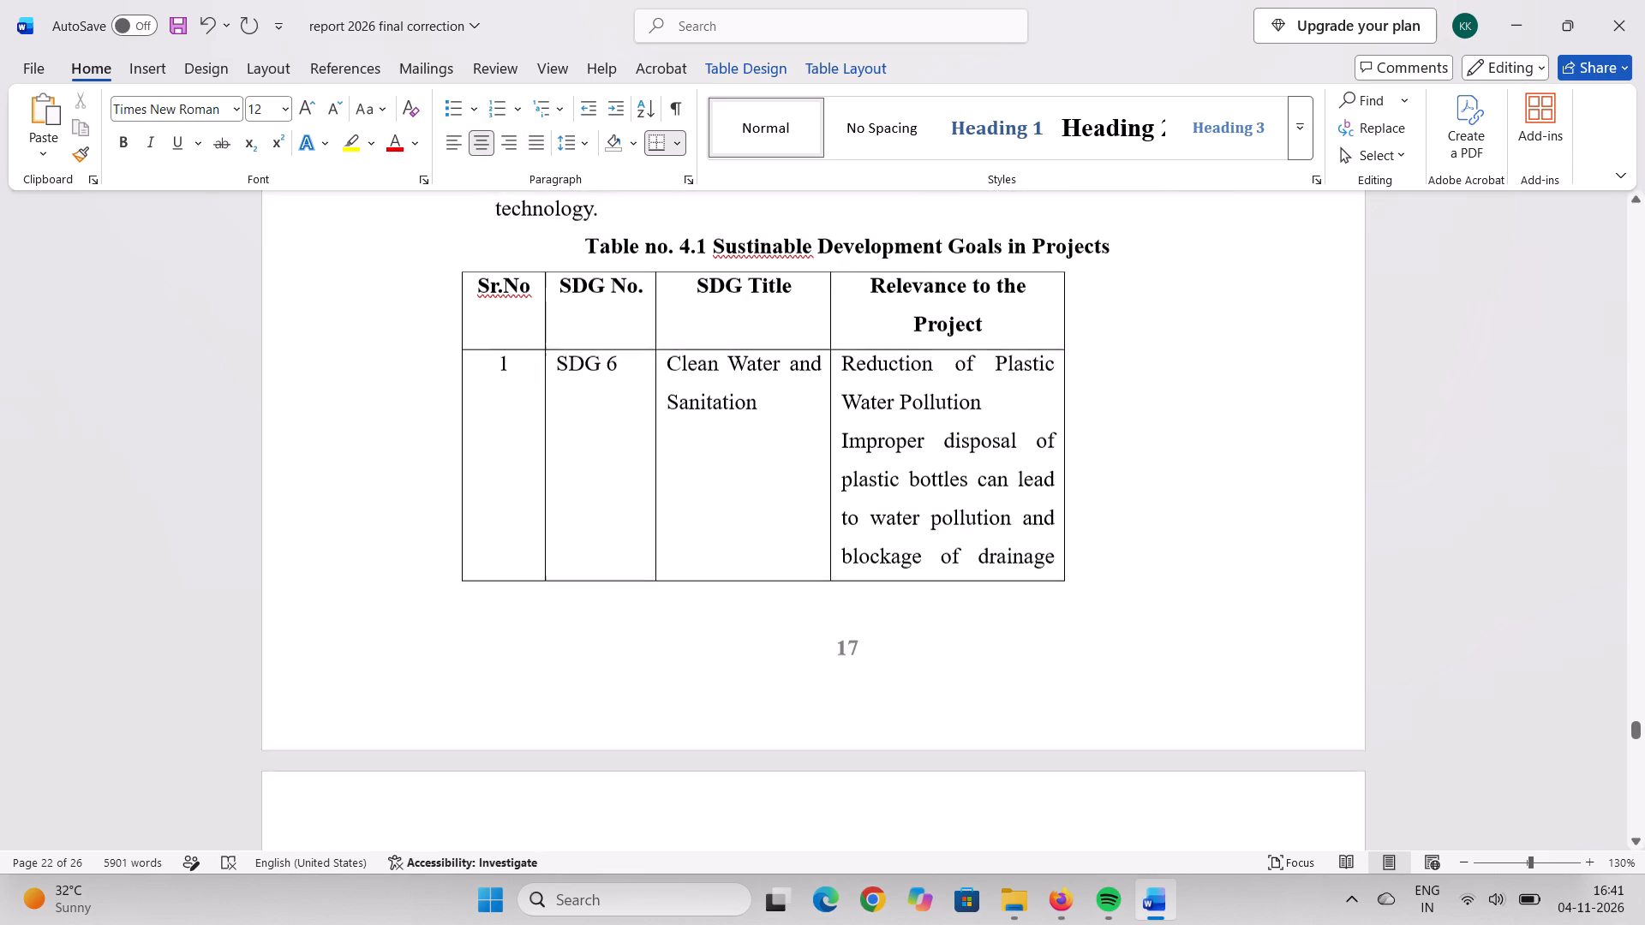
pyautogui.scroll(-8, 529, 345)
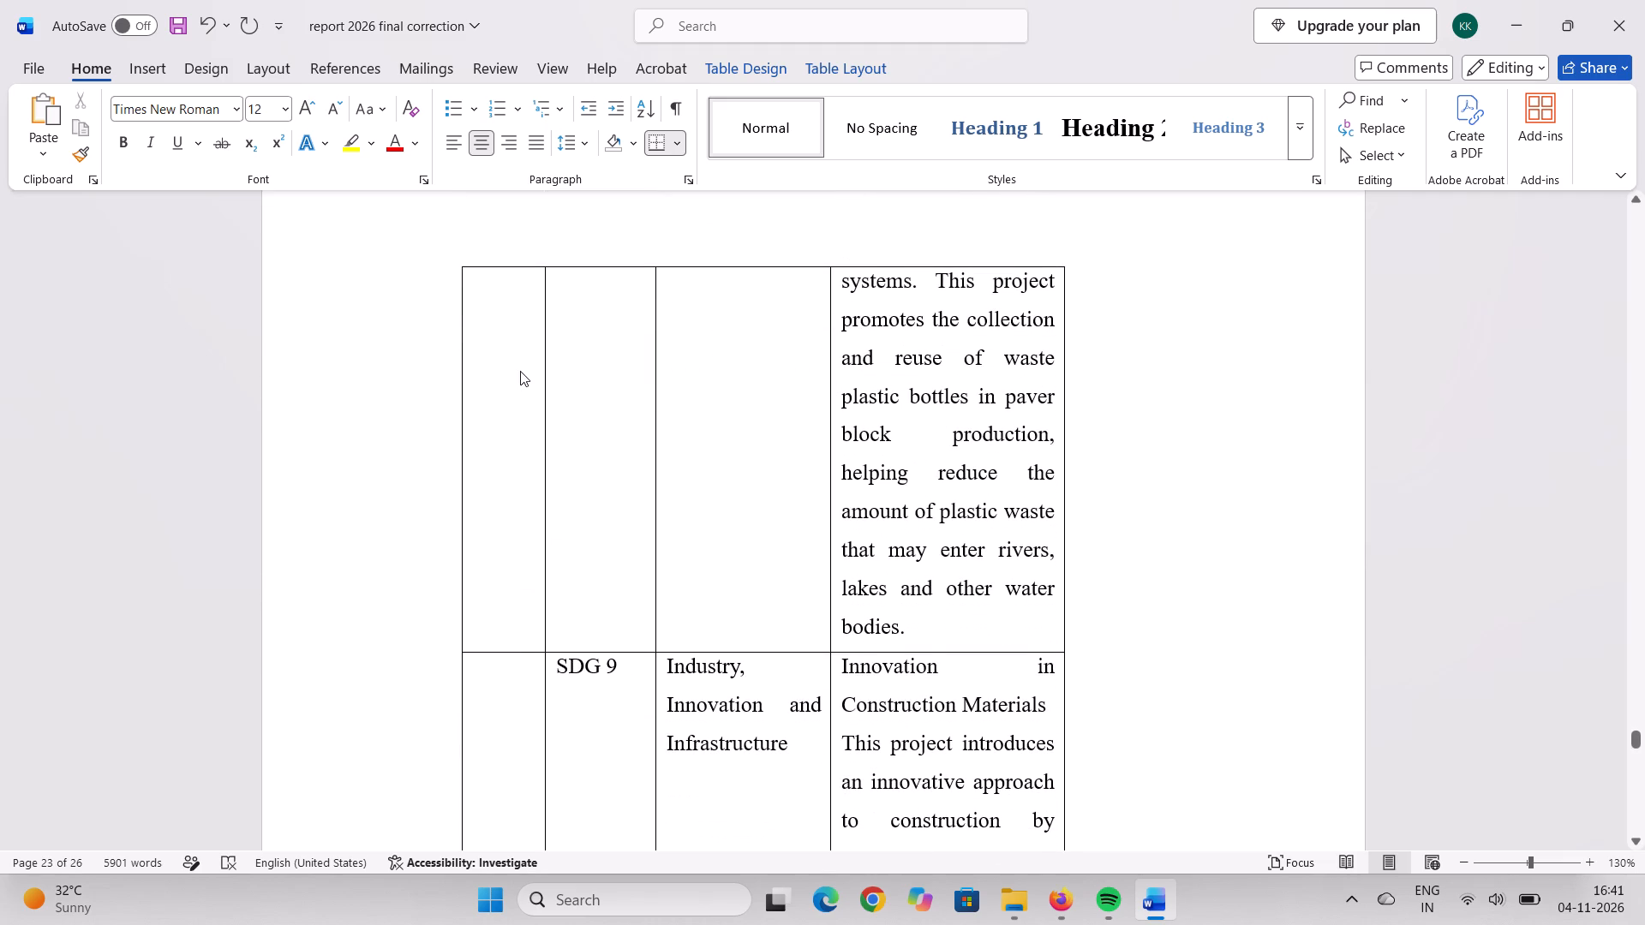
pyautogui.scroll(-5, 520, 371)
pyautogui.click(522, 385)
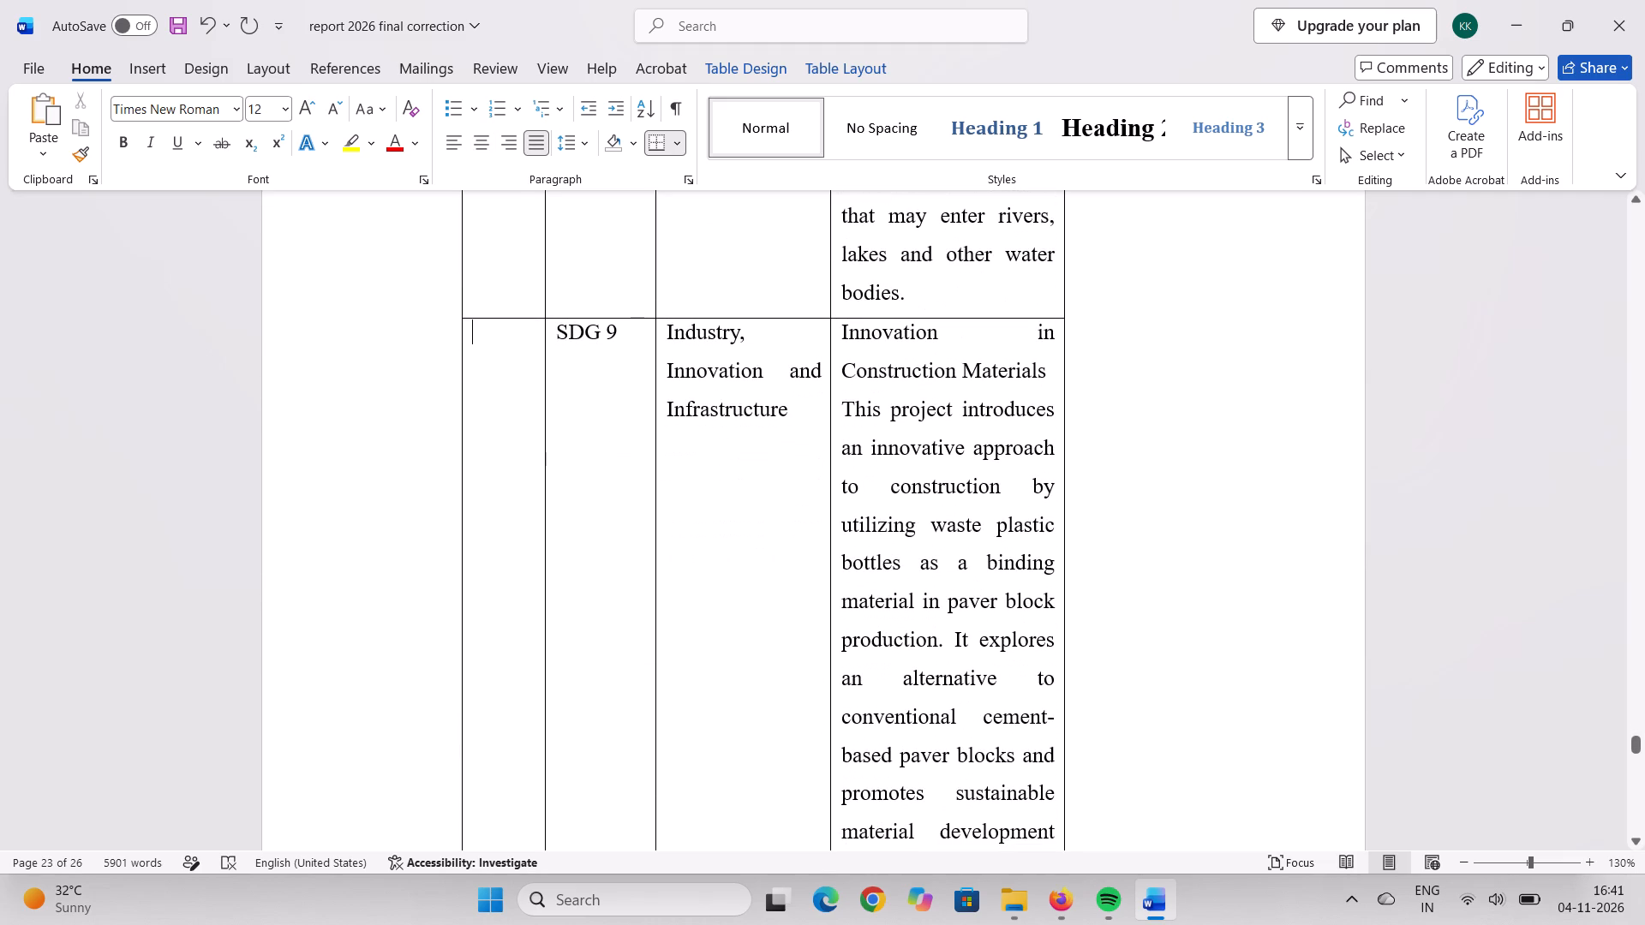
pyautogui.press('2')
pyautogui.click(482, 153)
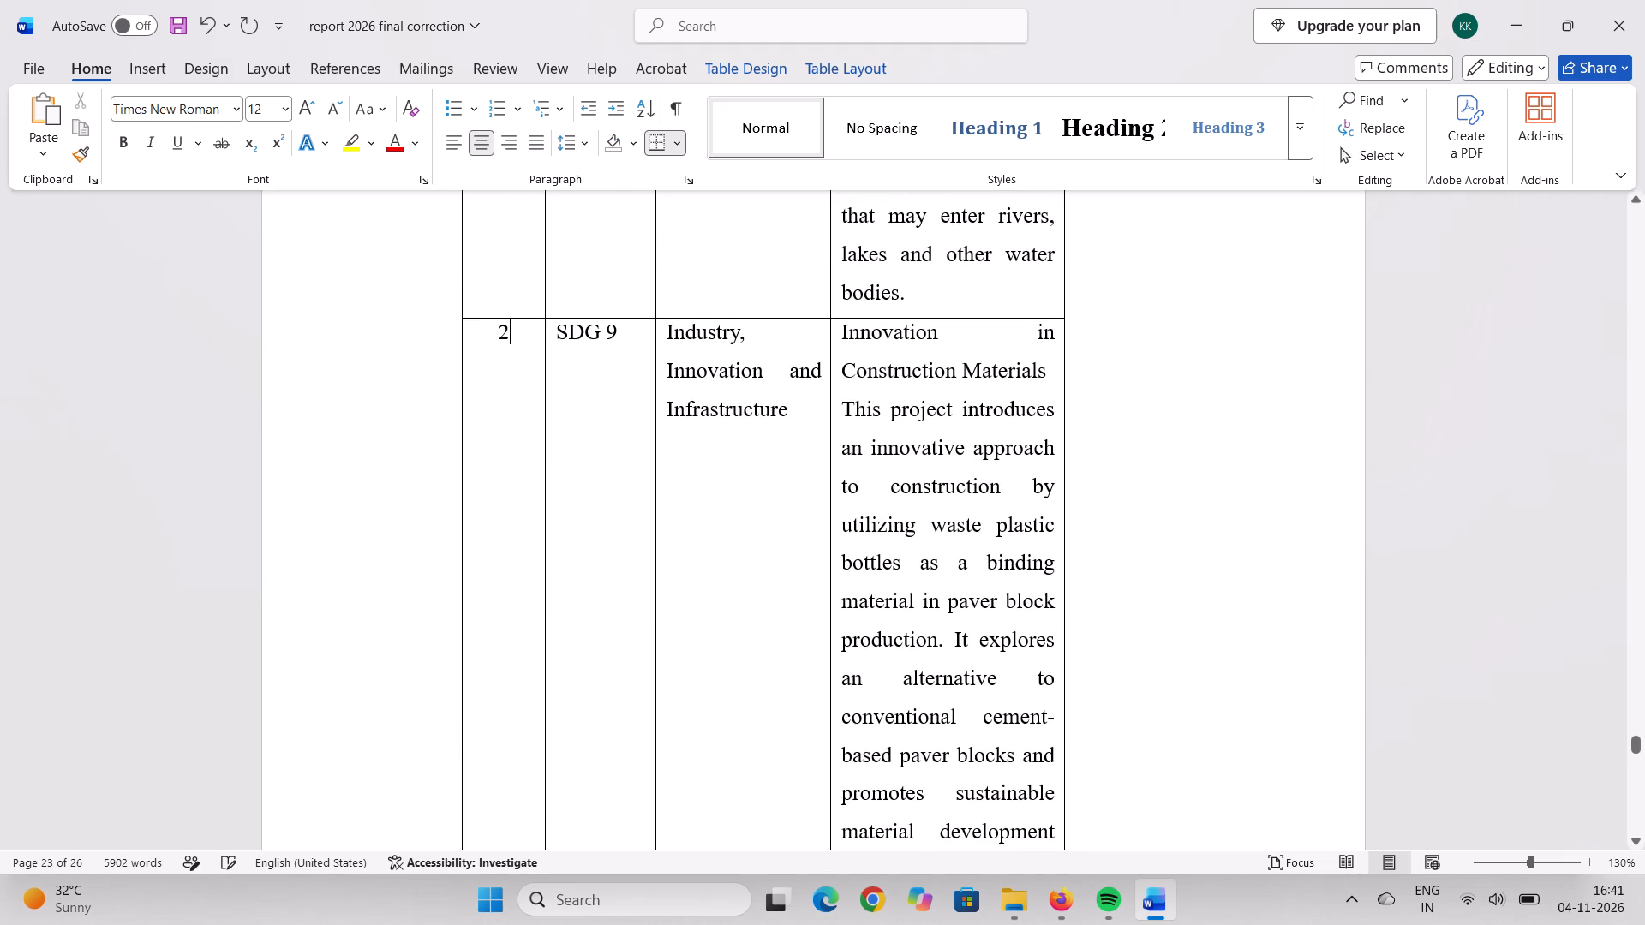
# Enter serial number 3 in the Sr.No cell of the SDG 11 row and centre it.
pyautogui.scroll(-7, 677, 687)
pyautogui.click(508, 506)
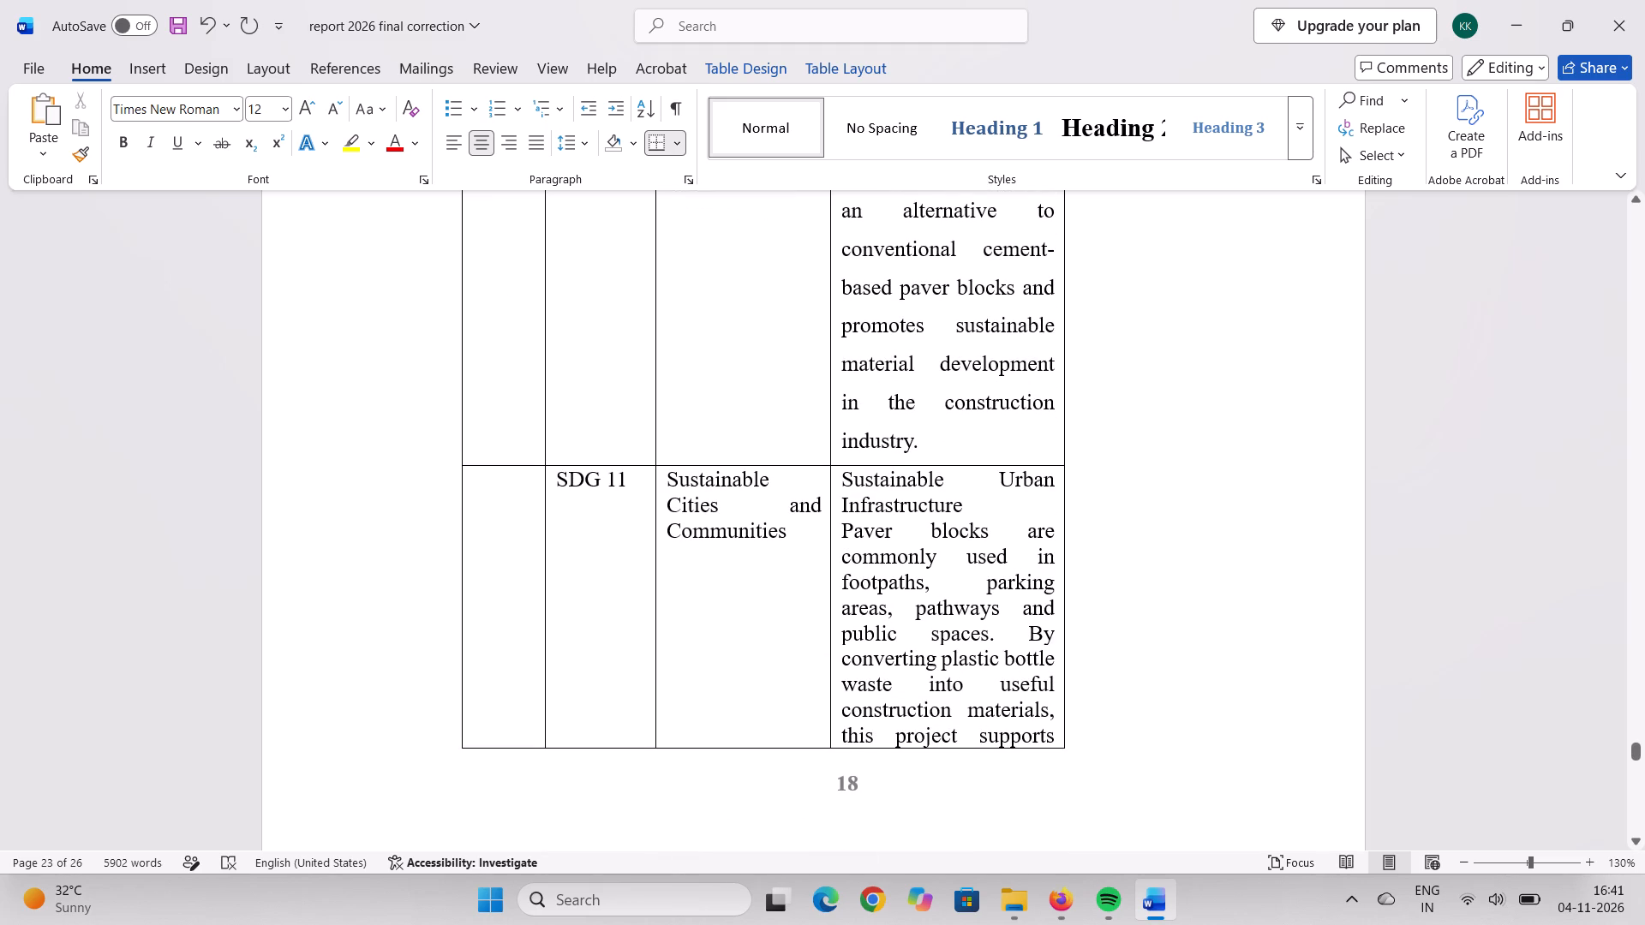
pyautogui.press('3')
pyautogui.click(480, 147)
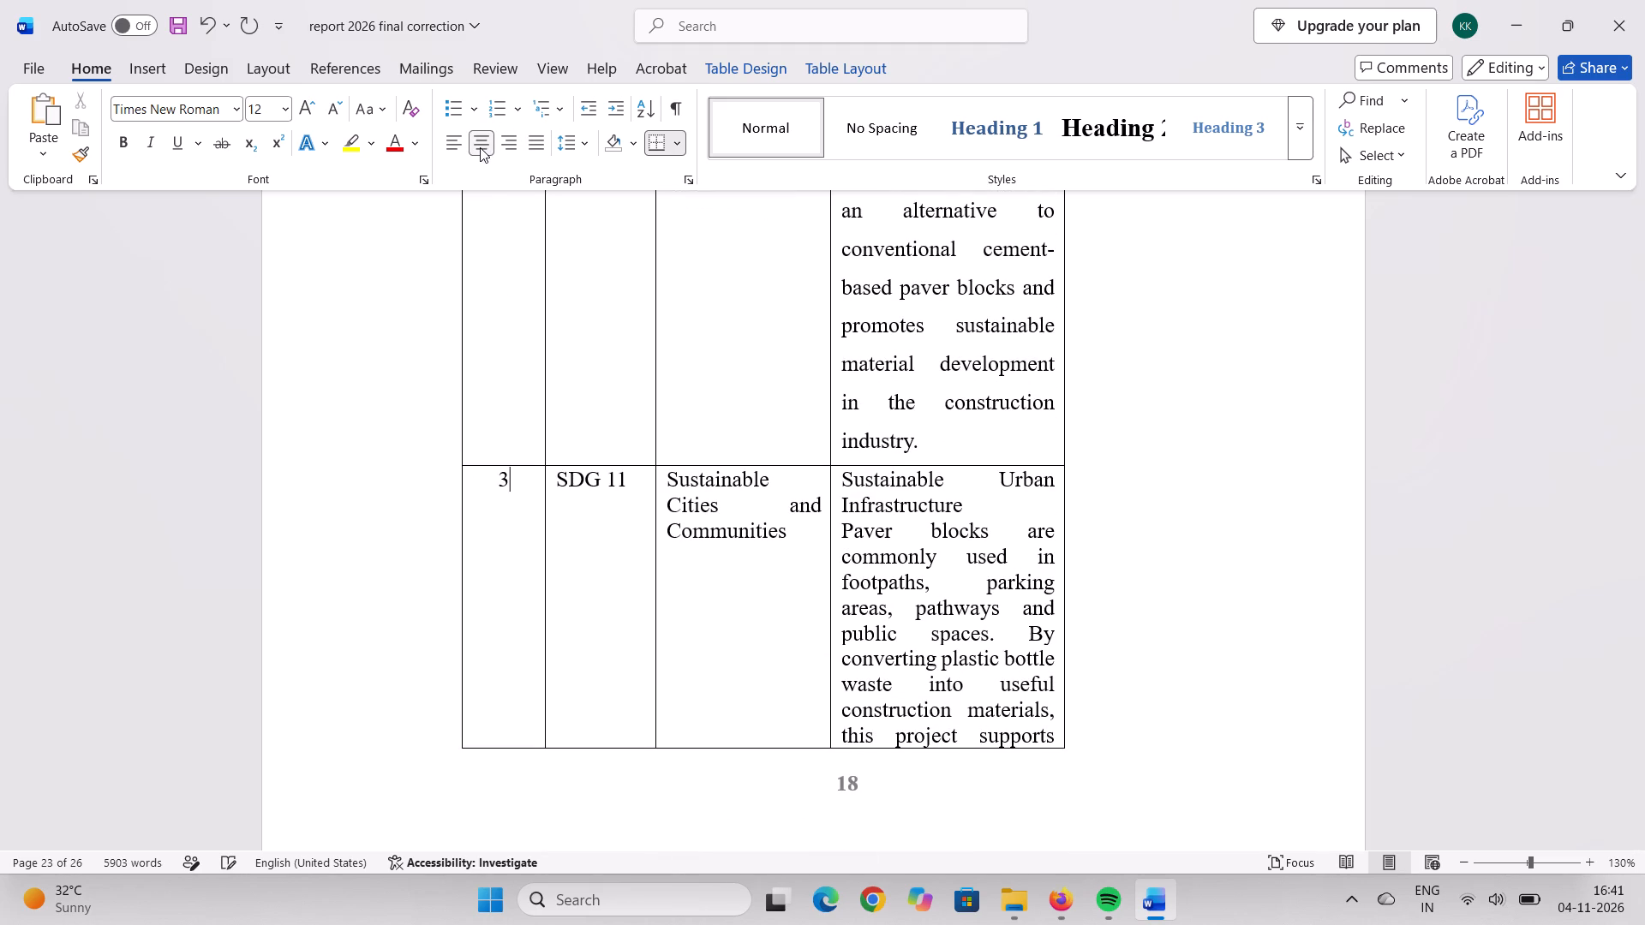
# Enter serial number 4 in the Sr.No cell of the SDG 12 row and centre it.
pyautogui.scroll(-7, 683, 797)
pyautogui.click(476, 637)
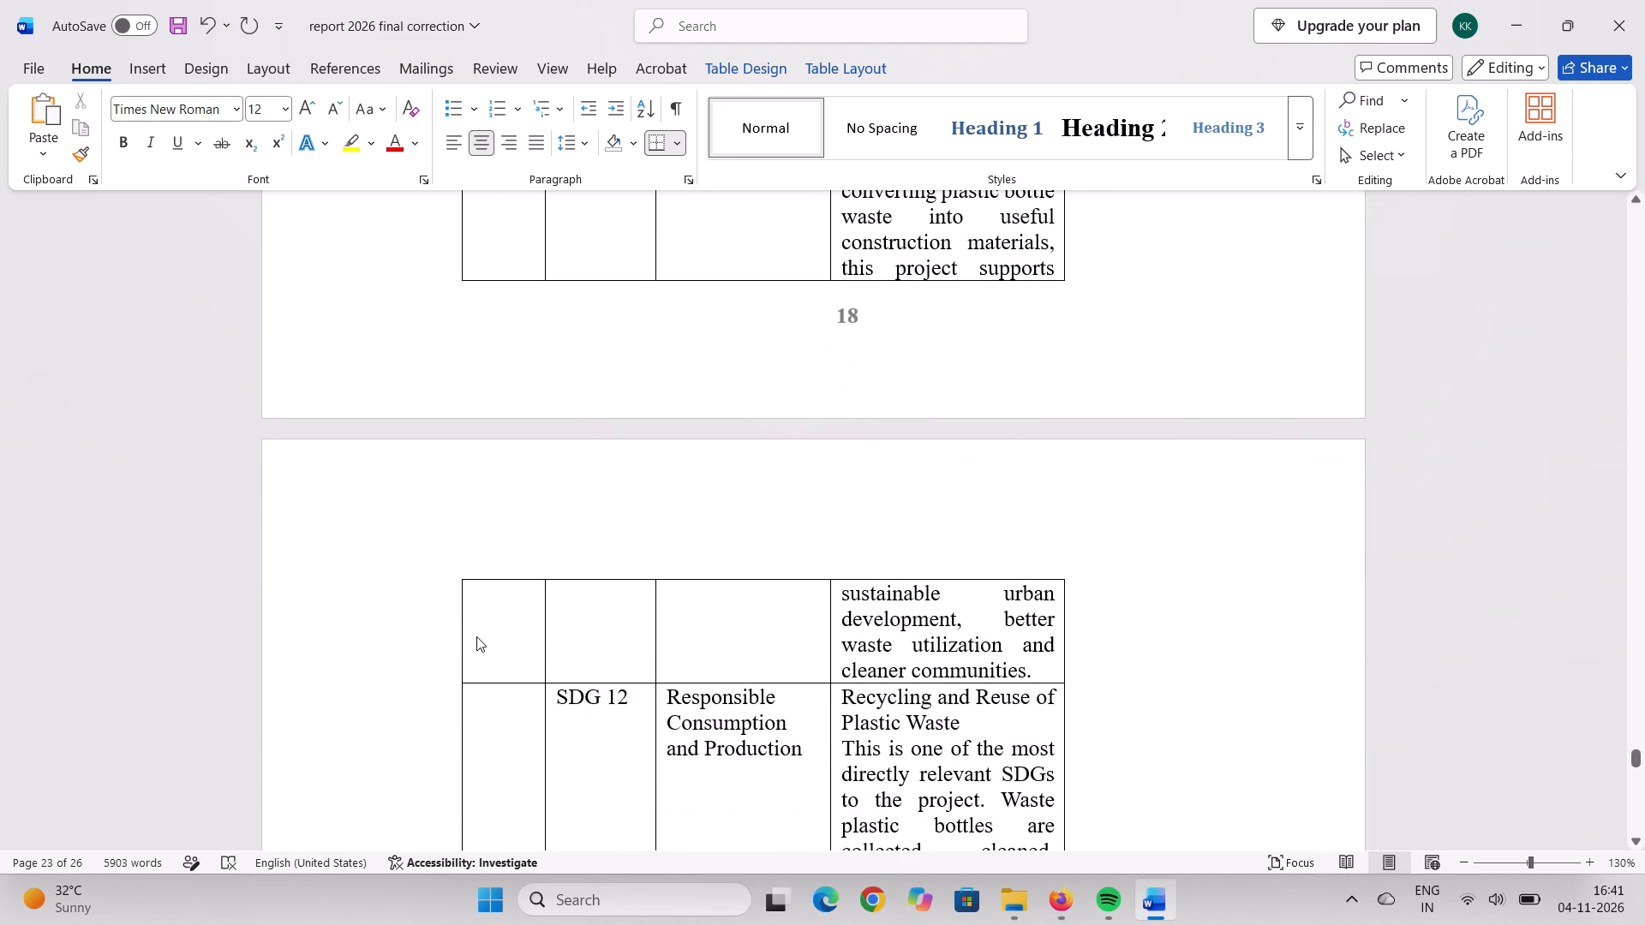
pyautogui.scroll(-3, 477, 636)
pyautogui.click(494, 583)
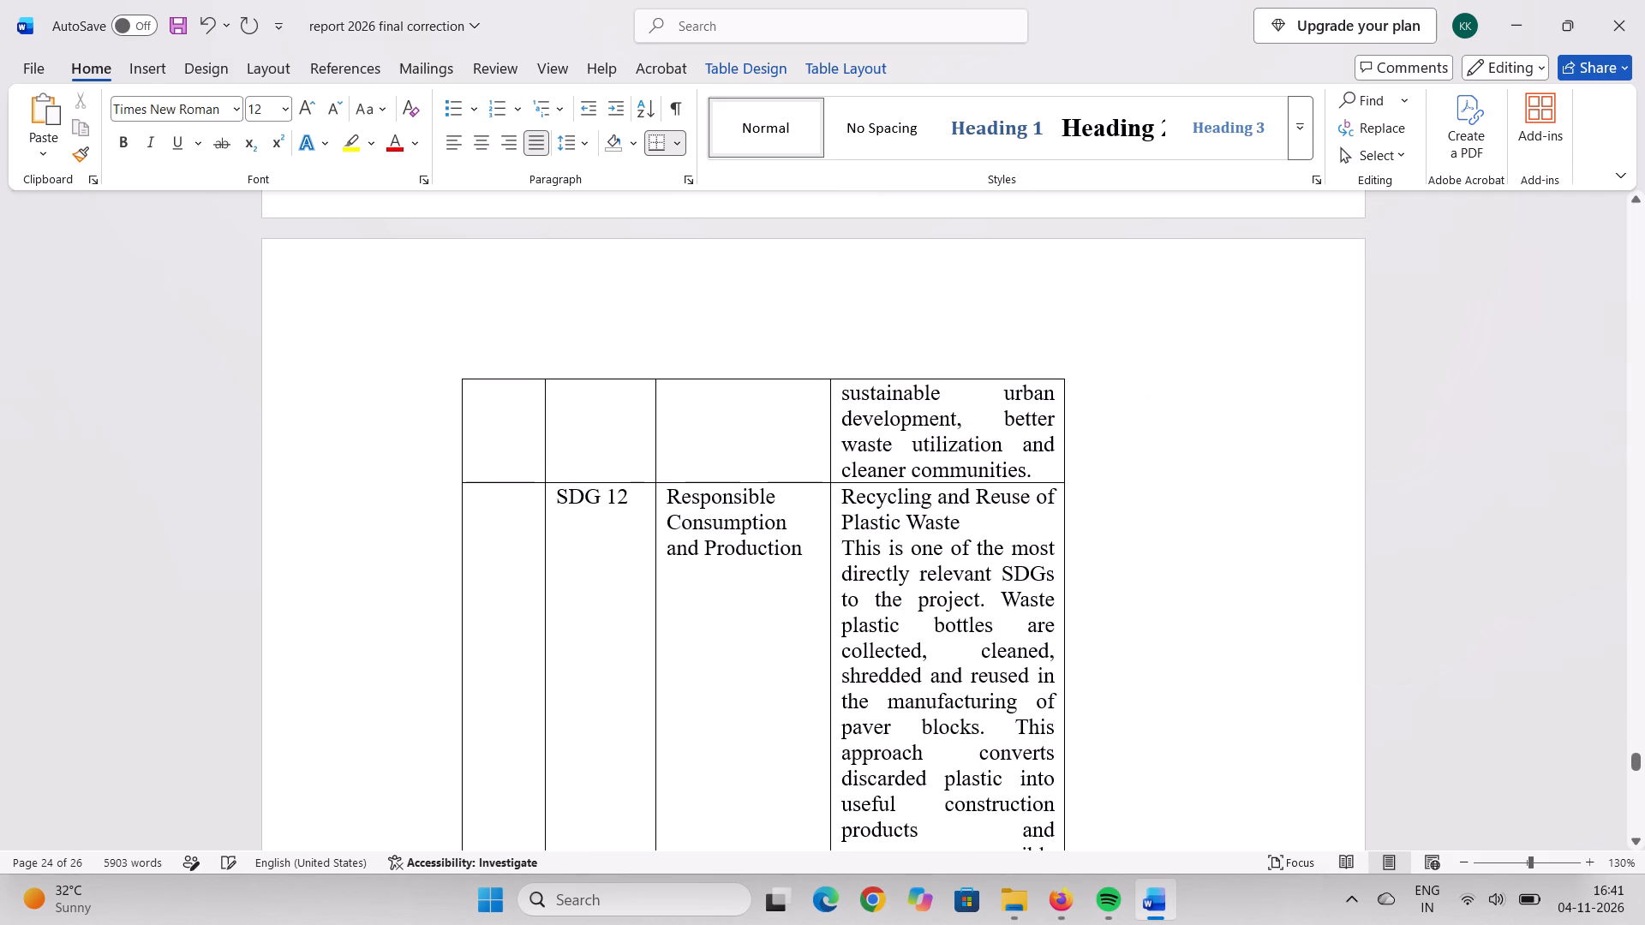
pyautogui.press('4')
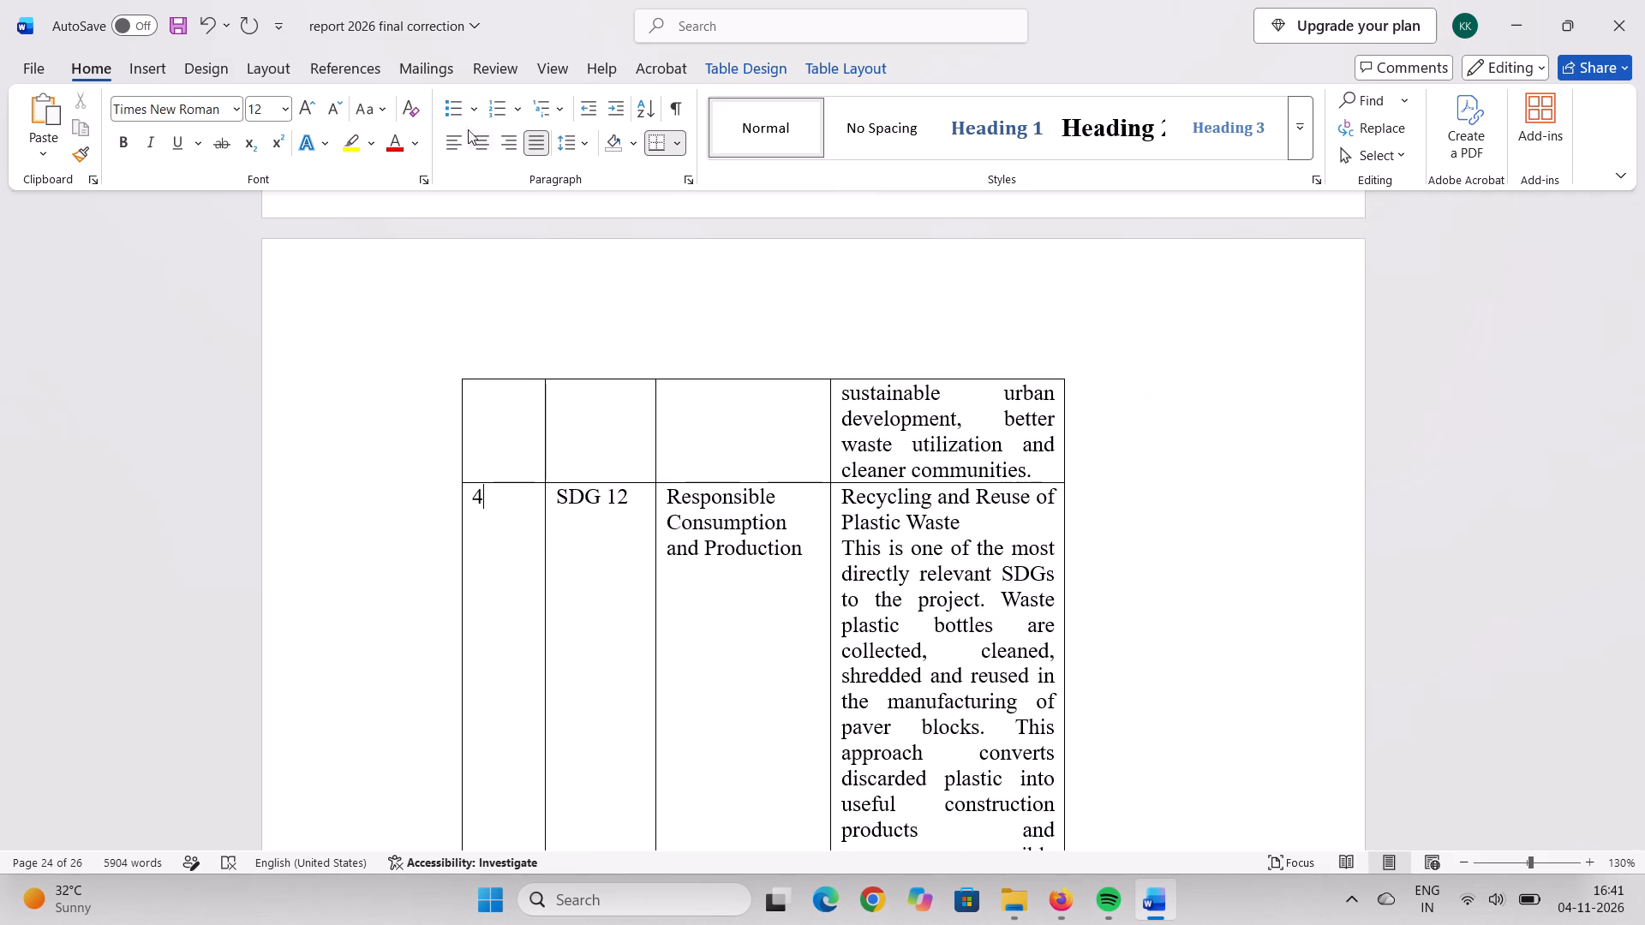
pyautogui.click(470, 135)
# Enter serial number 5 in the Sr.No cell of the SDG 13 row and centre it.
pyautogui.scroll(-7, 692, 554)
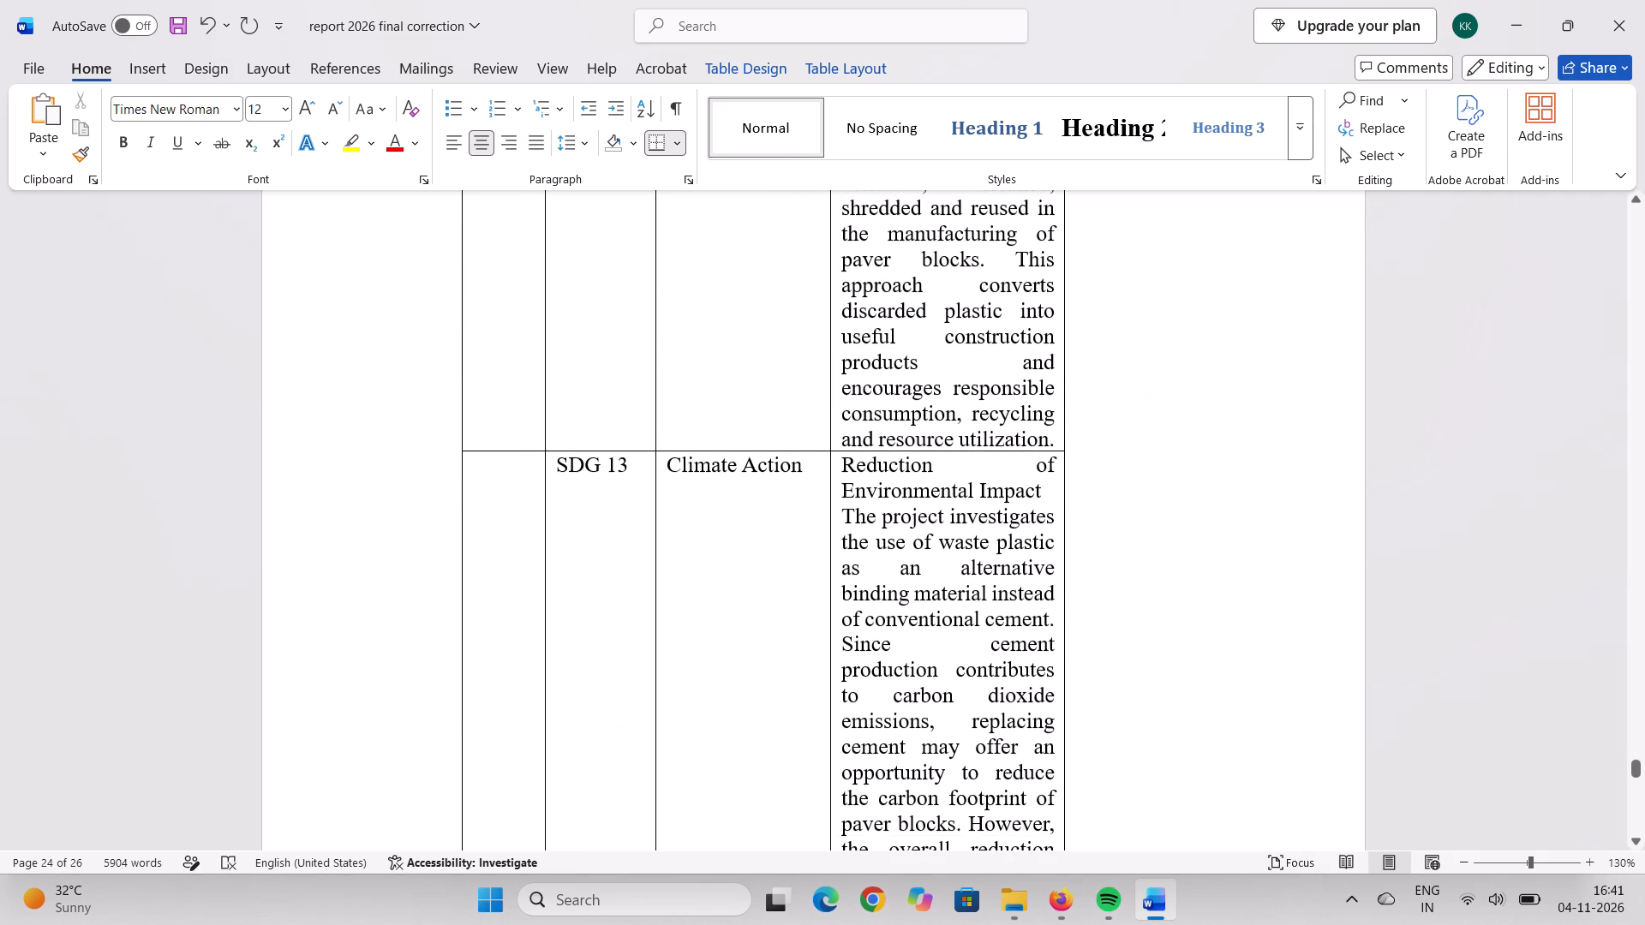
pyautogui.click(524, 488)
pyautogui.press('5')
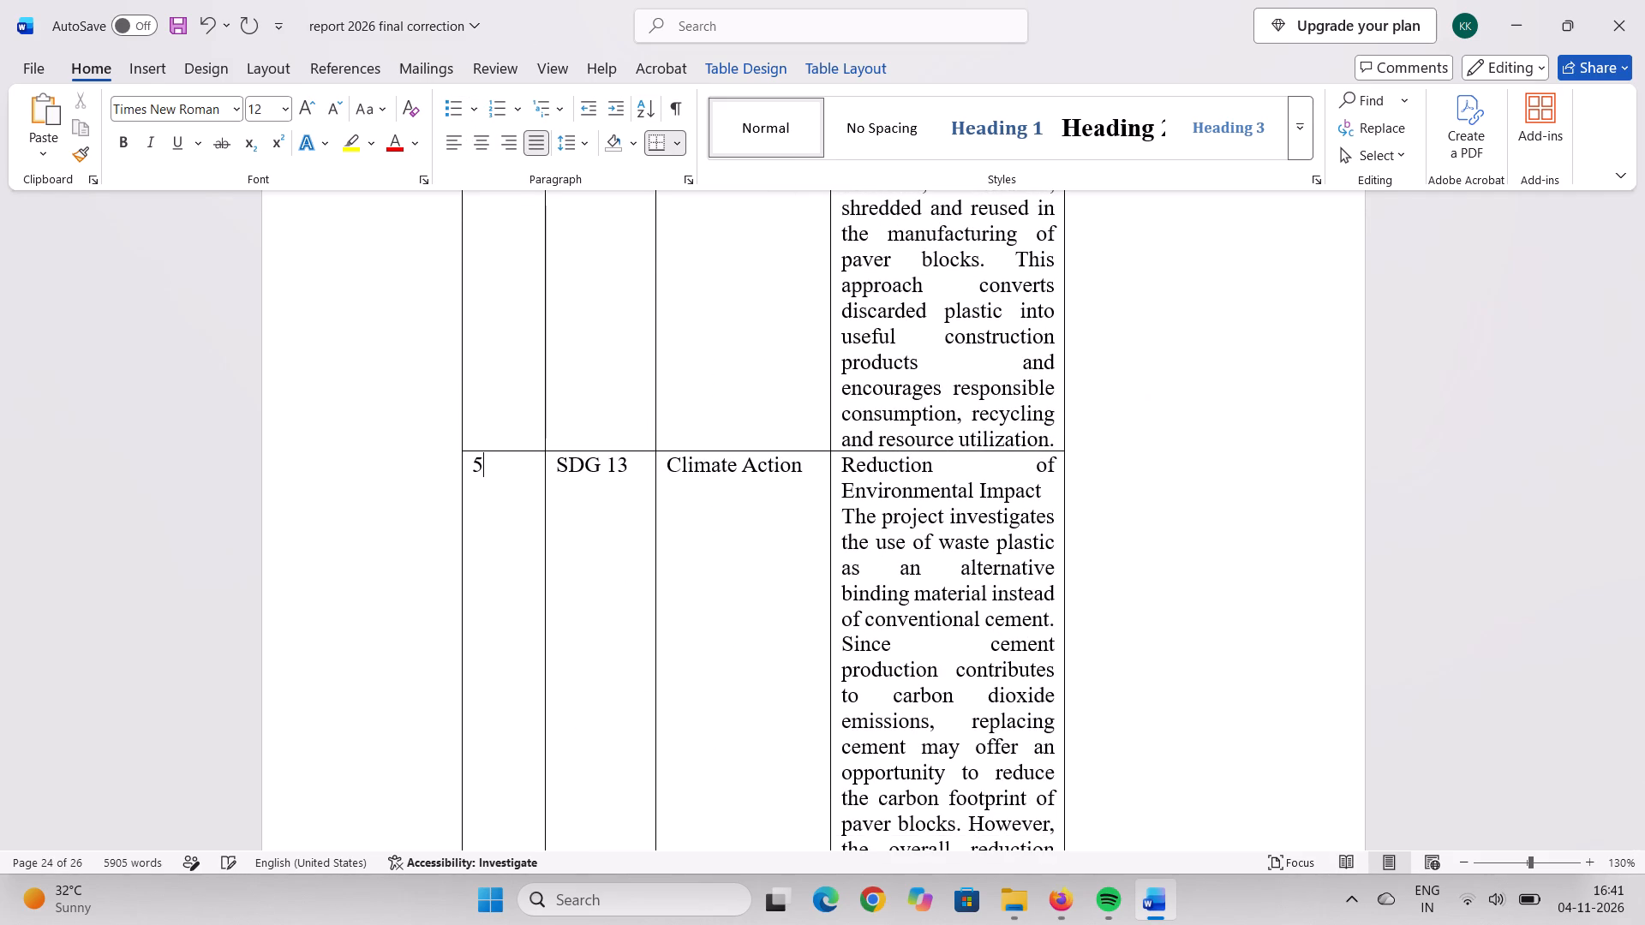
pyautogui.click(465, 141)
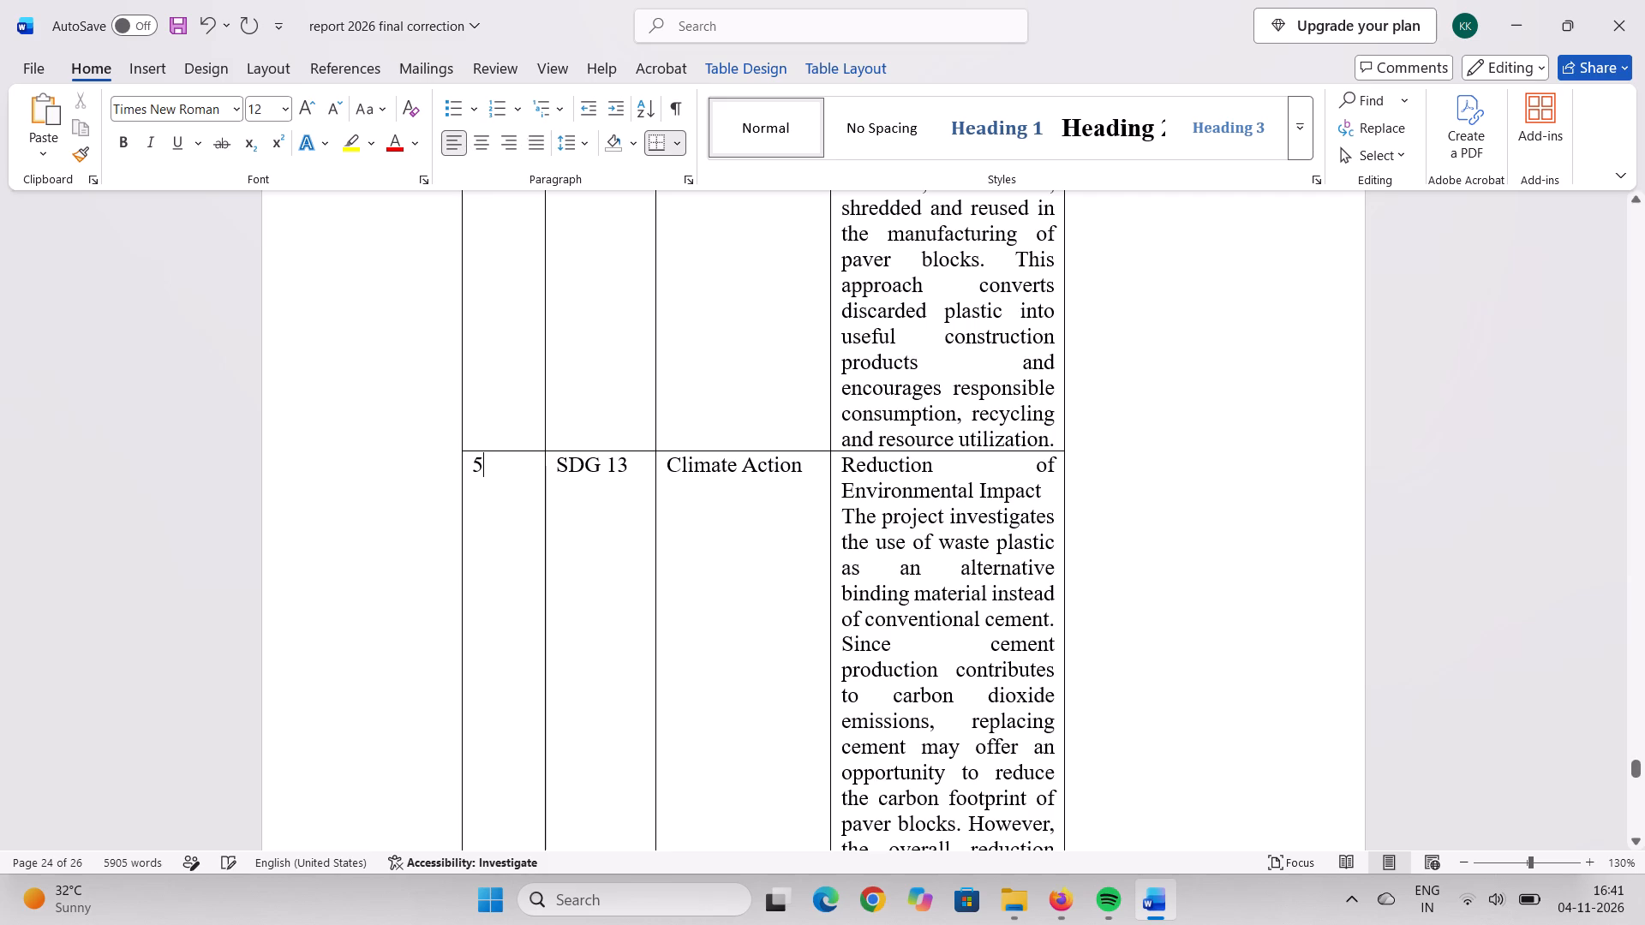
pyautogui.click(487, 144)
# Review Table 4.1 from its last row back up to the header, checking the serial numbers and column layout.
pyautogui.scroll(-2, 727, 688)
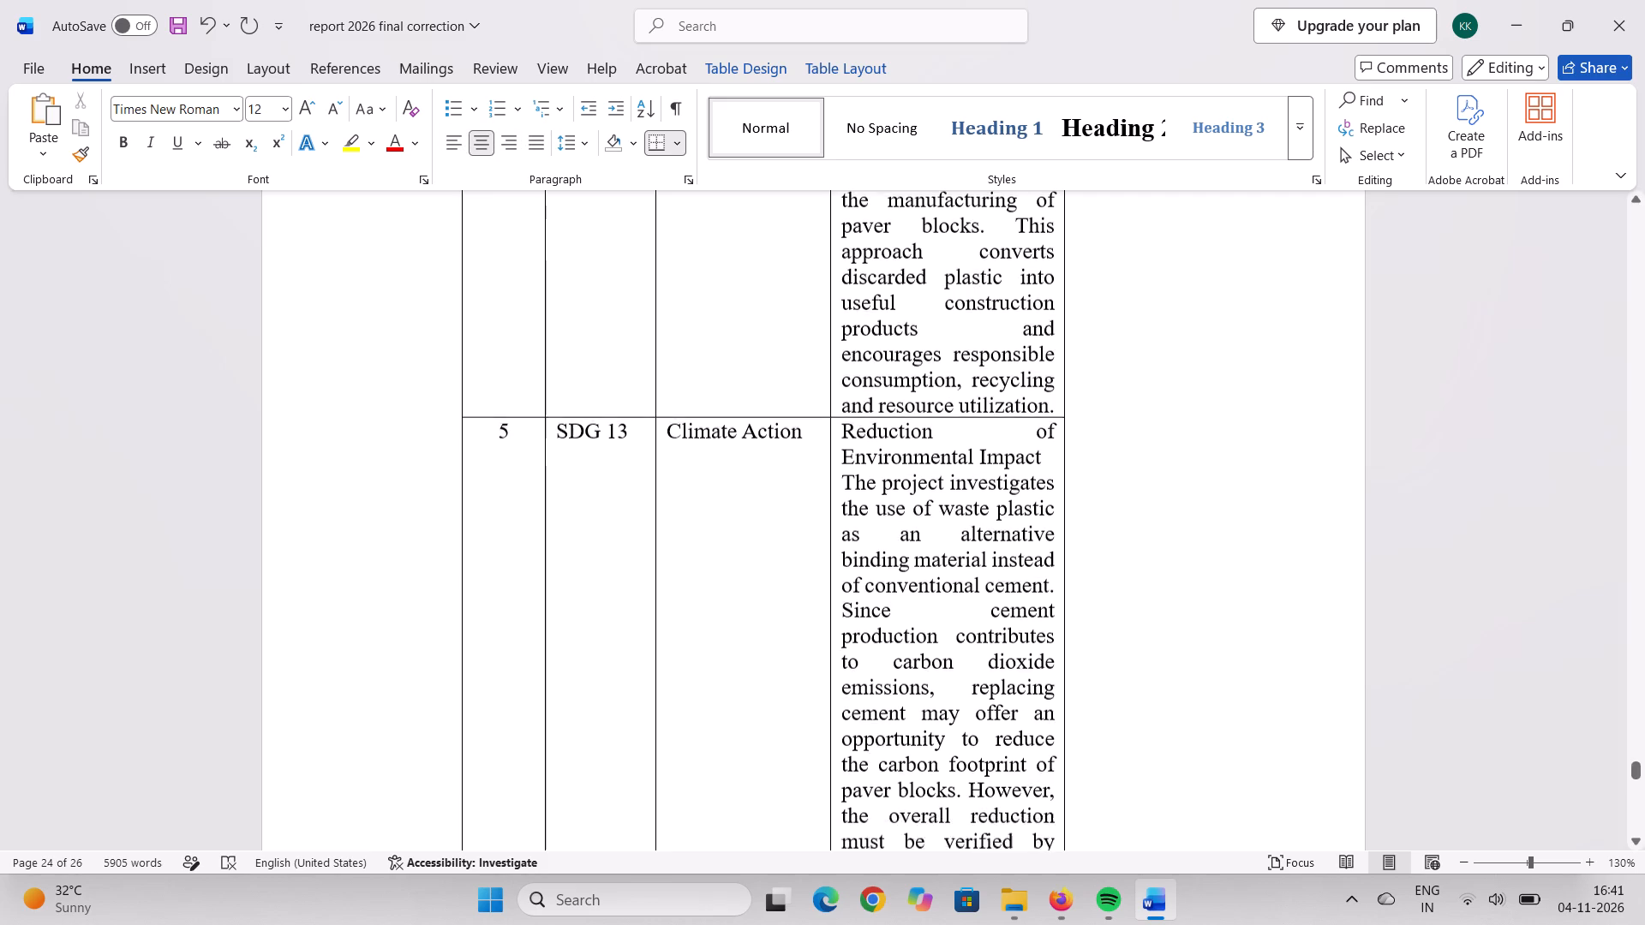
pyautogui.scroll(-10, 727, 688)
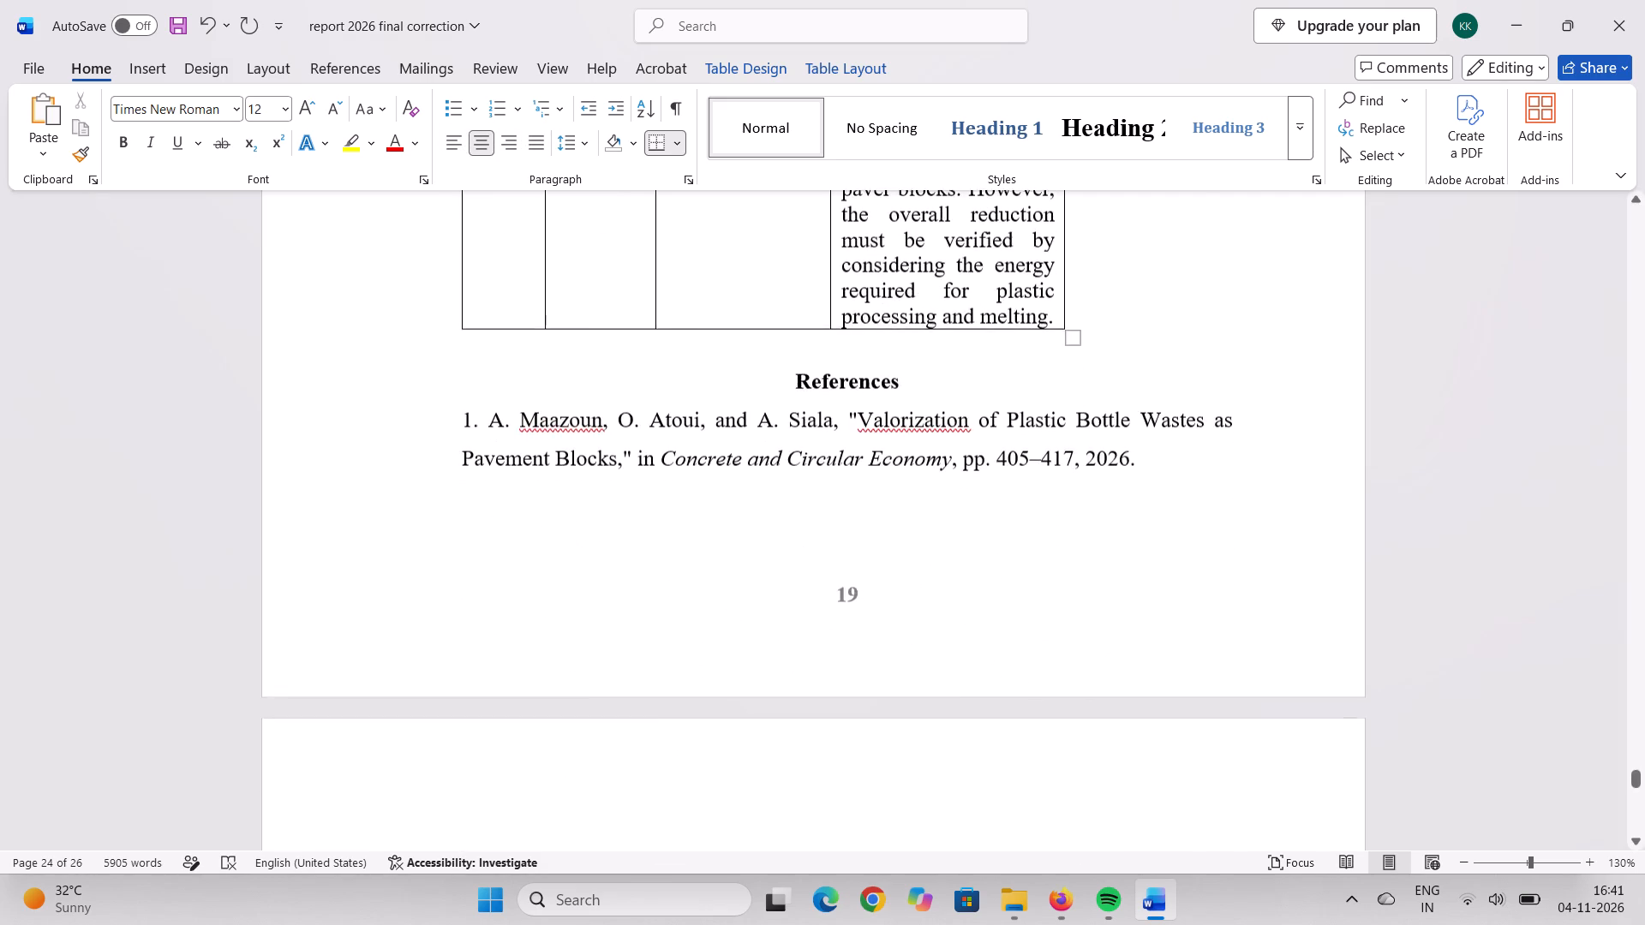
pyautogui.scroll(-6, 727, 688)
pyautogui.scroll(17, 727, 687)
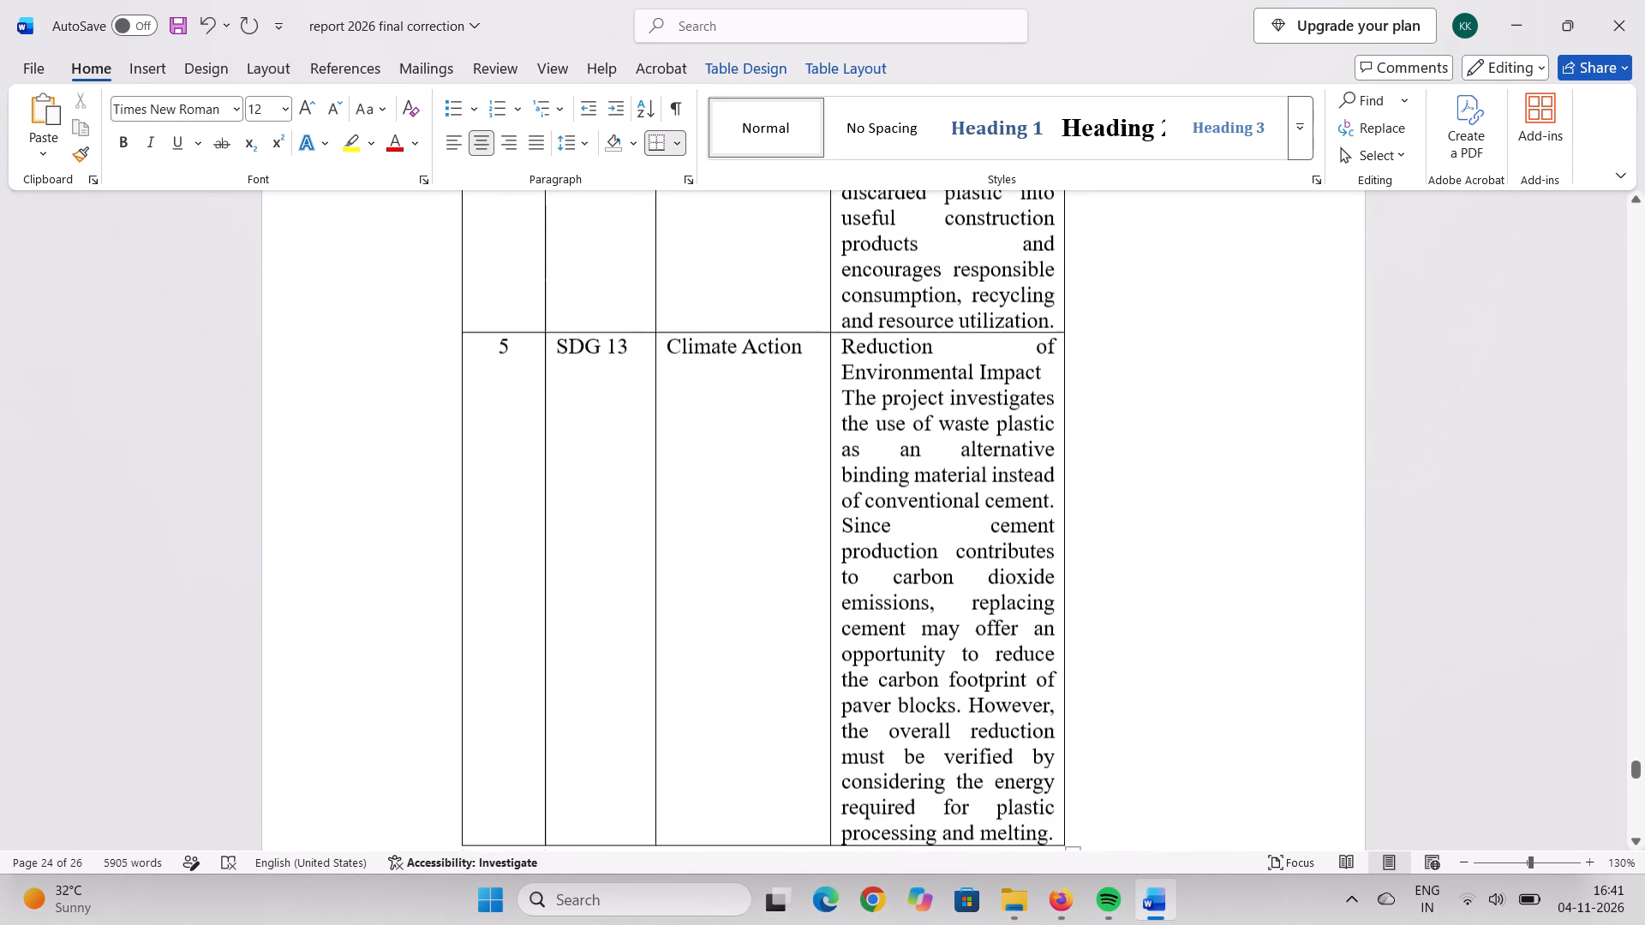
pyautogui.scroll(6, 727, 687)
pyautogui.scroll(6, 741, 601)
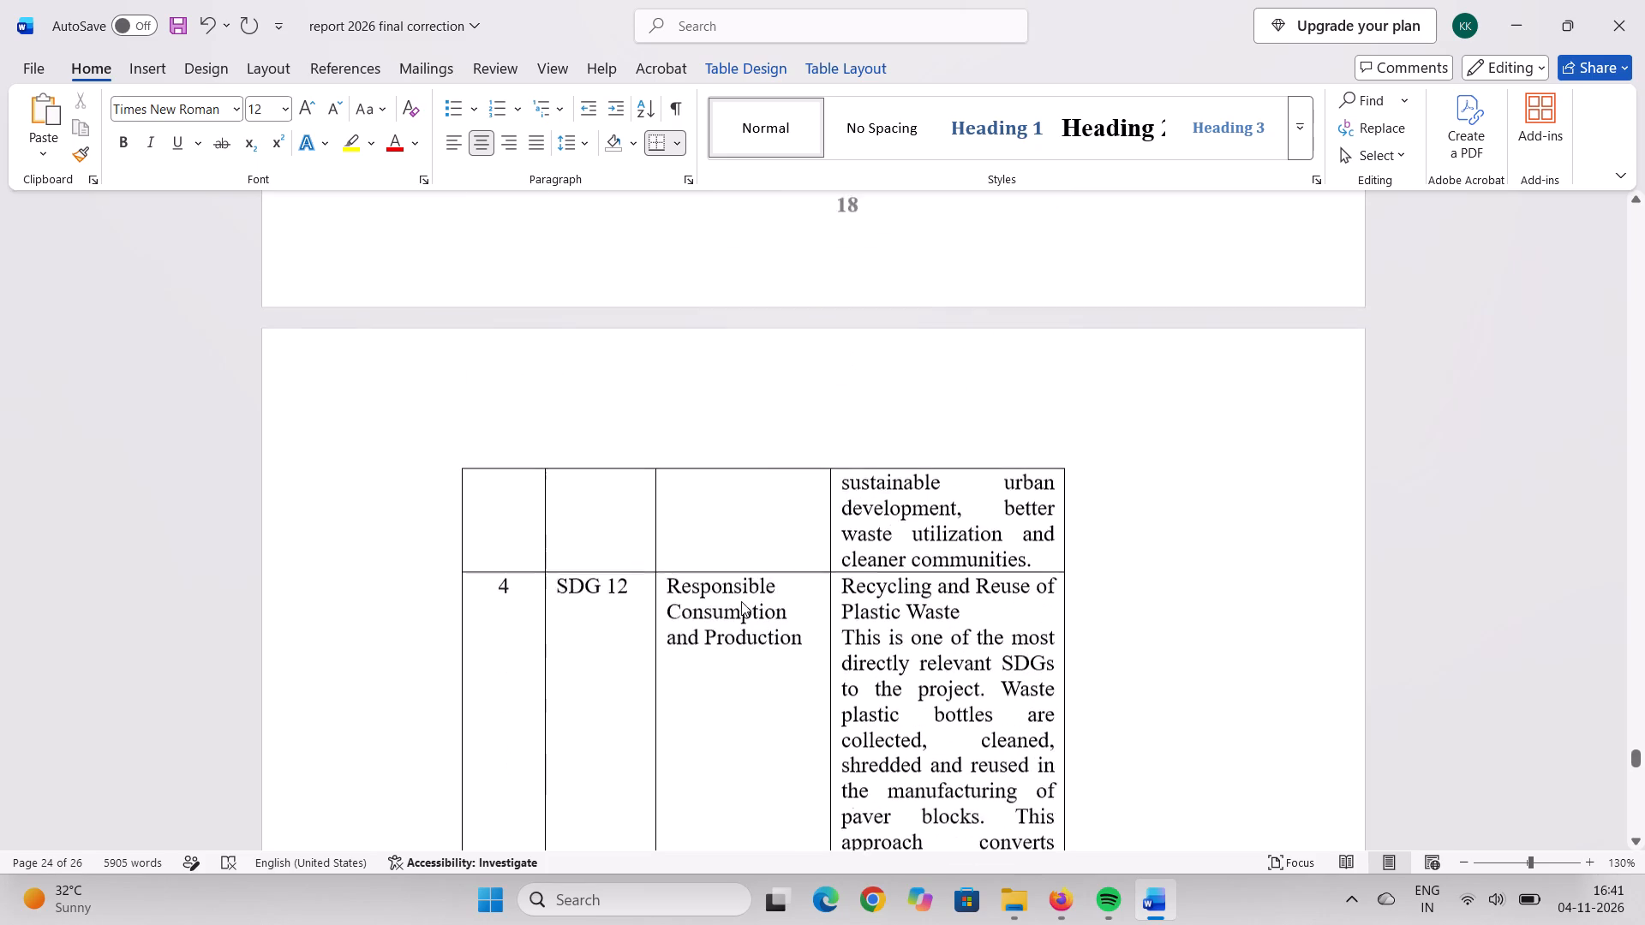
pyautogui.scroll(14, 741, 601)
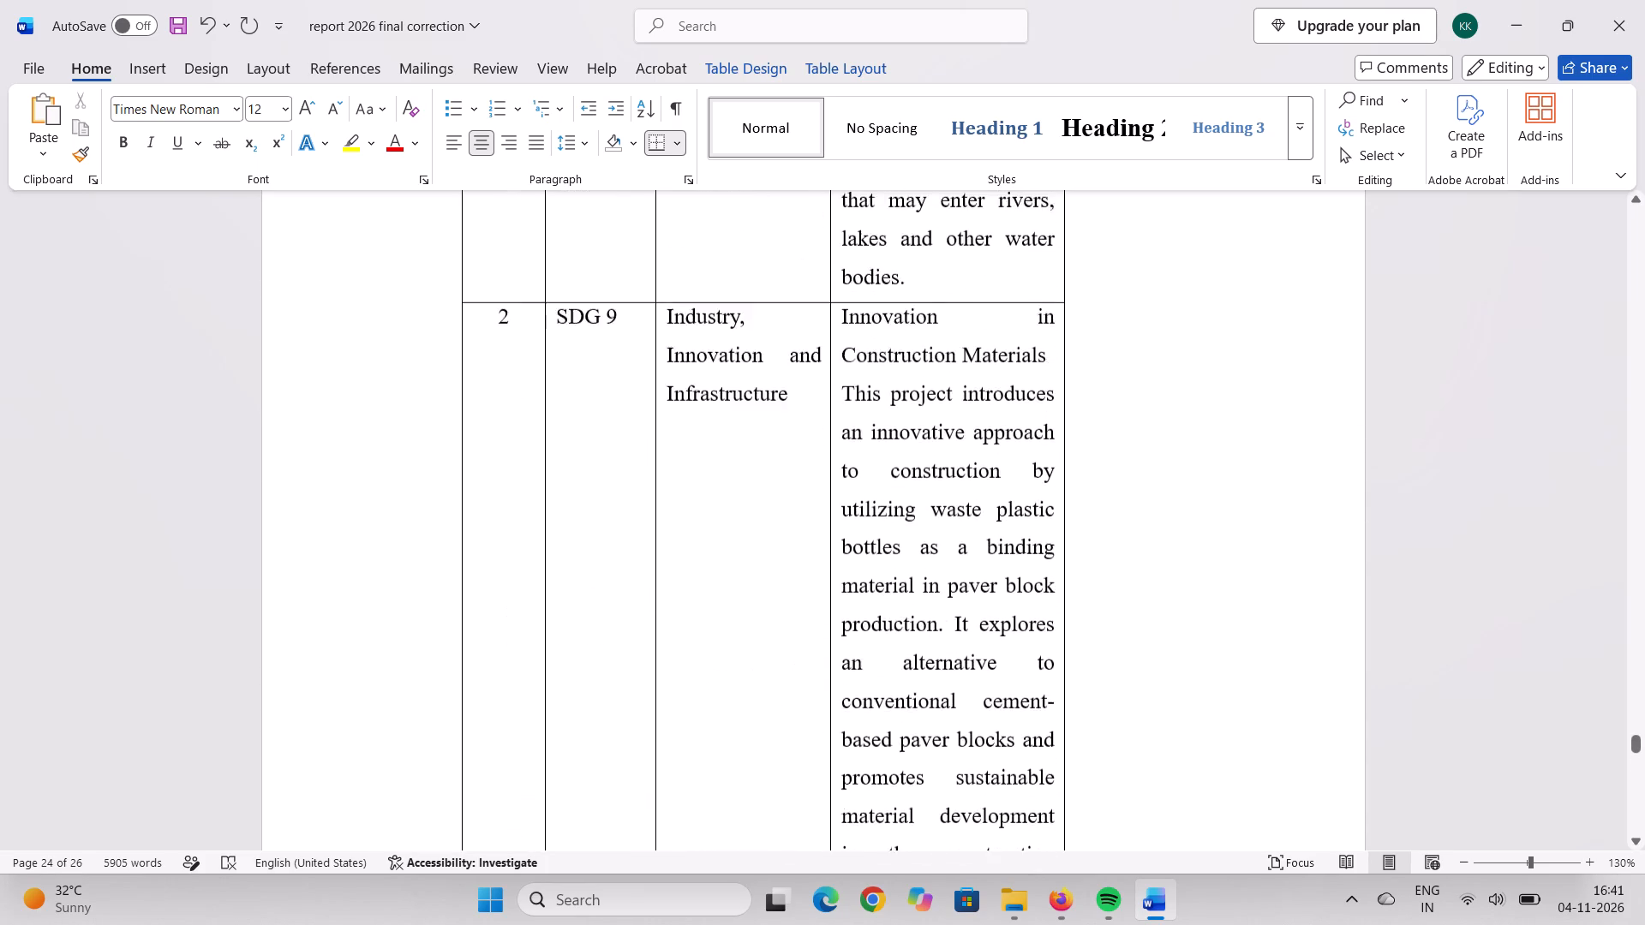
pyautogui.scroll(14, 741, 601)
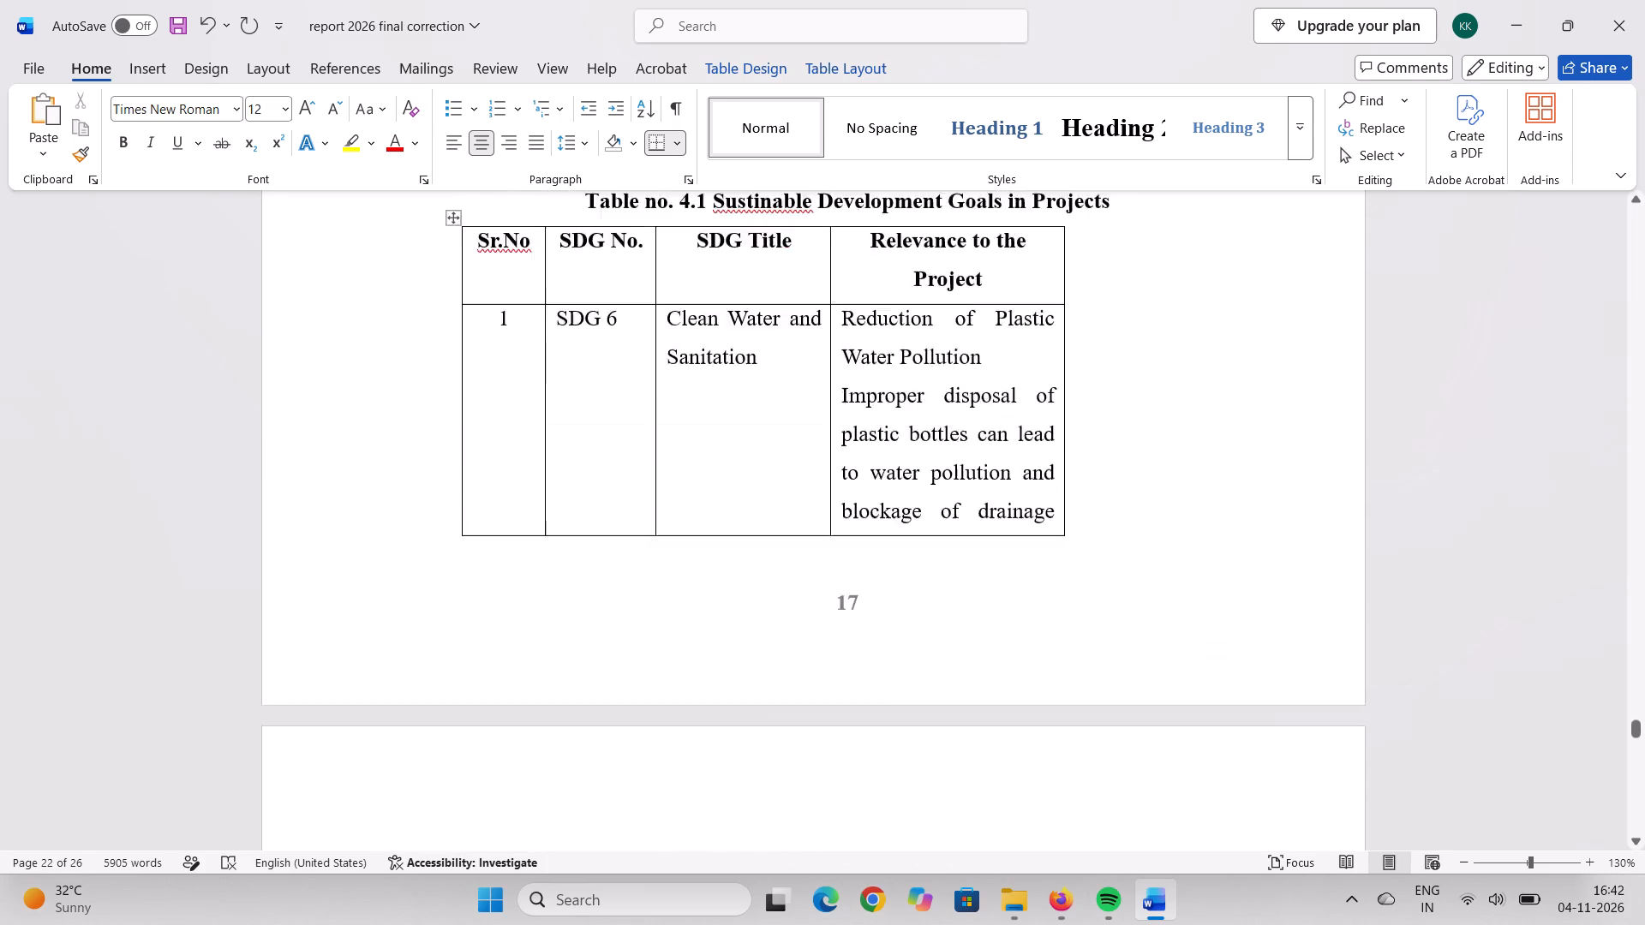
# Widen the Relevance to the Project column of Table 4.1 outward until the table's edge nearly meets the body text margin.
pyautogui.scroll(4, 745, 588)
pyautogui.moveTo(1065, 557); pyautogui.dragTo(1076, 559)
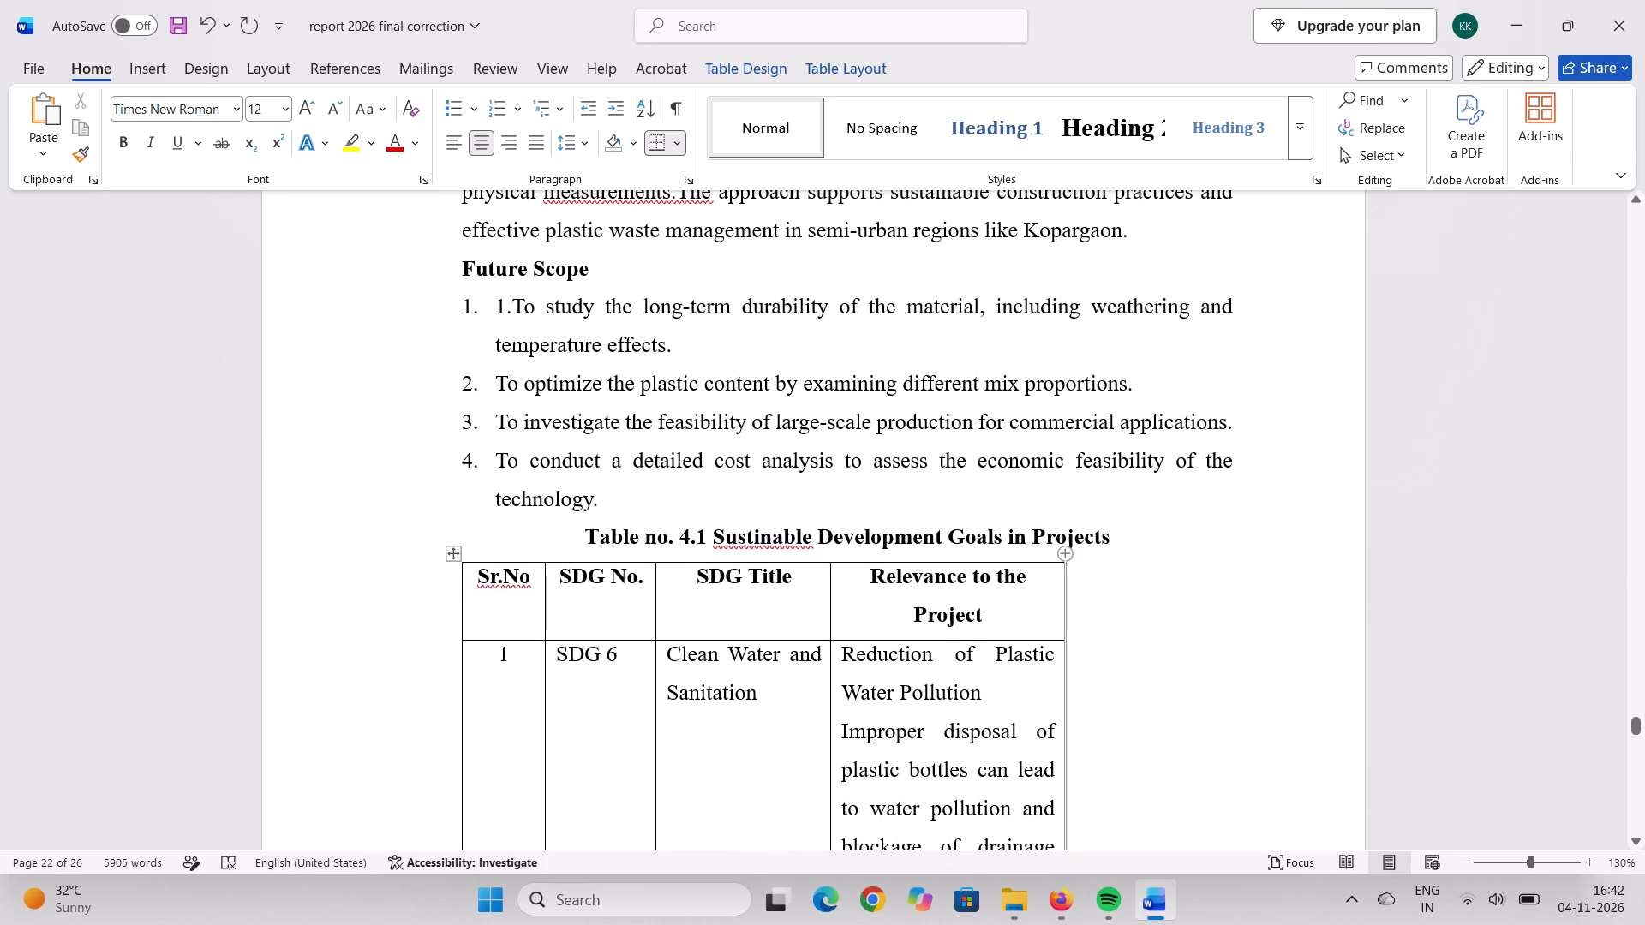
pyautogui.moveTo(1076, 559); pyautogui.dragTo(1091, 569)
pyautogui.click(1068, 571)
pyautogui.click(1067, 571)
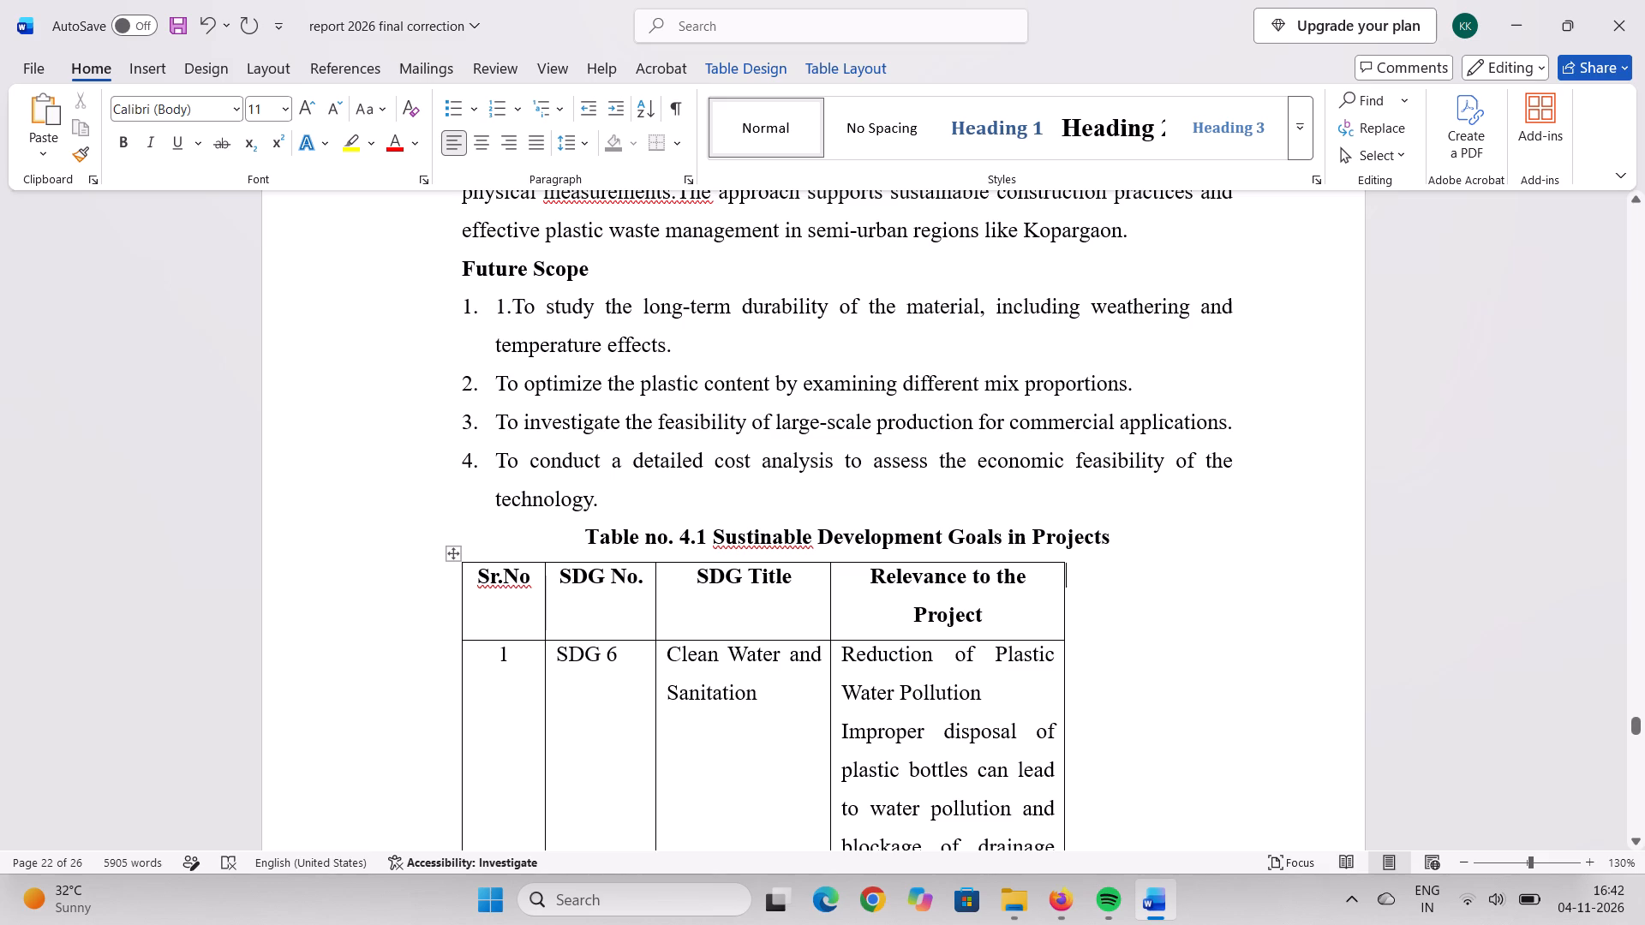
pyautogui.moveTo(1065, 571); pyautogui.dragTo(1083, 579)
pyautogui.click(1056, 560)
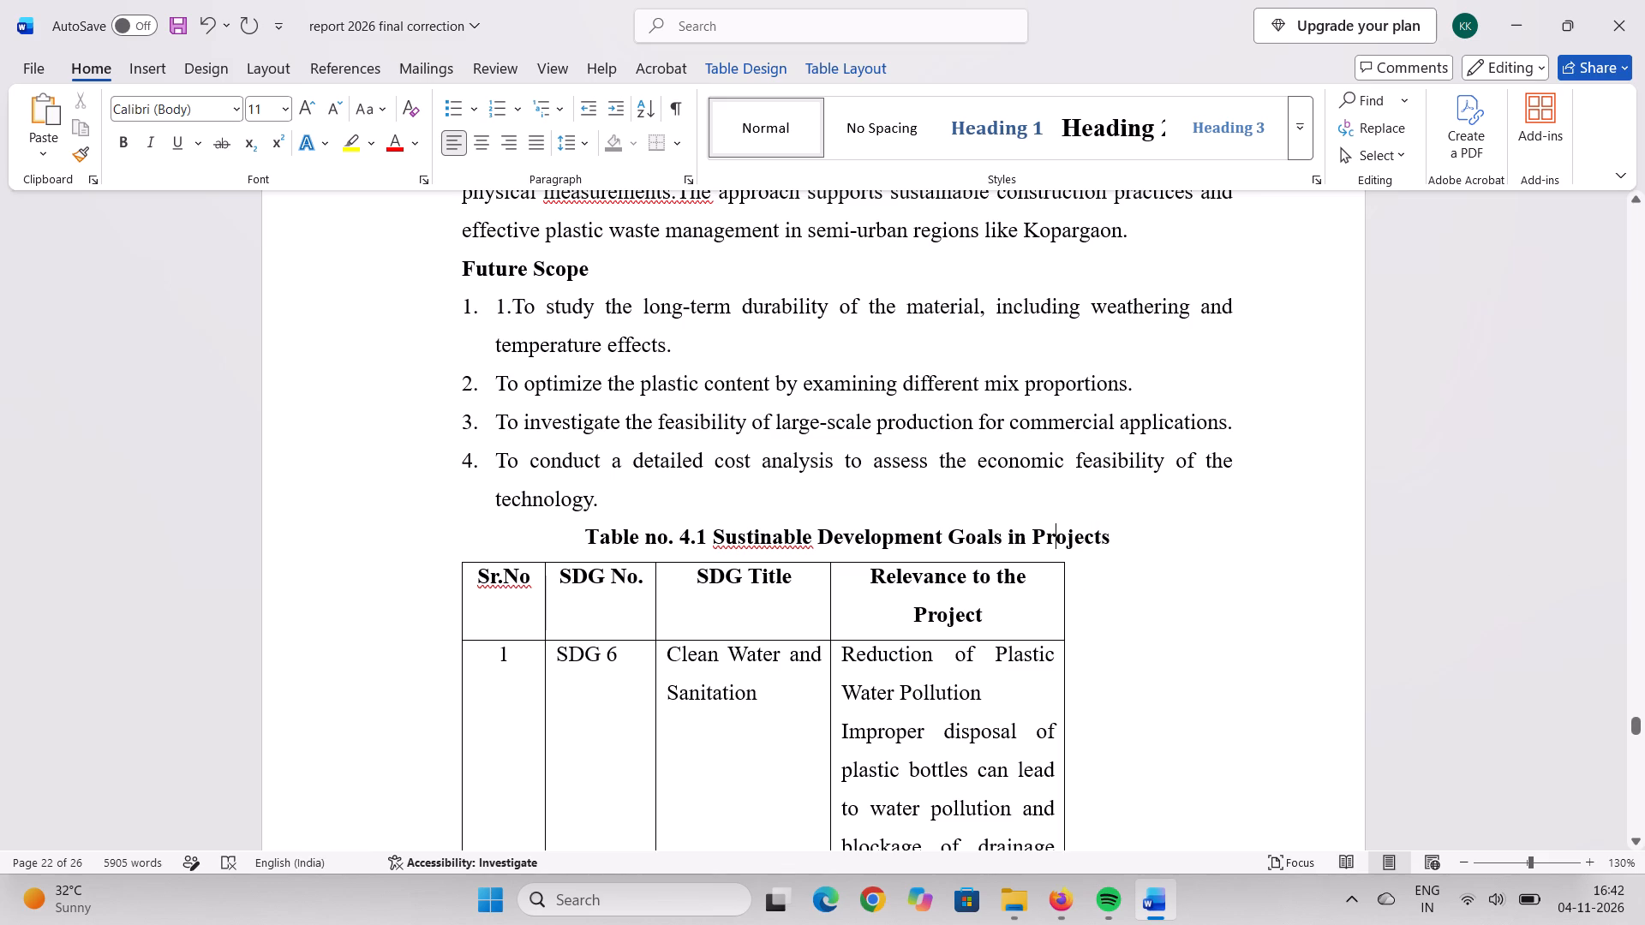
pyautogui.click(1062, 563)
pyautogui.click(1062, 566)
pyautogui.moveTo(1062, 566); pyautogui.dragTo(1074, 566)
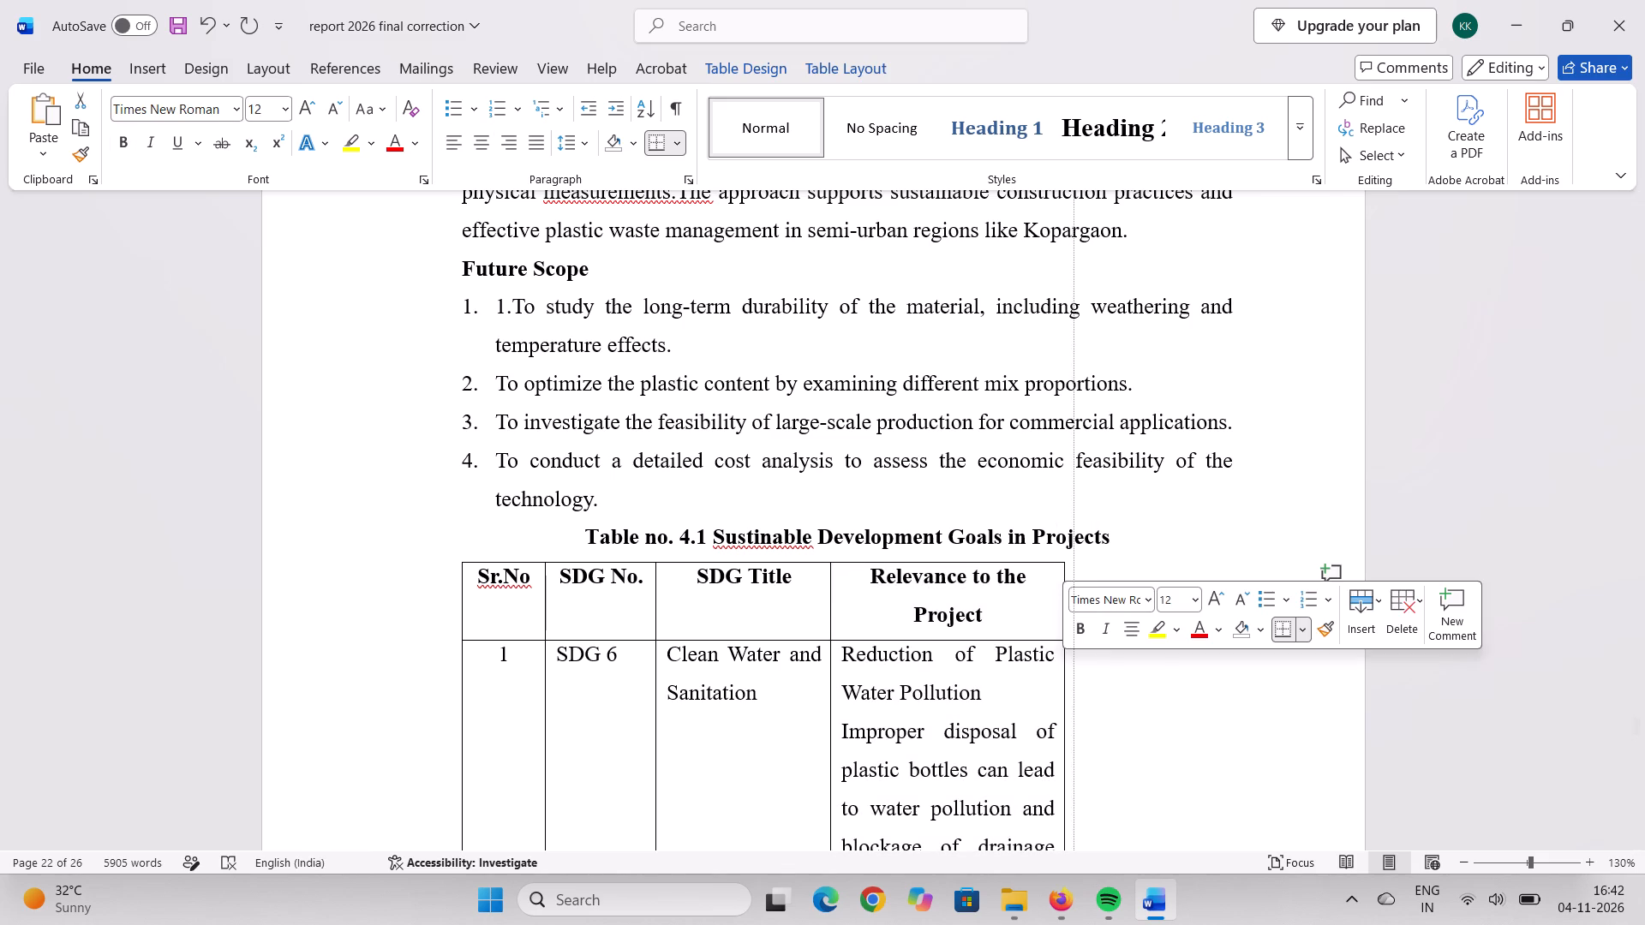
pyautogui.moveTo(1074, 566); pyautogui.dragTo(1223, 568)
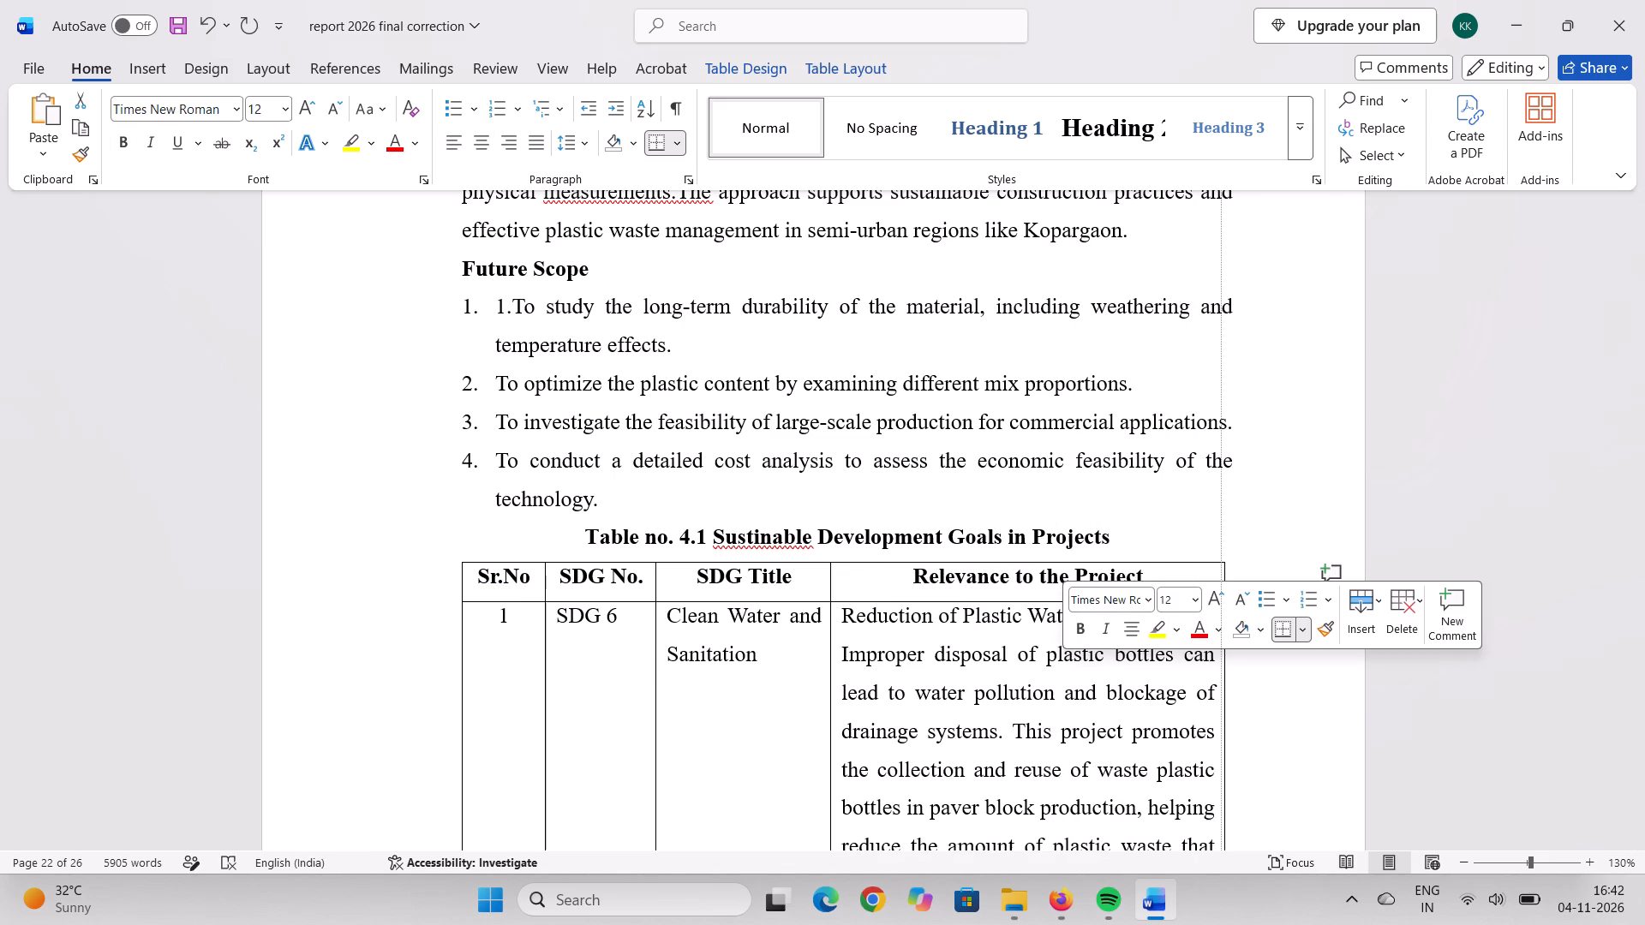
pyautogui.moveTo(1223, 568); pyautogui.dragTo(1230, 570)
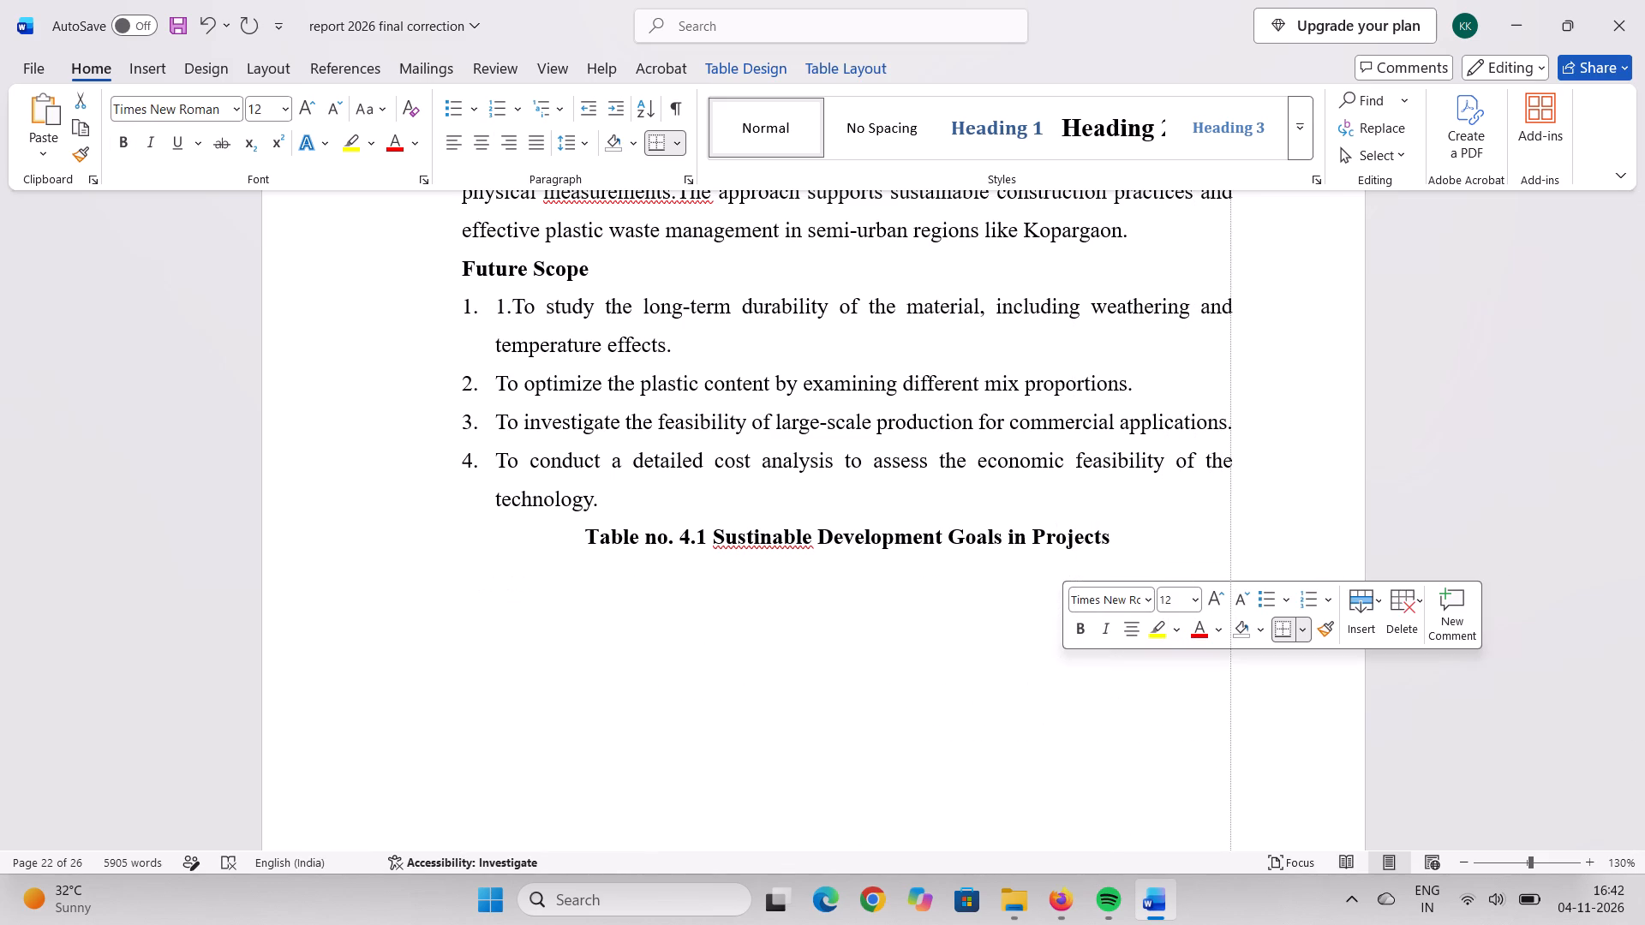
pyautogui.moveTo(1230, 570); pyautogui.dragTo(1227, 572)
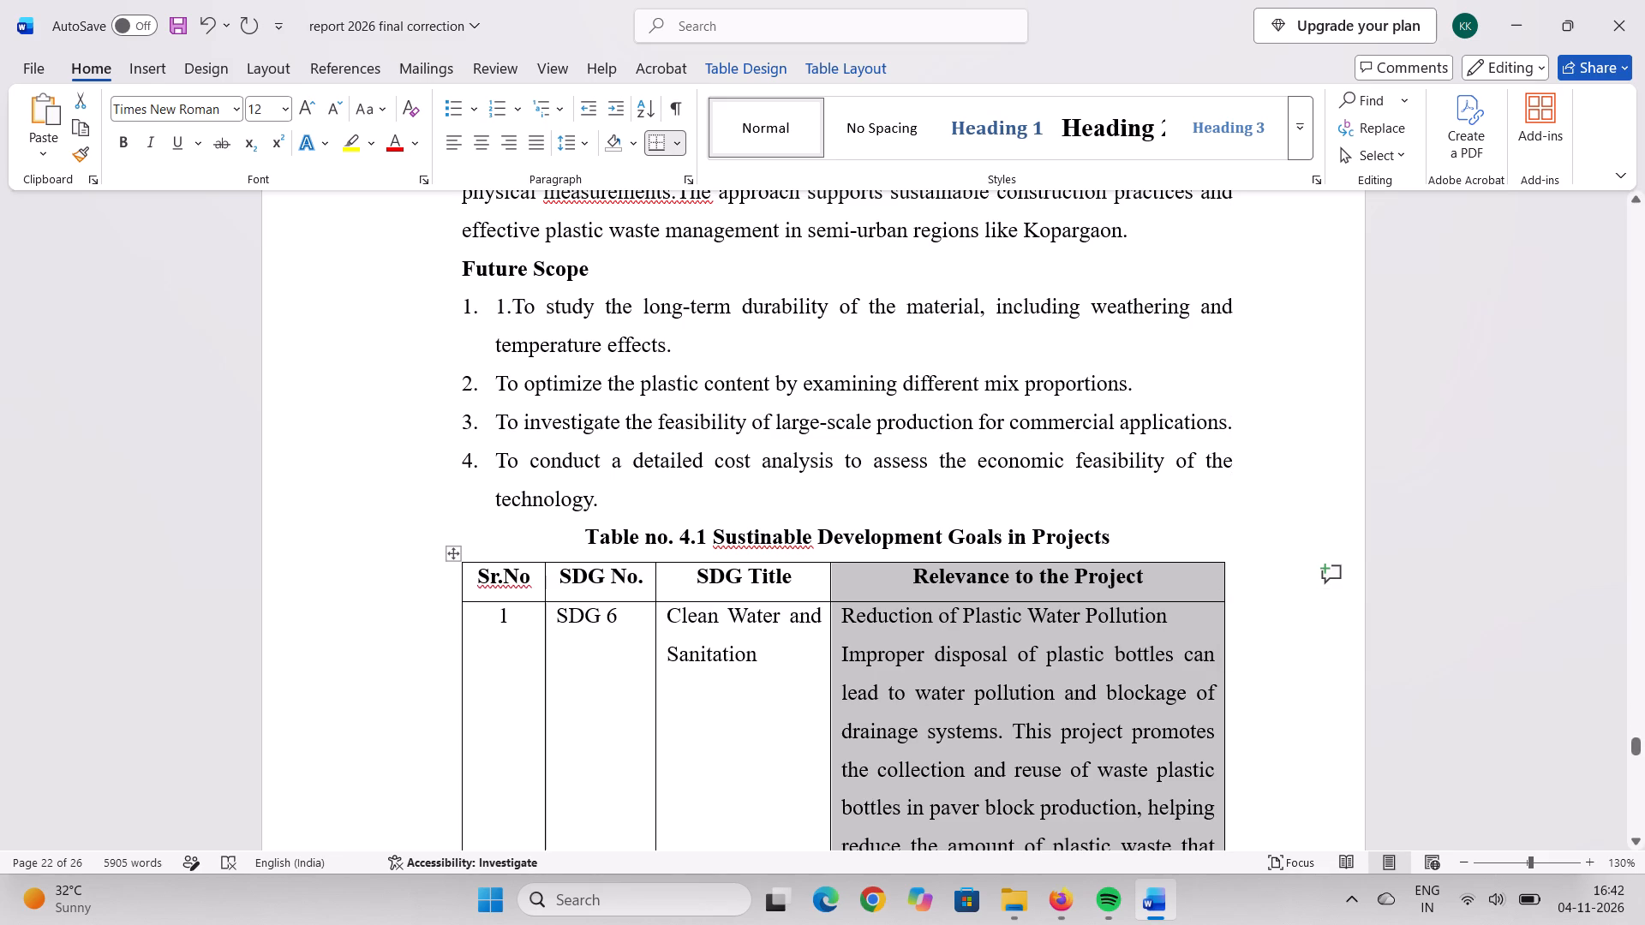
pyautogui.click(416, 504)
# Look through the widened Table 4.1 down to the References section, checking how its rows break across pages.
pyautogui.scroll(-2, 644, 653)
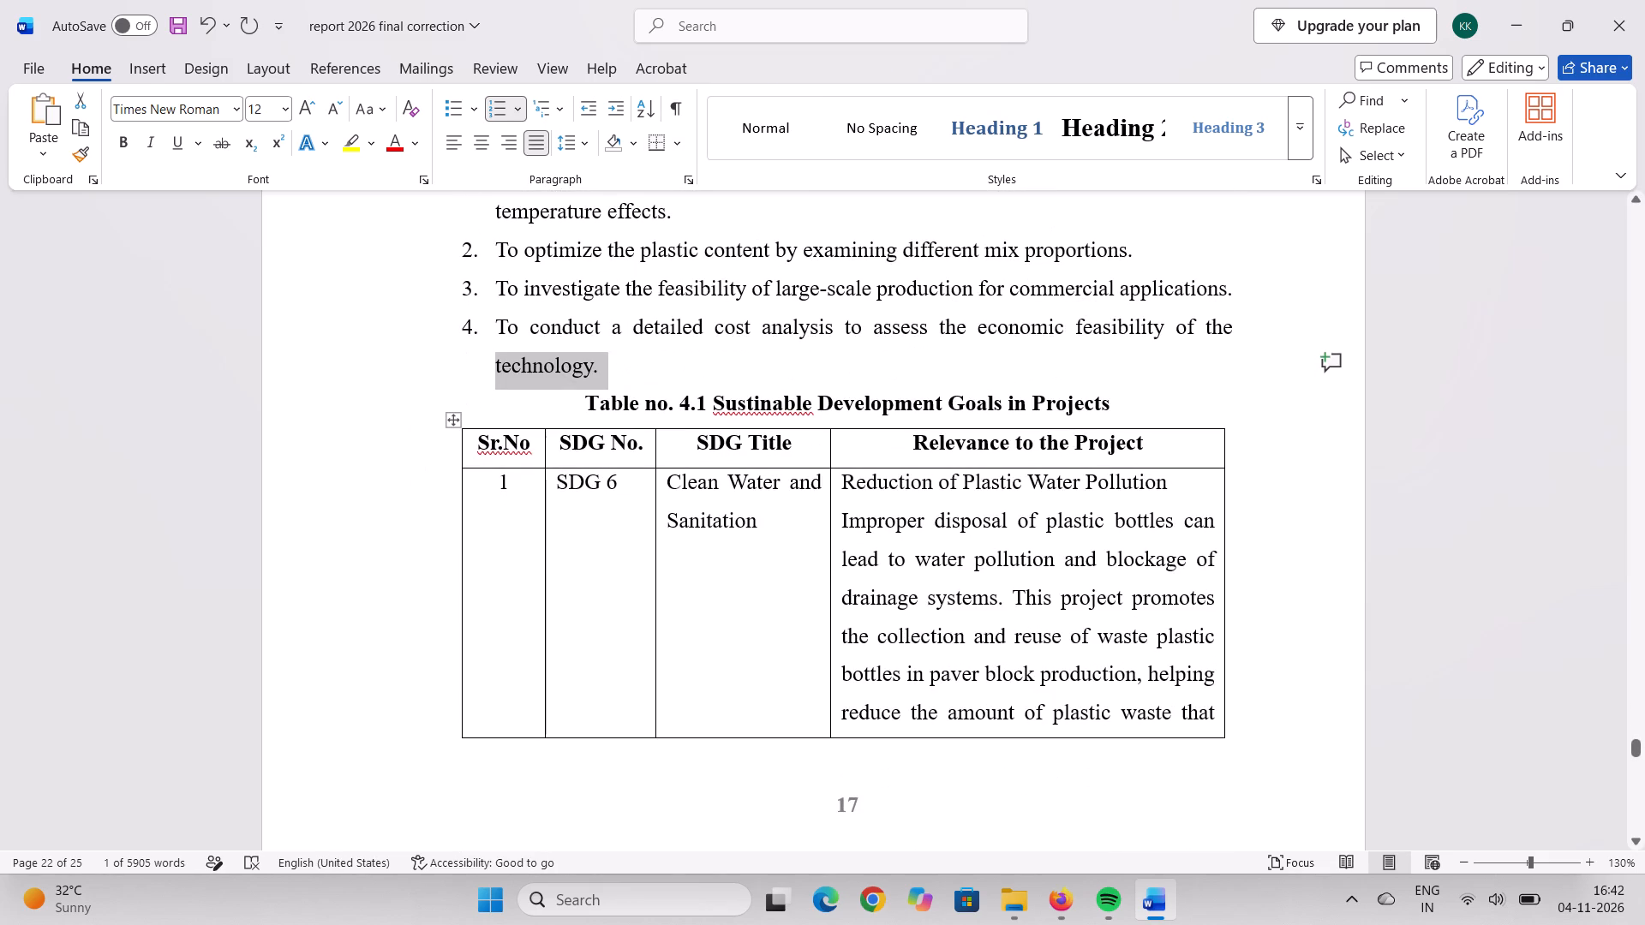
pyautogui.scroll(-8, 640, 643)
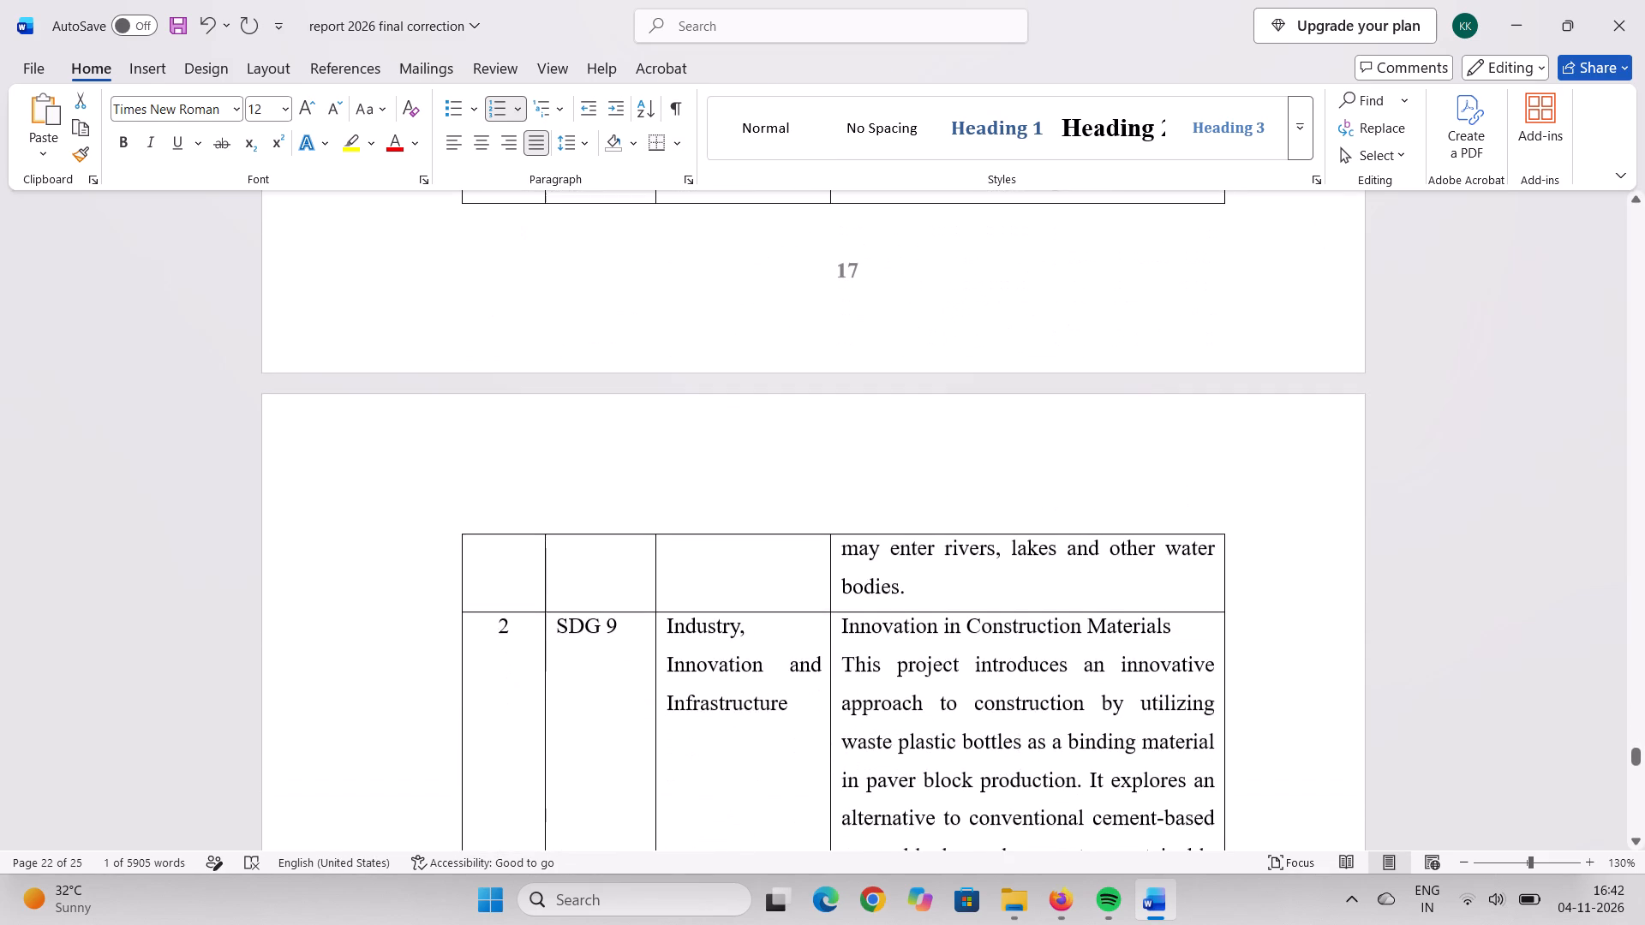
pyautogui.scroll(-3, 640, 643)
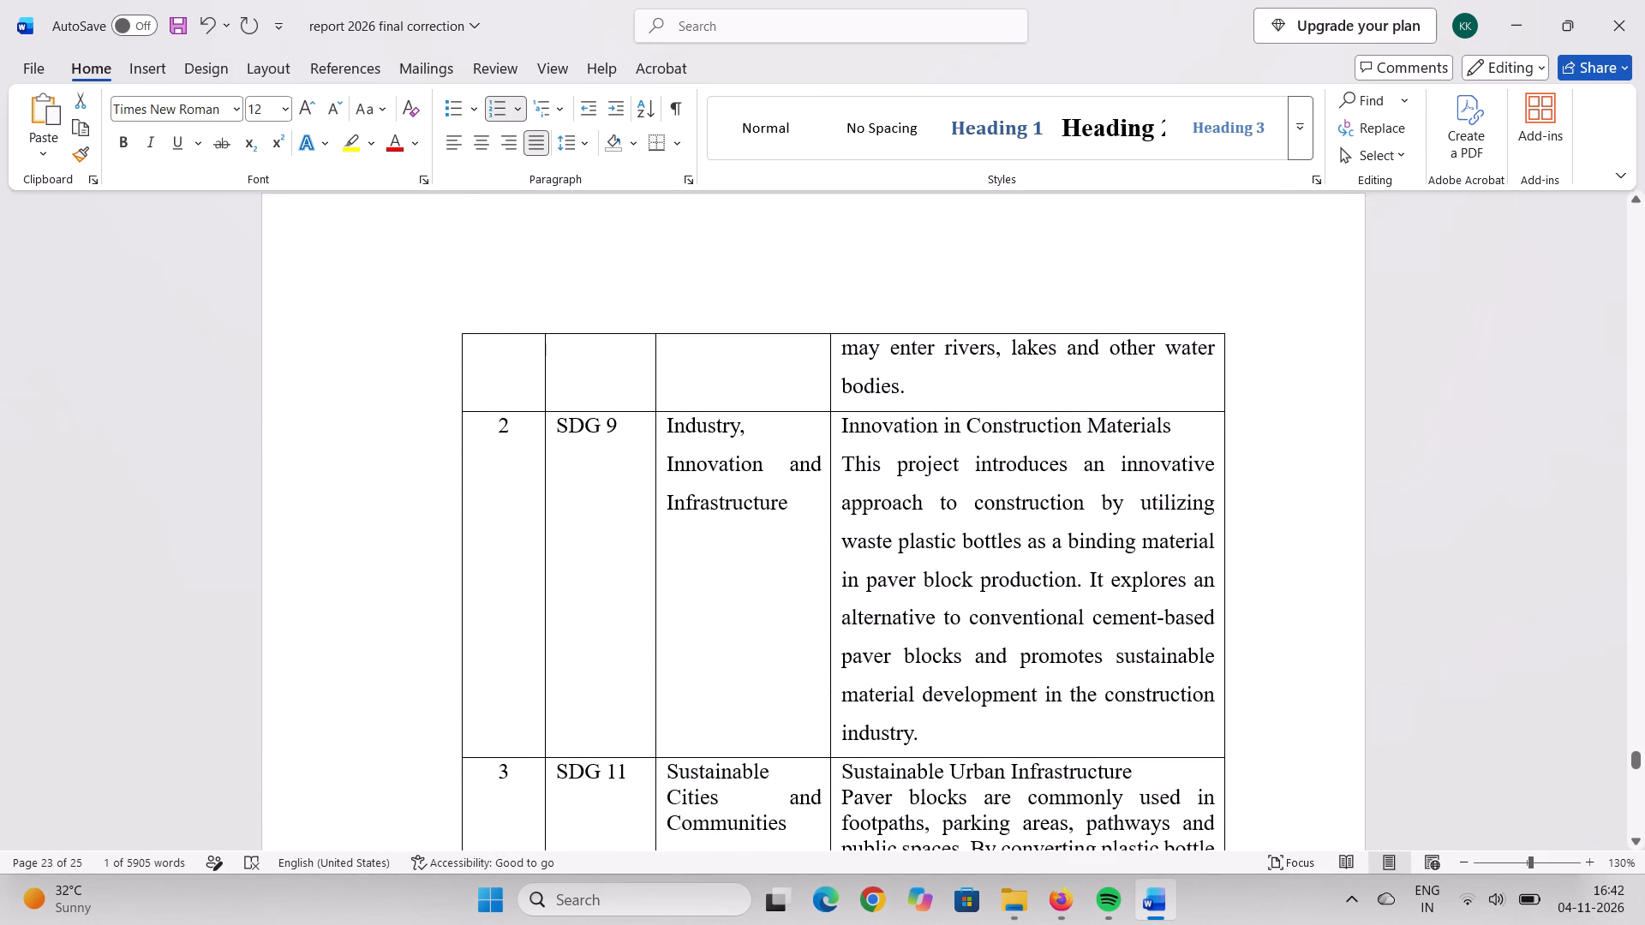
pyautogui.scroll(-4, 640, 643)
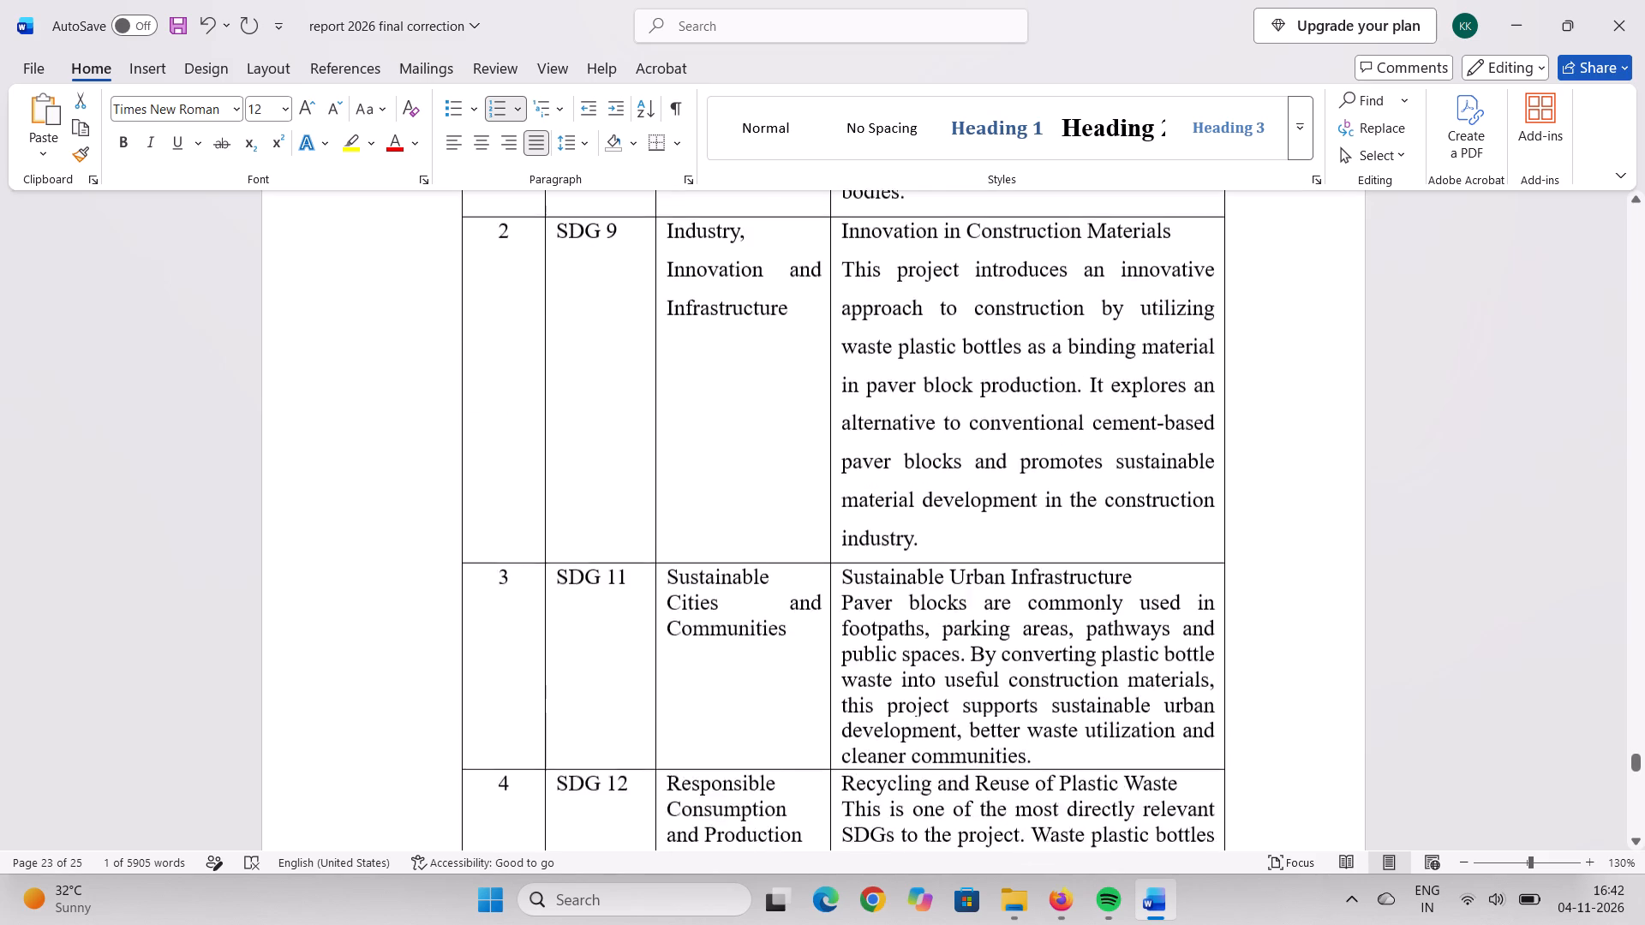
pyautogui.scroll(-15, 640, 643)
pyautogui.scroll(3, 640, 643)
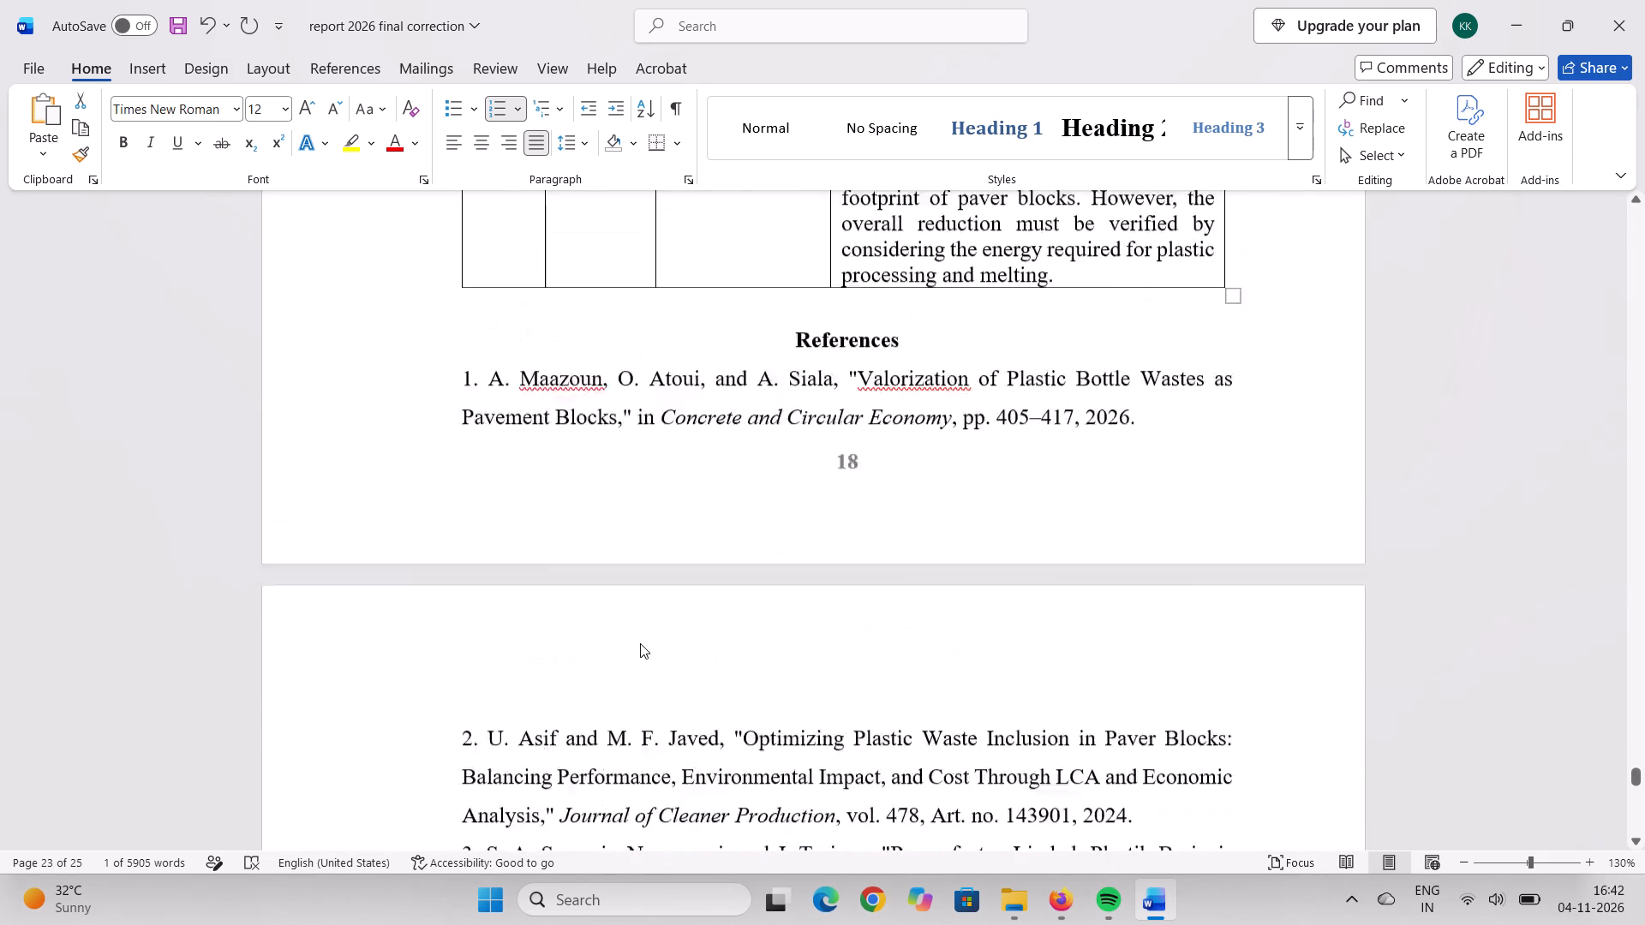
# Read through the References list from its first entry to the document's last page and back, checking numbering, formatting and page breaks.
pyautogui.scroll(1, 640, 643)
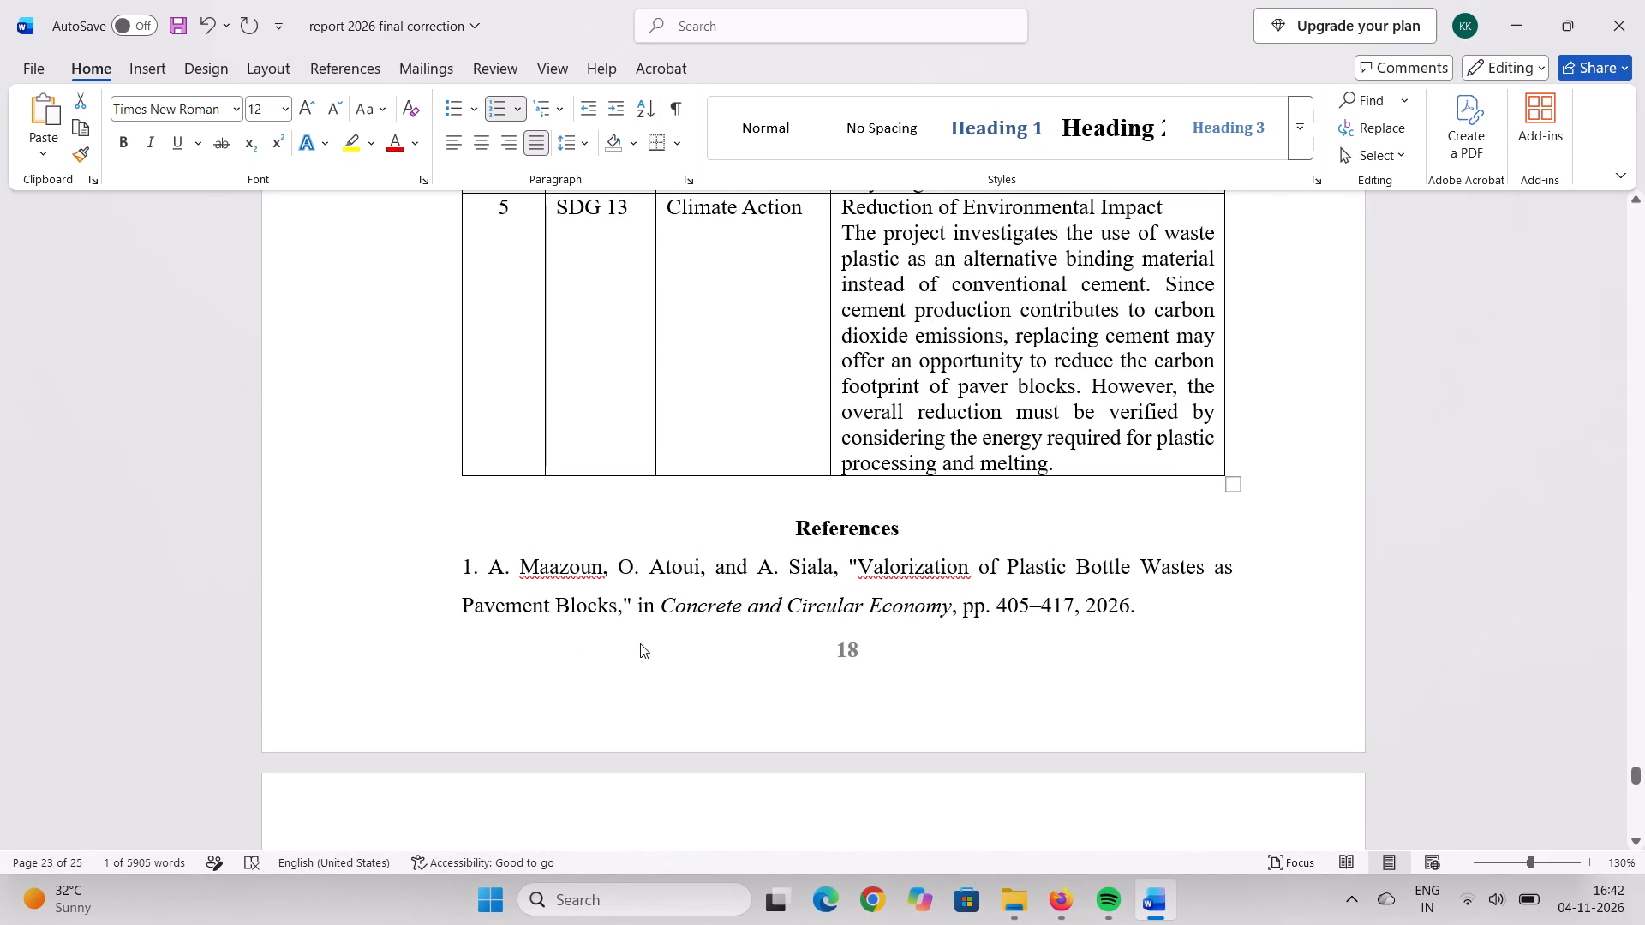
pyautogui.scroll(-4, 640, 643)
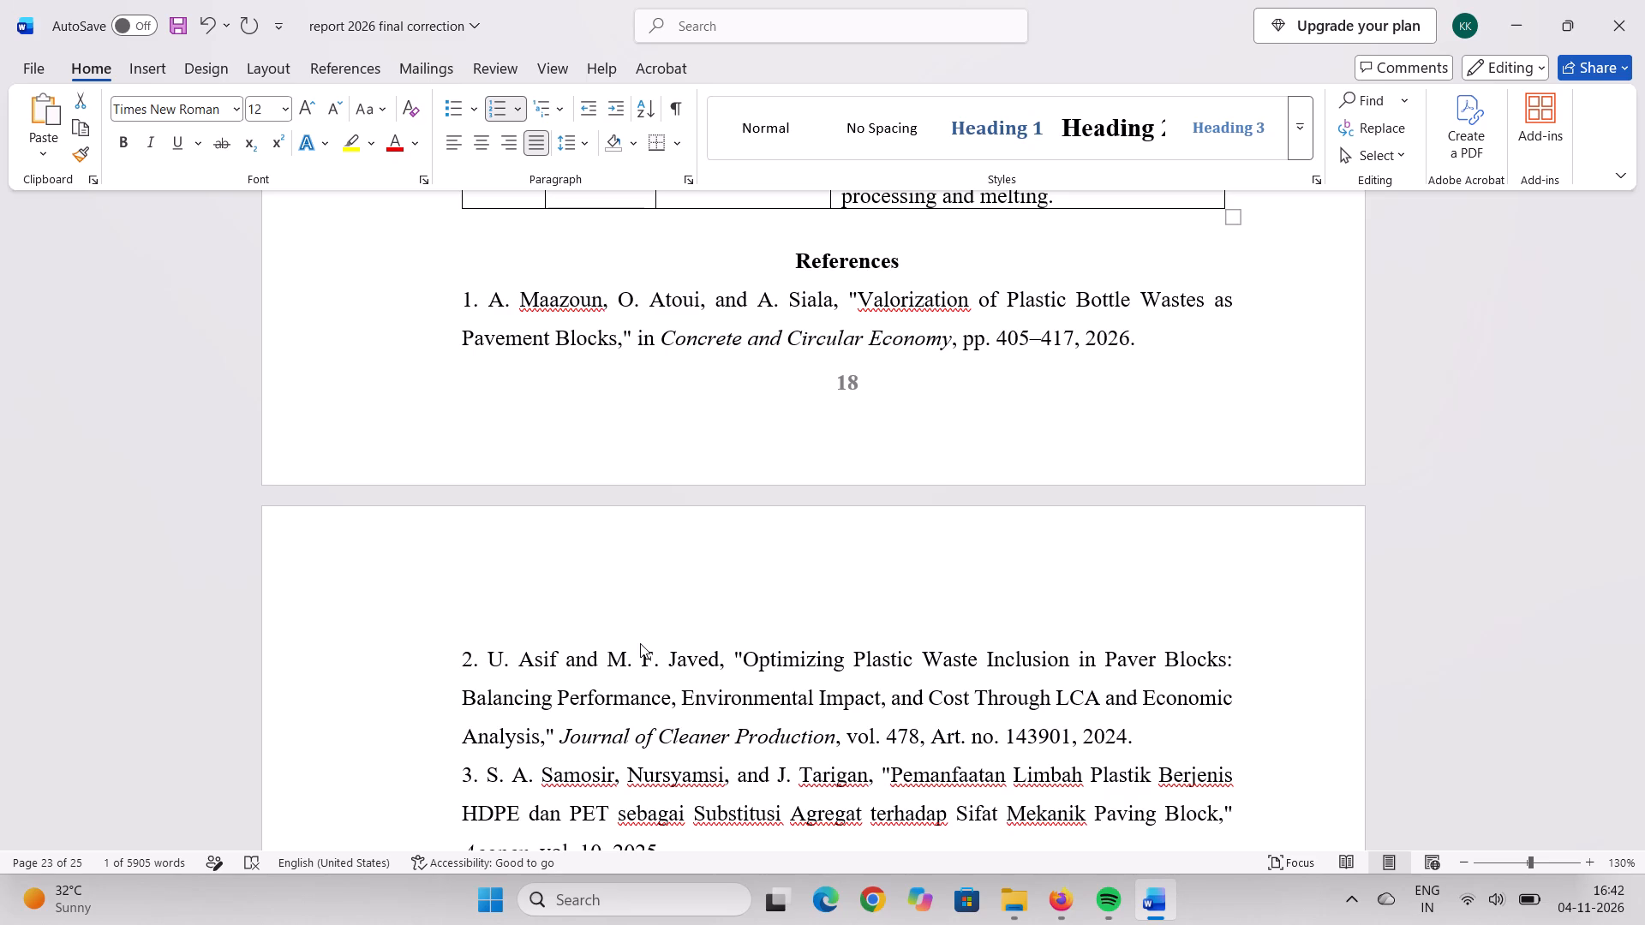
pyautogui.scroll(-3, 701, 546)
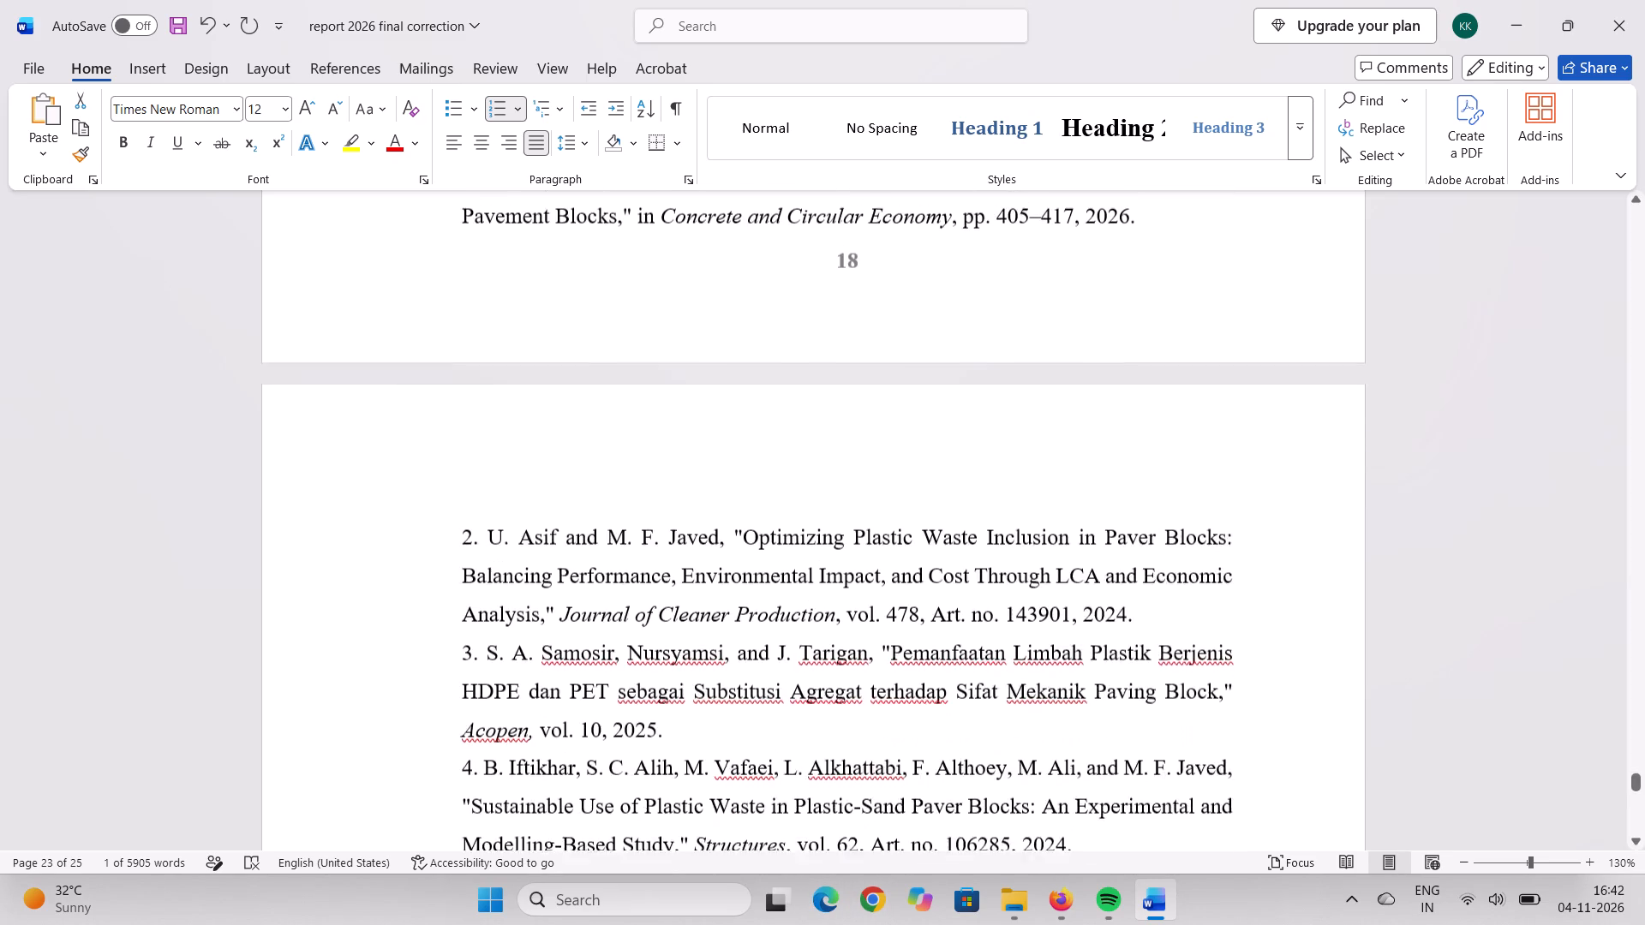
pyautogui.scroll(-20, 701, 546)
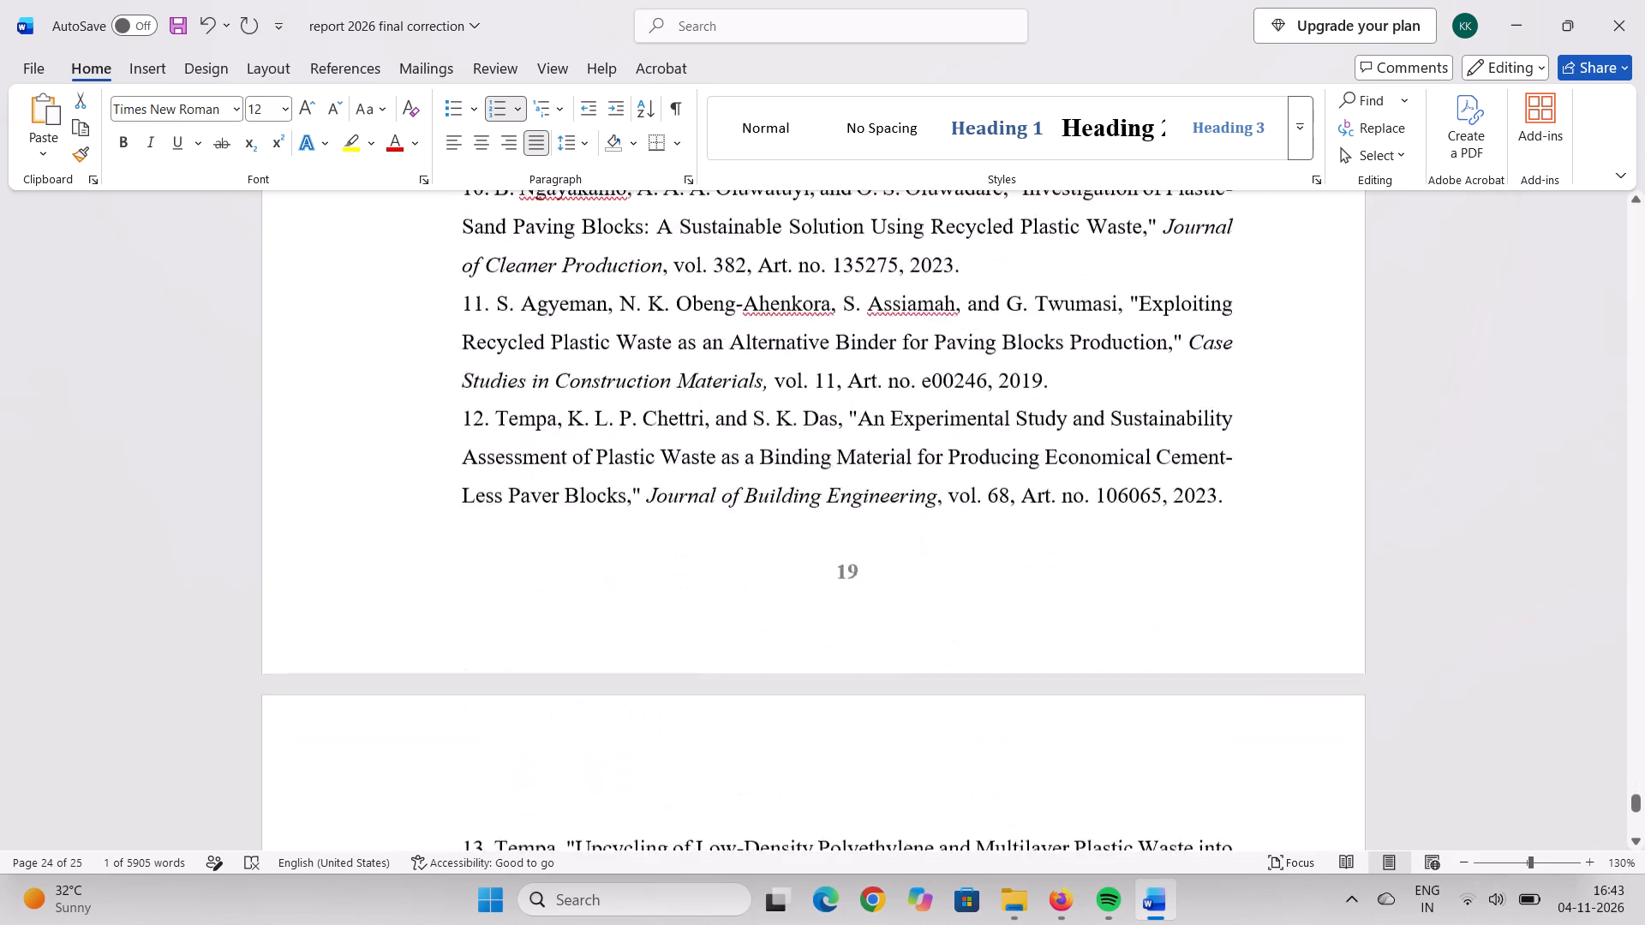
pyautogui.scroll(-19, 708, 542)
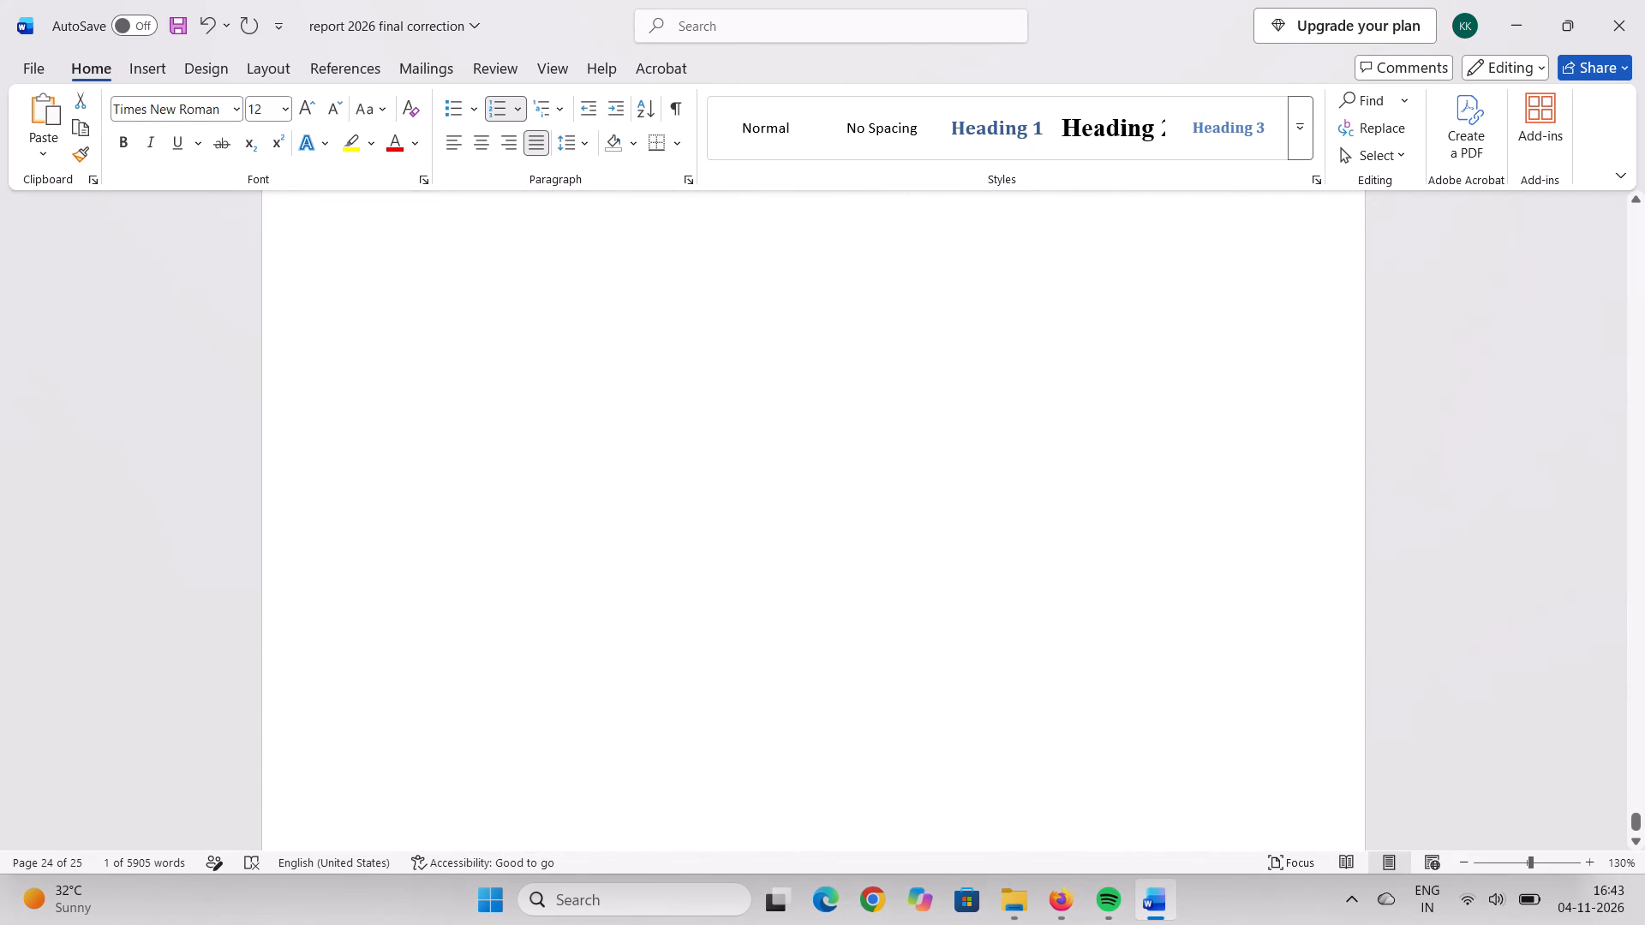
pyautogui.scroll(-13, 708, 542)
pyautogui.scroll(15, 710, 541)
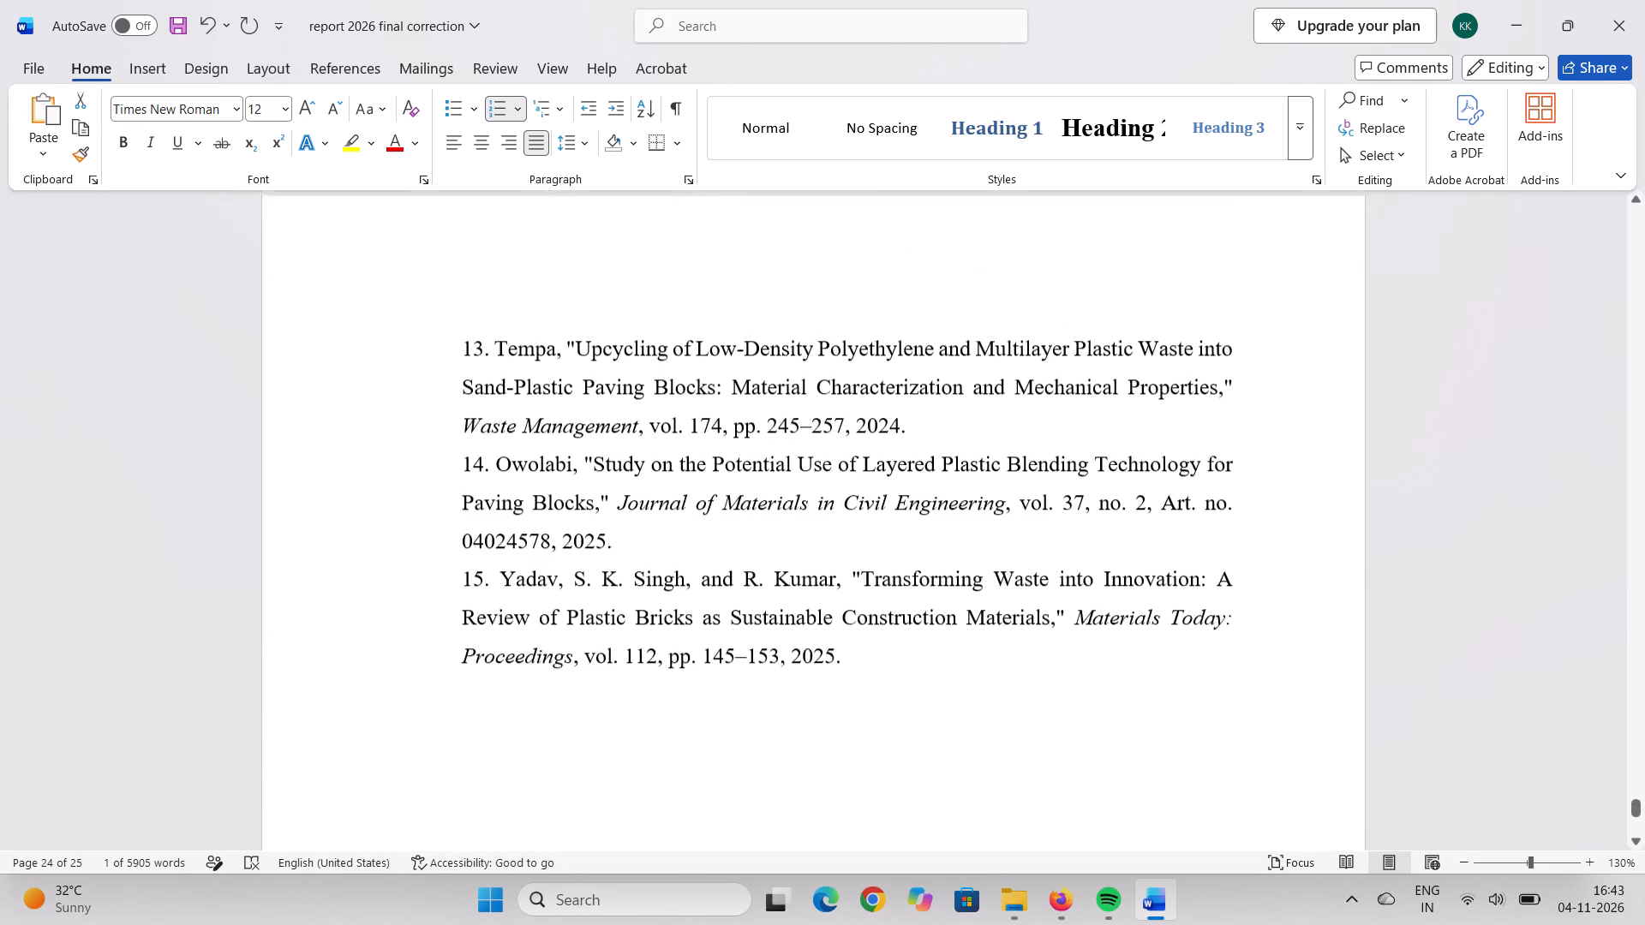
pyautogui.scroll(18, 717, 536)
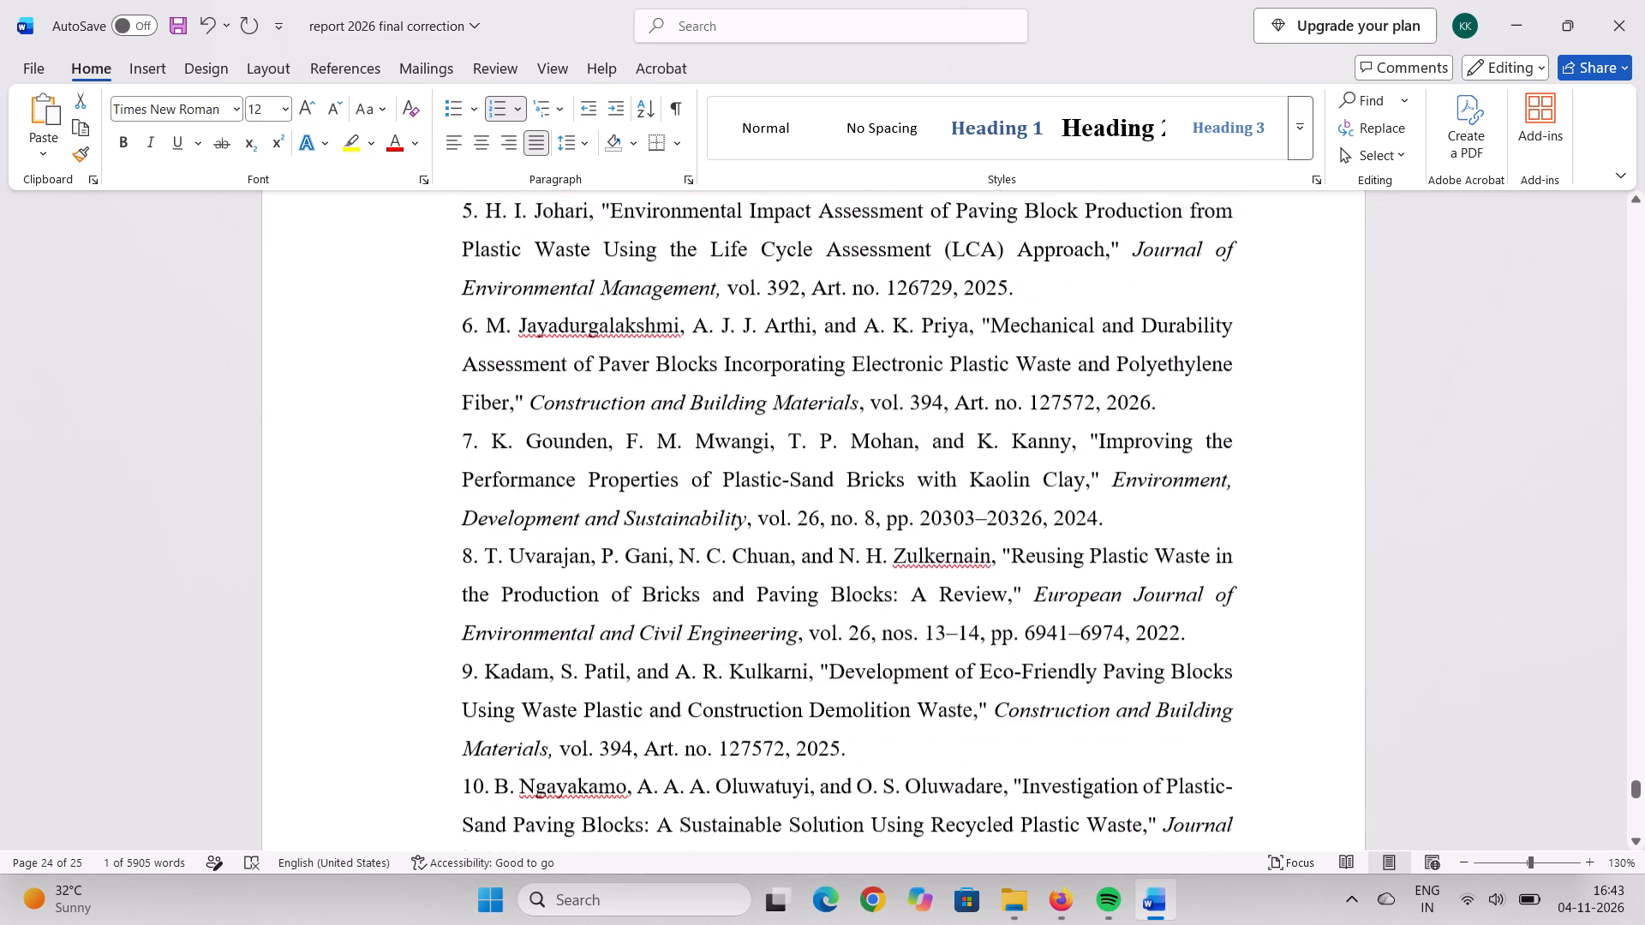
pyautogui.scroll(9, 717, 536)
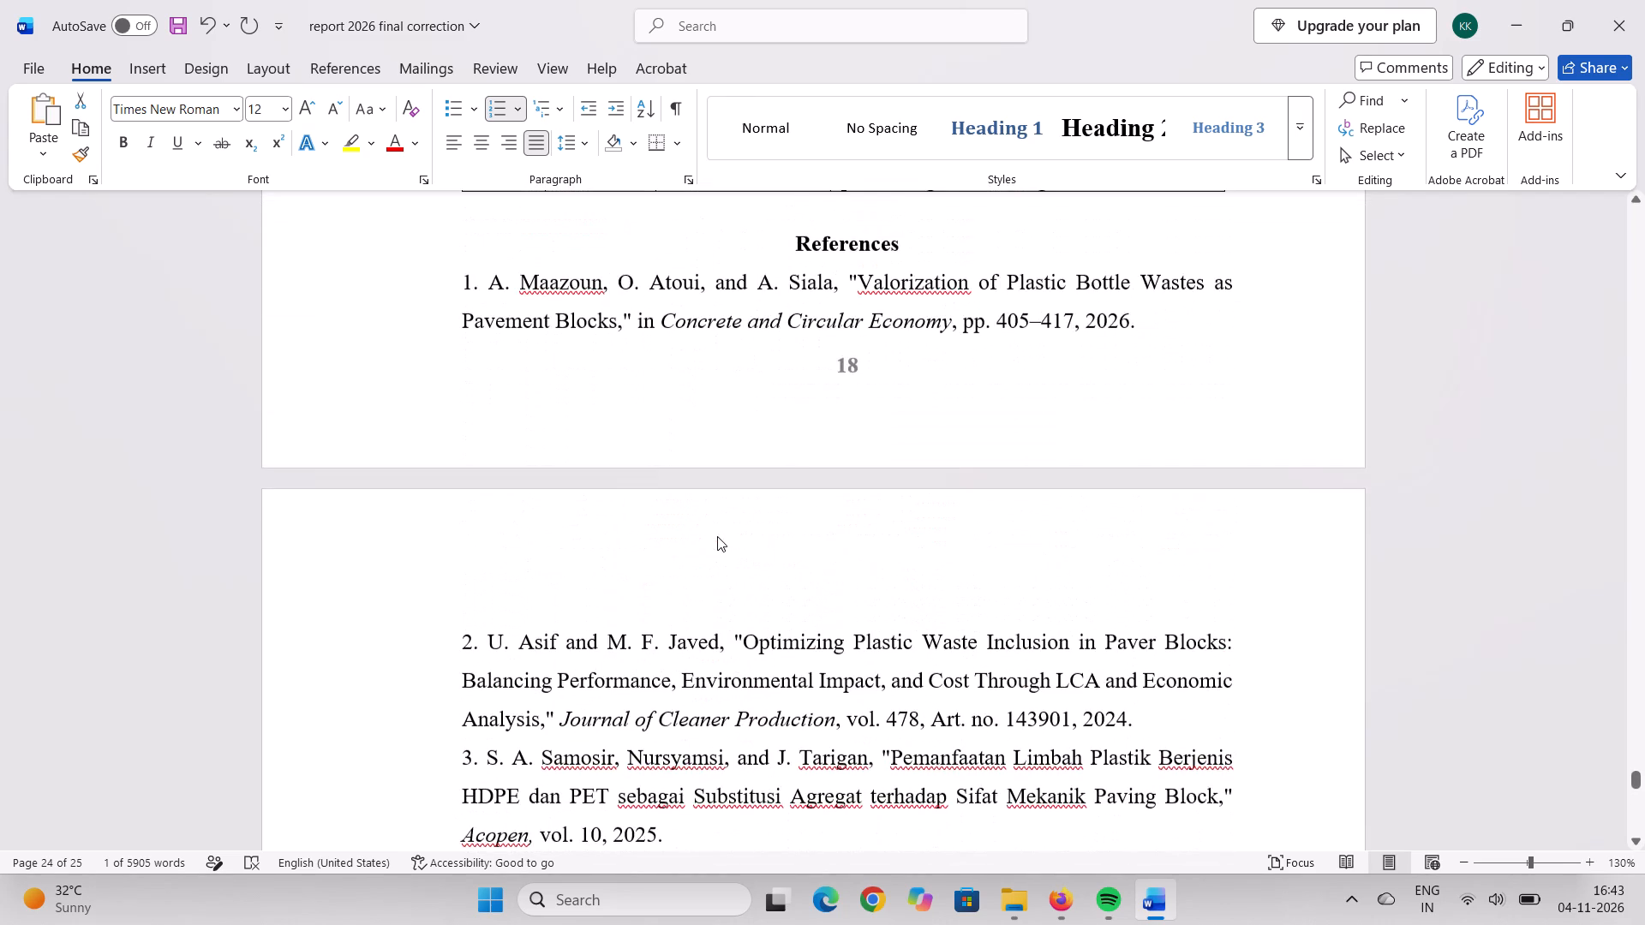
# Review Table 4.1 from the SDG 13 row back up through its caption and the Future Scope list to the Chapter 4 Conclusion.
pyautogui.scroll(7, 717, 536)
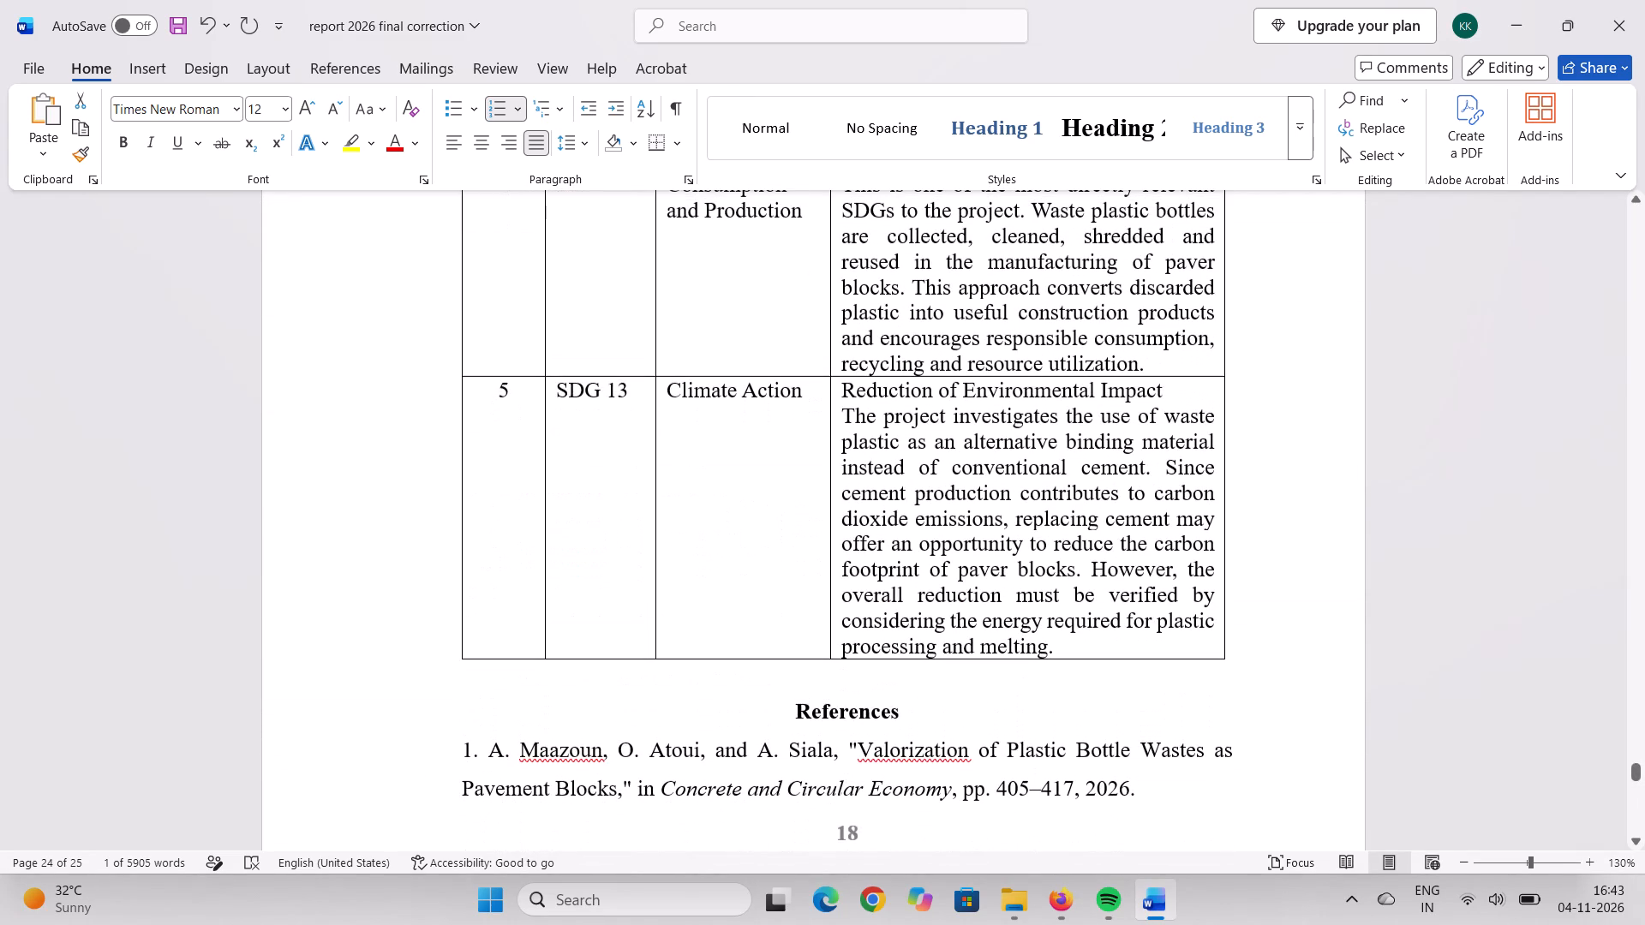
pyautogui.scroll(14, 717, 536)
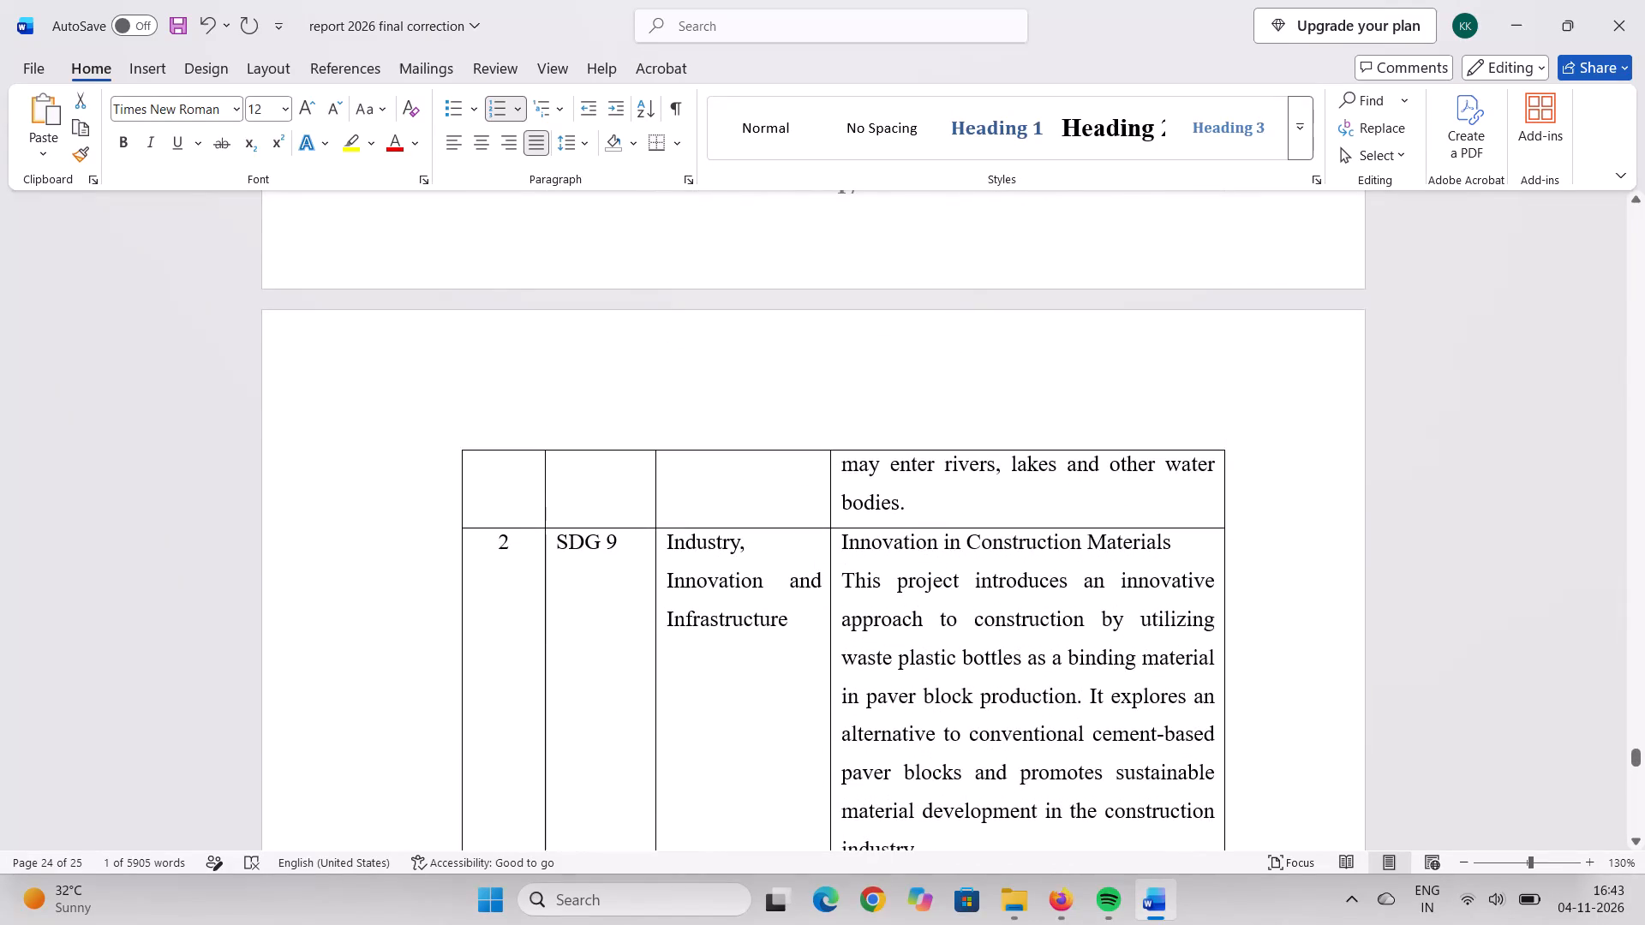
pyautogui.scroll(9, 717, 536)
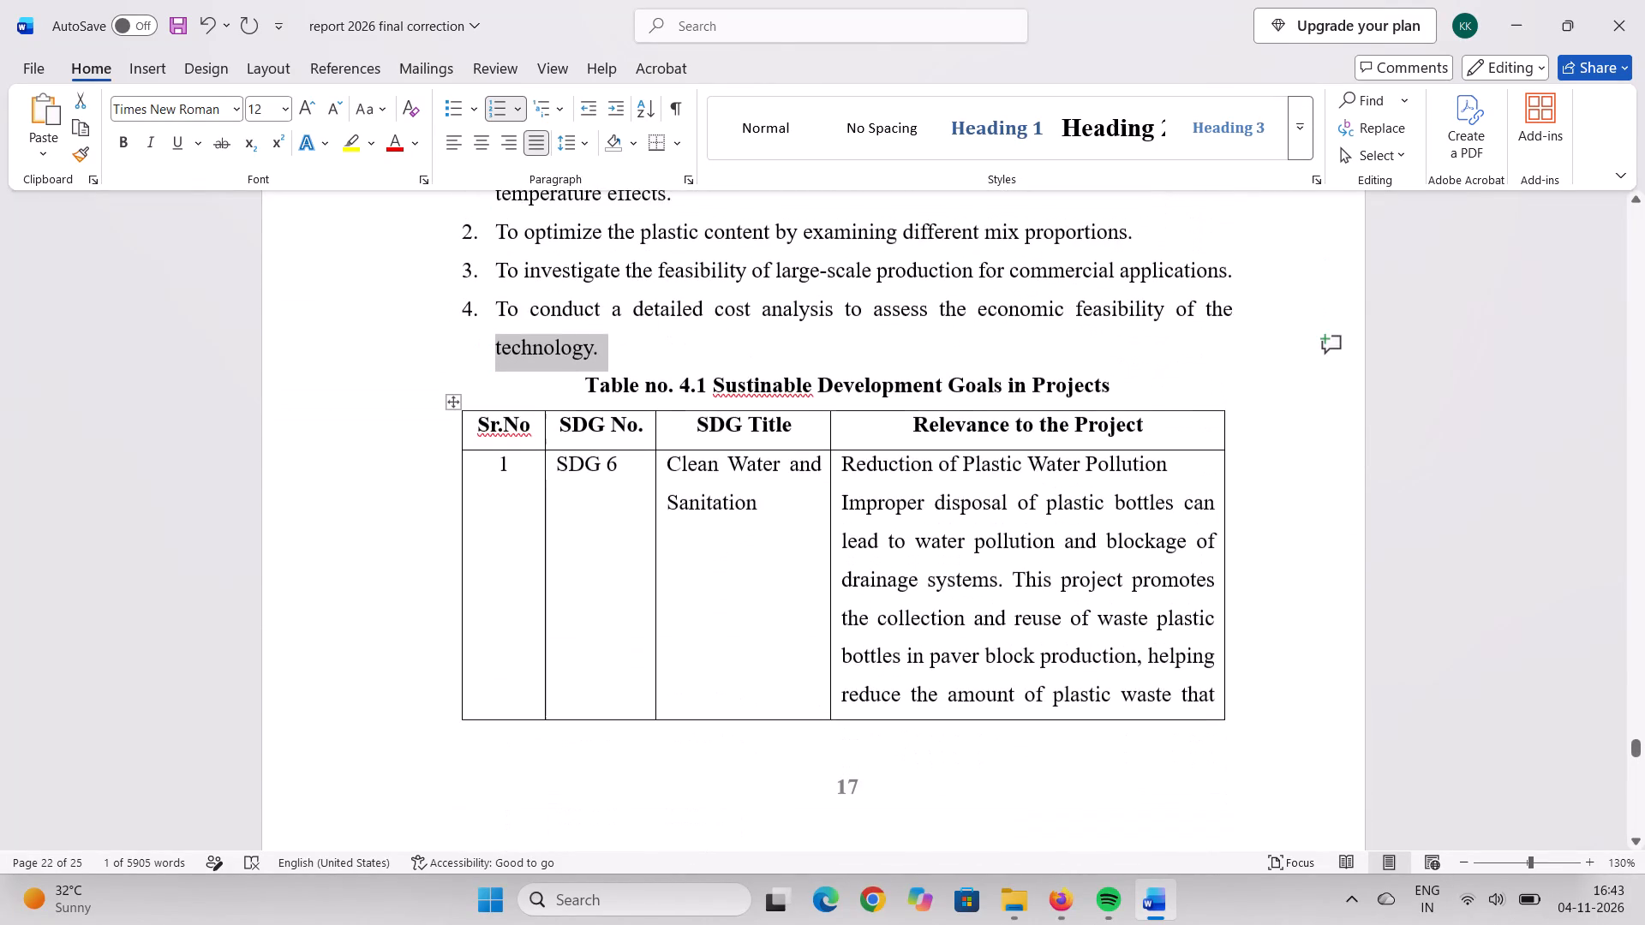
pyautogui.scroll(-9, 717, 536)
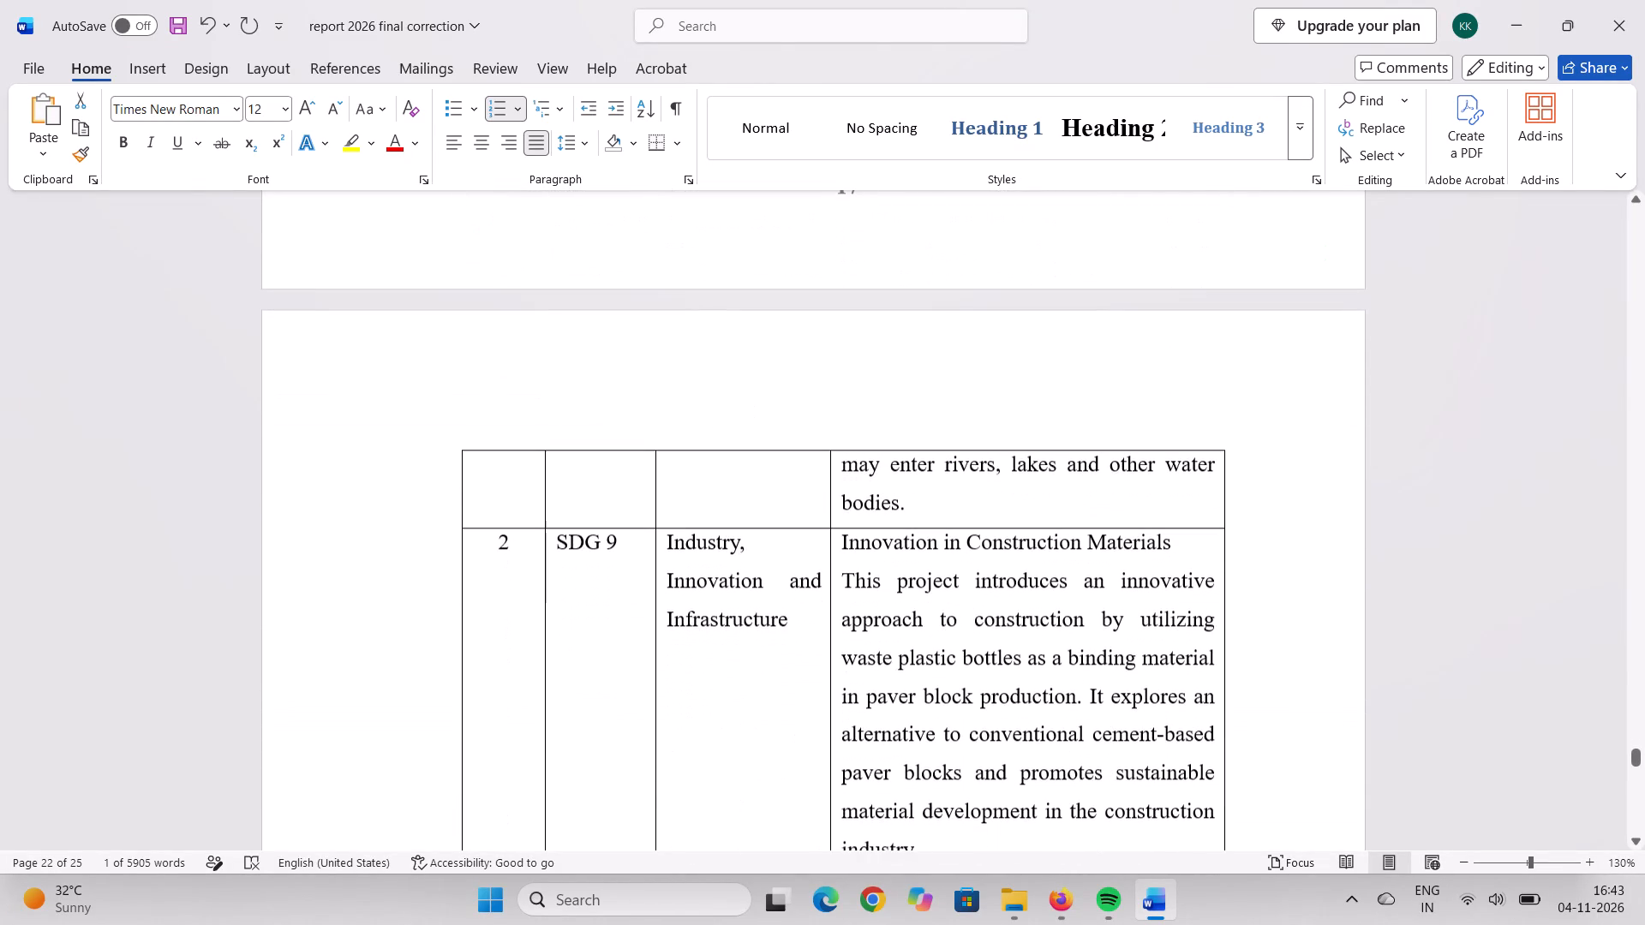
pyautogui.scroll(14, 720, 534)
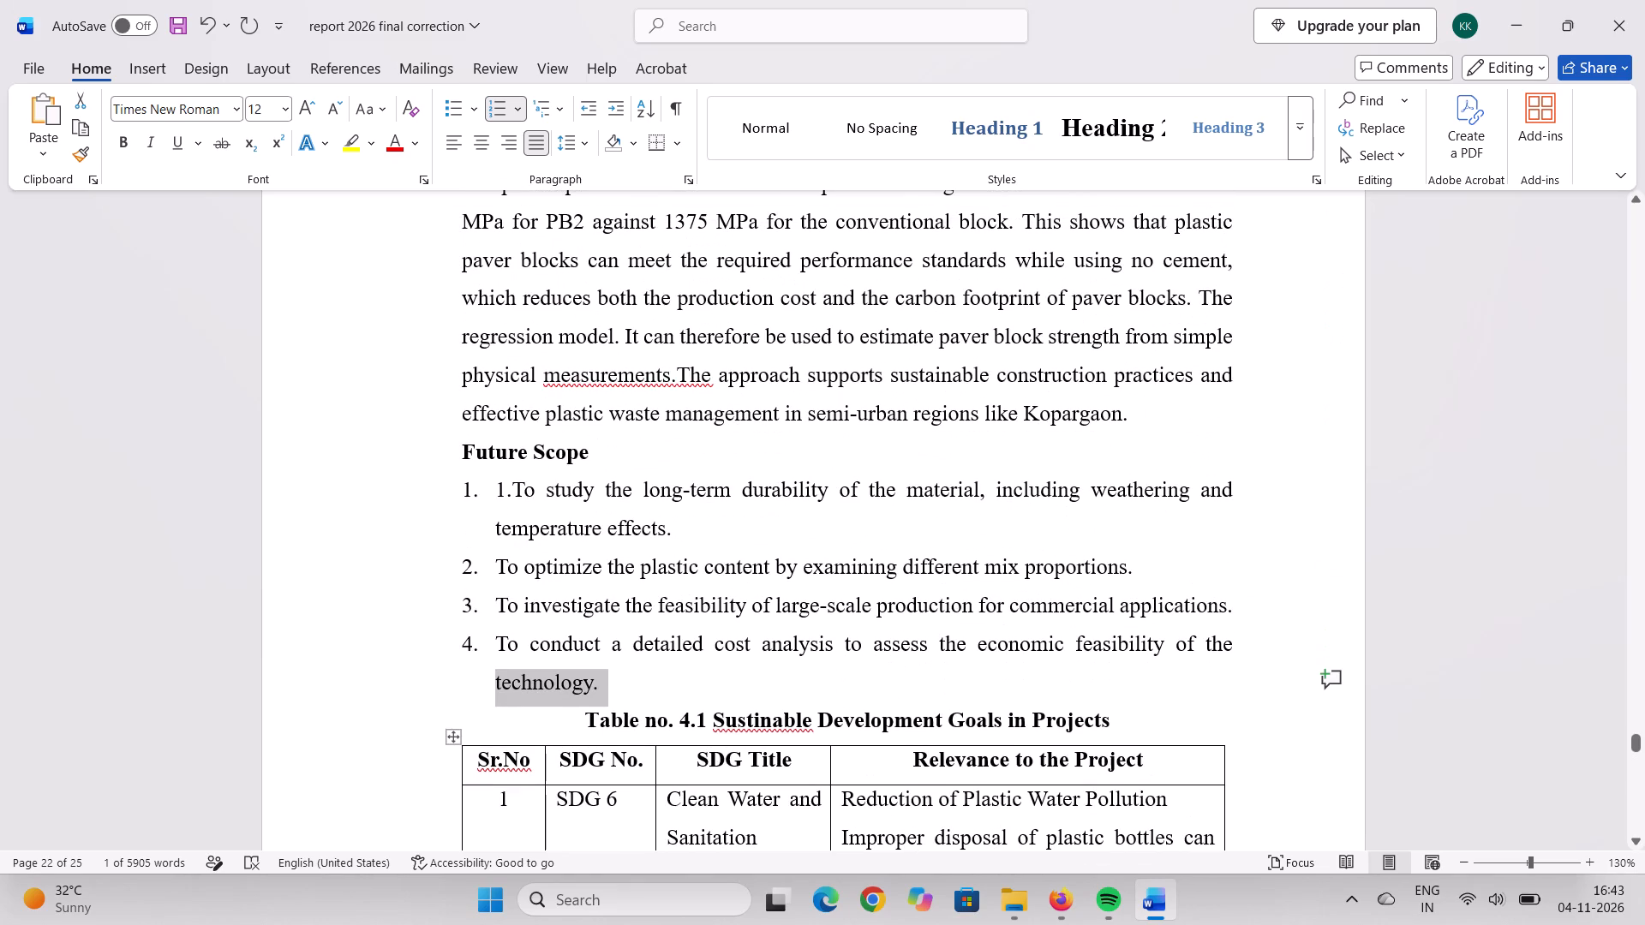
pyautogui.click(667, 683)
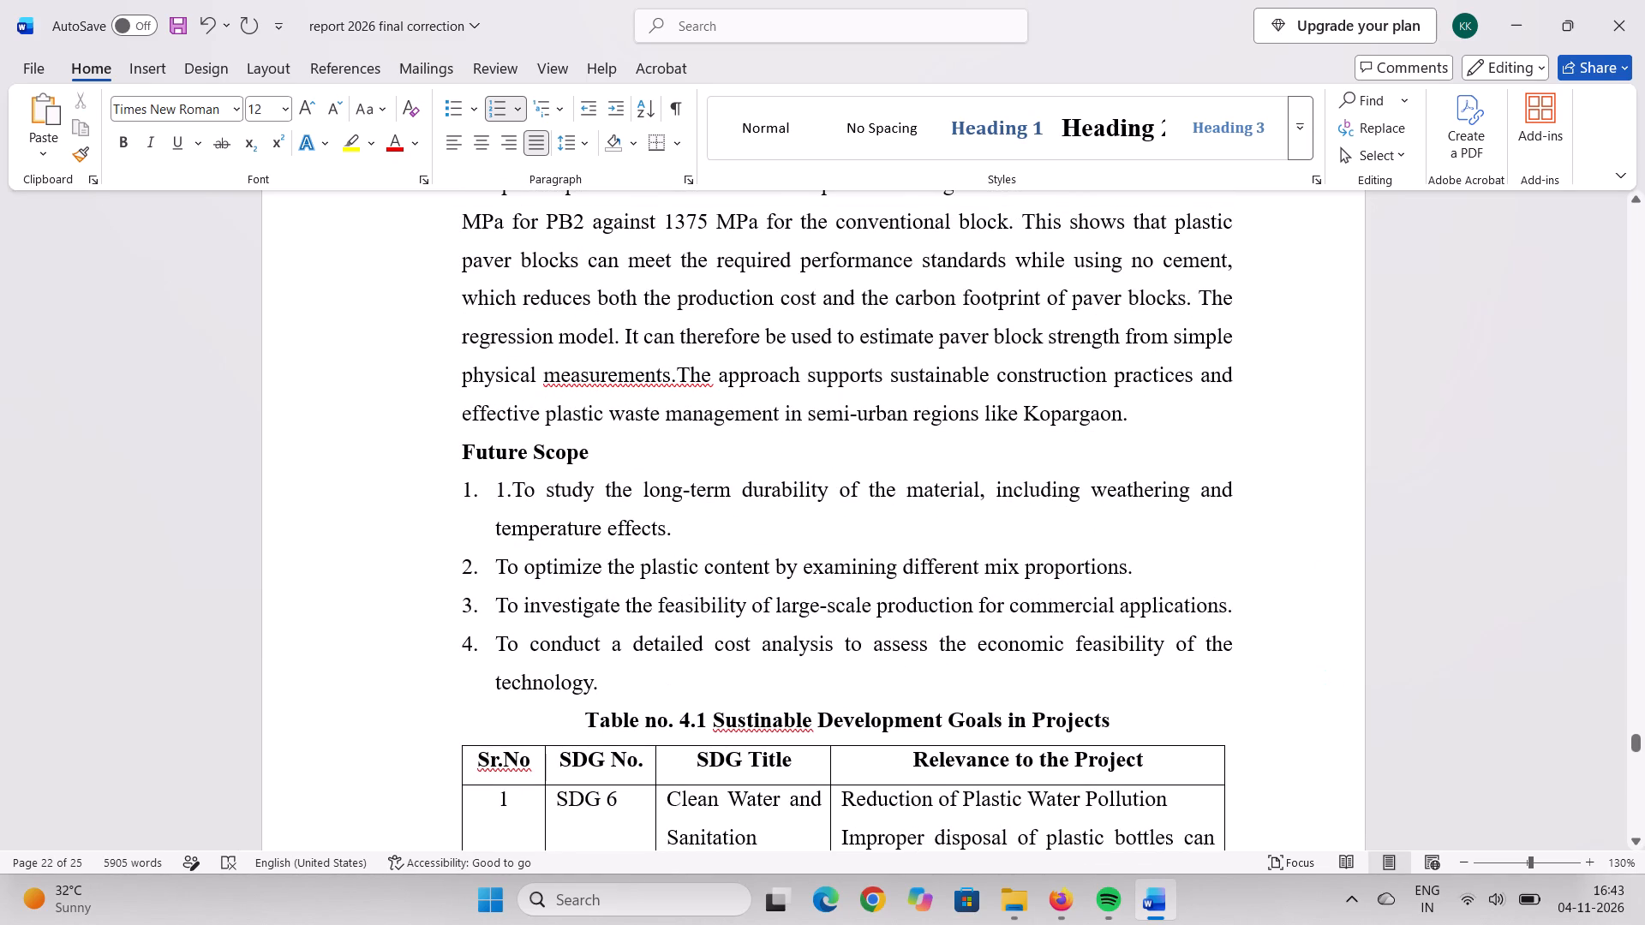
pyautogui.scroll(9, 667, 683)
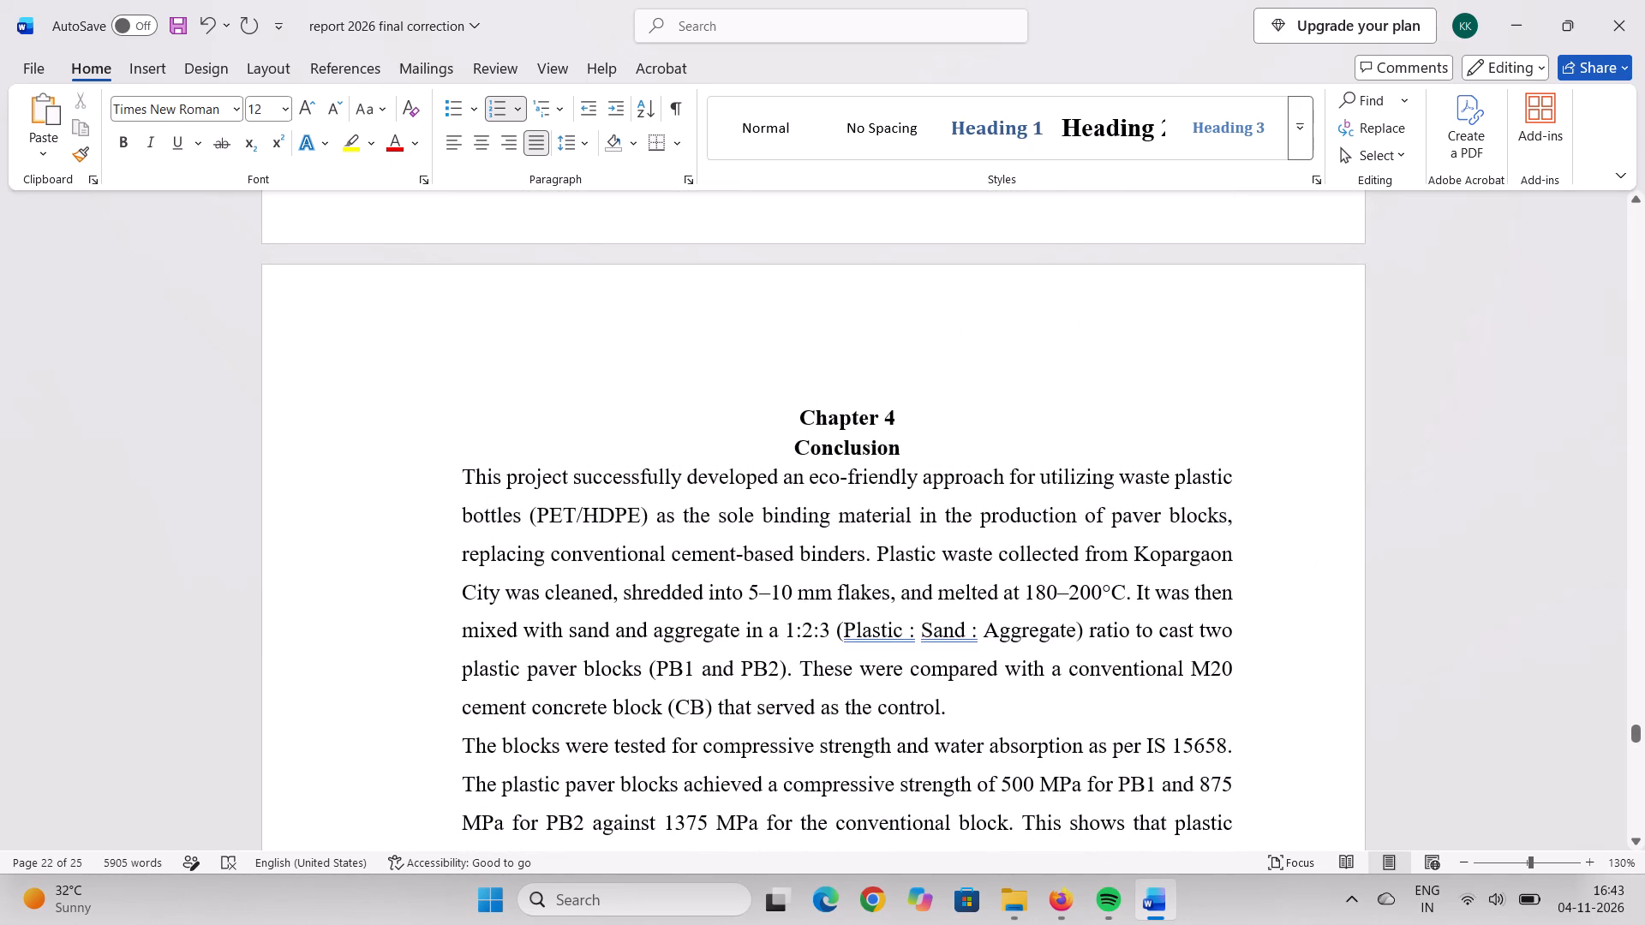
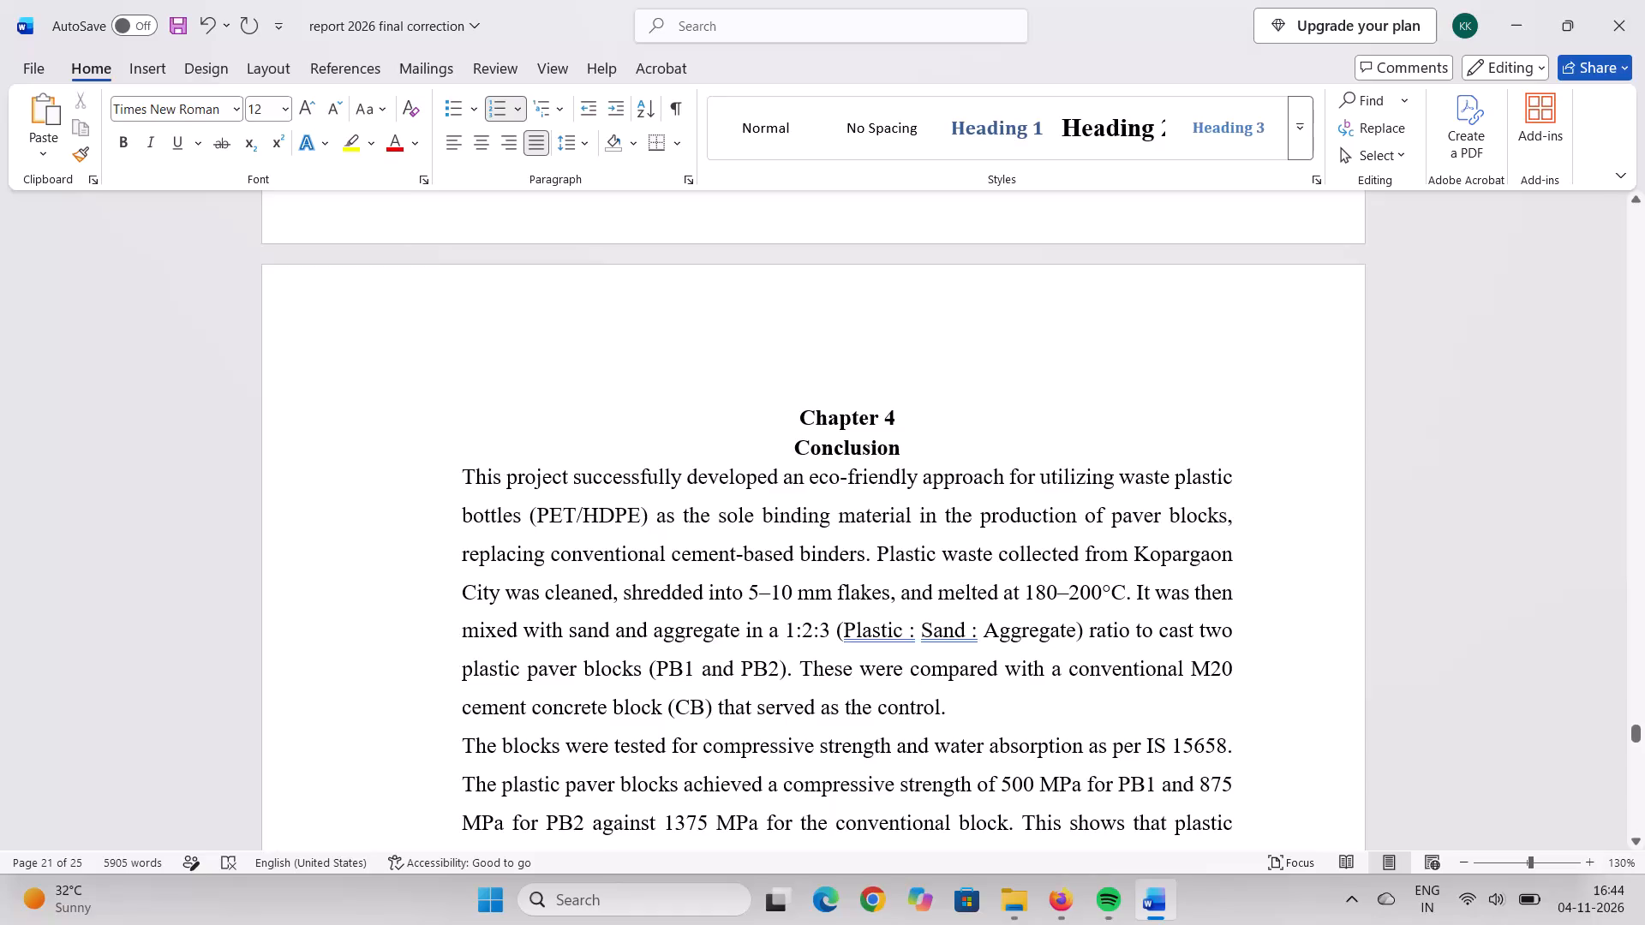
# Copy the caption "Fig.no. 3.9 Graphical Representation of Compressive Strength's" and paste it below the compressive strength bar chart.
pyautogui.scroll(-3, 646, 819)
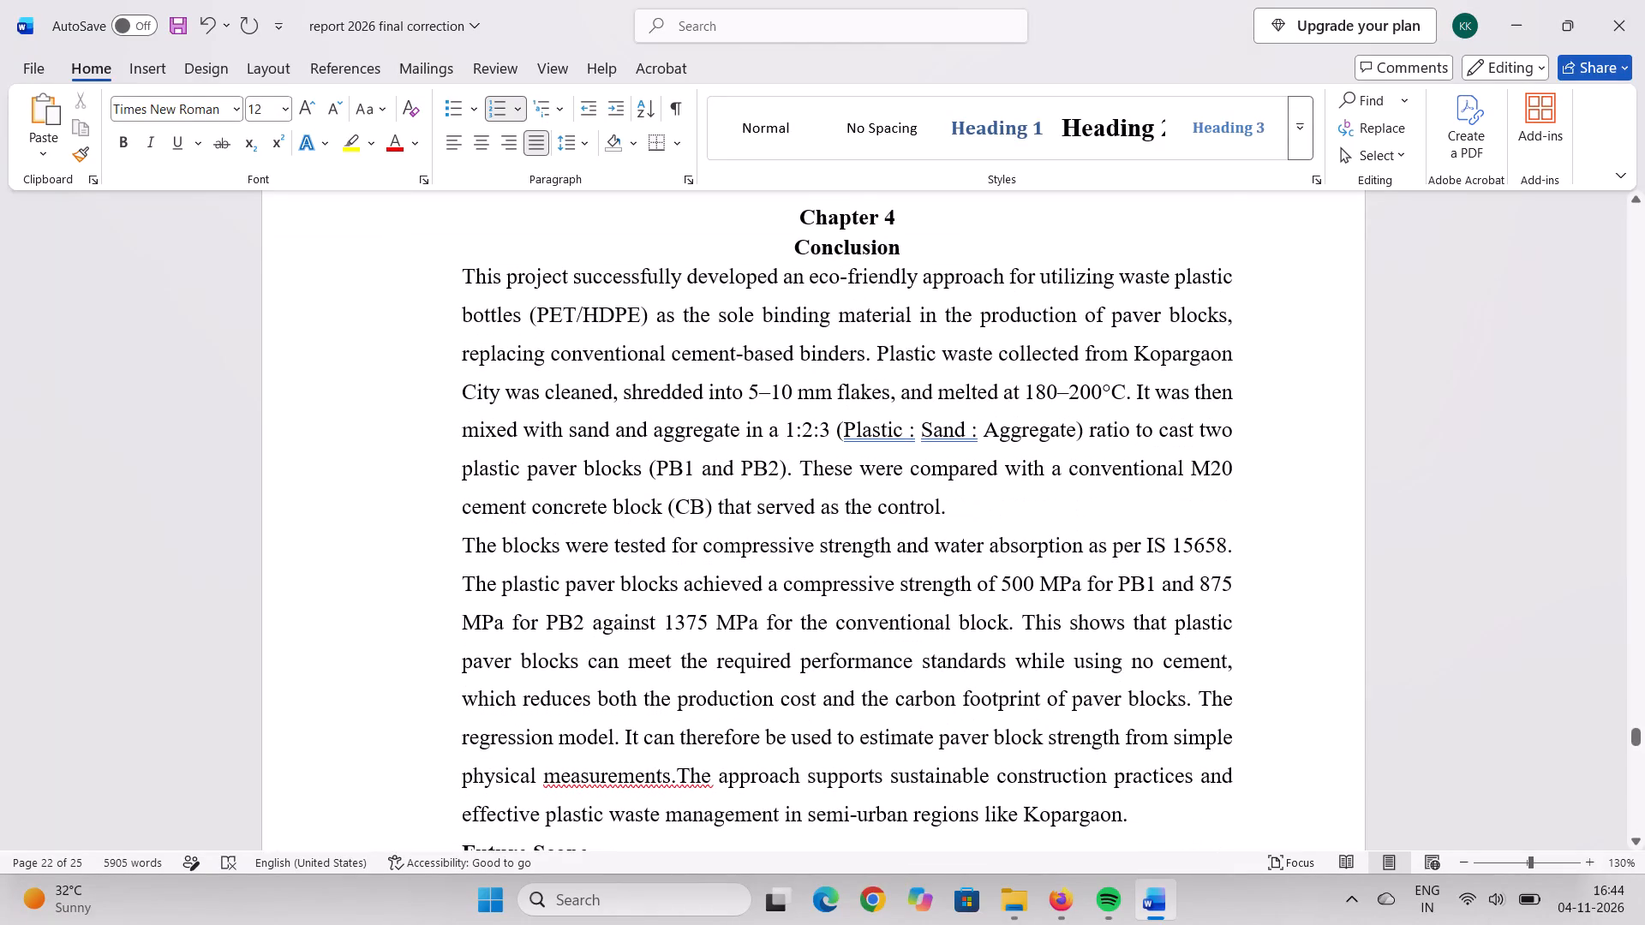
pyautogui.scroll(-18, 646, 818)
pyautogui.scroll(3, 646, 818)
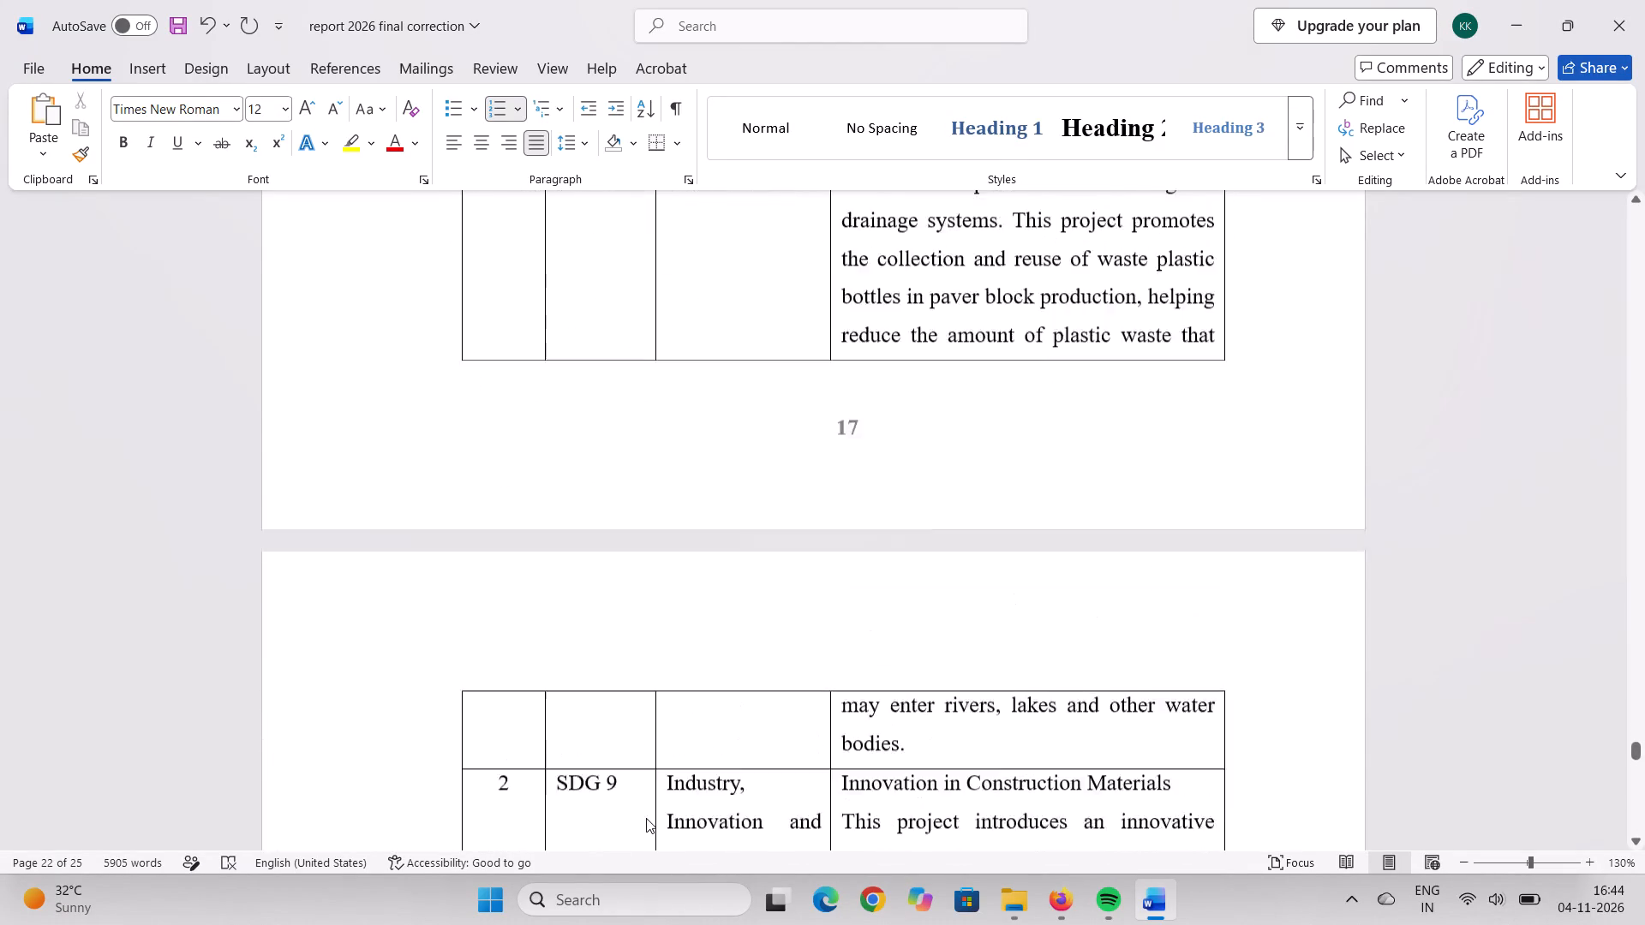
pyautogui.scroll(20, 646, 818)
pyautogui.scroll(11, 646, 818)
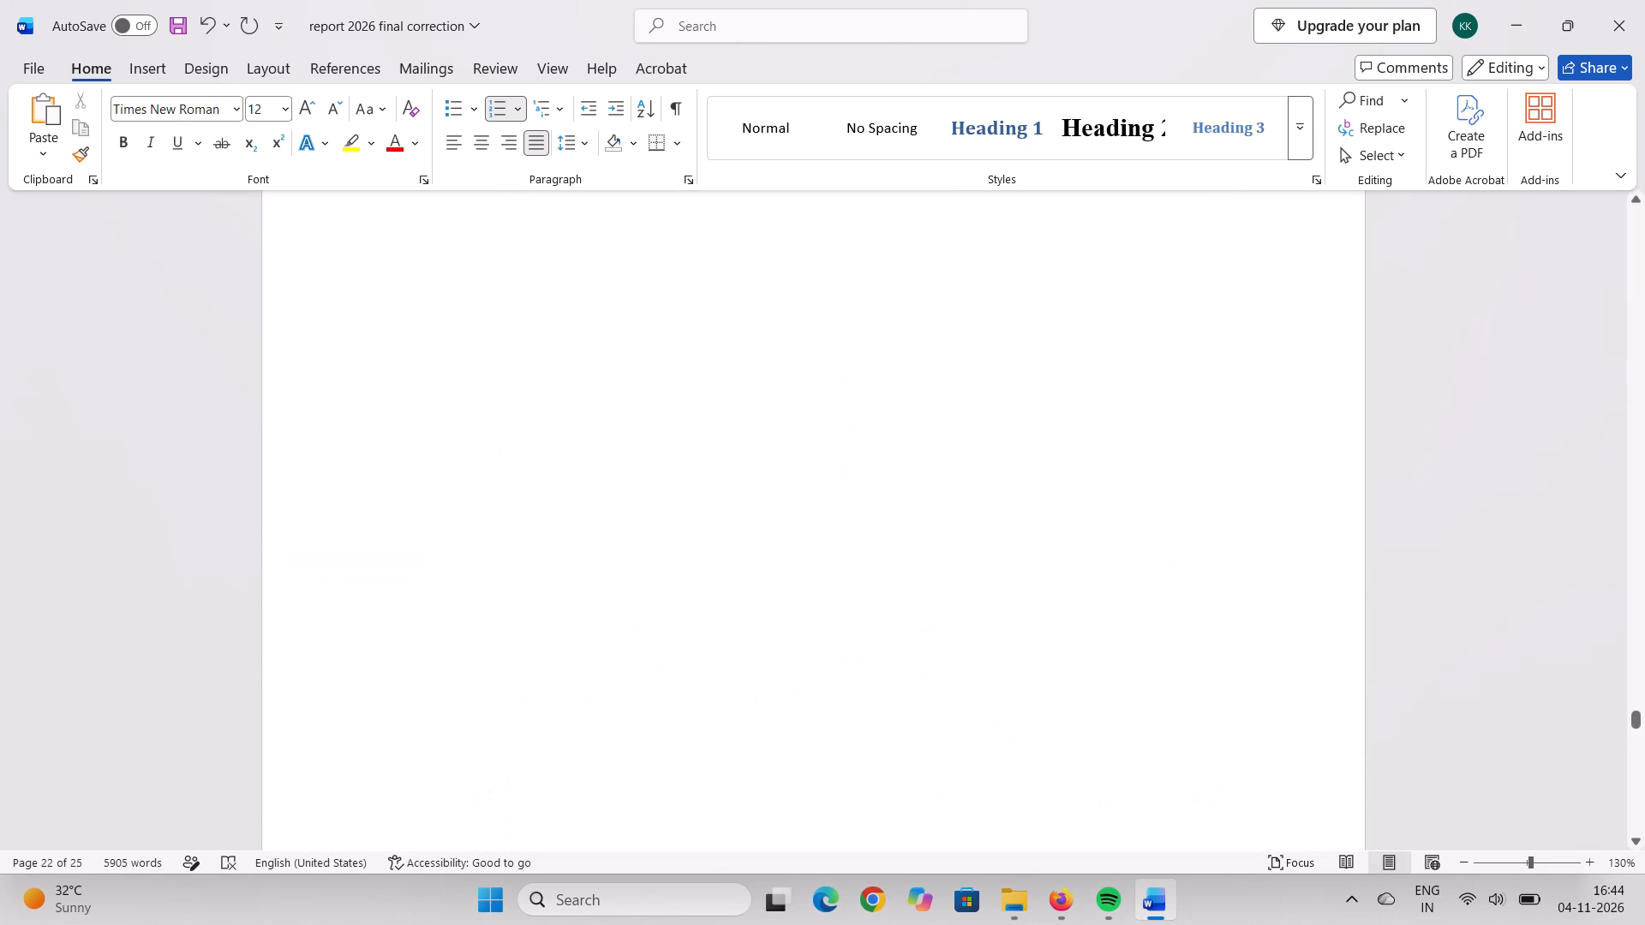
pyautogui.scroll(10, 645, 818)
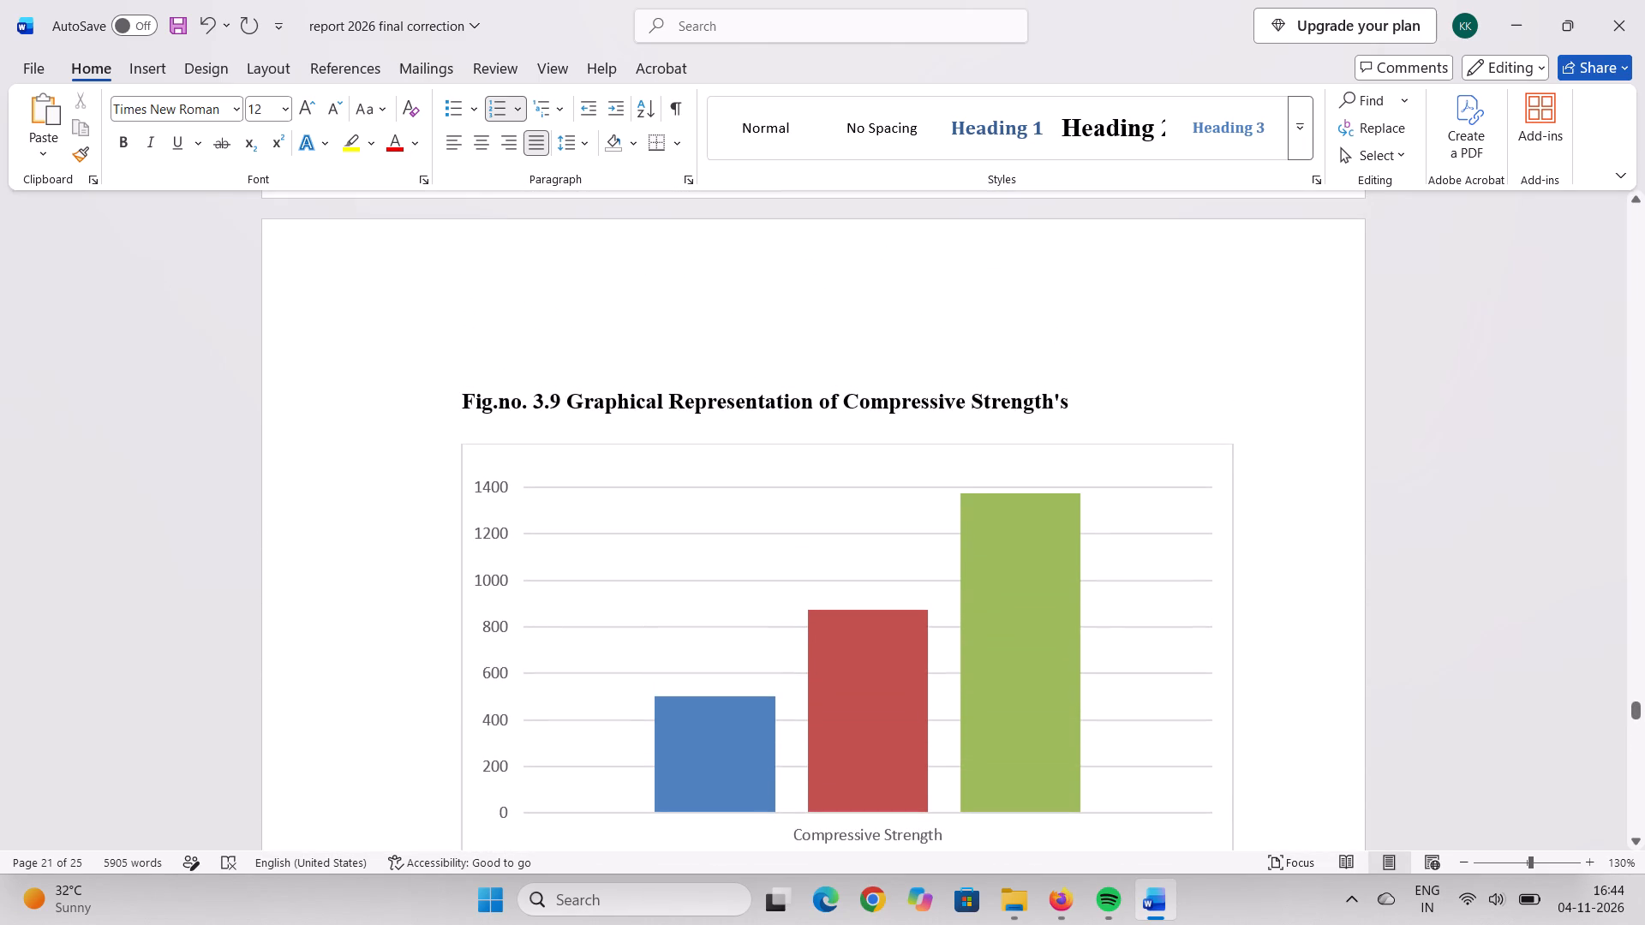
pyautogui.moveTo(464, 400); pyautogui.dragTo(1026, 400)
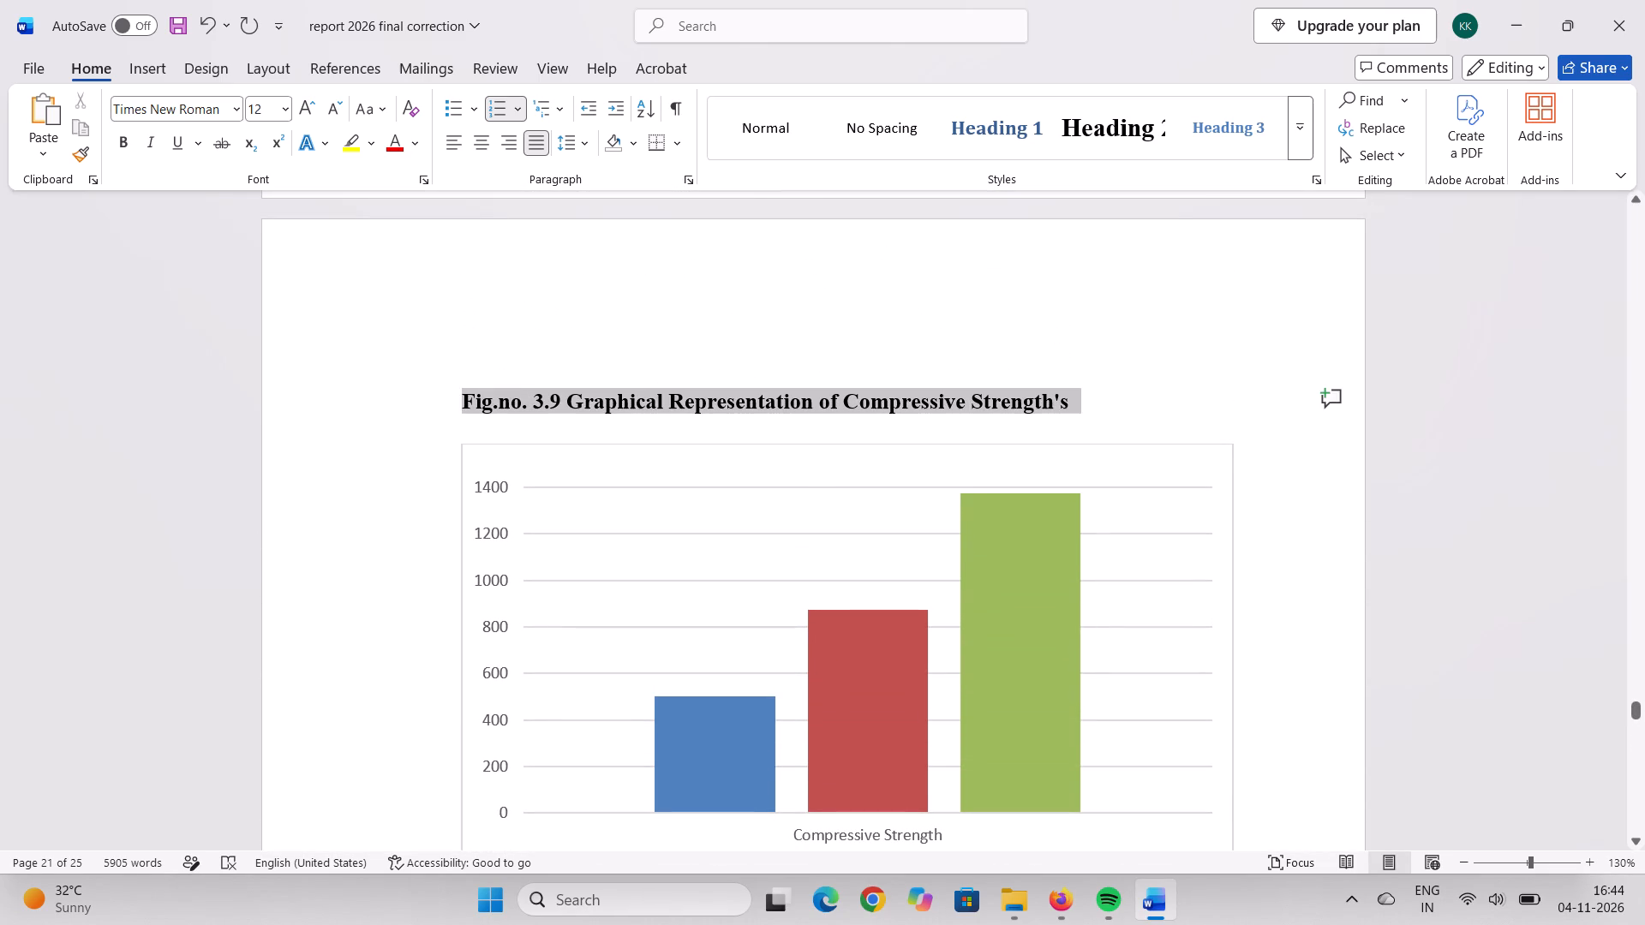
pyautogui.moveTo(1026, 400); pyautogui.dragTo(1040, 398)
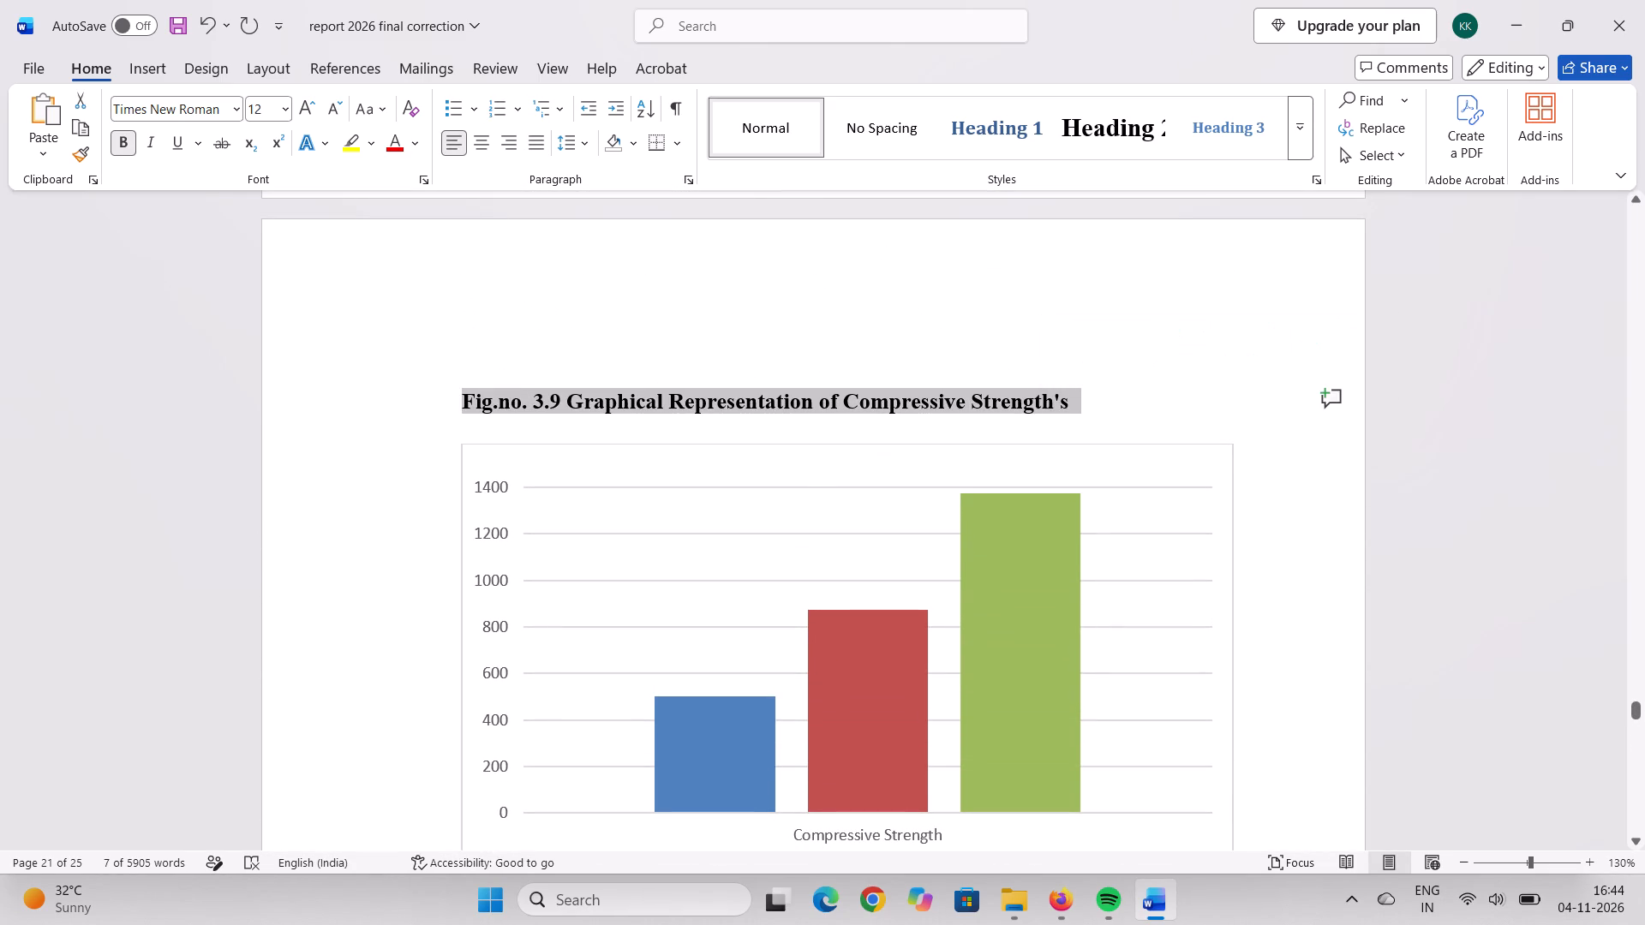
pyautogui.hotkey('ctrl', 'c')
pyautogui.scroll(-3, 1098, 425)
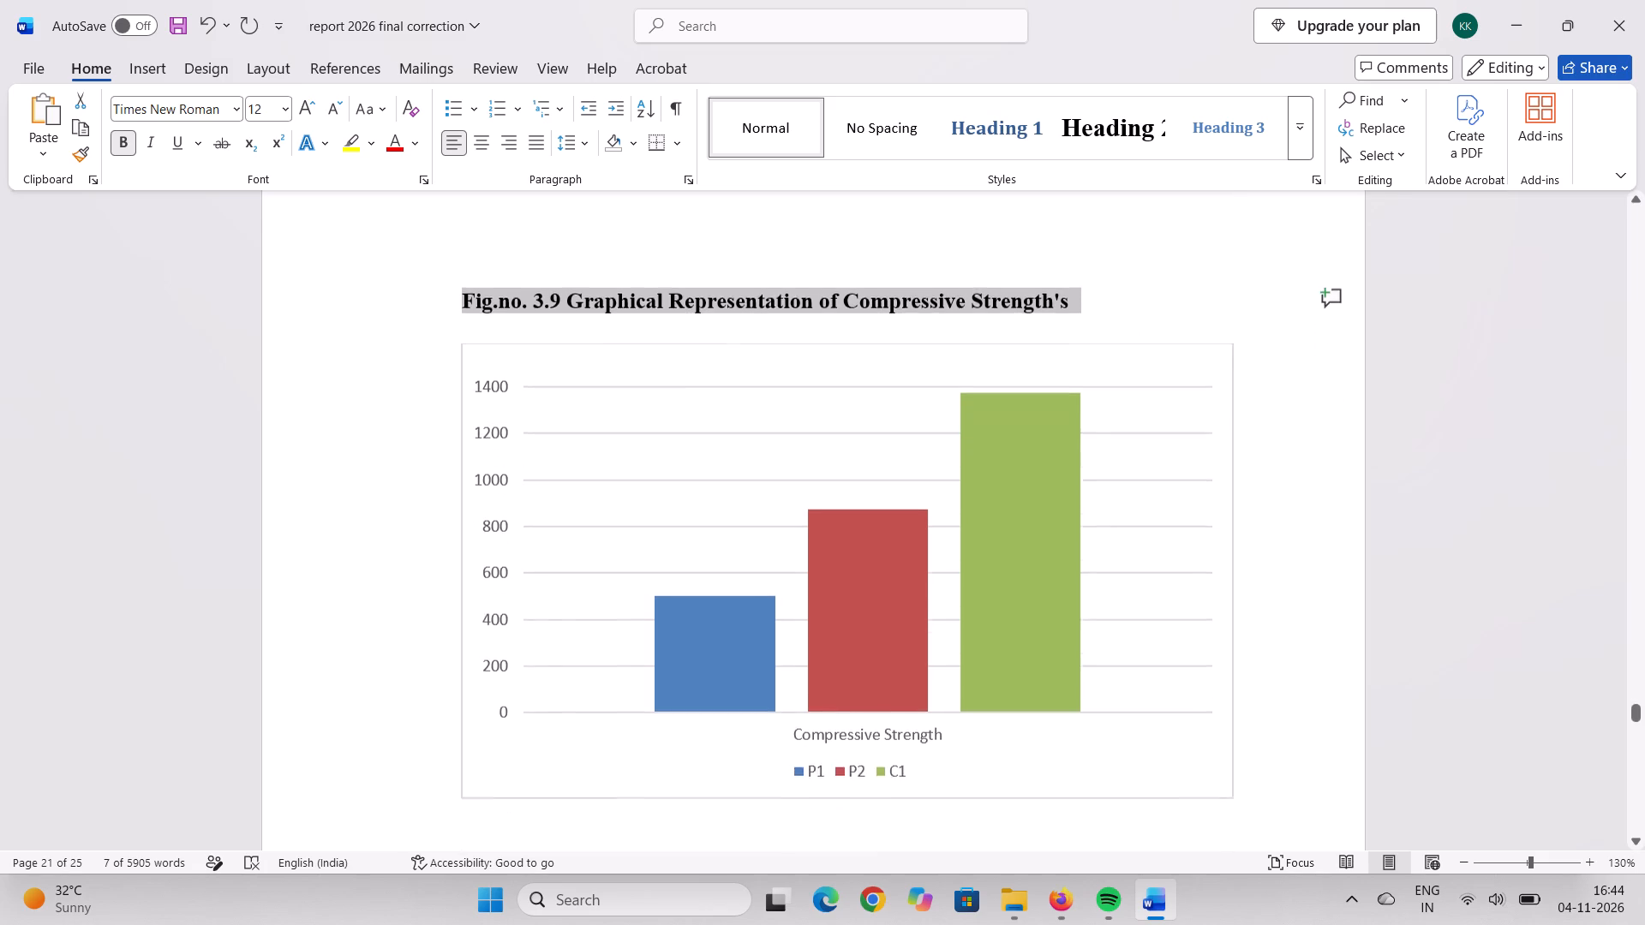
pyautogui.scroll(-2, 1090, 428)
pyautogui.doubleClick(733, 632)
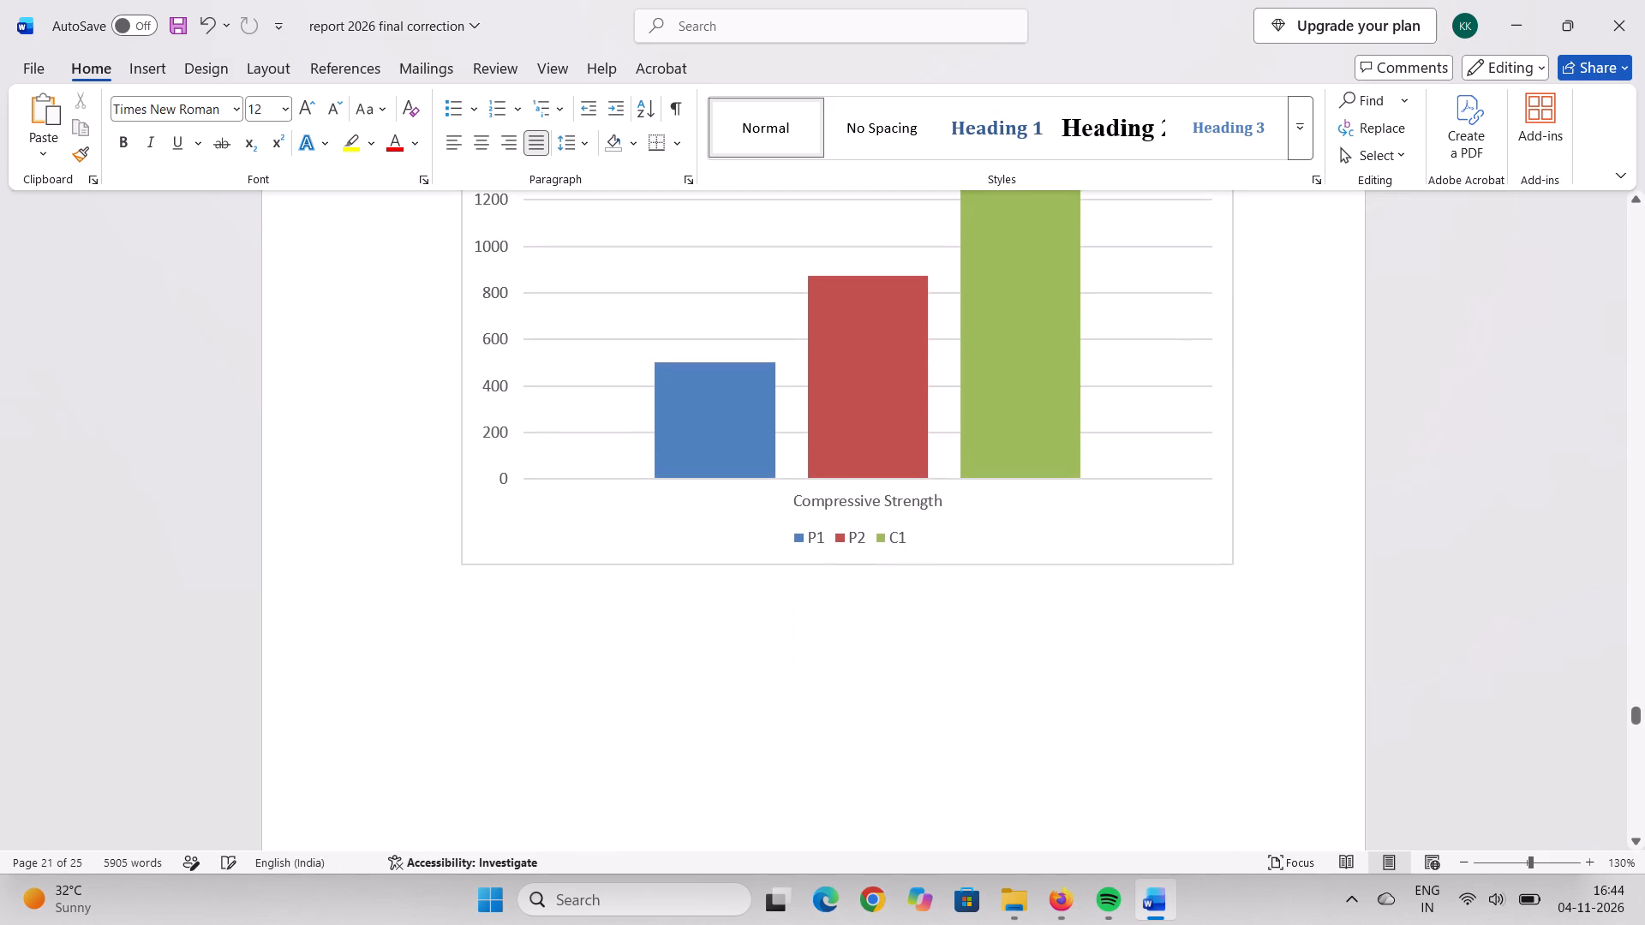
pyautogui.doubleClick(616, 618)
pyautogui.hotkey('ctrl', 'v')
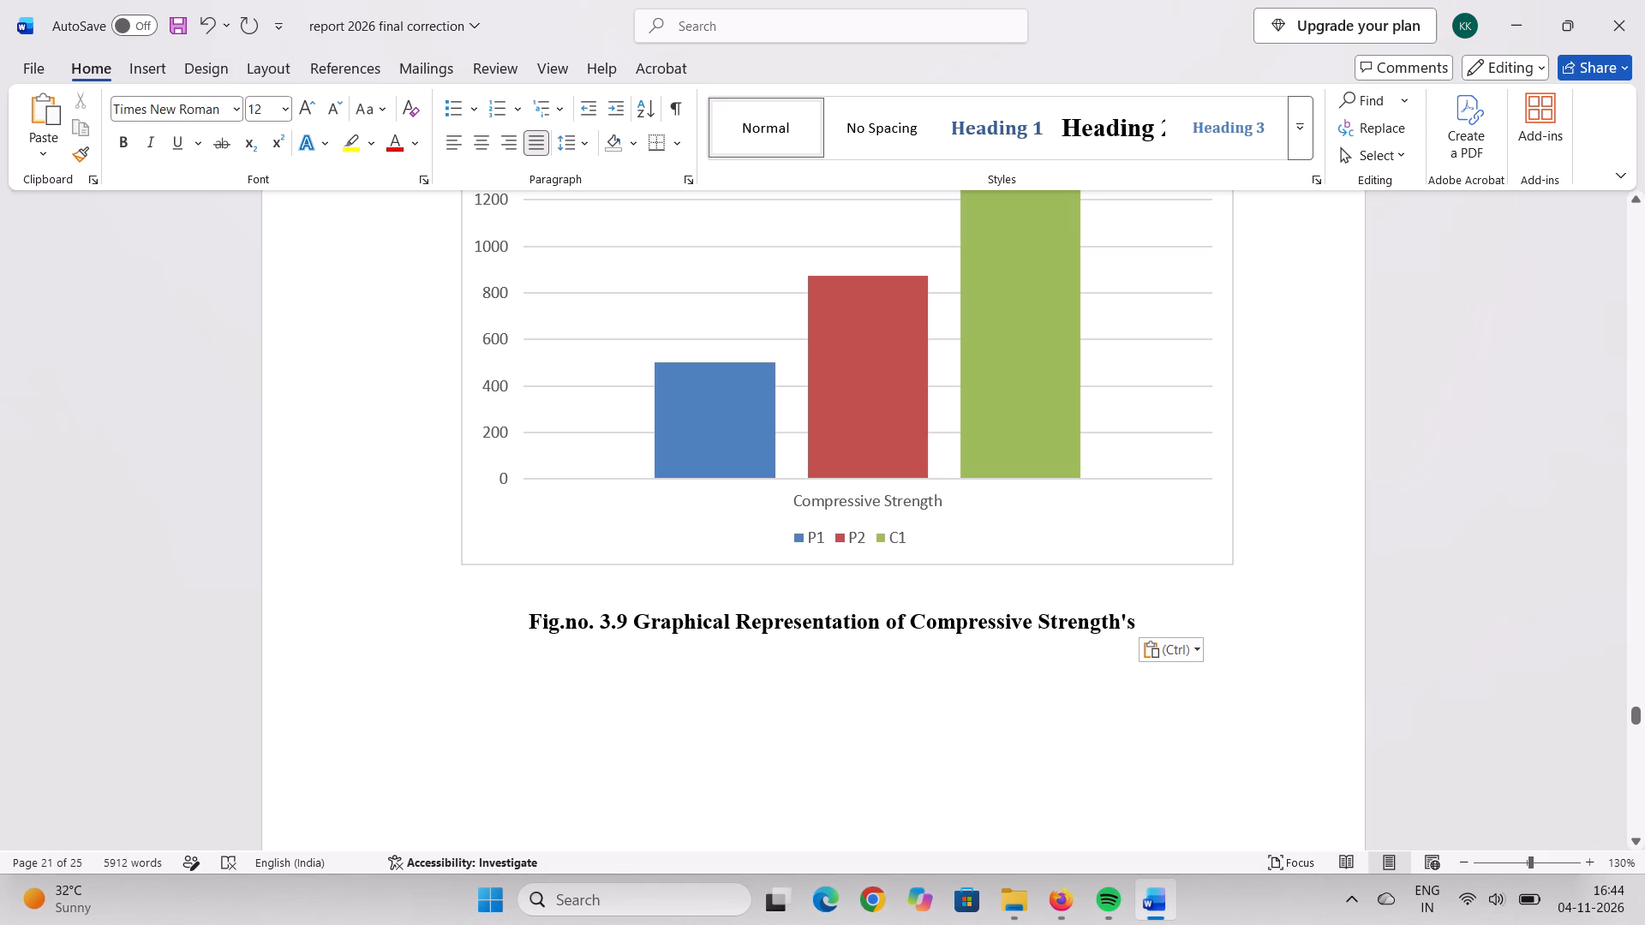
# Delete the original Fig.no. 3.9 caption above the bar chart together with its emptied line.
pyautogui.scroll(-2, 805, 600)
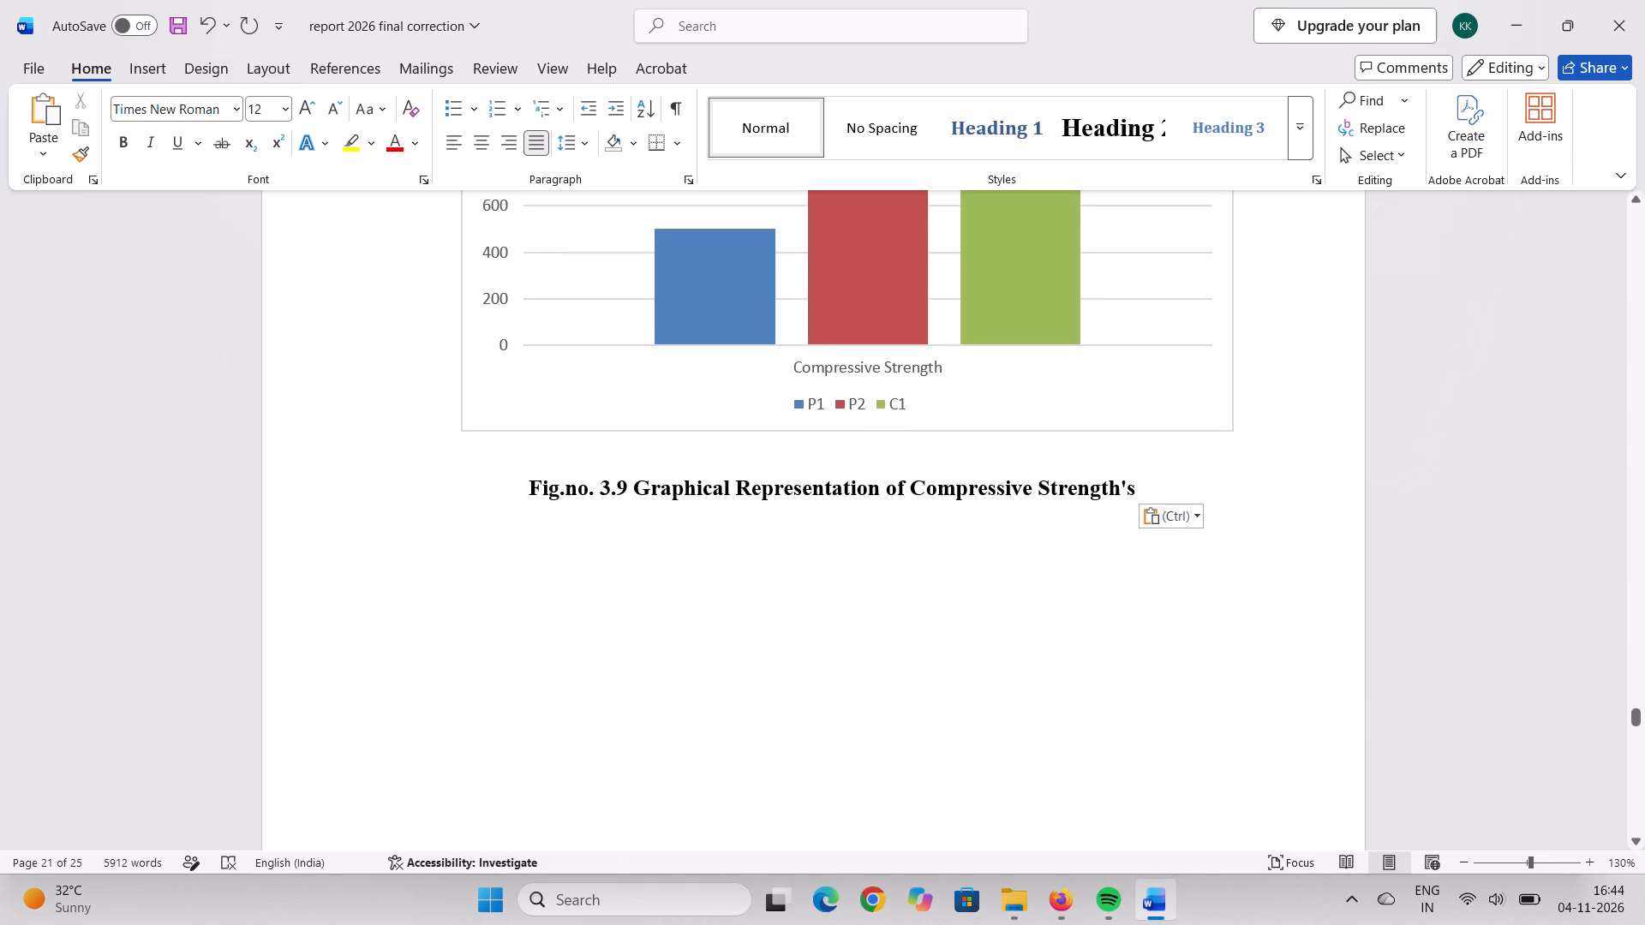
pyautogui.scroll(9, 805, 600)
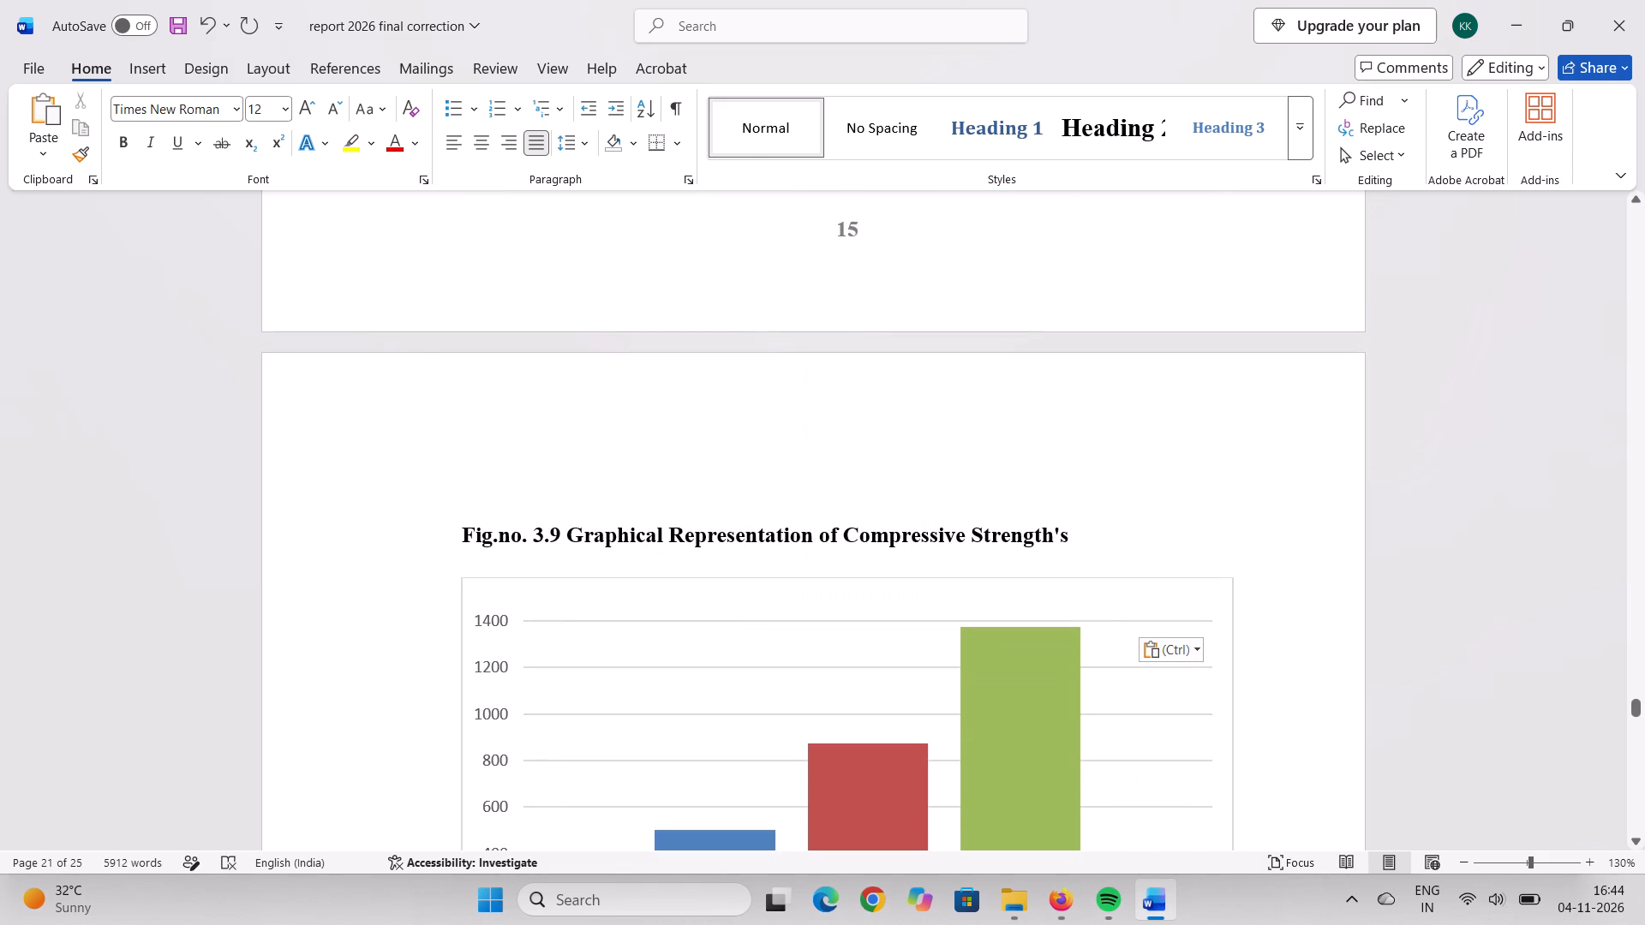
pyautogui.click(1100, 539)
pyautogui.press('BackSpace')
pyautogui.press('BackSpace')
pyautogui.press('BackSpace')
pyautogui.press('BackSpace')
pyautogui.press('BackSpace')
pyautogui.press('BackSpace')
pyautogui.press('BackSpace')
pyautogui.press('BackSpace')
pyautogui.press('BackSpace')
pyautogui.press('BackSpace')
pyautogui.press('BackSpace')
pyautogui.press('BackSpace')
pyautogui.press('BackSpace')
pyautogui.press('BackSpace')
pyautogui.press('BackSpace')
pyautogui.press('BackSpace')
pyautogui.press('BackSpace')
pyautogui.press('BackSpace')
pyautogui.press('BackSpace')
pyautogui.press('BackSpace')
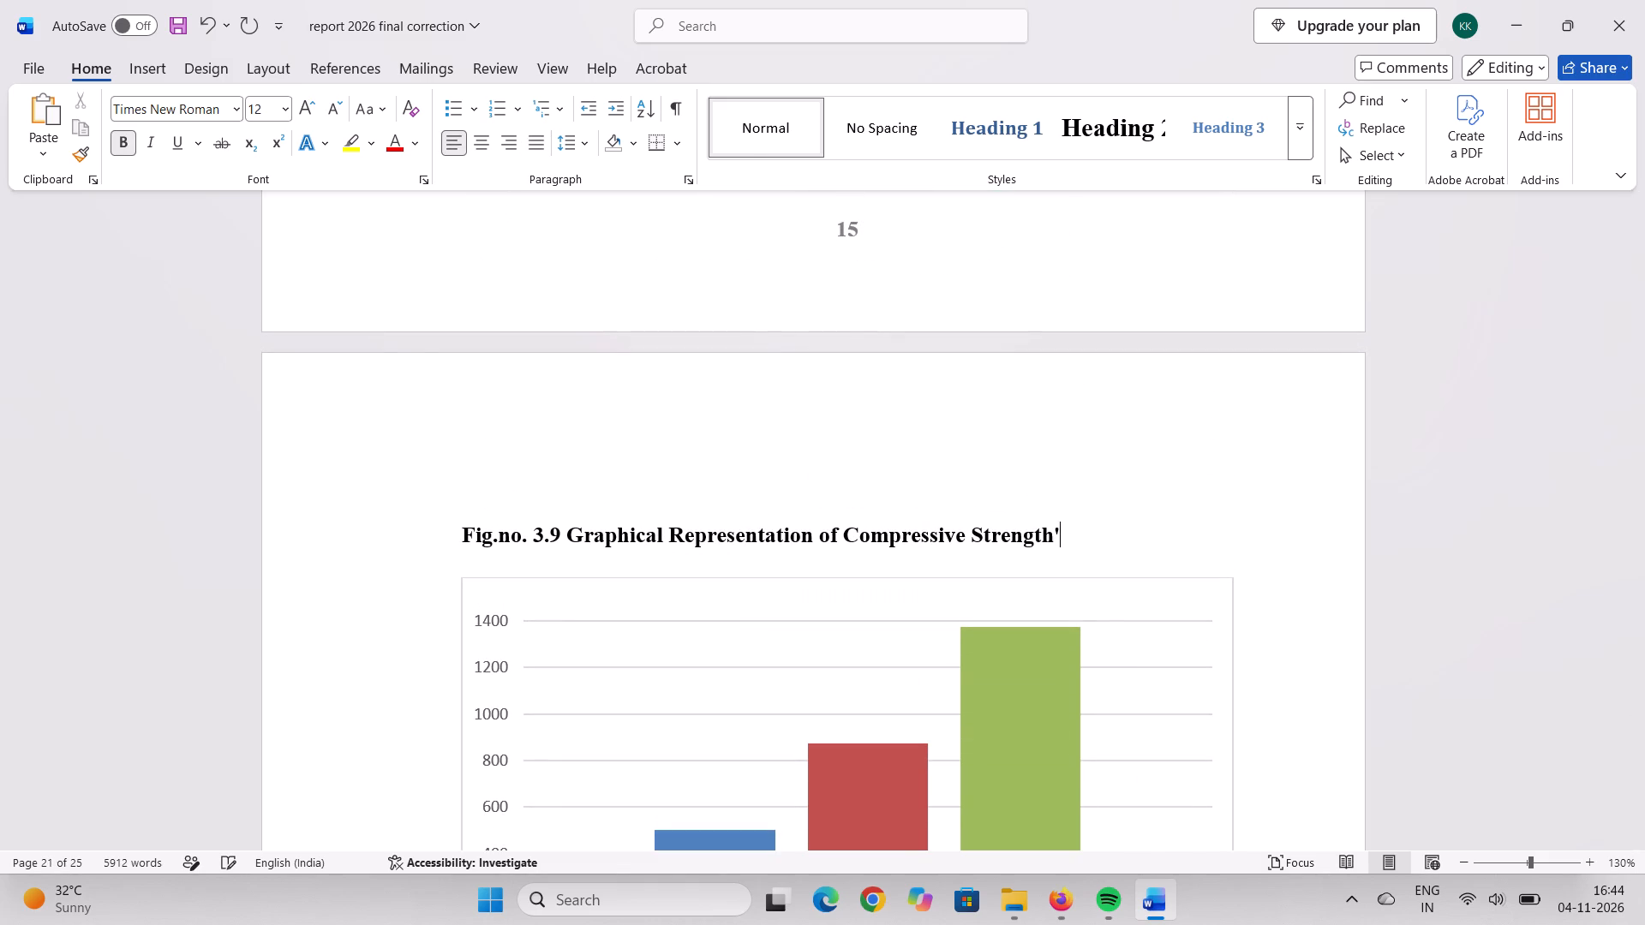
pyautogui.press('BackSpace')
pyautogui.press('BackSpace')
pyautogui.press('BackSpace')
pyautogui.press('BackSpace')
pyautogui.press('BackSpace')
pyautogui.press('BackSpace')
pyautogui.press('BackSpace')
pyautogui.press('BackSpace')
pyautogui.press('BackSpace')
pyautogui.press('BackSpace')
pyautogui.press('BackSpace')
pyautogui.press('BackSpace')
pyautogui.press('BackSpace')
pyautogui.press('BackSpace')
pyautogui.press('BackSpace')
pyautogui.press('BackSpace')
pyautogui.press('BackSpace')
pyautogui.press('BackSpace')
pyautogui.press('BackSpace')
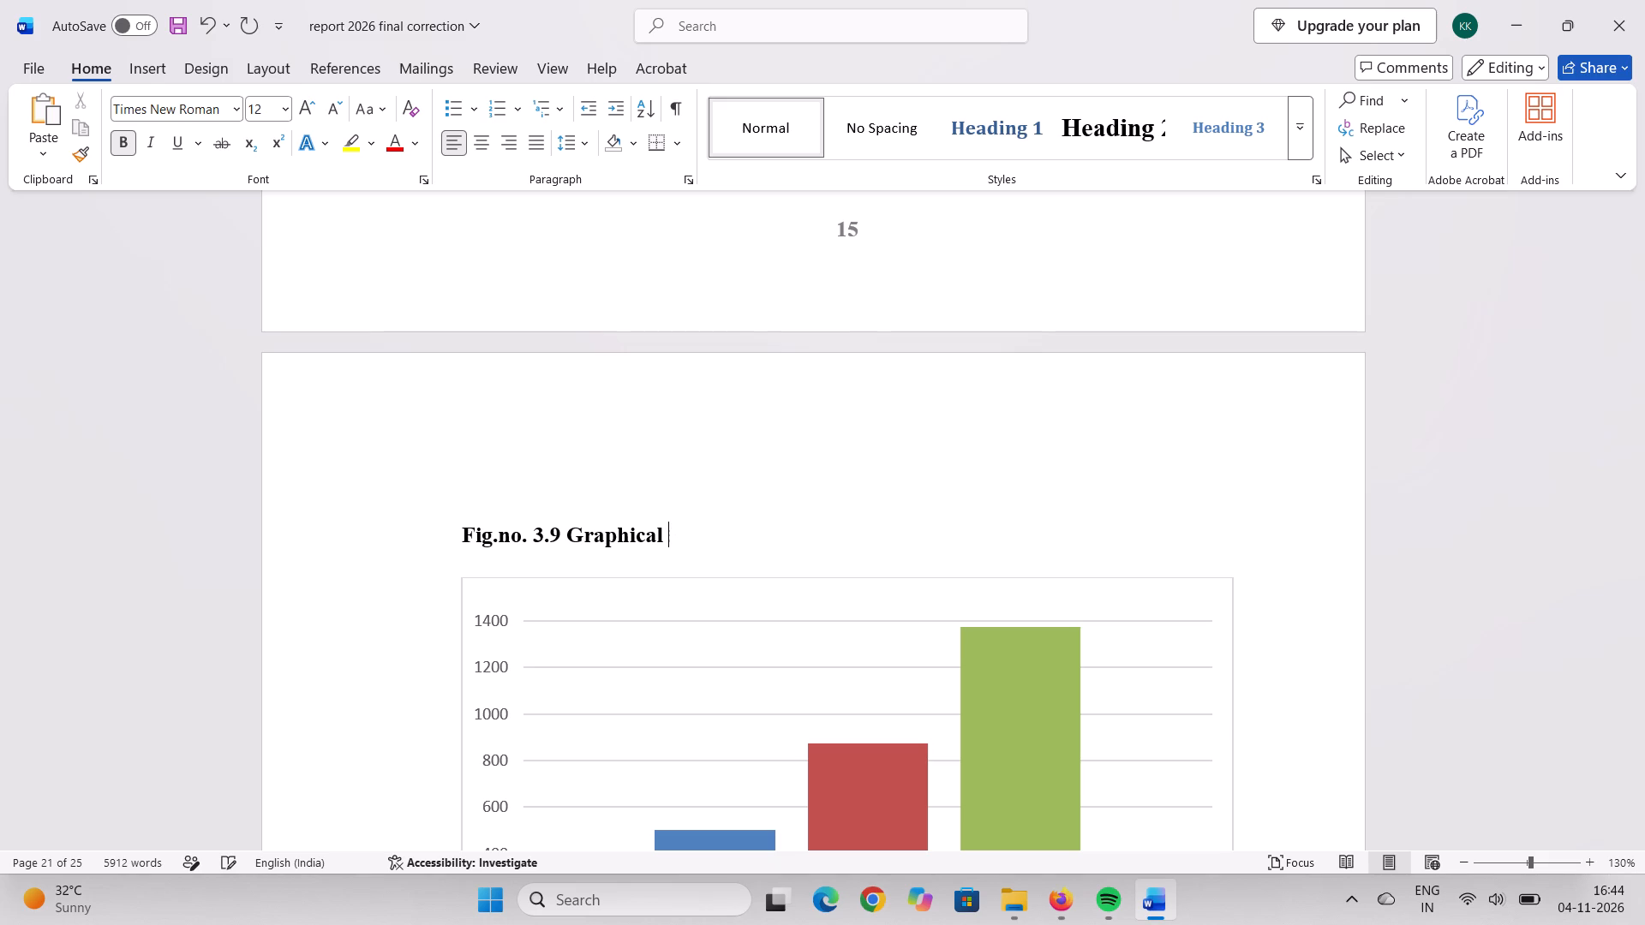
pyautogui.press('BackSpace')
pyautogui.press('BackSpace')
pyautogui.press('BackSpace')
pyautogui.press('BackSpace')
pyautogui.press('BackSpace')
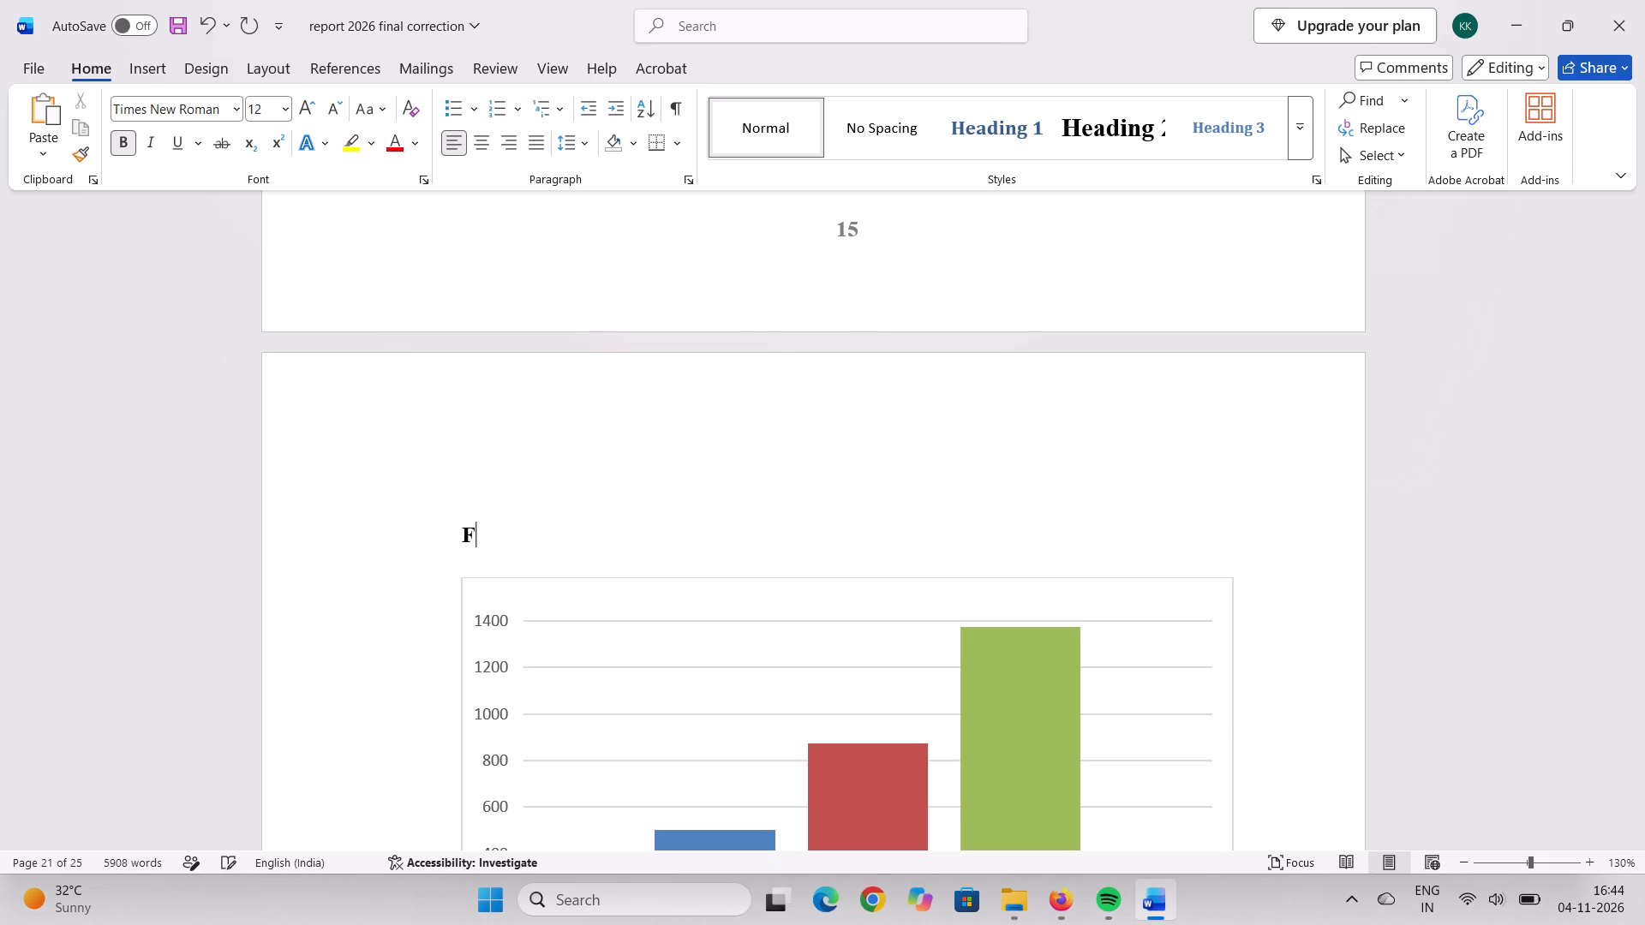
pyautogui.press('BackSpace')
pyautogui.press('BackSpace')
pyautogui.press('BackSpace')
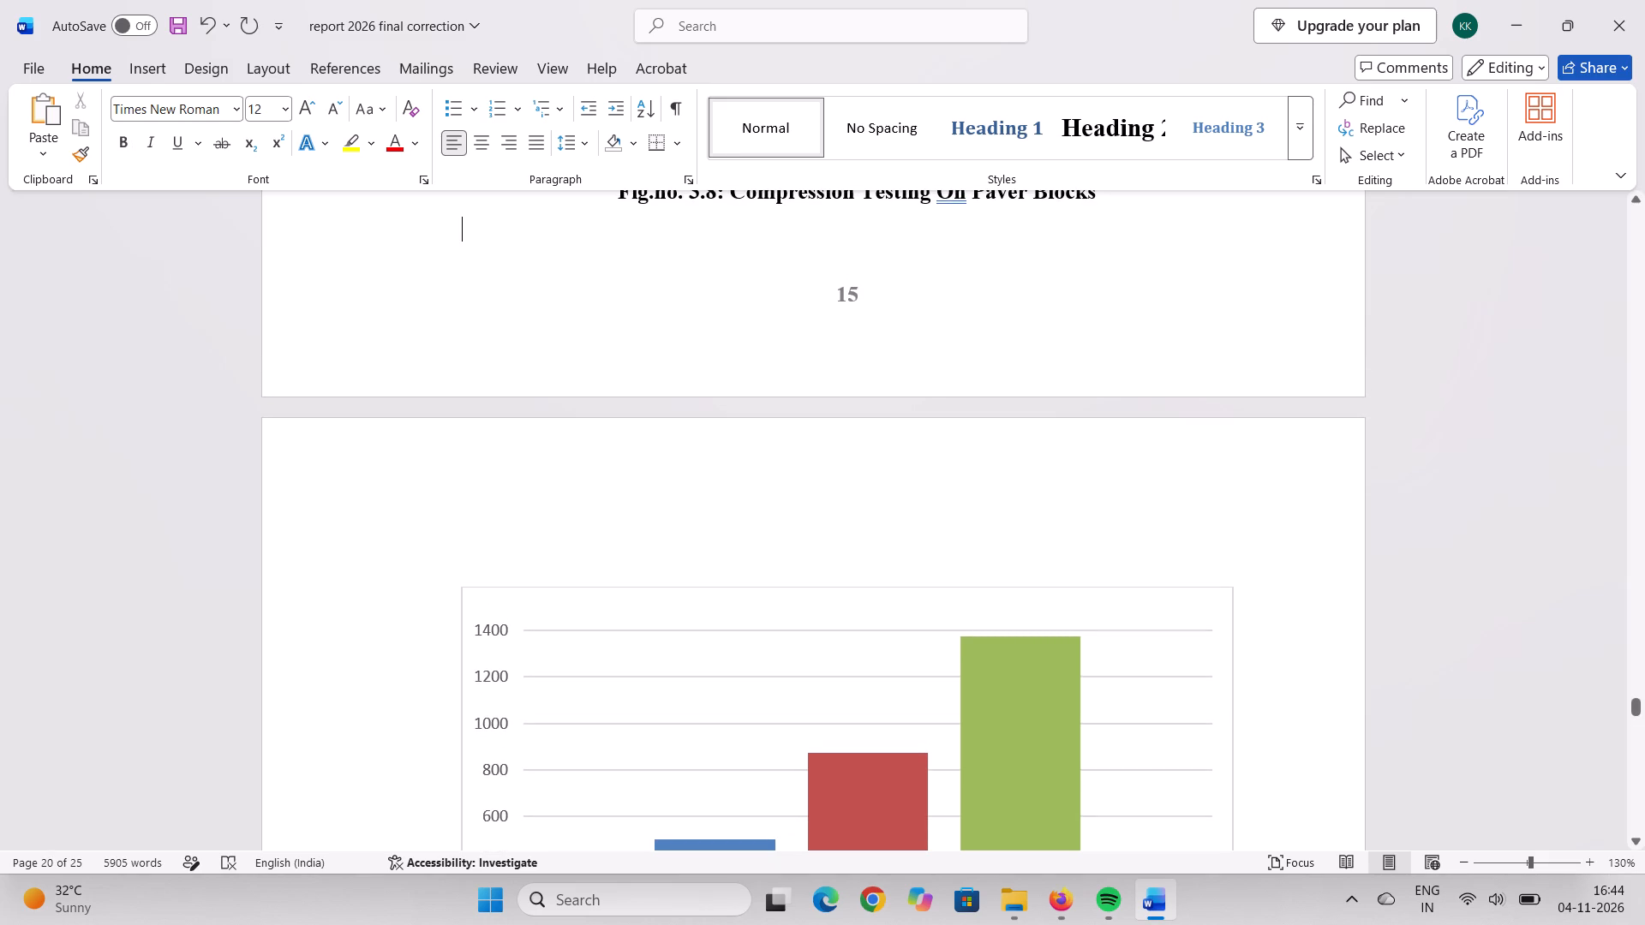
# Remove the gap and indent before the pasted Fig.no. 3.9 caption so it starts directly under the chart, and add a line break after it.
pyautogui.scroll(-8, 1081, 552)
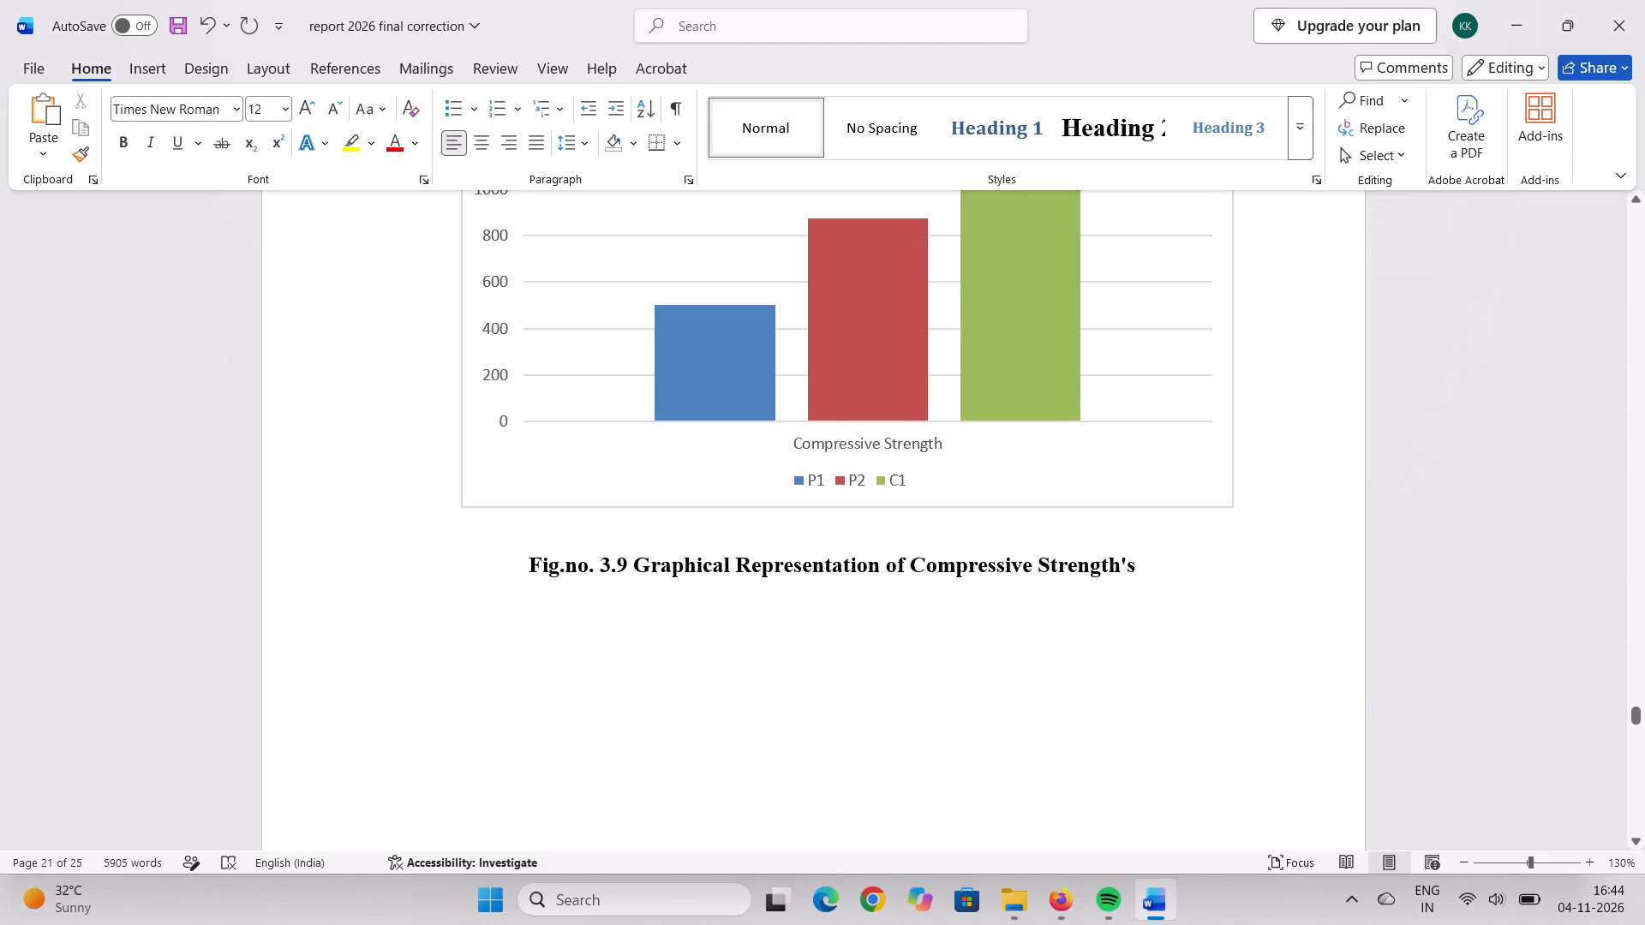
pyautogui.click(519, 562)
pyautogui.press('BackSpace')
pyautogui.press('BackSpace')
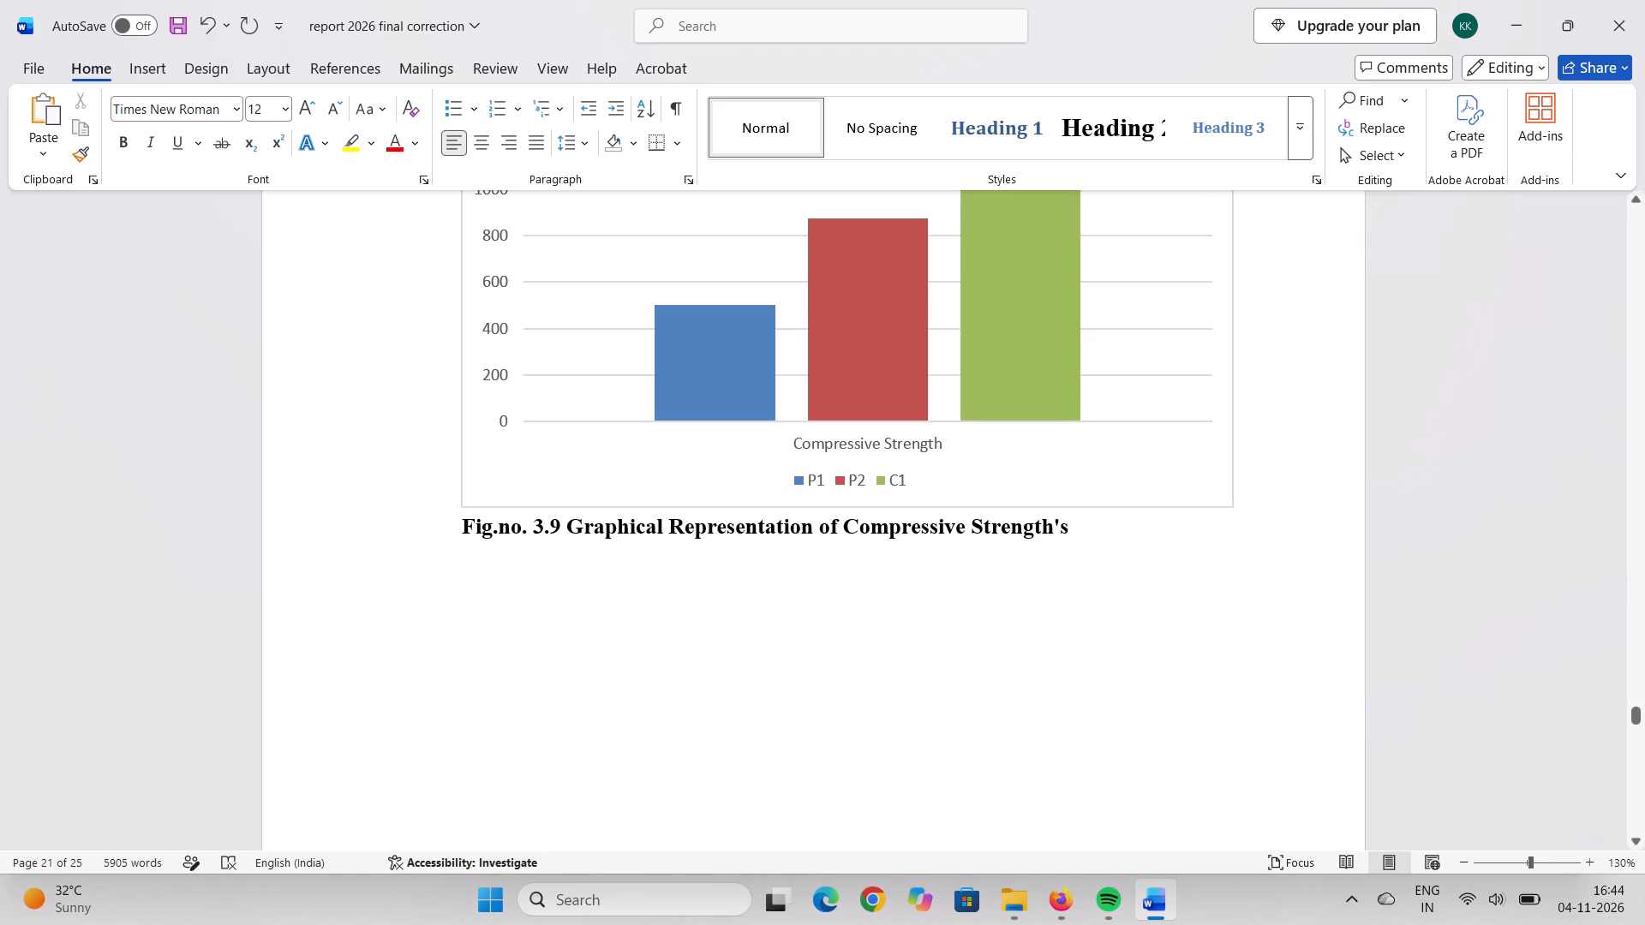
pyautogui.click(1092, 531)
pyautogui.press('Return')
# Insert an empty line between the chart and the Fig.no. 3.9 caption, and indent the caption with spaces until it is roughly centred.
pyautogui.click(453, 524)
pyautogui.press('space')
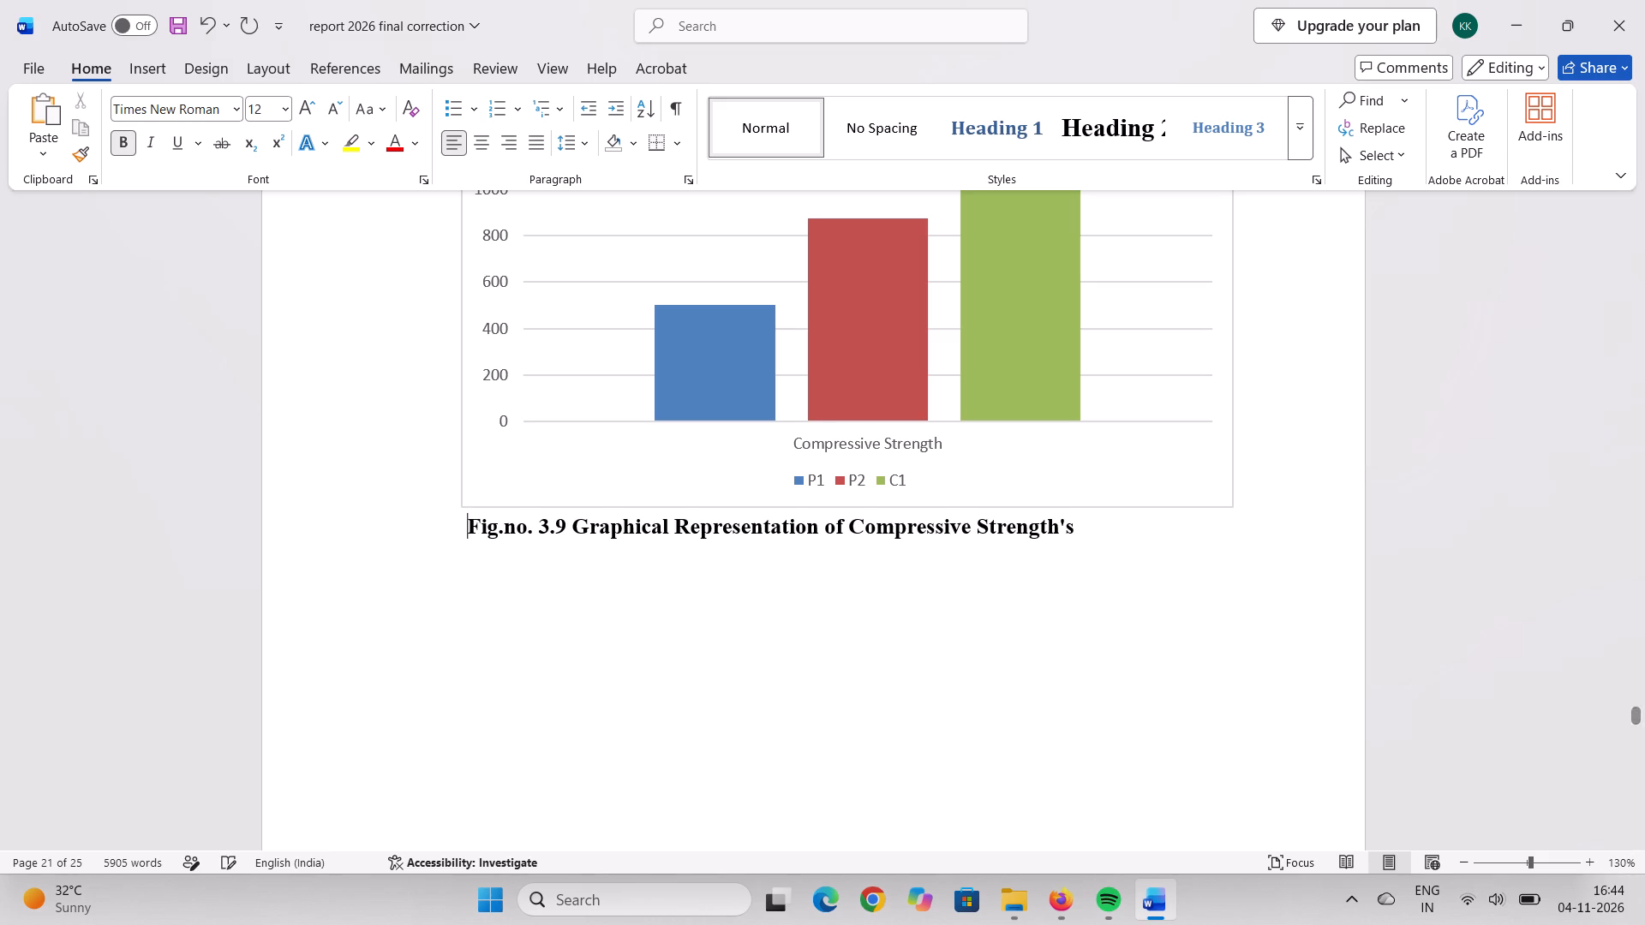
pyautogui.press('space')
pyautogui.press('space')
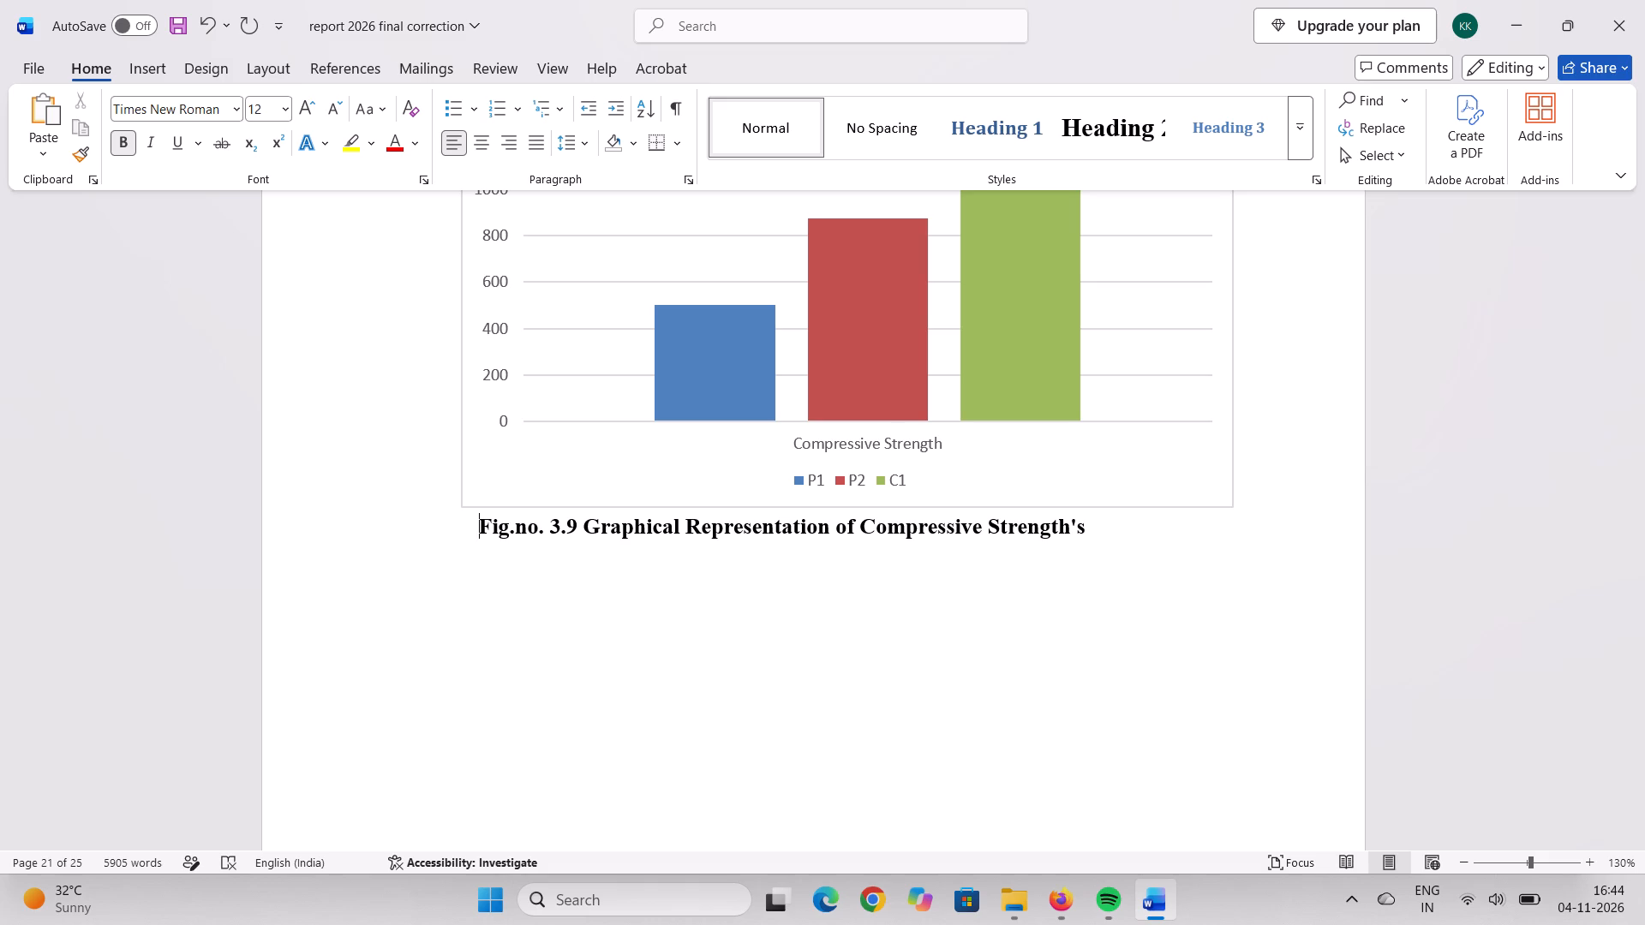
pyautogui.press('Return')
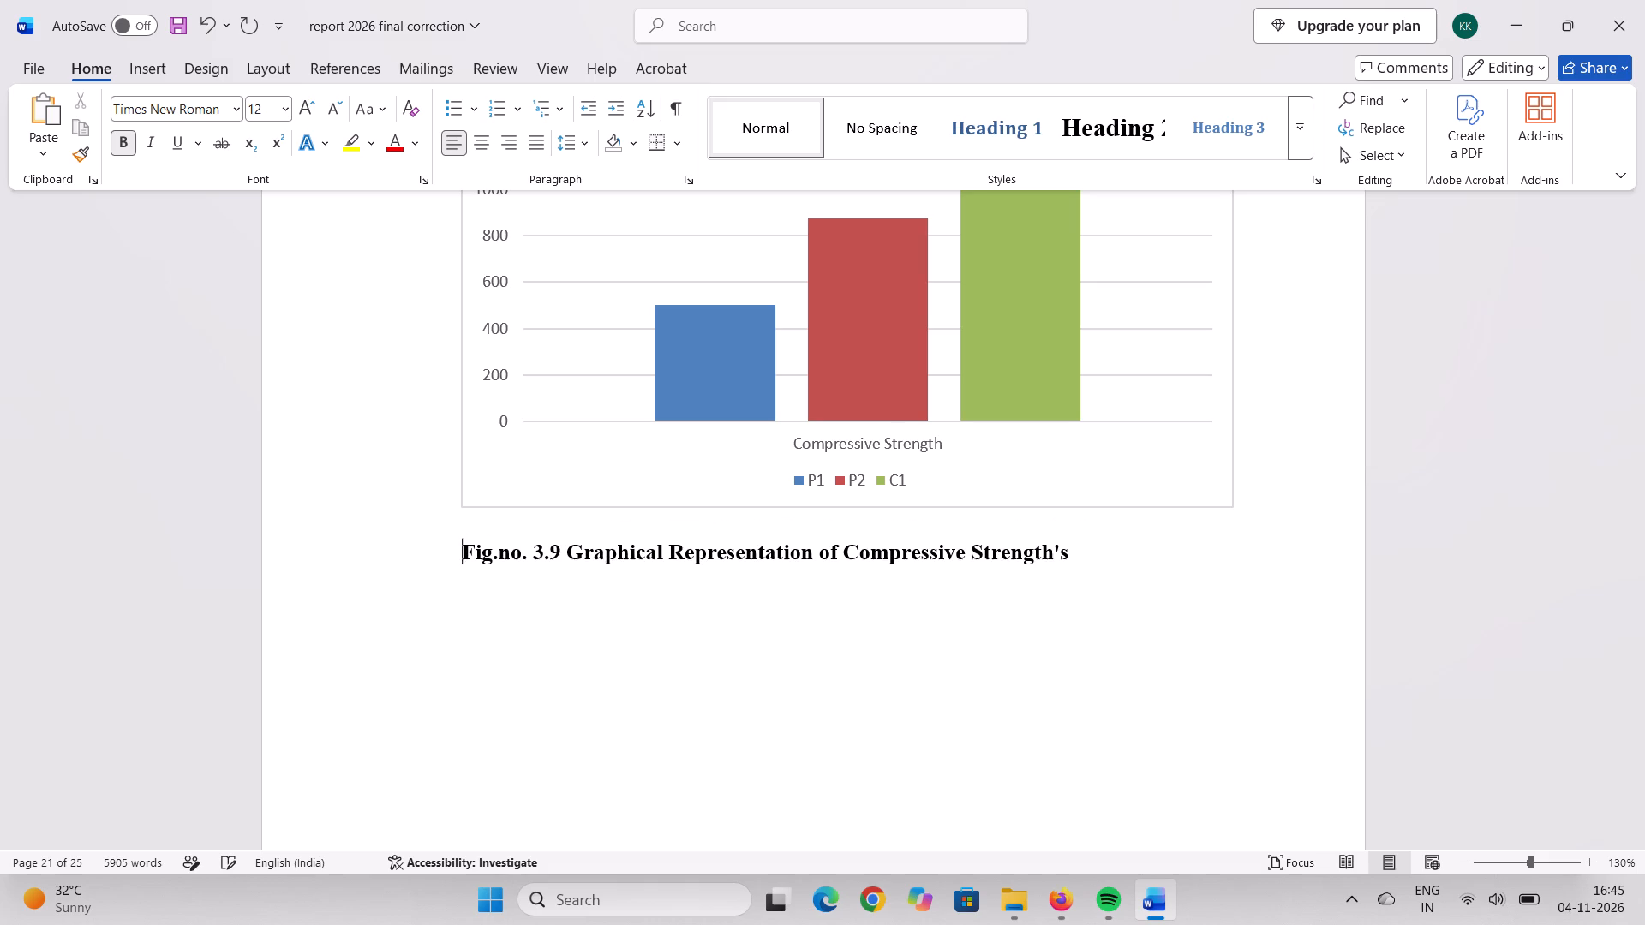
pyautogui.press('space')
pyautogui.press('space')
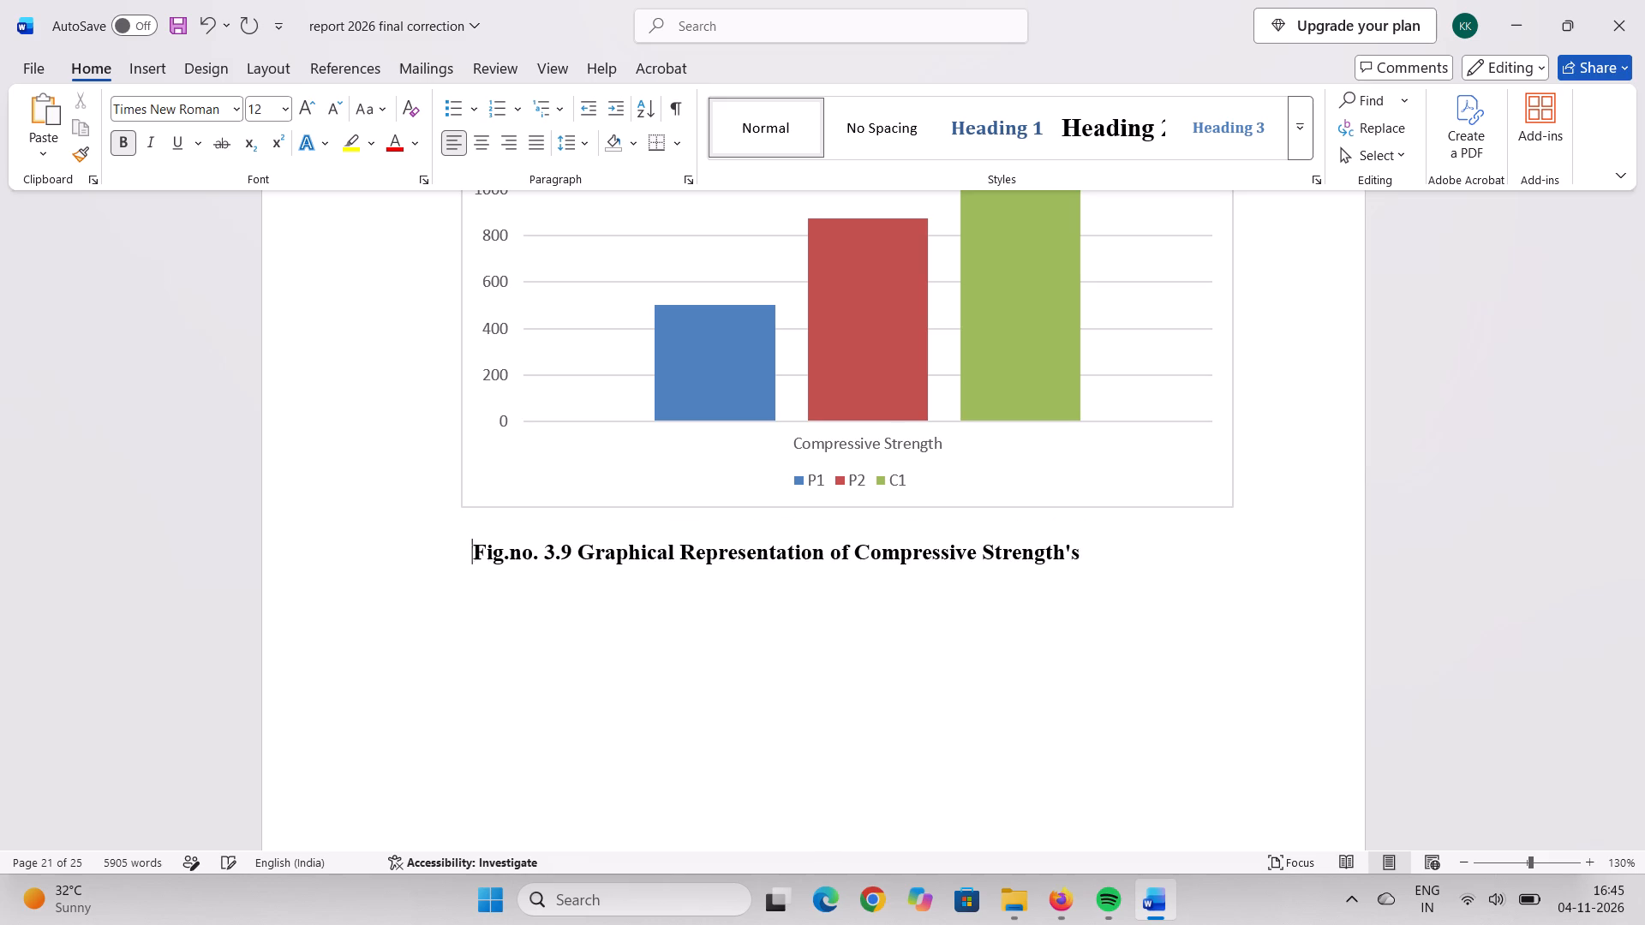
pyautogui.press('space')
pyautogui.press('space')
pyautogui.press('space')
pyautogui.press('space')
pyautogui.press('space')
pyautogui.press('space')
pyautogui.press('space')
pyautogui.press('space')
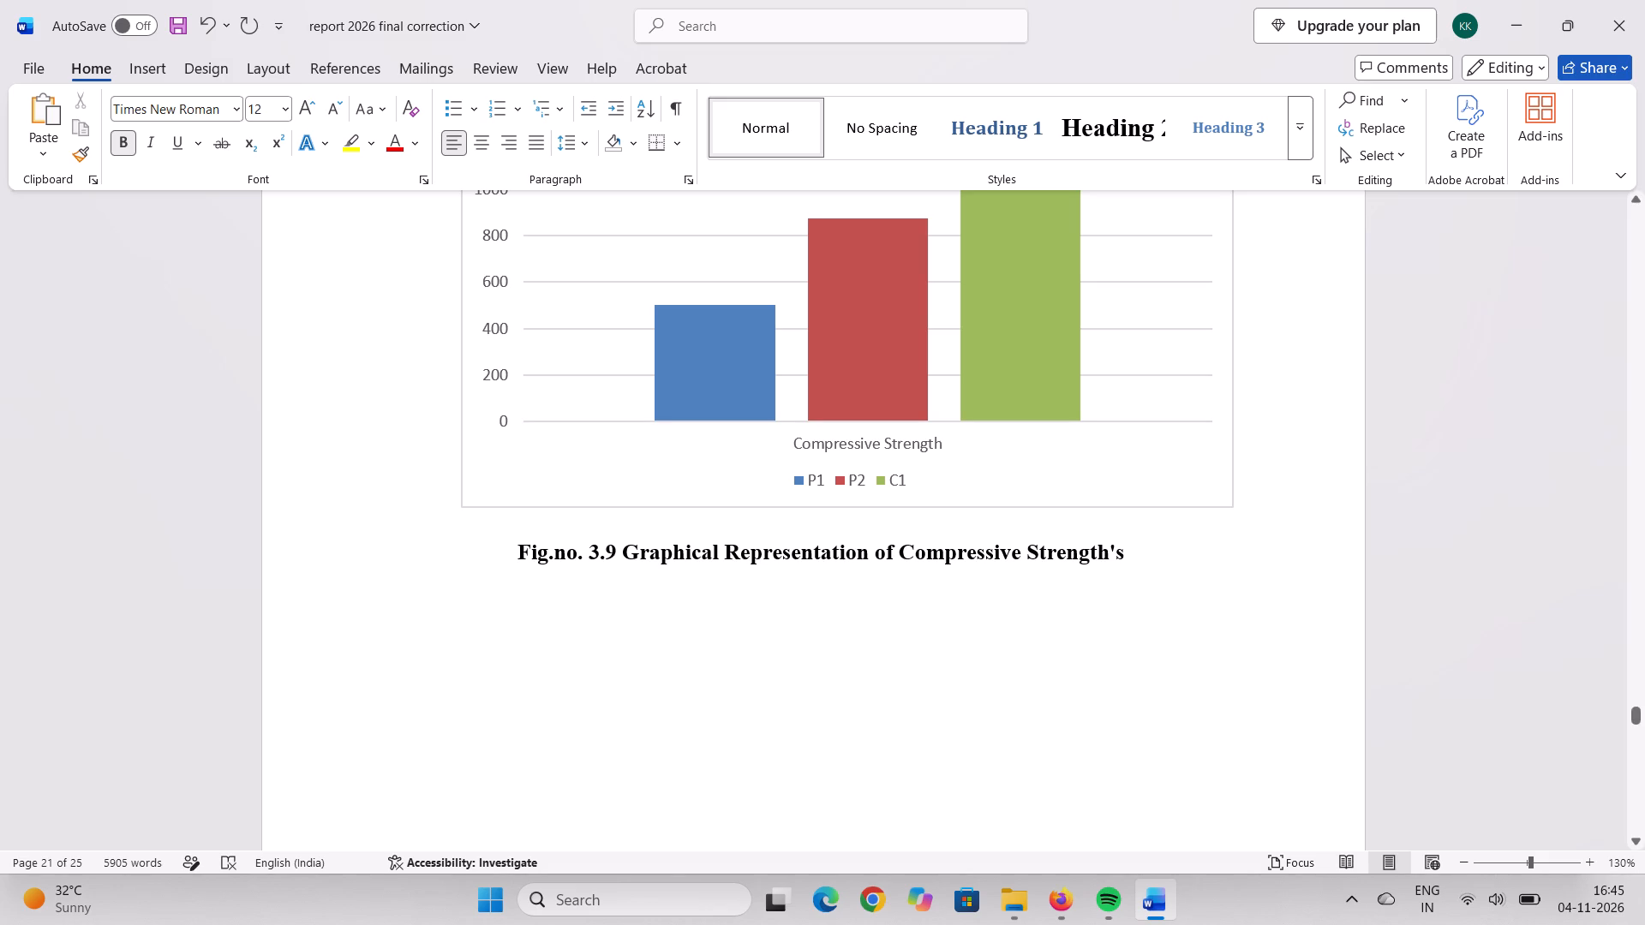
pyautogui.scroll(-8, 492, 565)
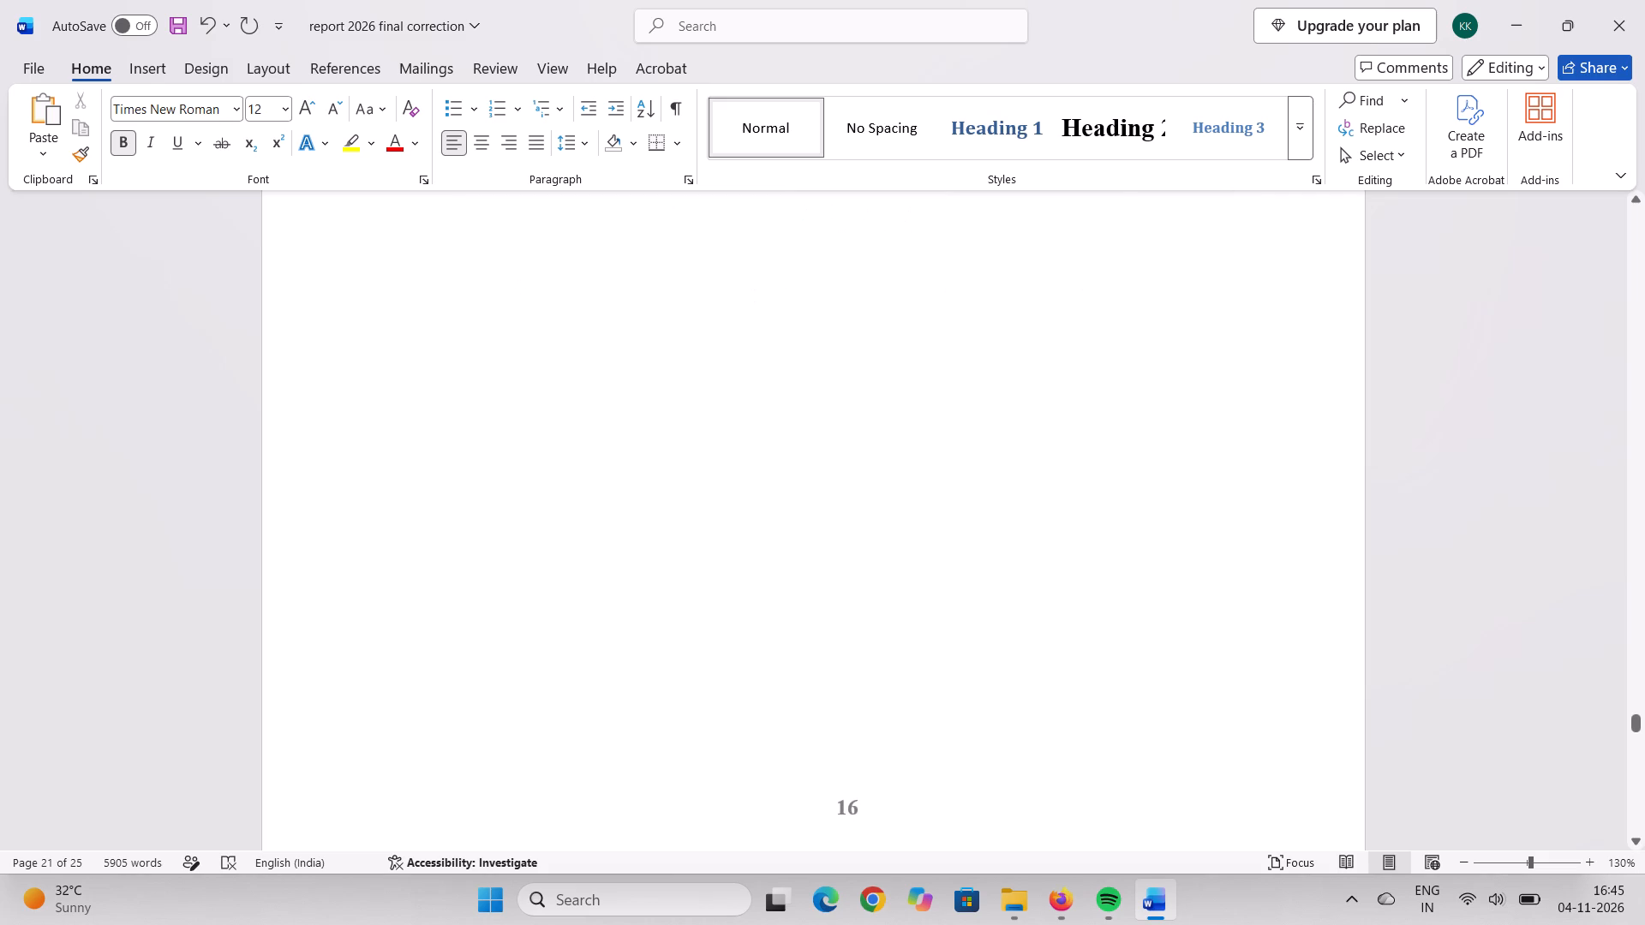
pyautogui.scroll(3, 493, 555)
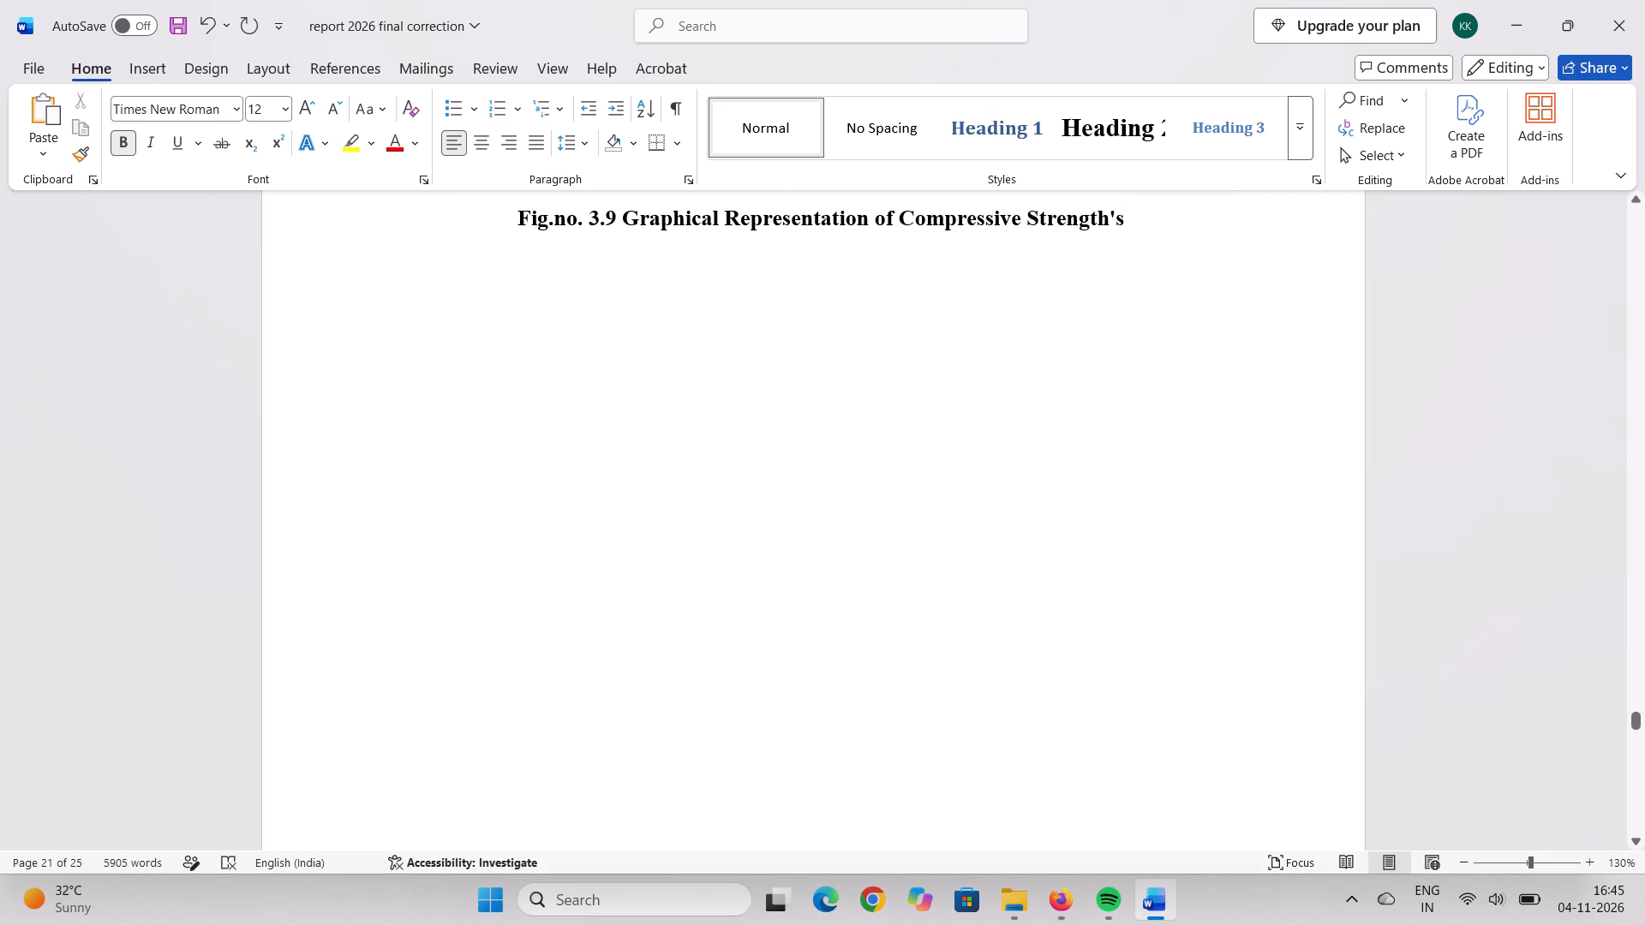
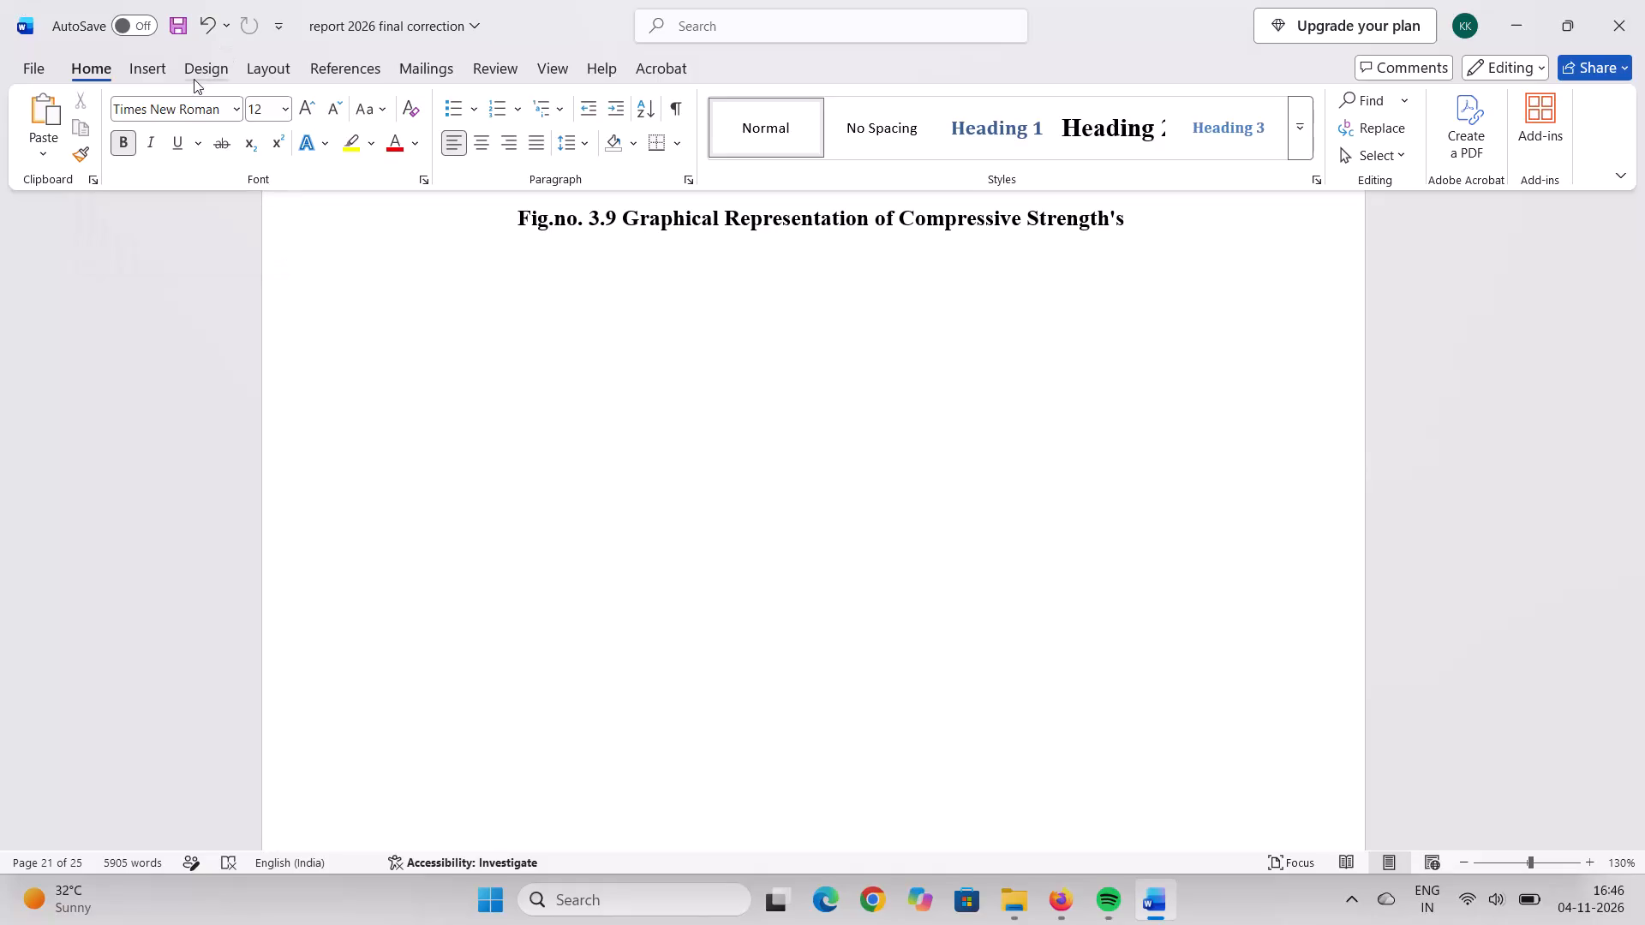
# Insert a Clustered Column chart directly before the Fig.no. 3.9 caption.
pyautogui.click(157, 69)
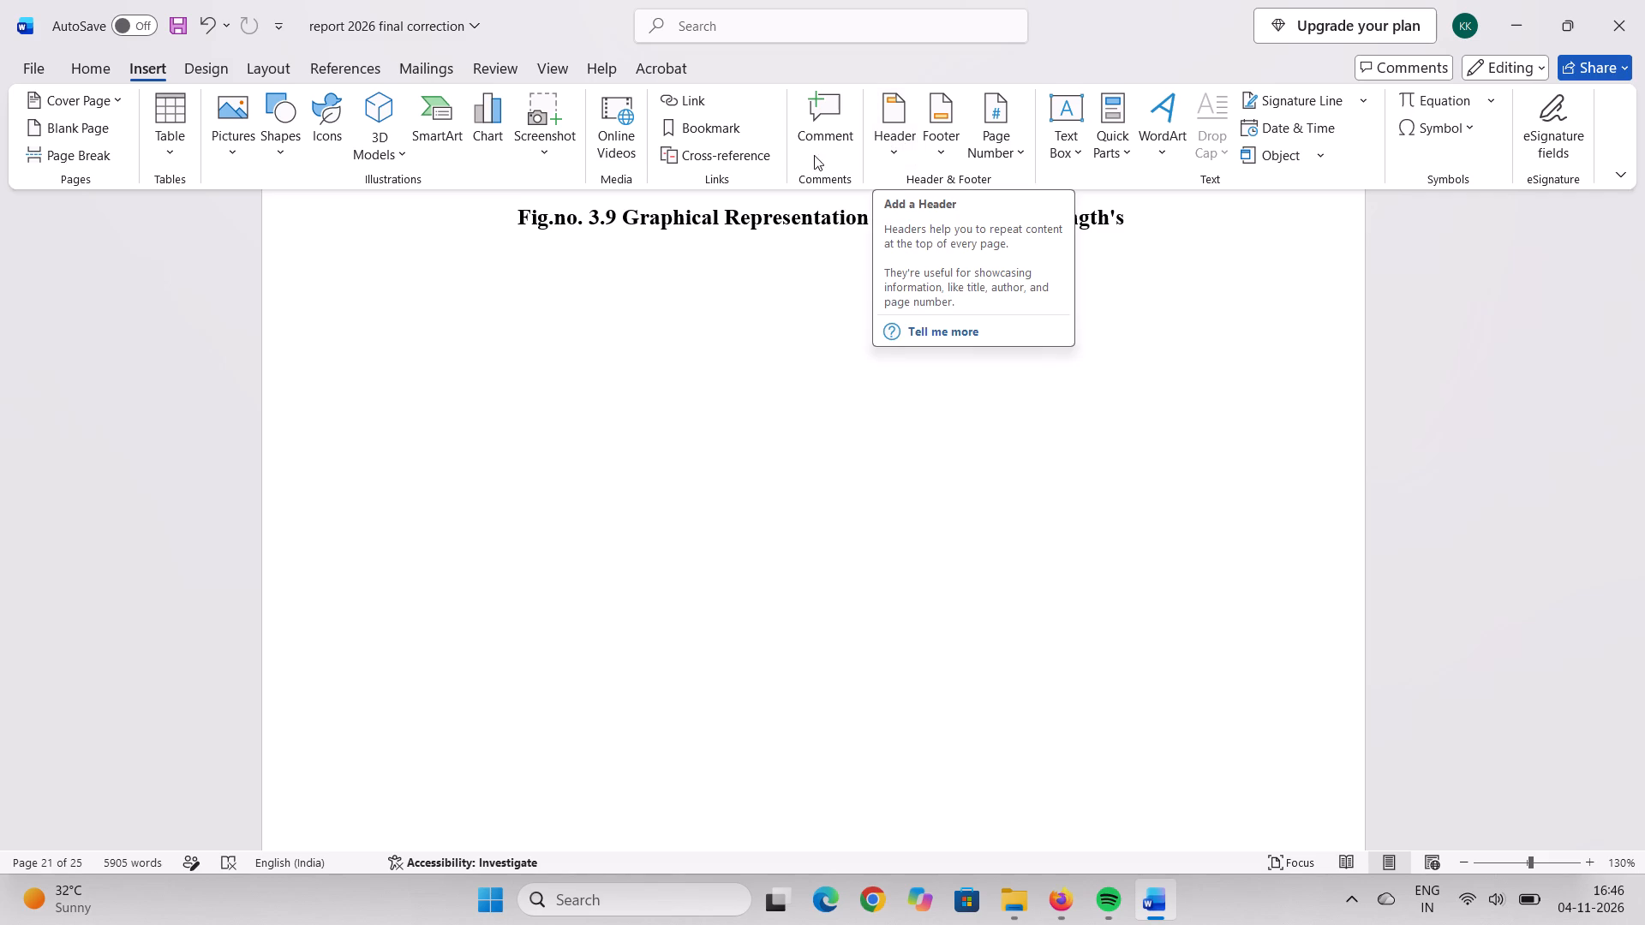
pyautogui.click(492, 134)
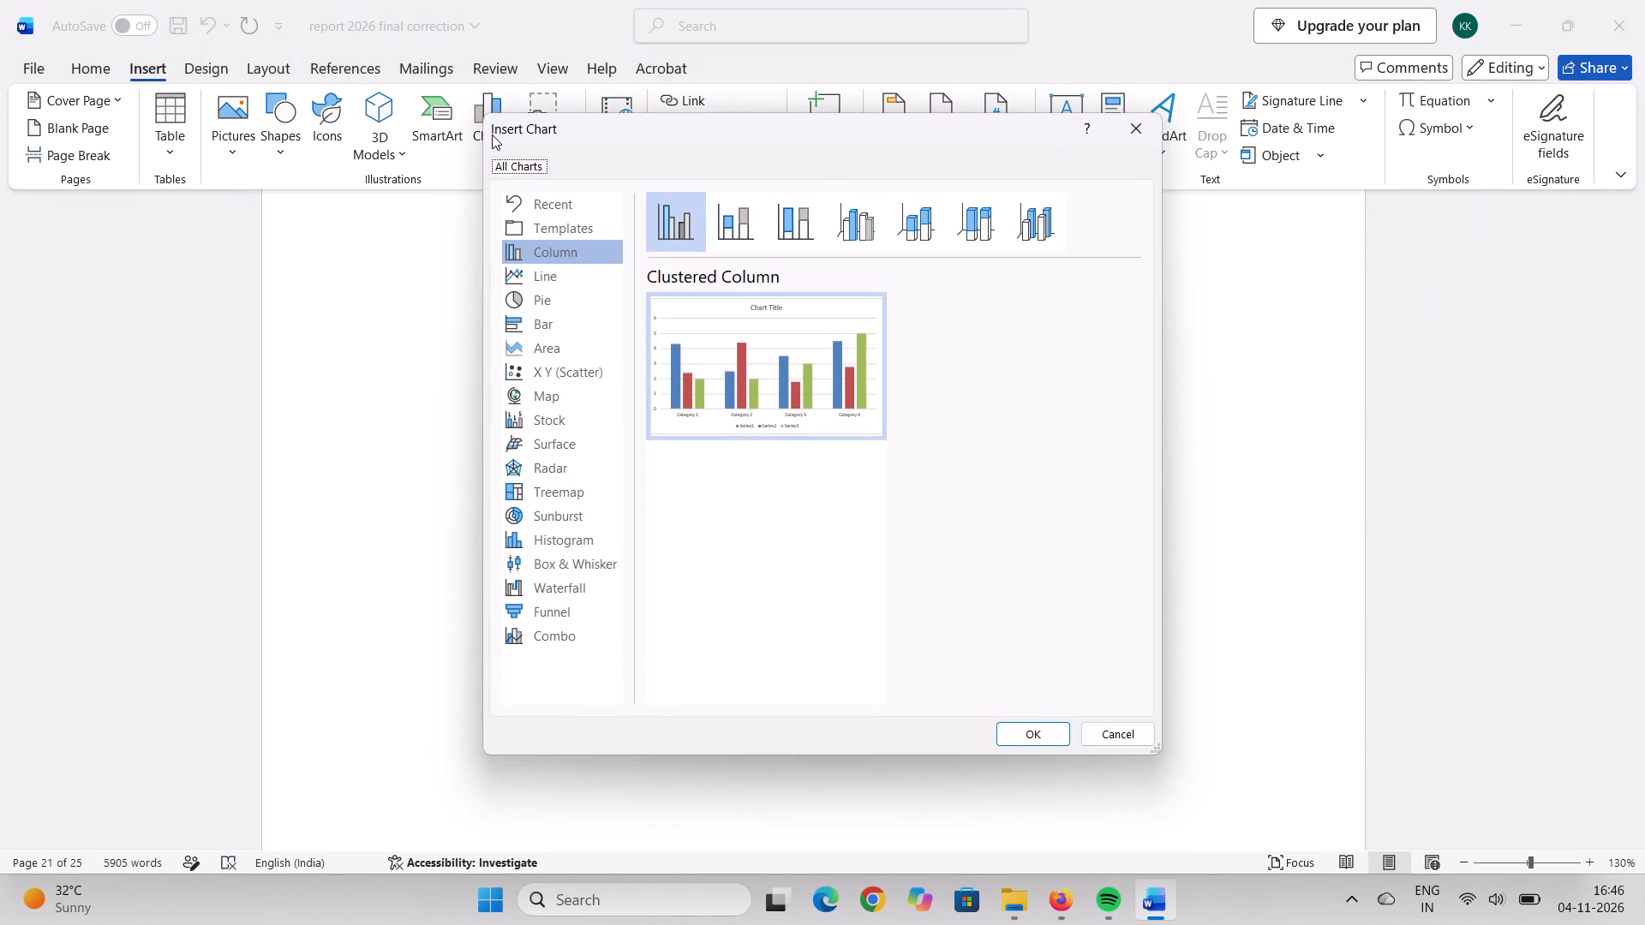
pyautogui.click(571, 281)
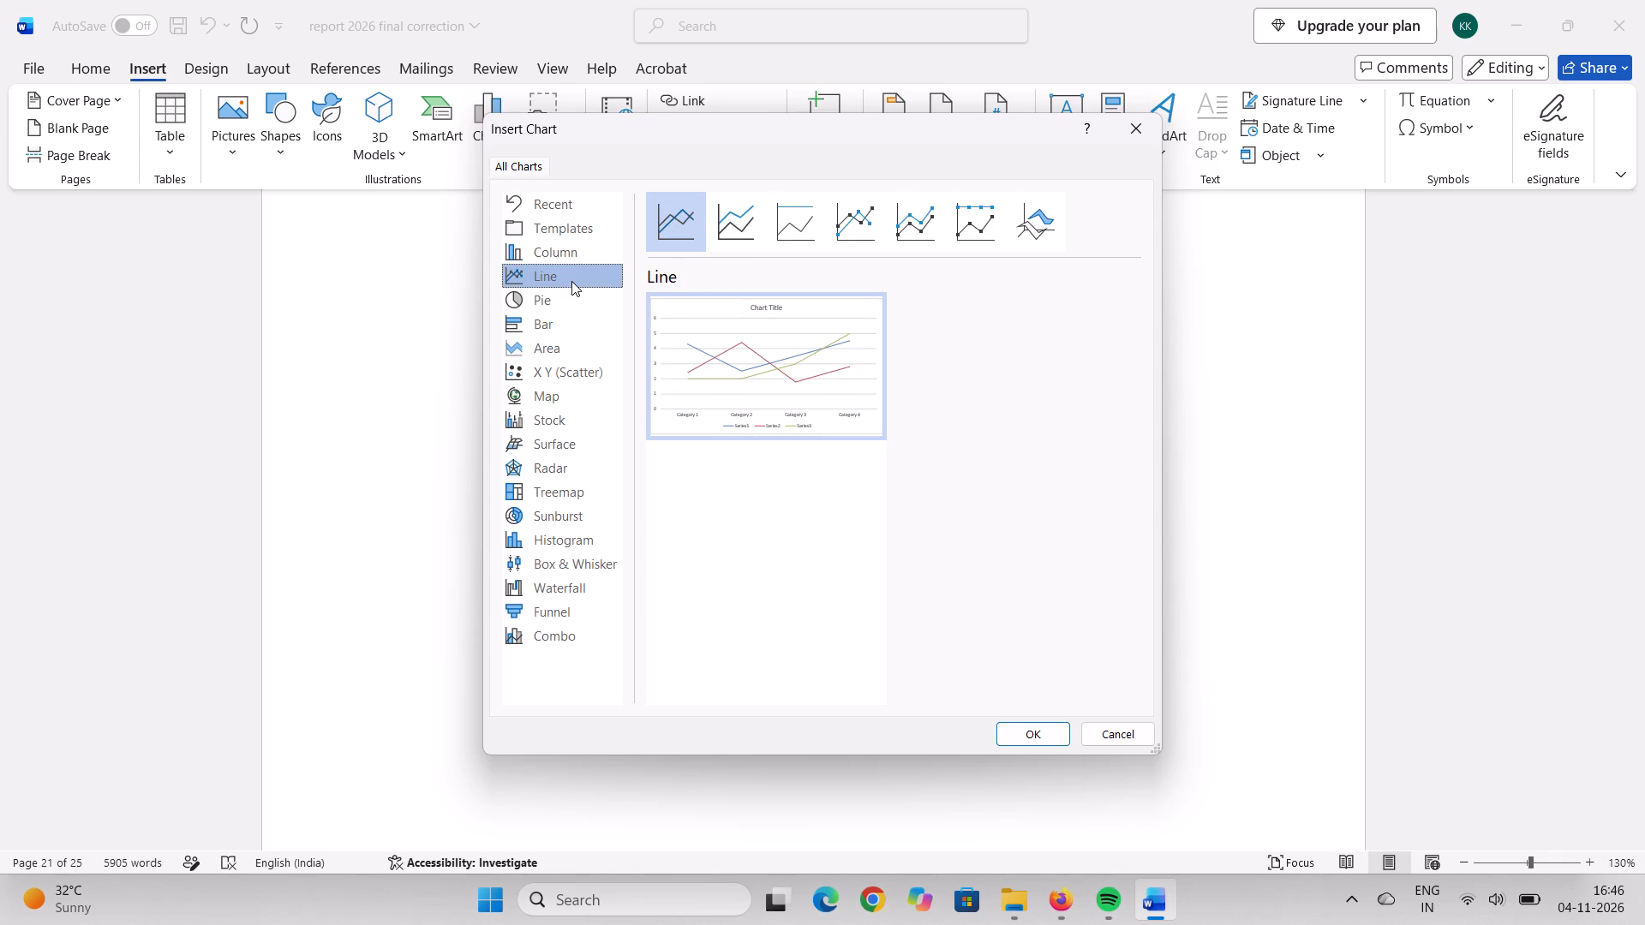
pyautogui.click(572, 256)
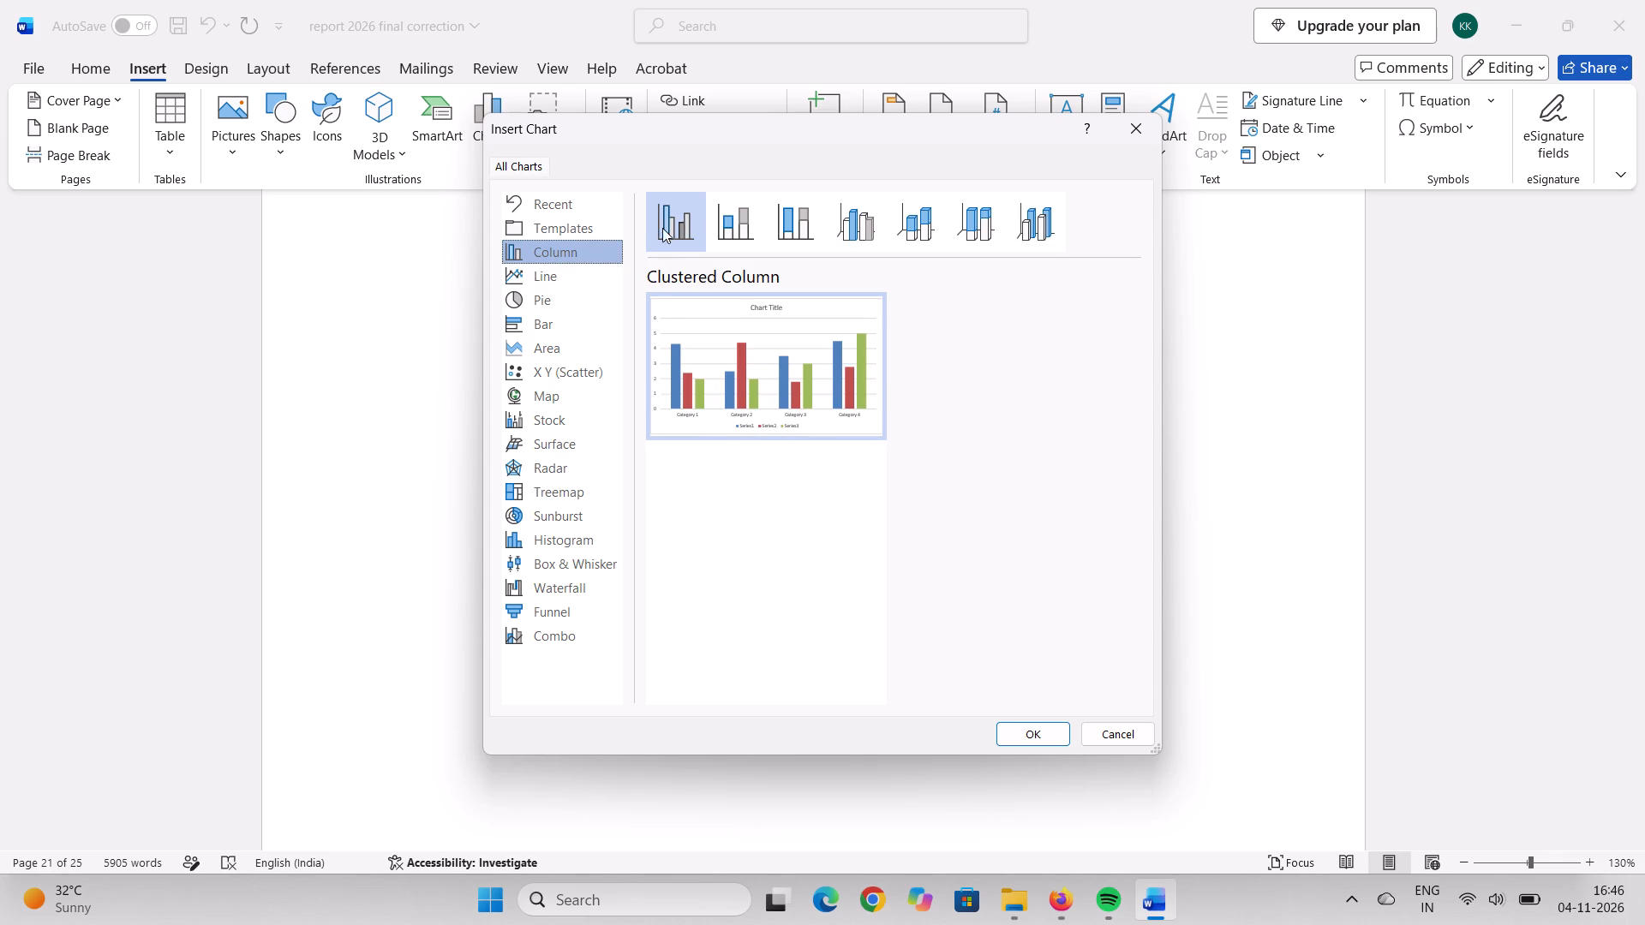
pyautogui.click(730, 220)
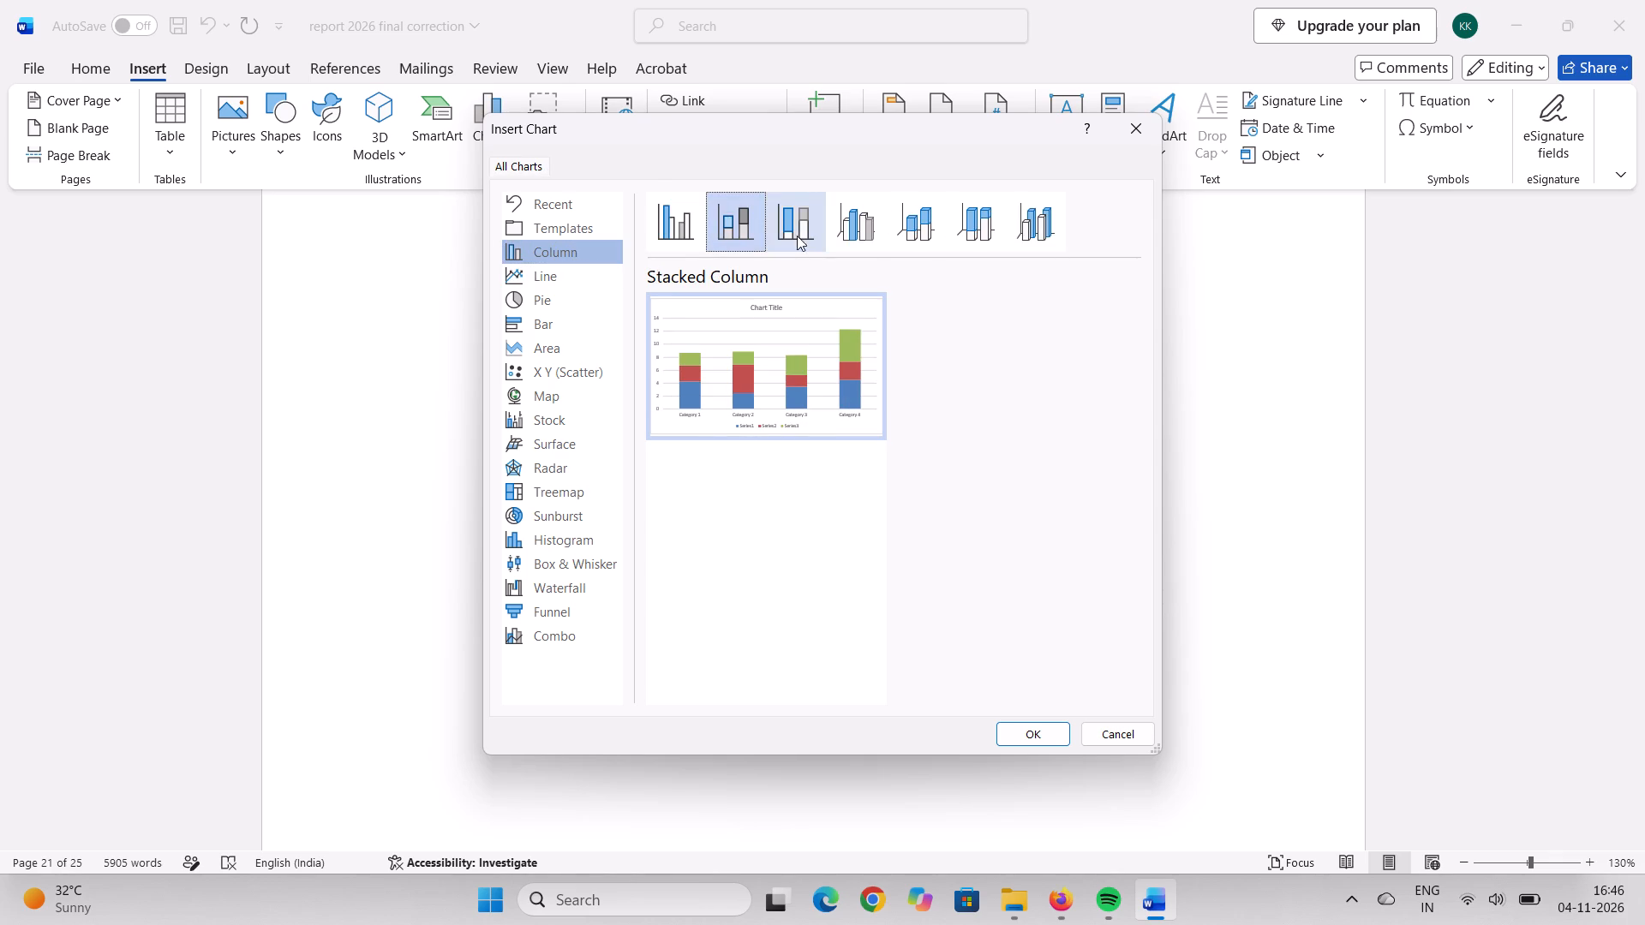
pyautogui.click(794, 234)
pyautogui.click(859, 231)
pyautogui.click(896, 232)
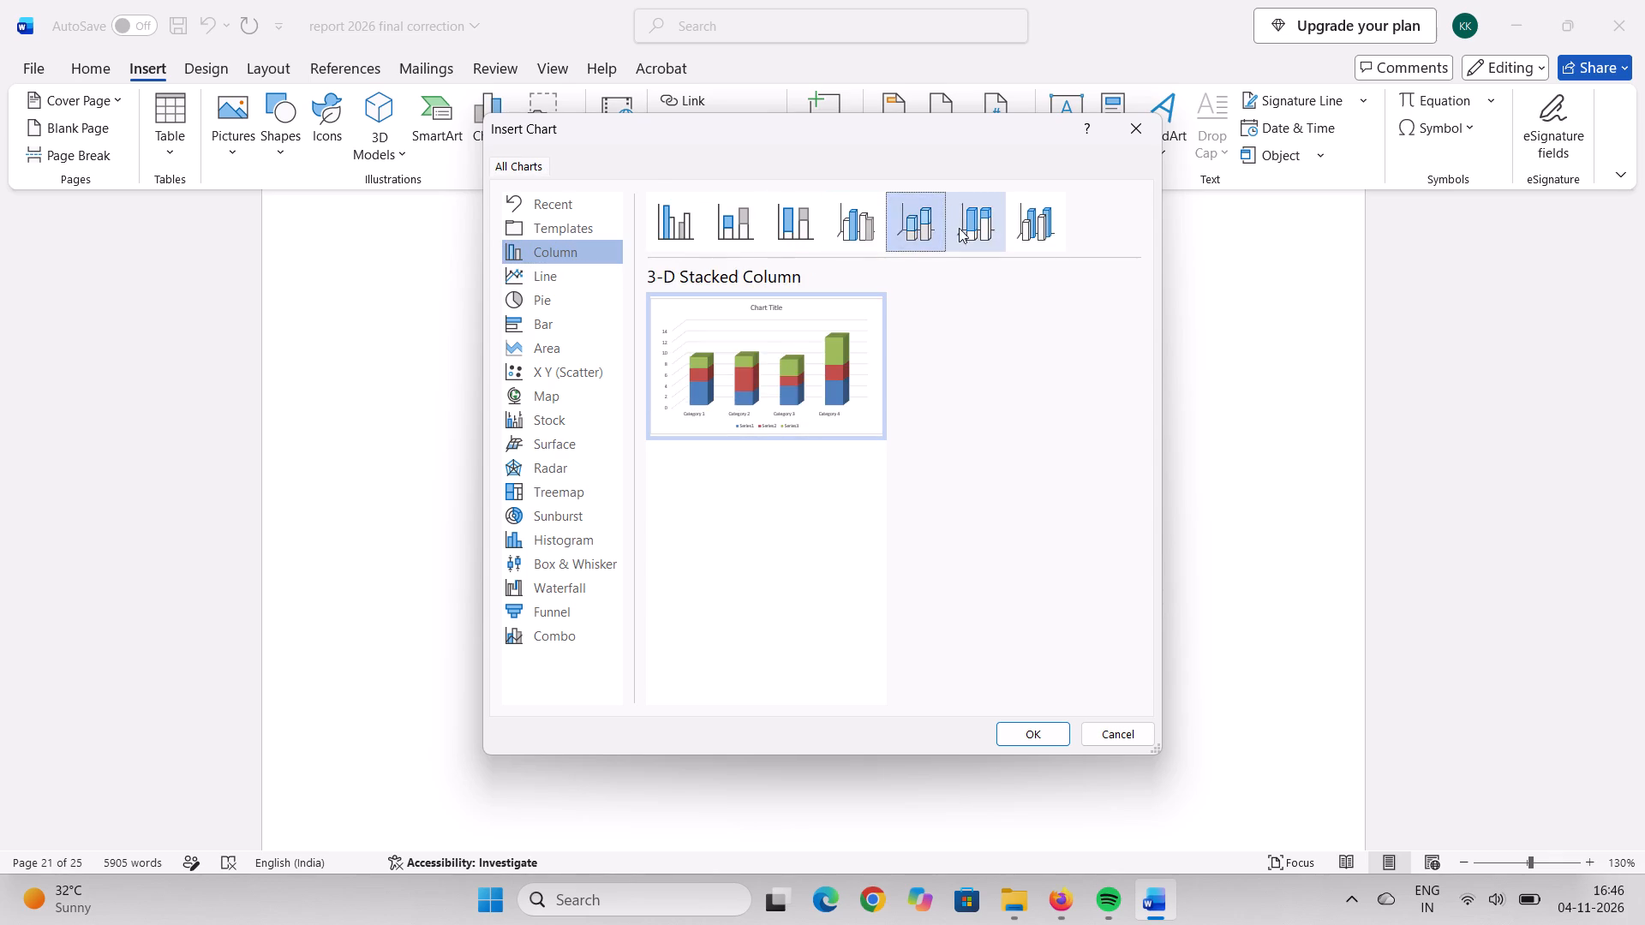
pyautogui.click(959, 228)
pyautogui.click(1030, 230)
pyautogui.click(695, 220)
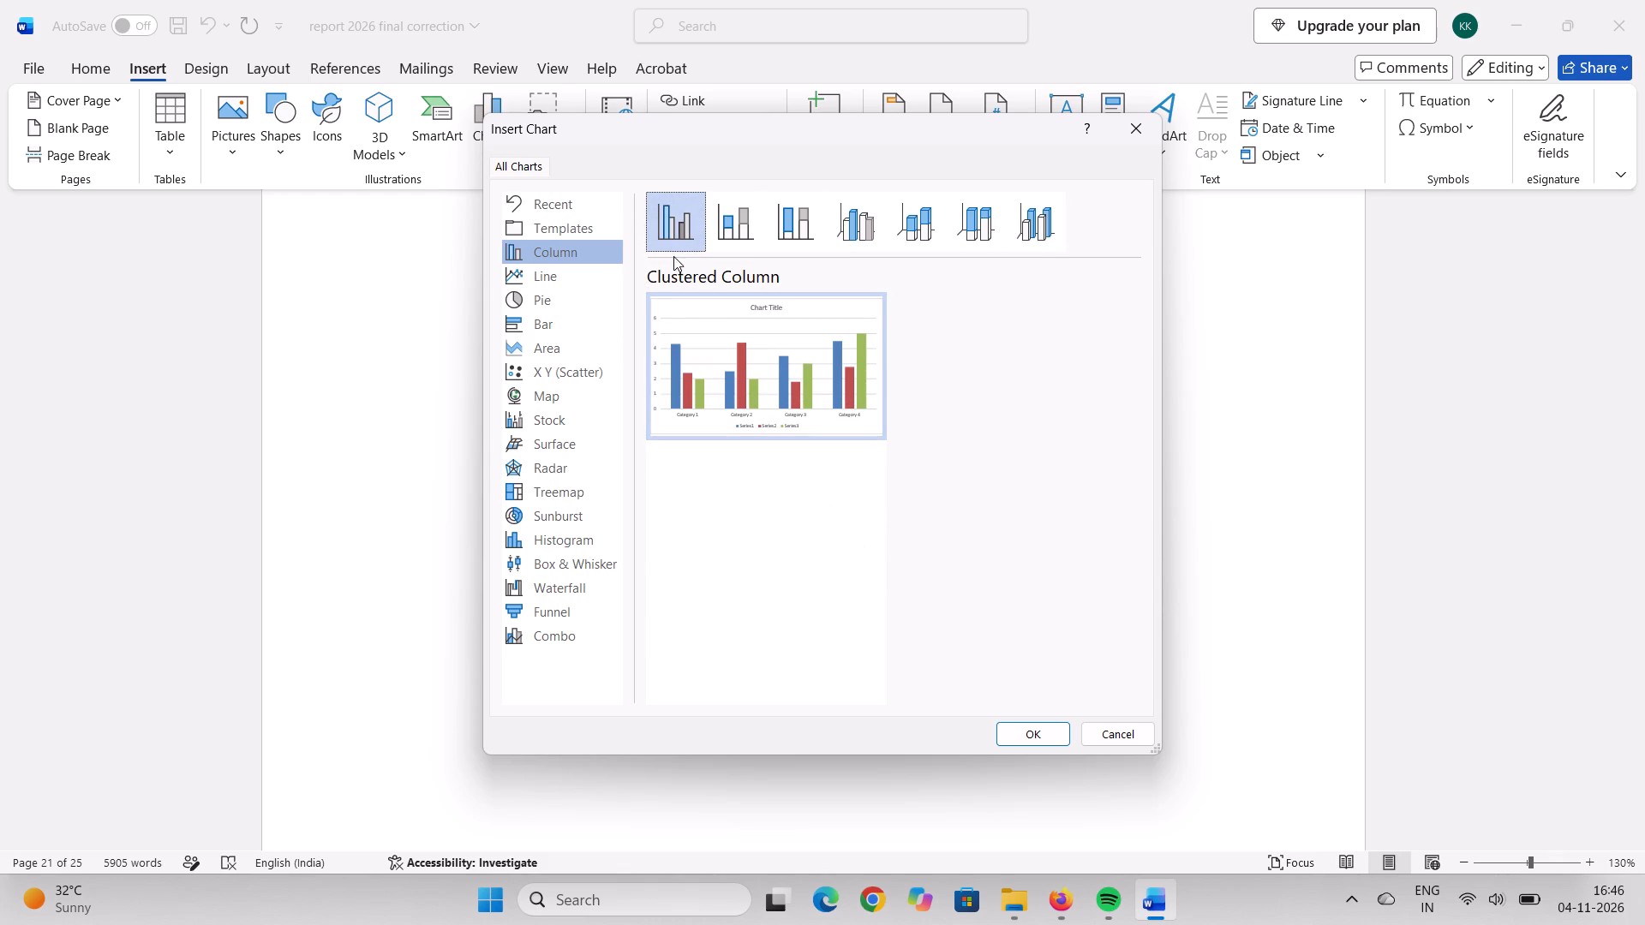
pyautogui.click(1023, 729)
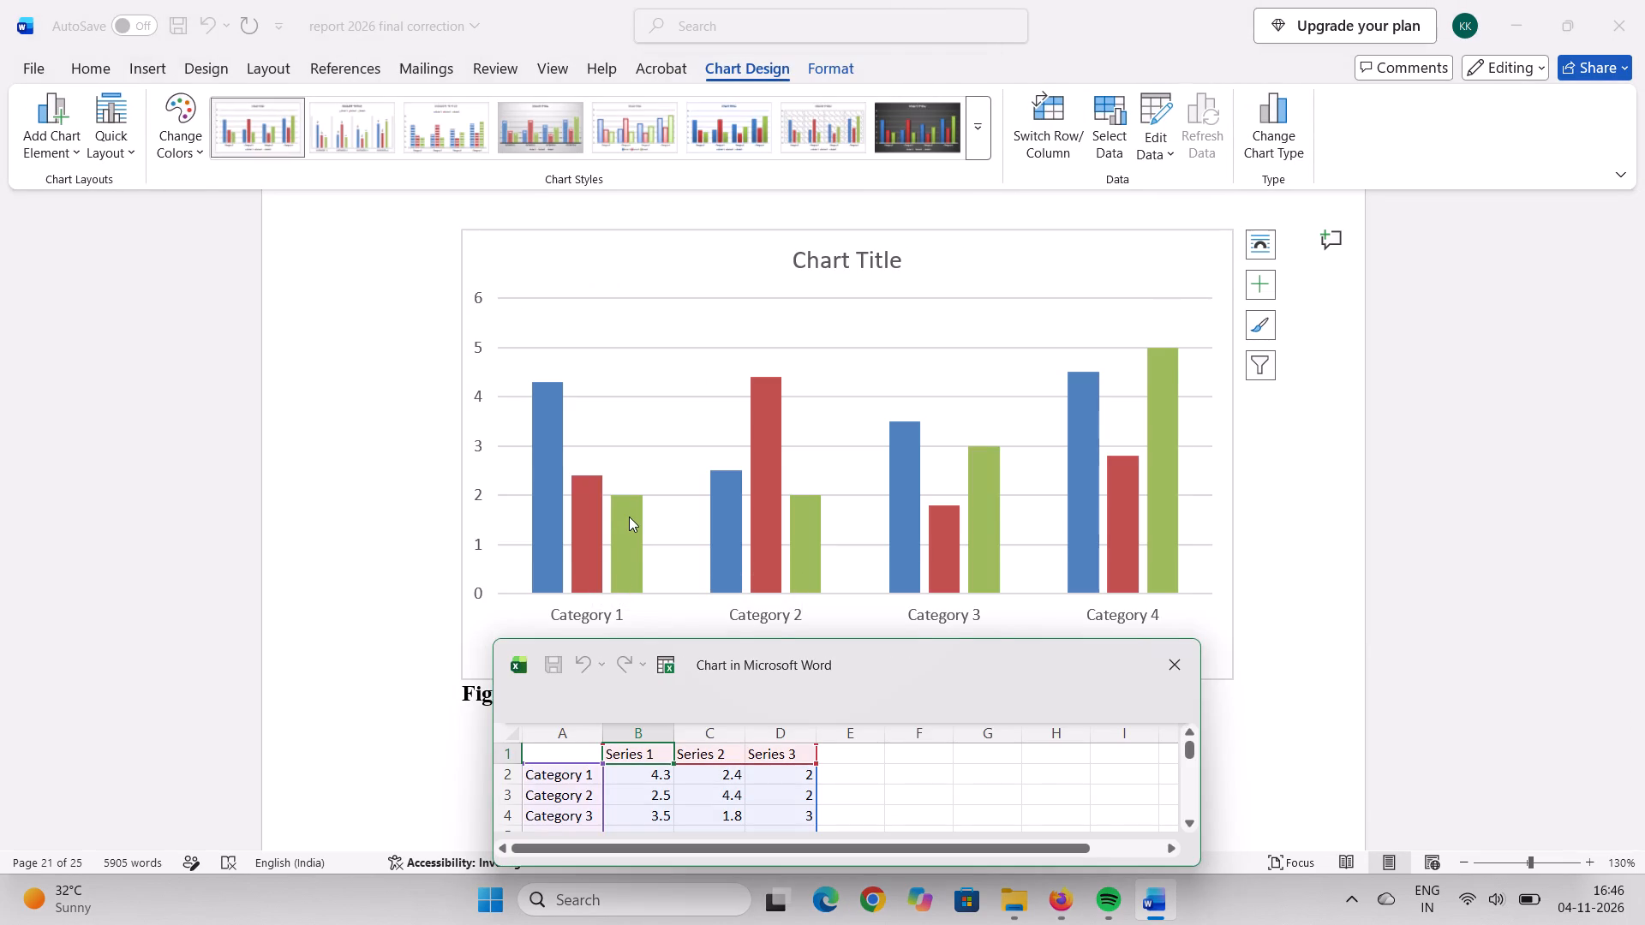
# Clear the Series 2 values for Category 1 and Category 2 in the new chart's data sheet.
pyautogui.scroll(4, 629, 516)
pyautogui.scroll(-4, 629, 516)
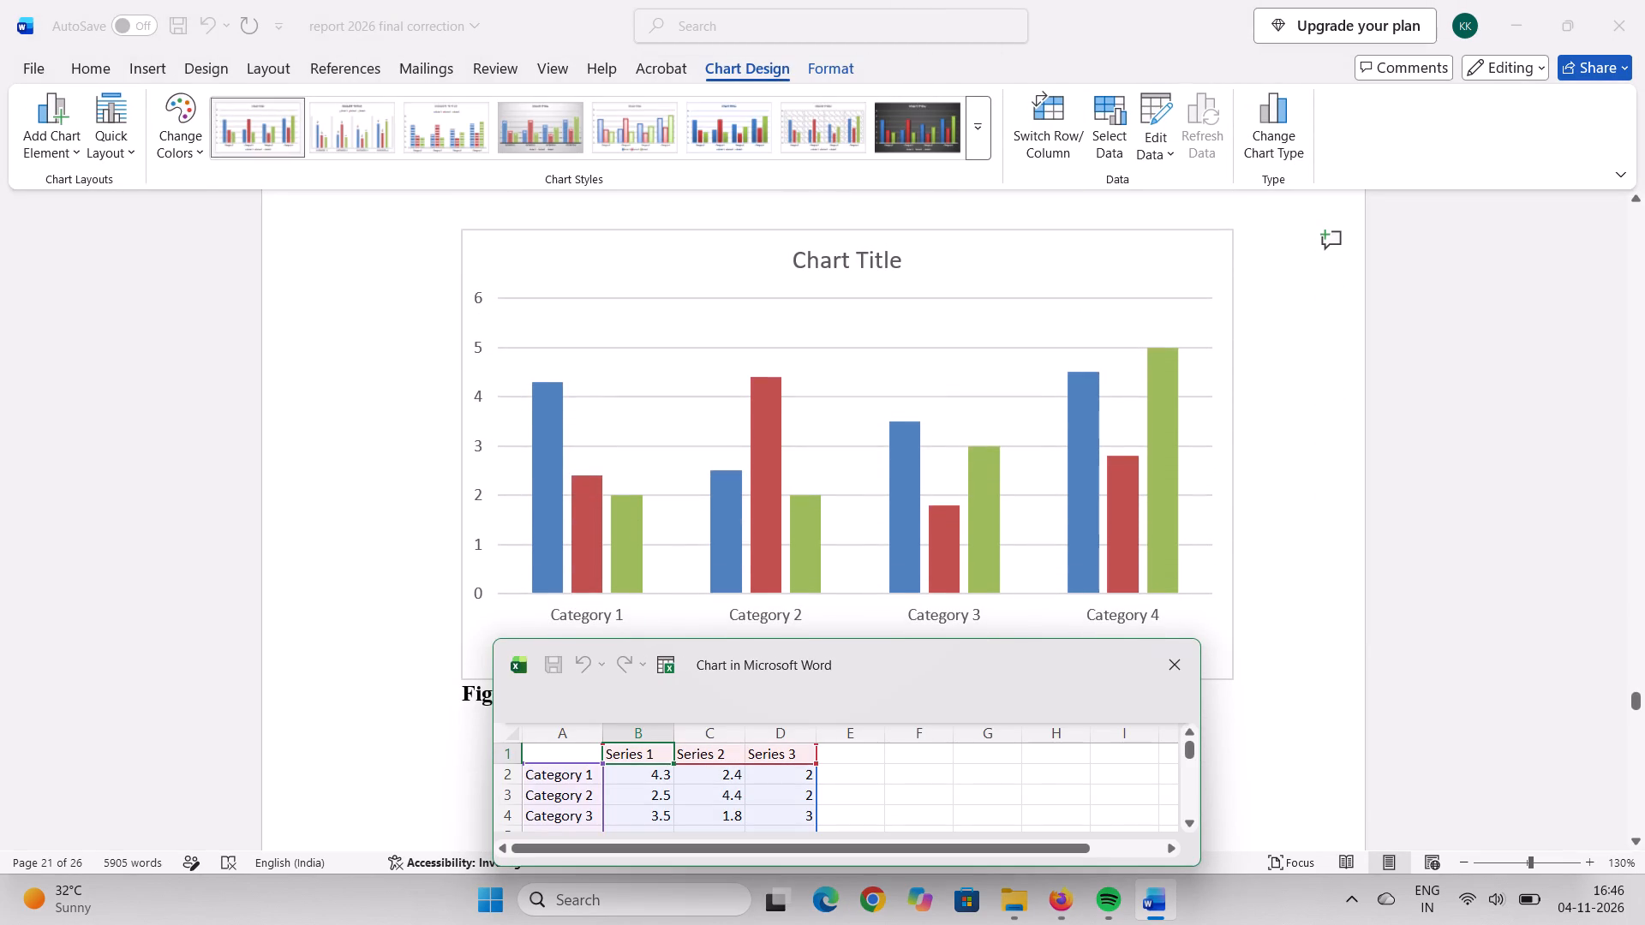
pyautogui.click(727, 758)
pyautogui.click(744, 782)
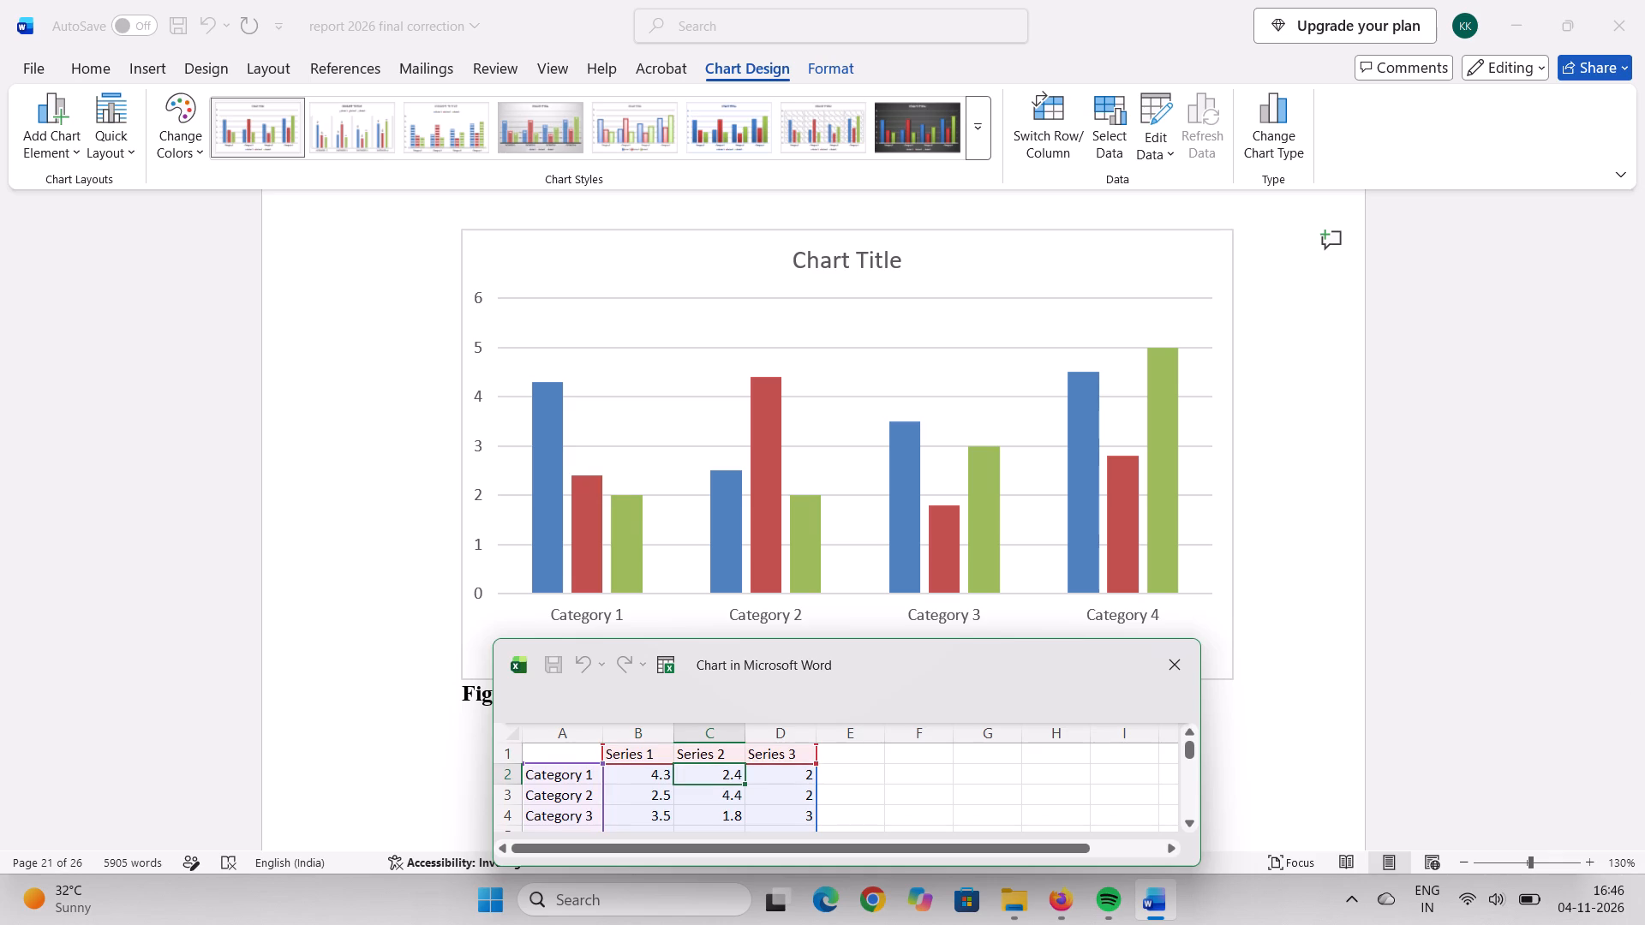
pyautogui.press('BackSpace')
pyautogui.press('BackSpace')
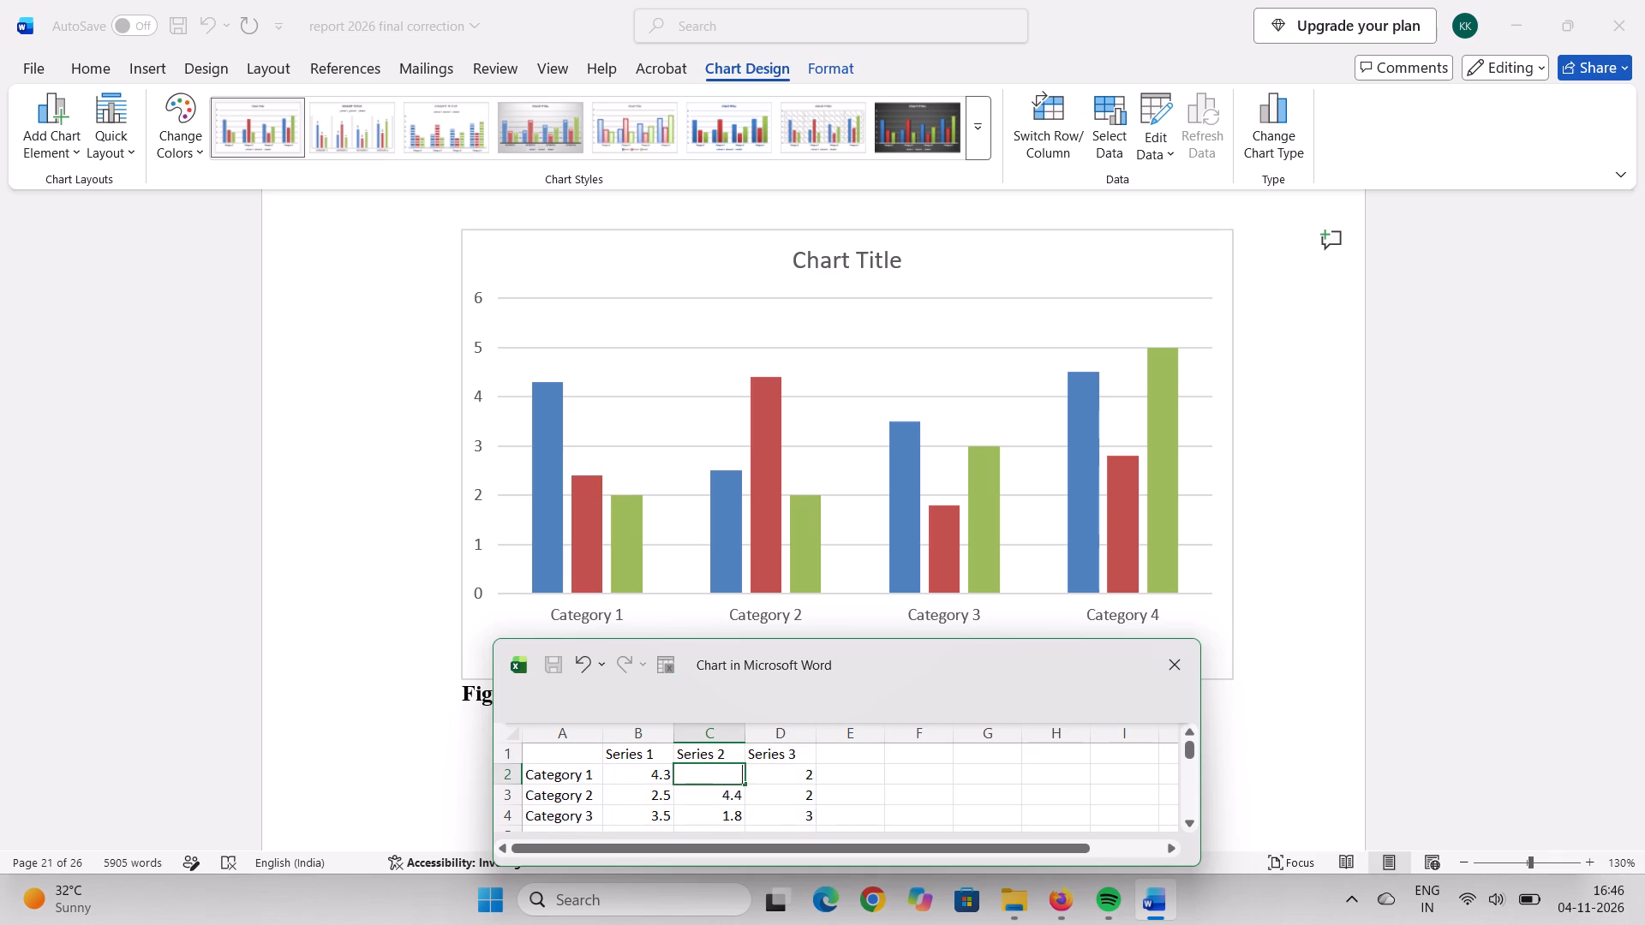
pyautogui.click(736, 800)
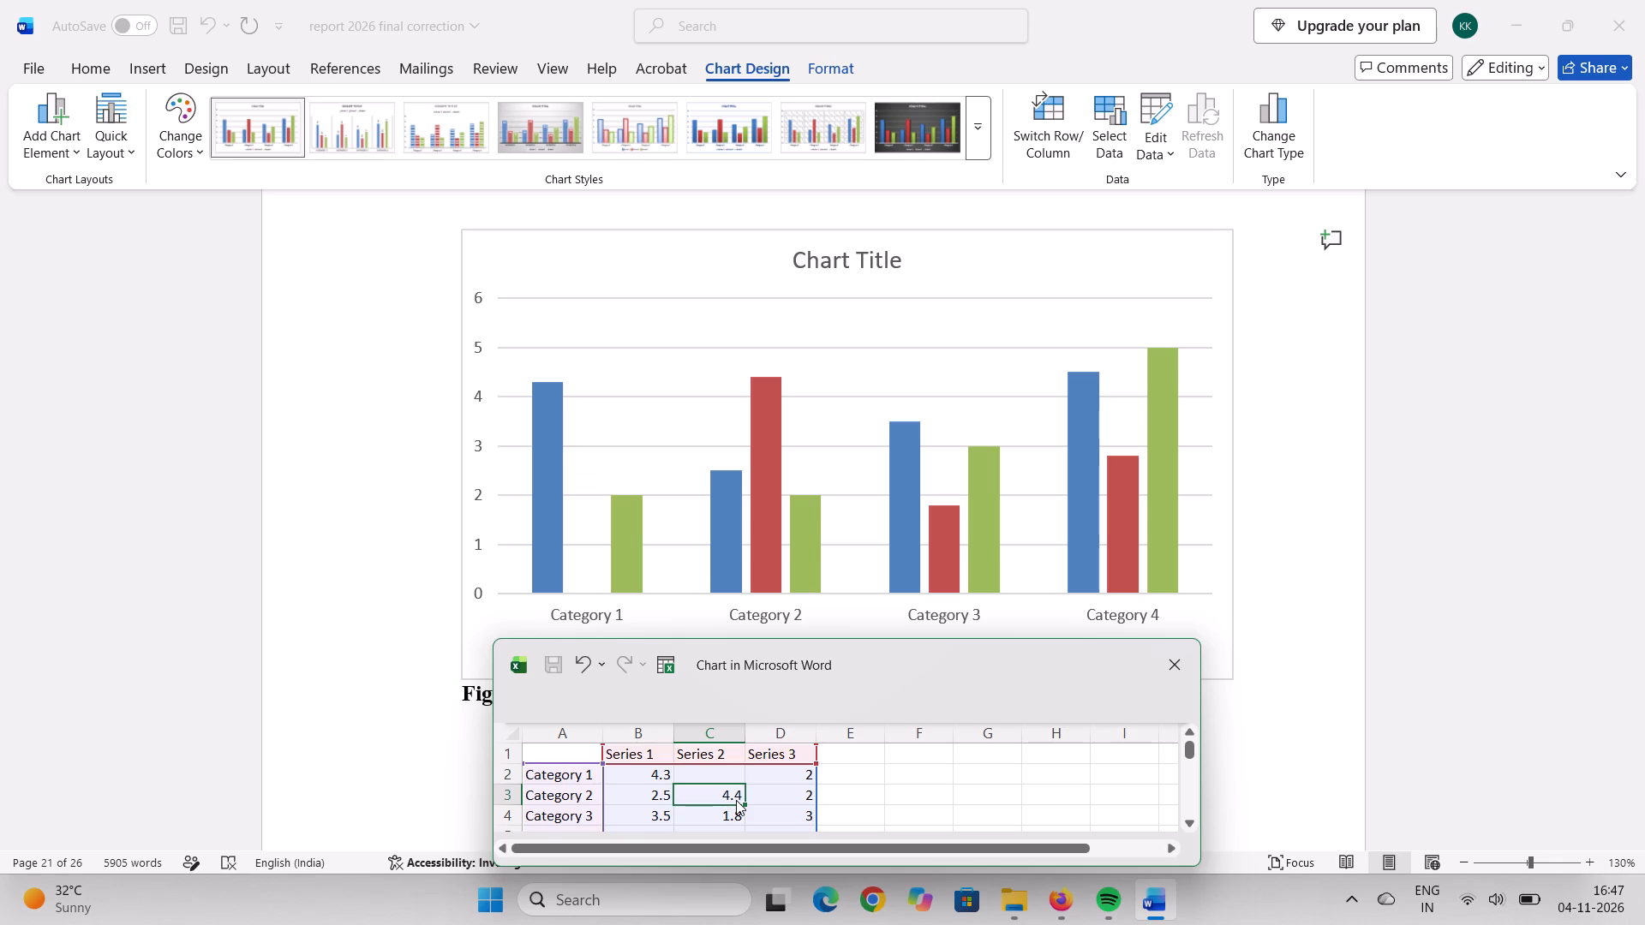
pyautogui.press('BackSpace')
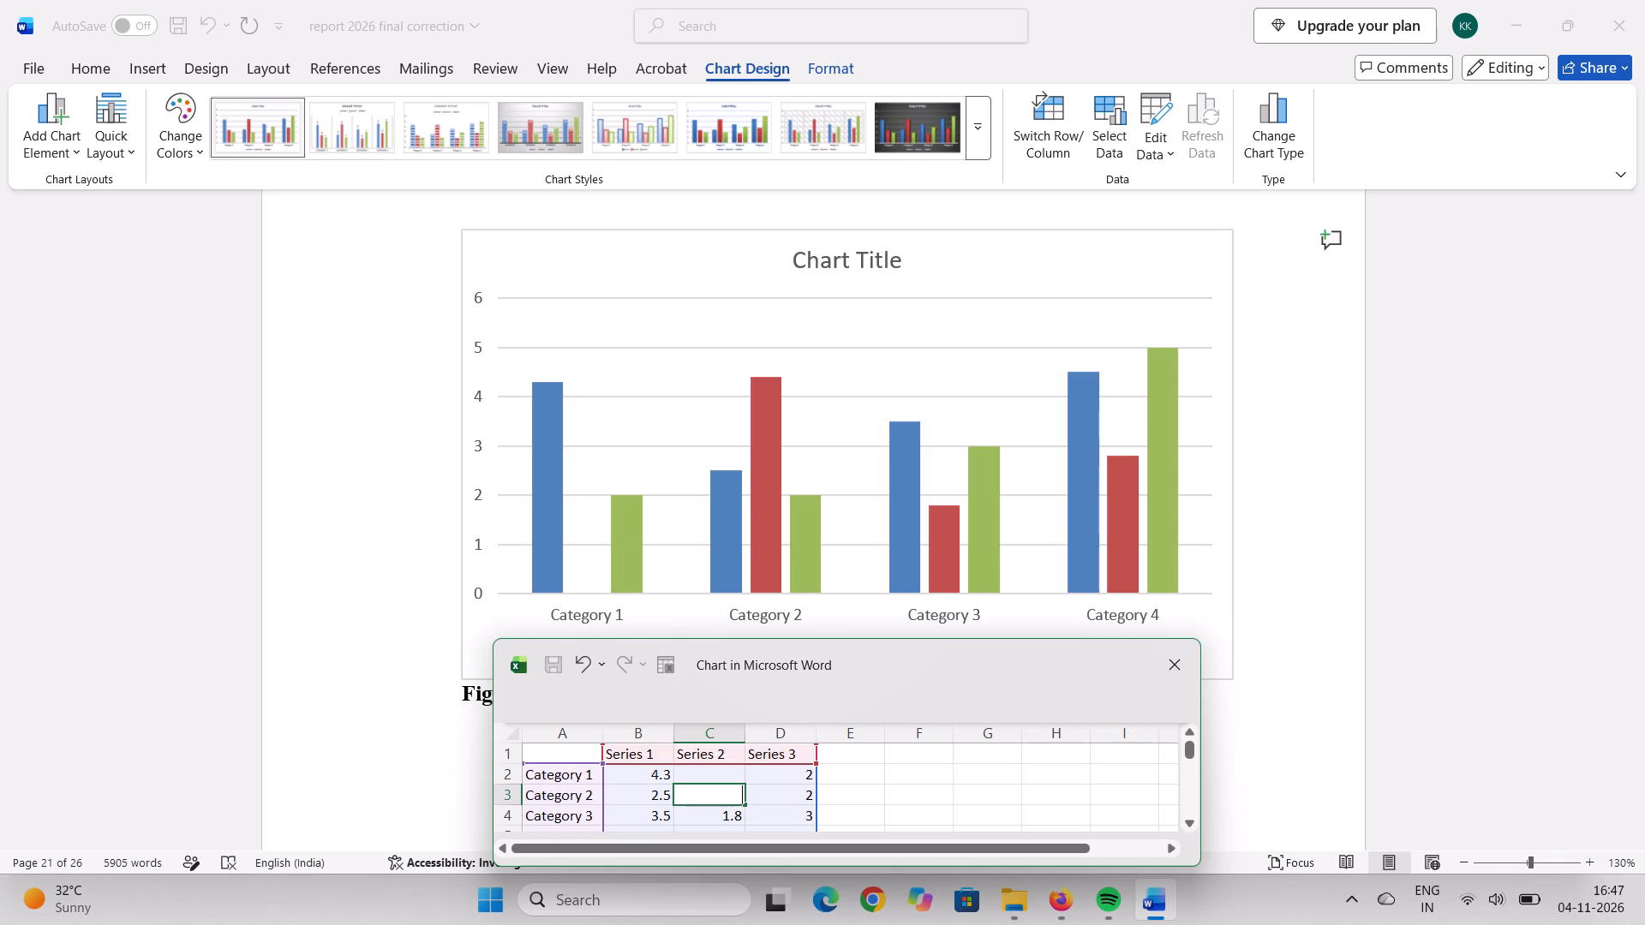
pyautogui.click(739, 820)
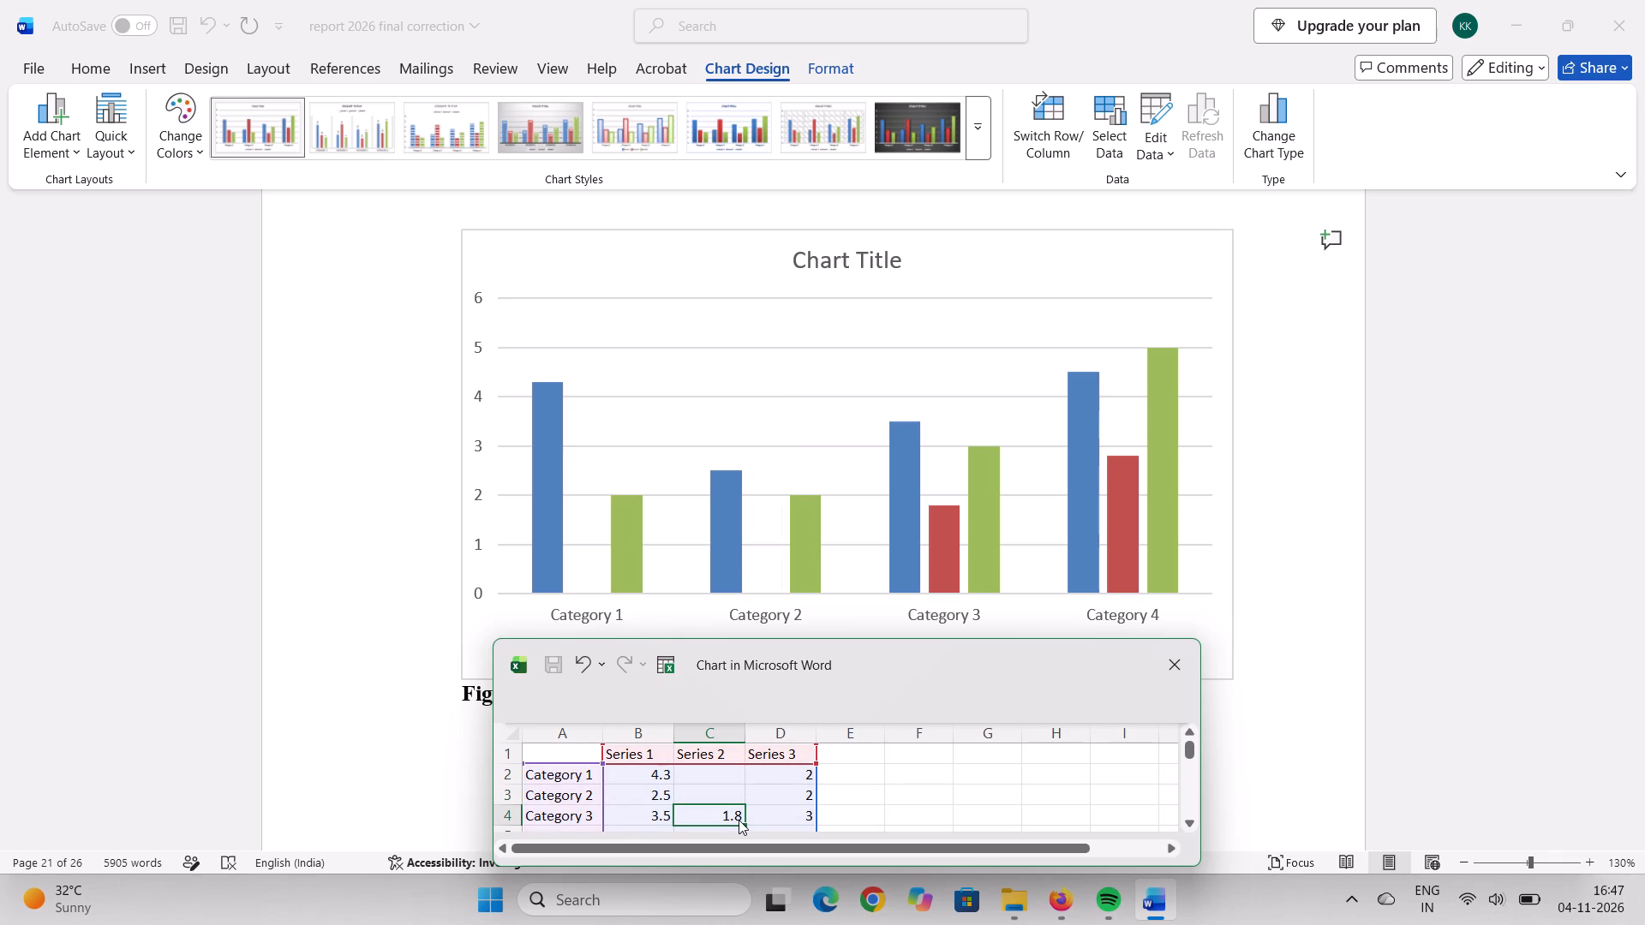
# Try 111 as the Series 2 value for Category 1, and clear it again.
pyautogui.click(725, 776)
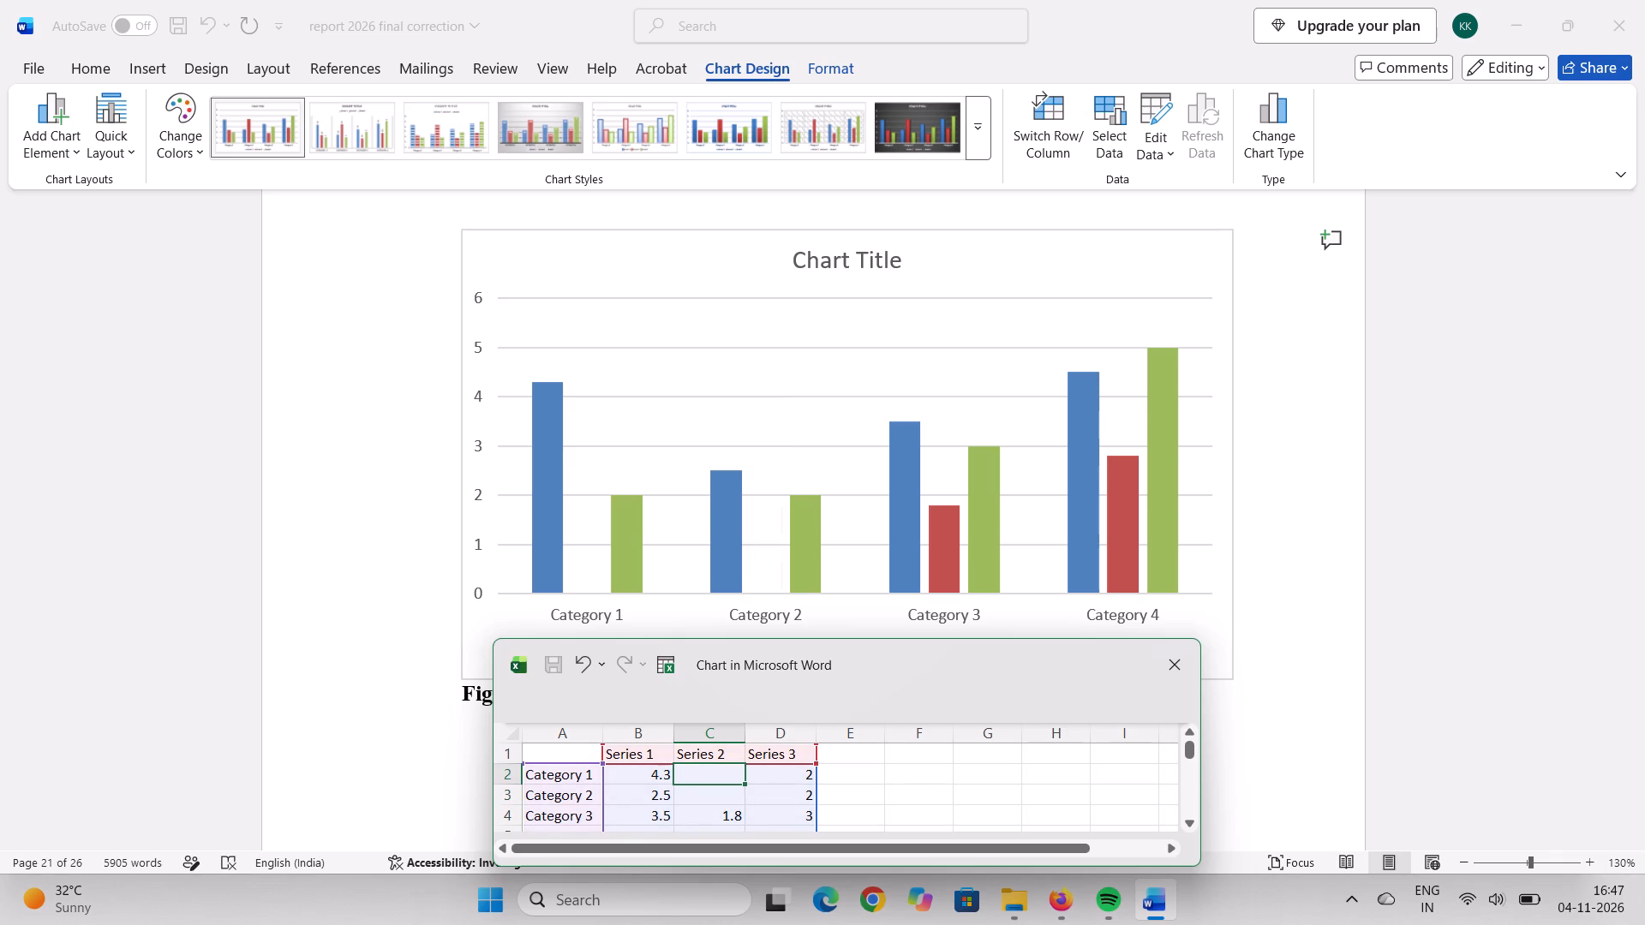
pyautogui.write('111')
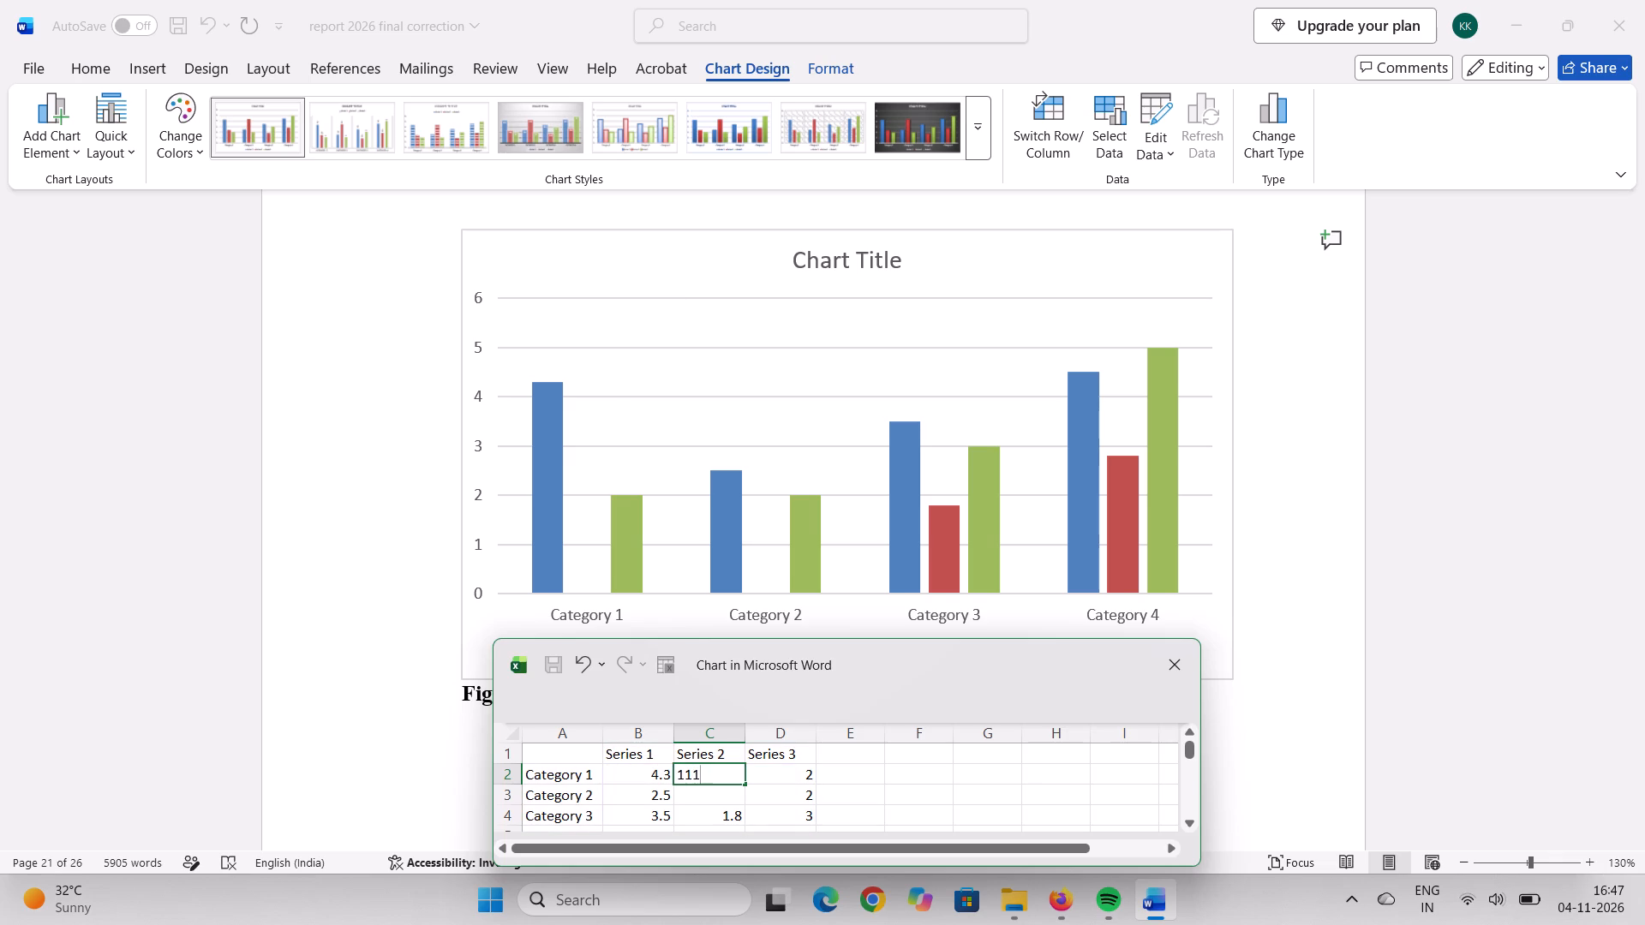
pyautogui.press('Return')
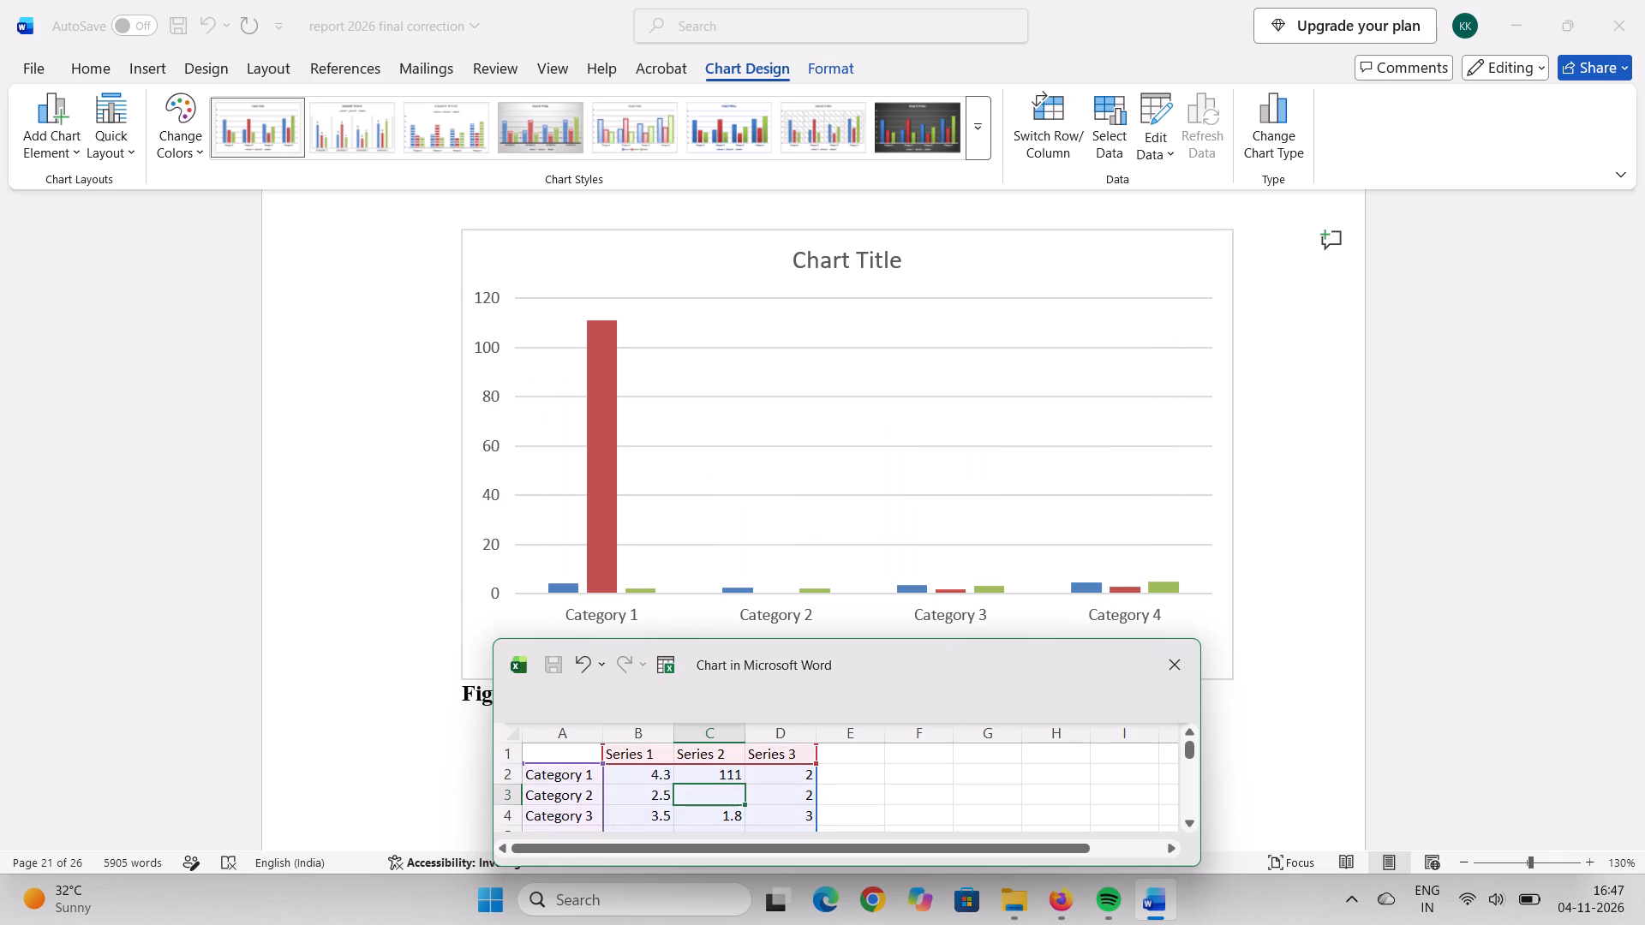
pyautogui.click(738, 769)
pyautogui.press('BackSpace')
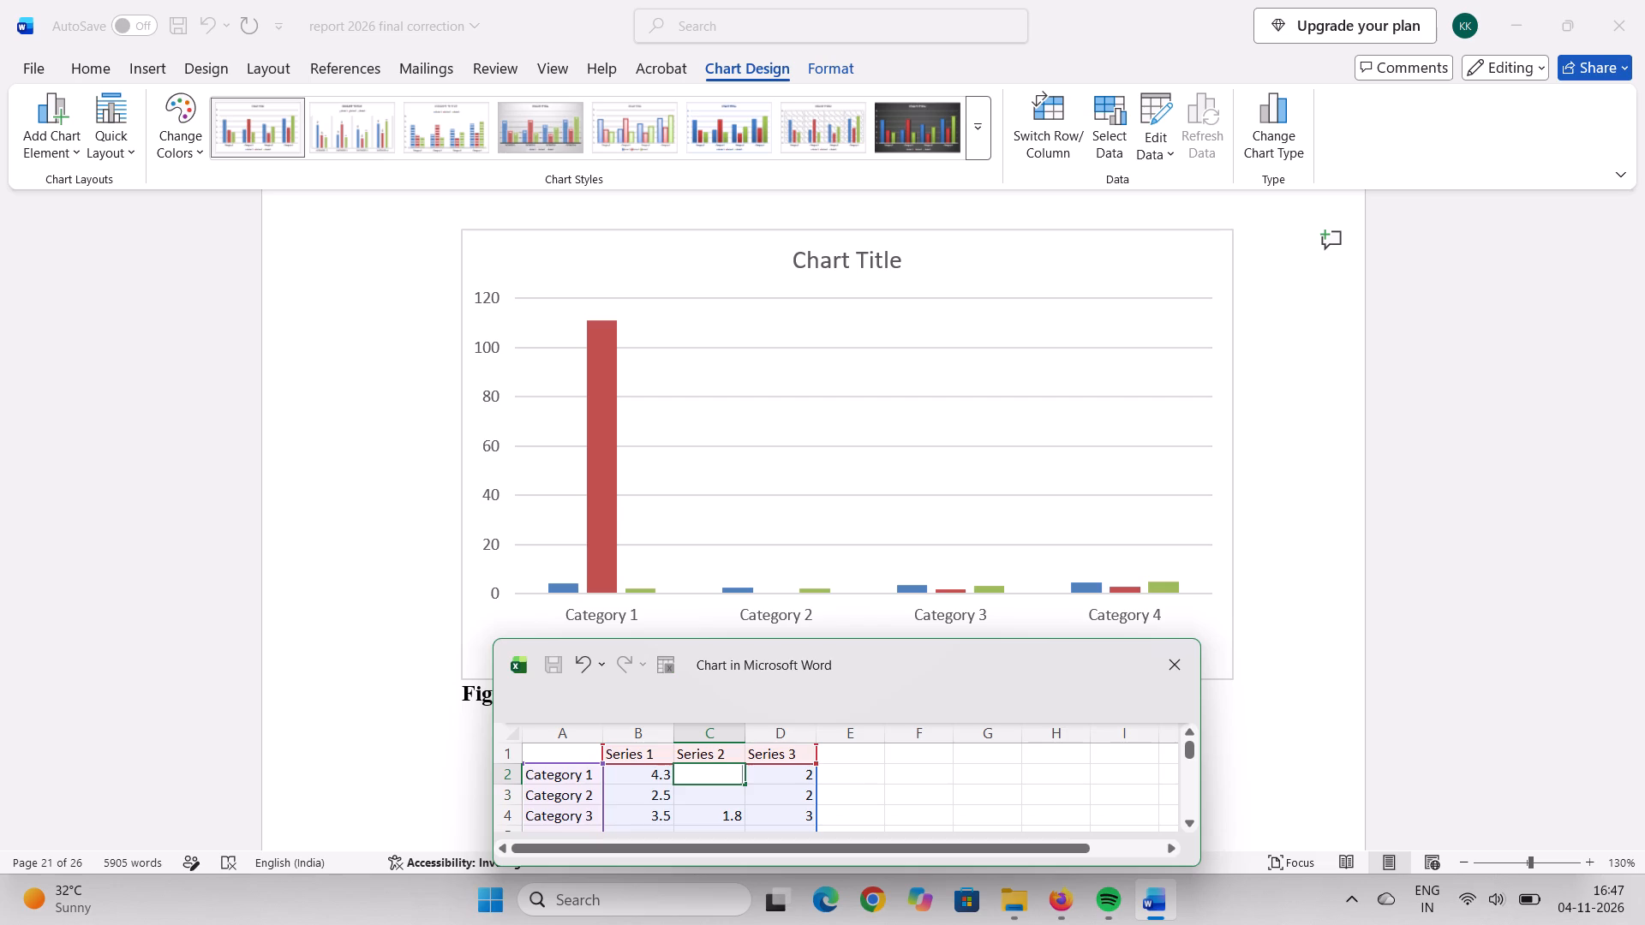
# Clear the Series 1 values for Categories 1 to 3 and the Series 2 value for Category 3.
pyautogui.click(657, 779)
pyautogui.press('BackSpace')
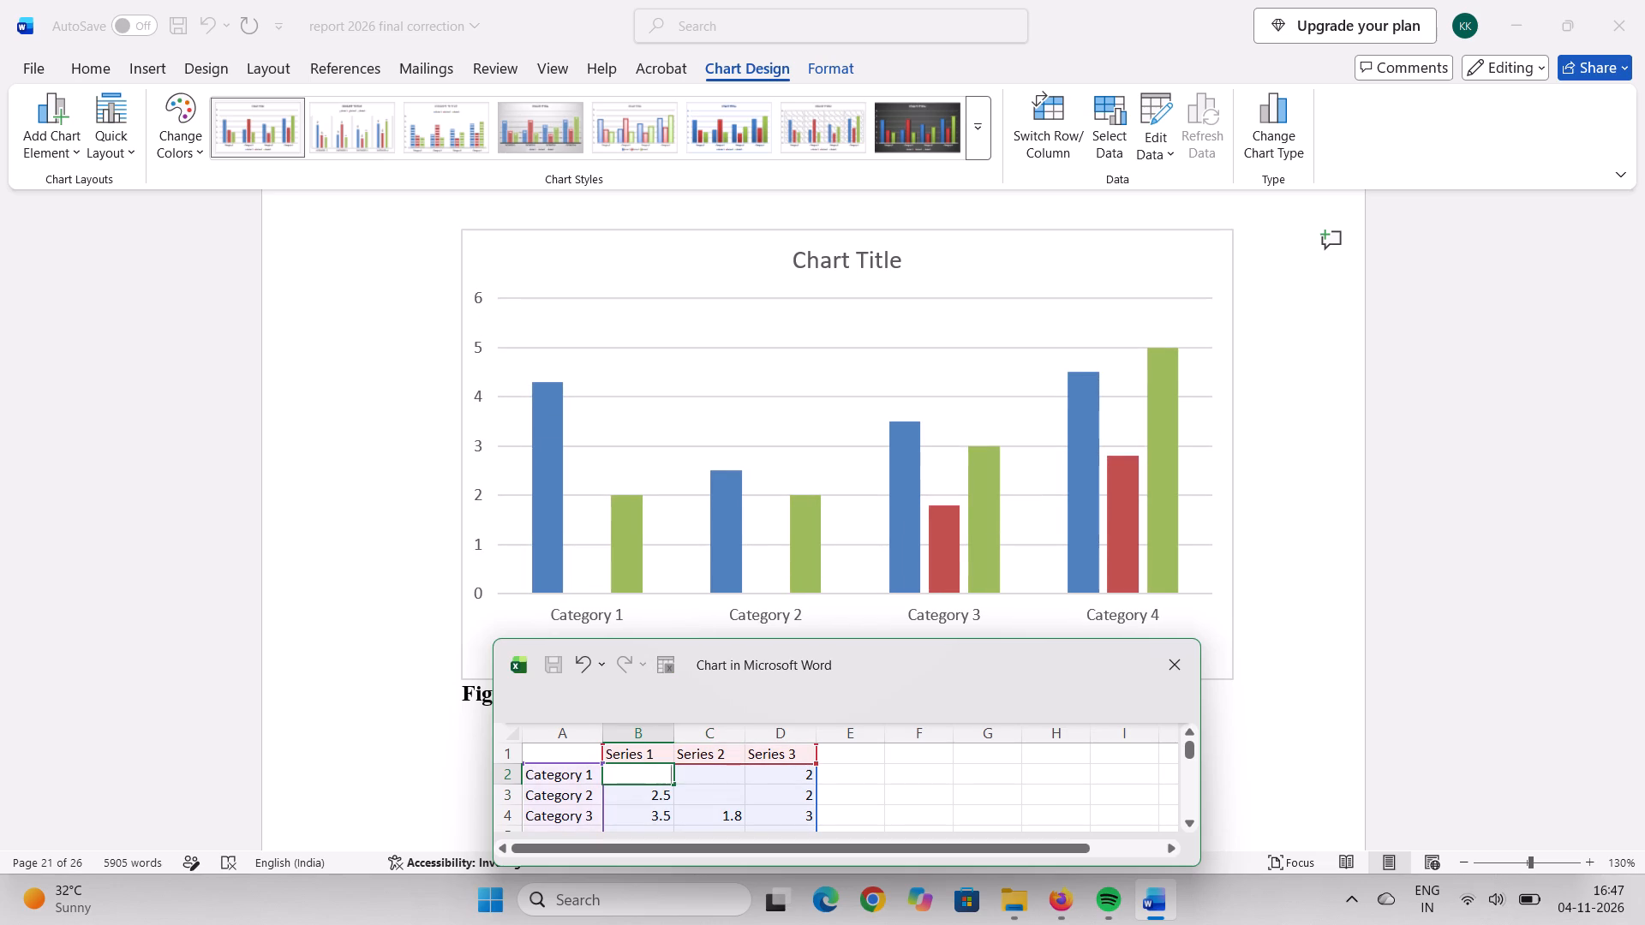
pyautogui.click(665, 797)
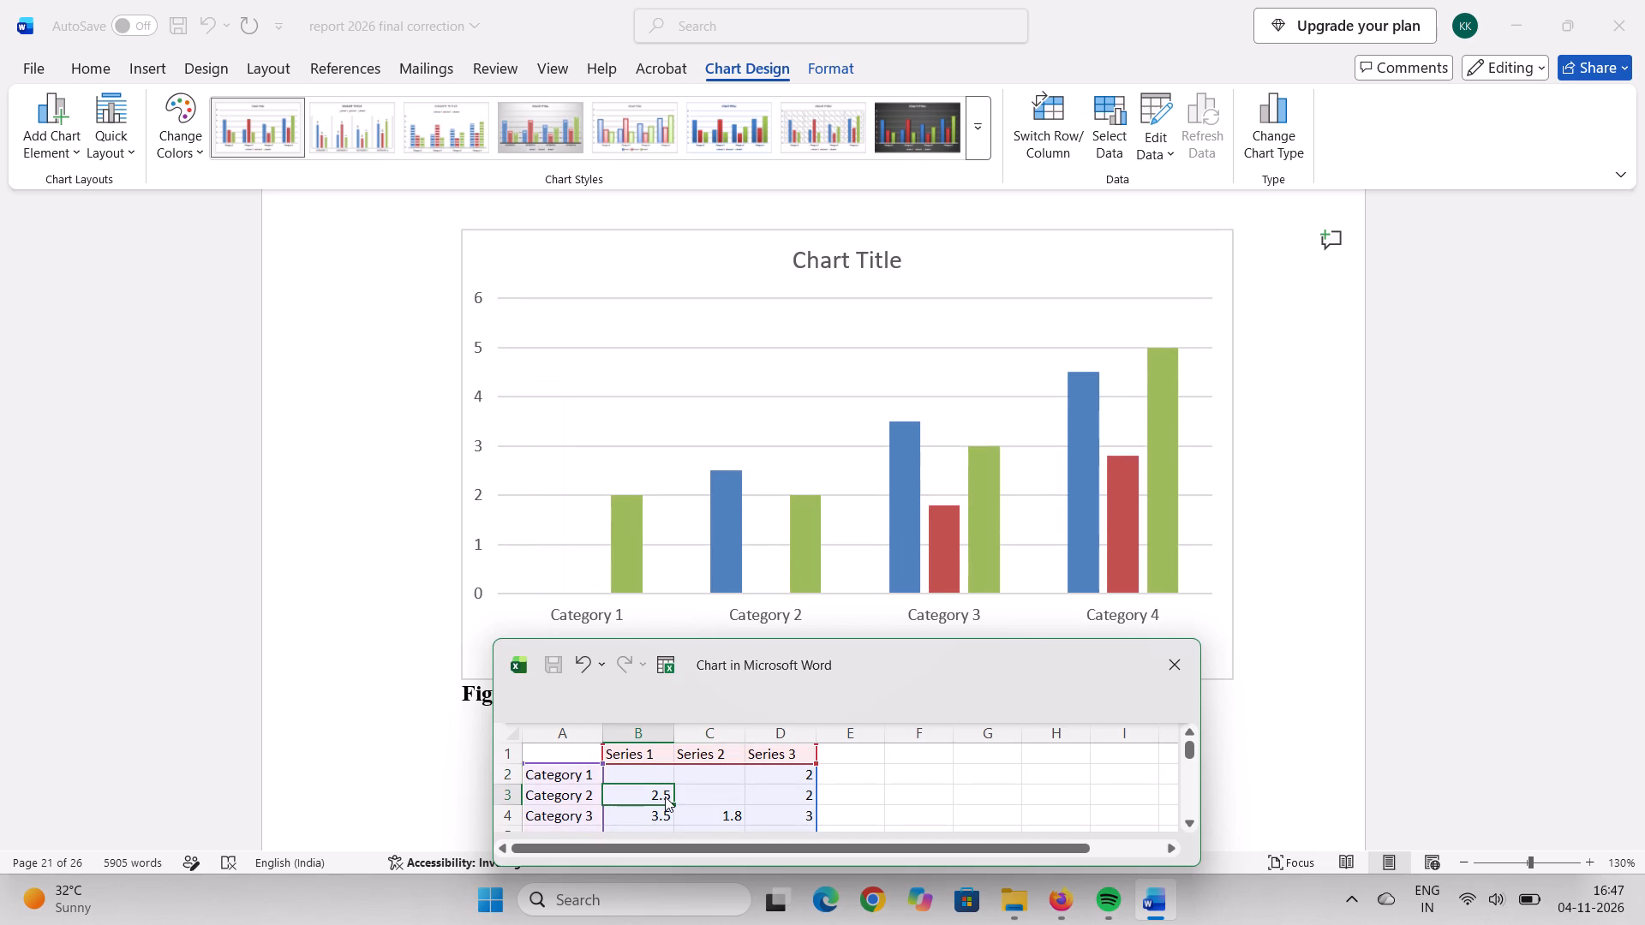
pyautogui.press('BackSpace')
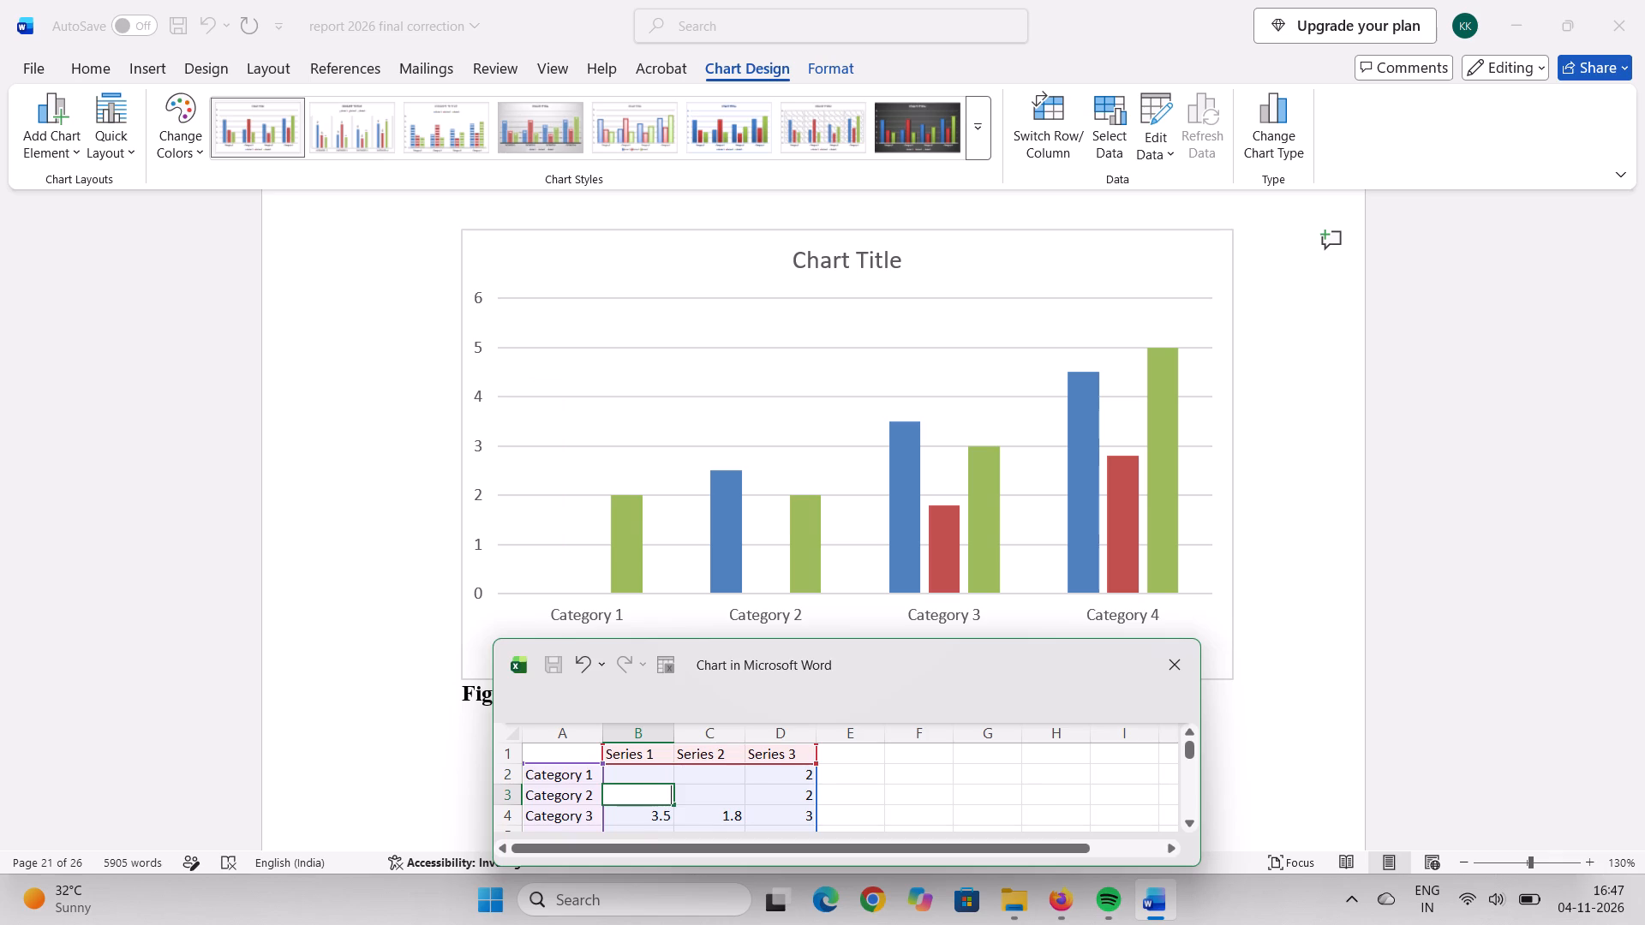
pyautogui.click(667, 825)
pyautogui.press('BackSpace')
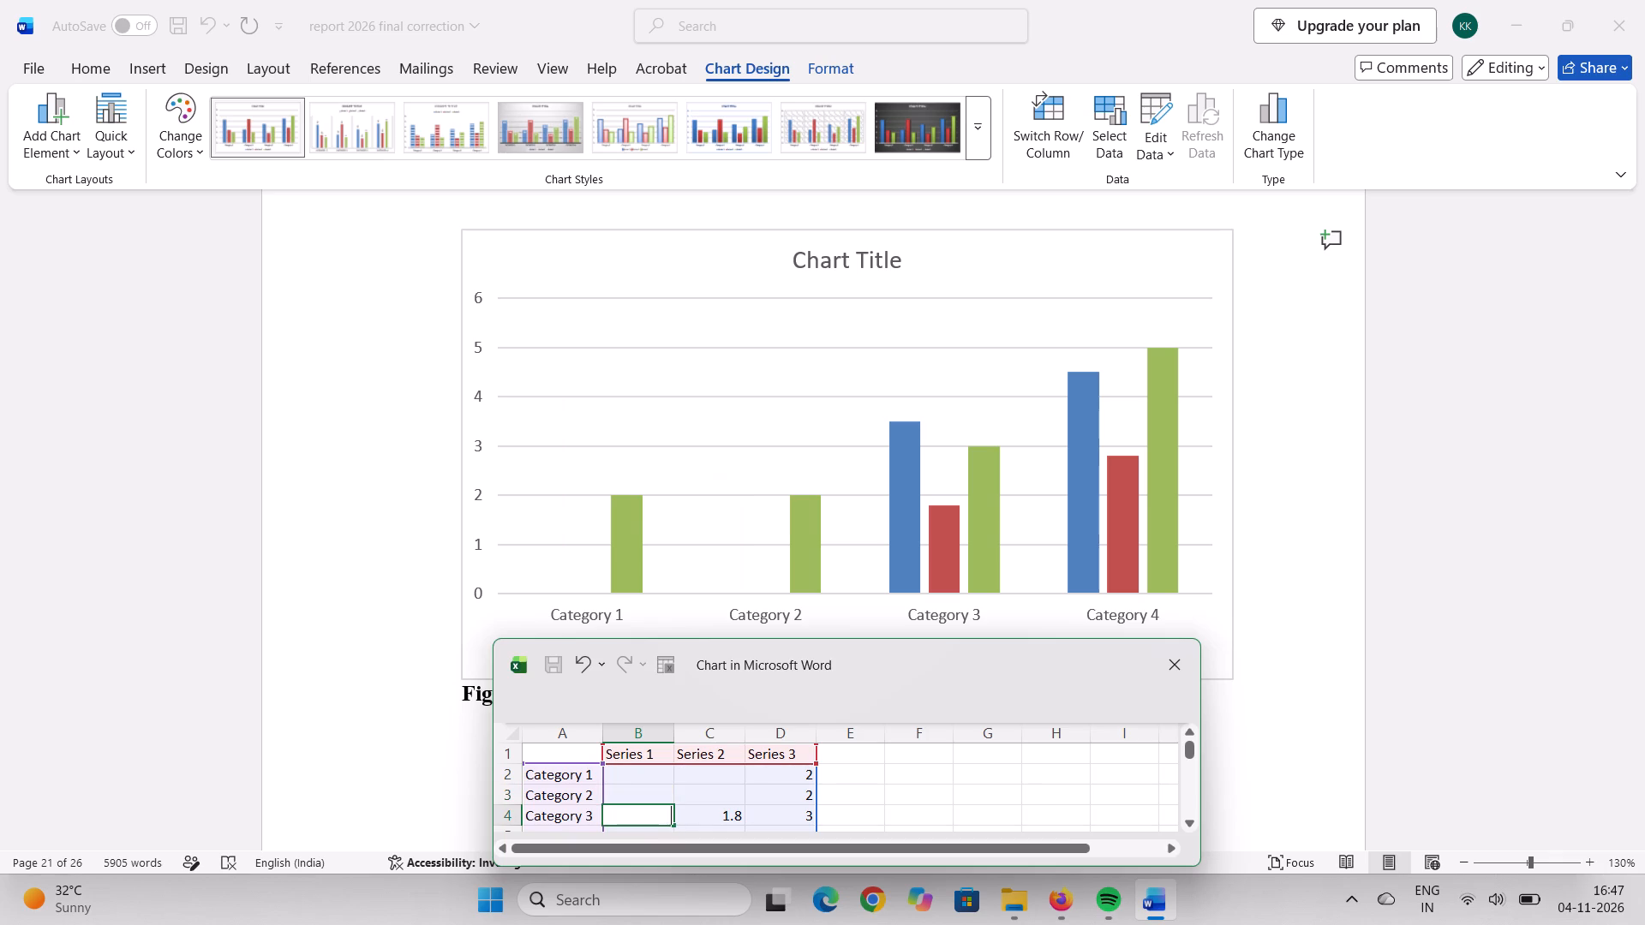
pyautogui.click(718, 820)
pyautogui.press('BackSpace')
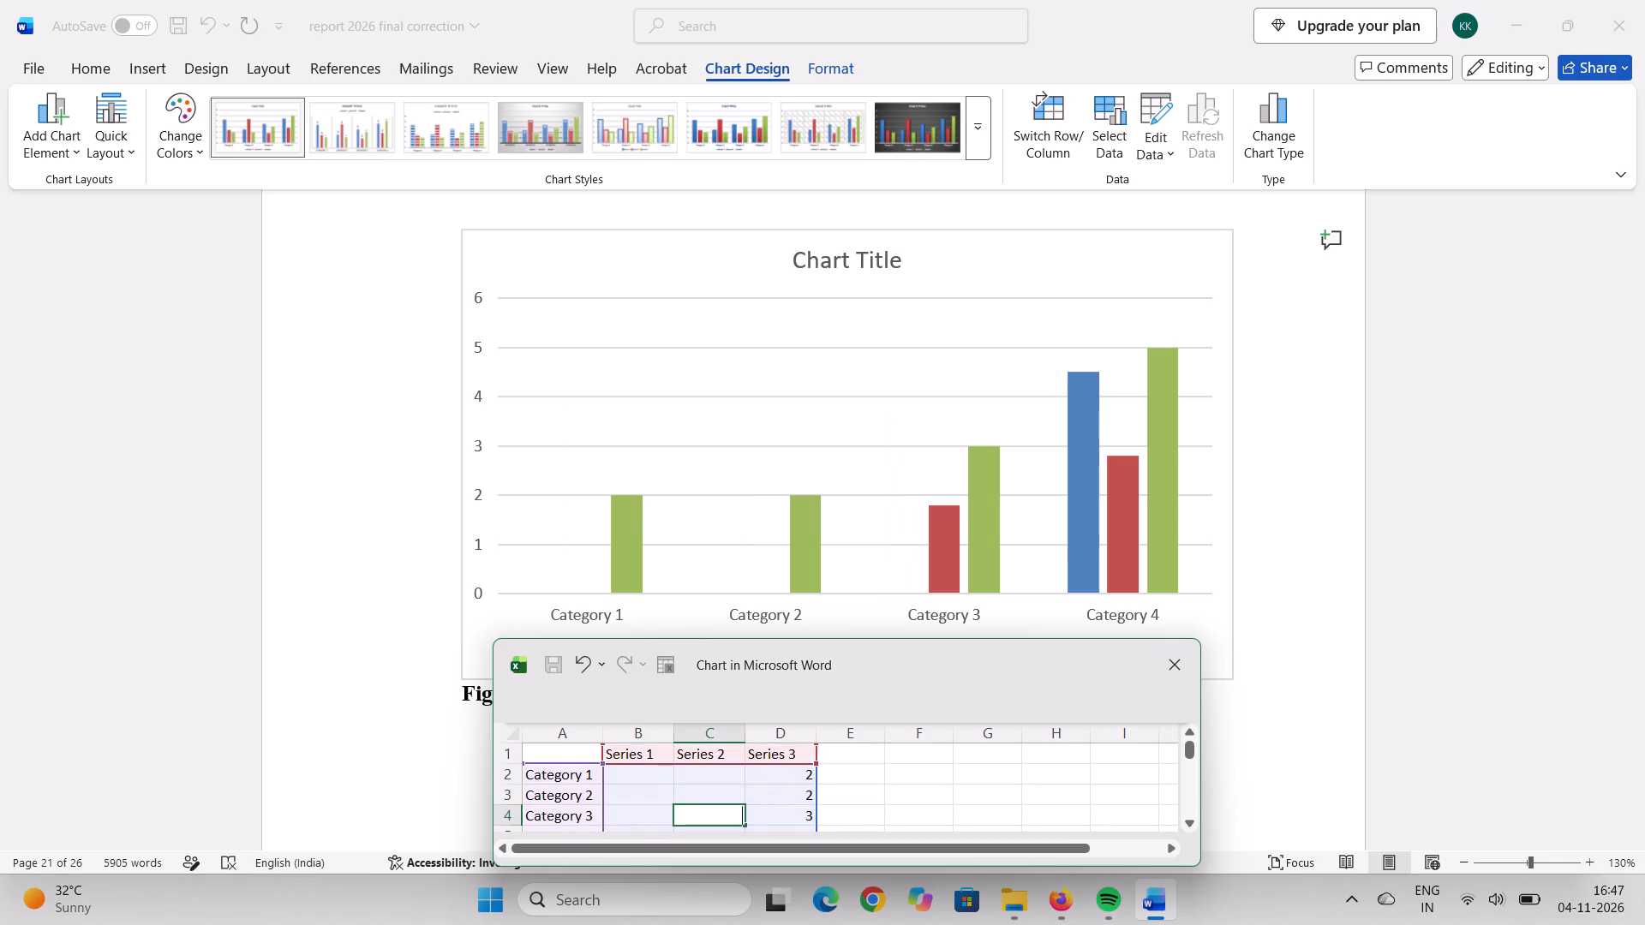
# Clear the Series 3 values for Category 1, Category 2 and Category 3.
pyautogui.click(809, 780)
pyautogui.press('BackSpace')
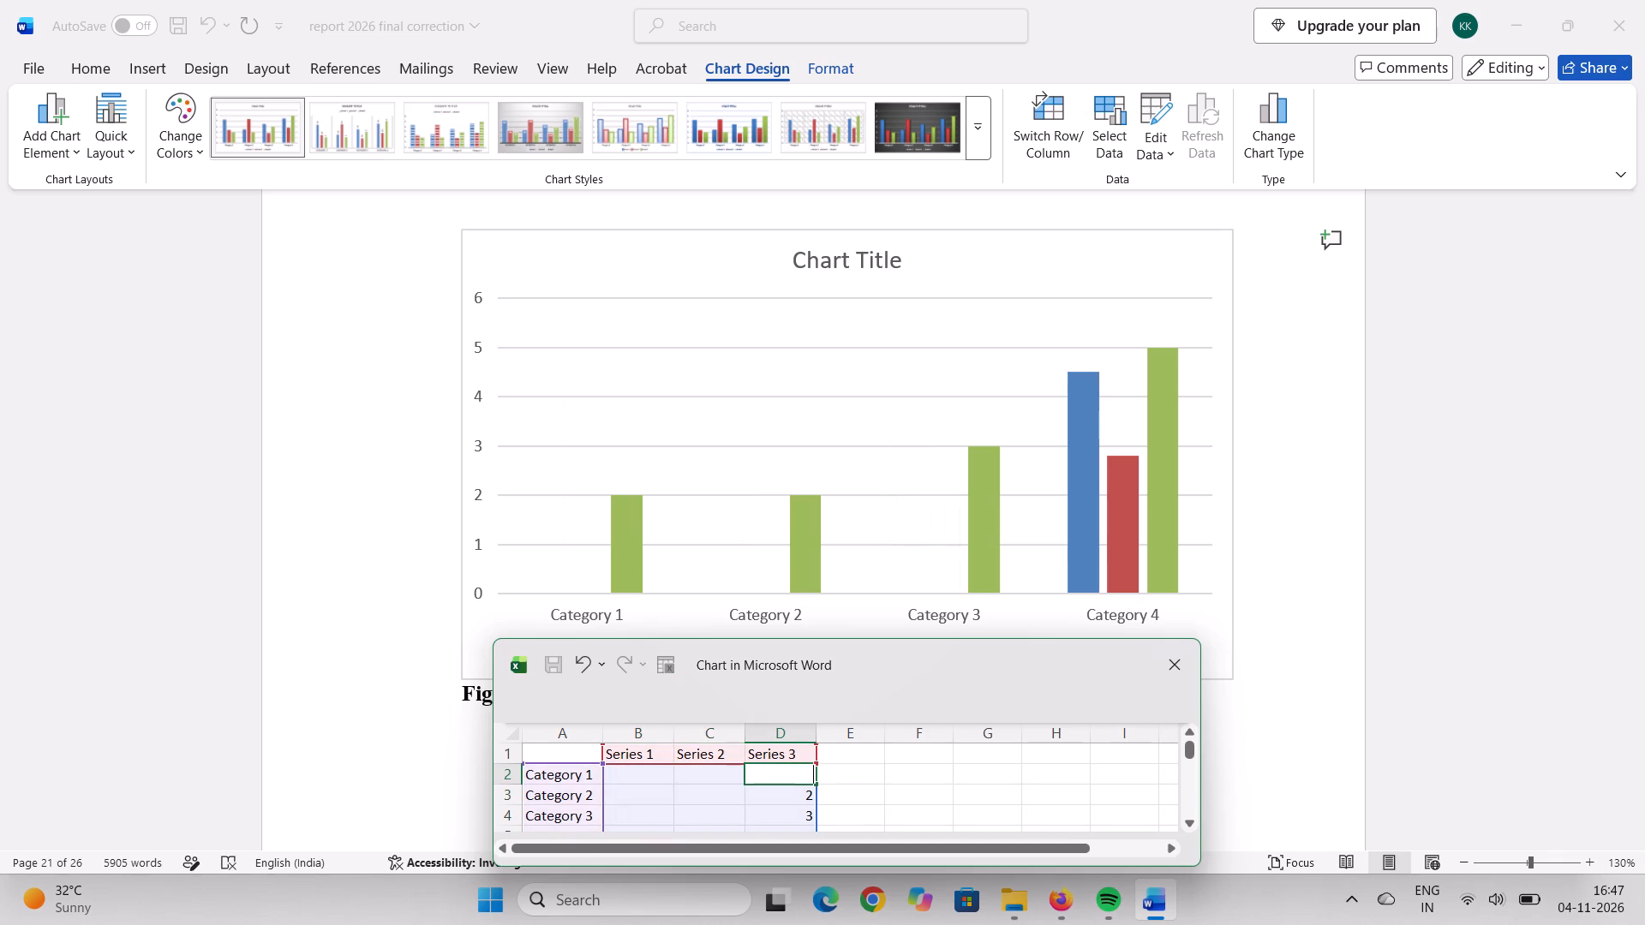
pyautogui.click(809, 802)
pyautogui.press('BackSpace')
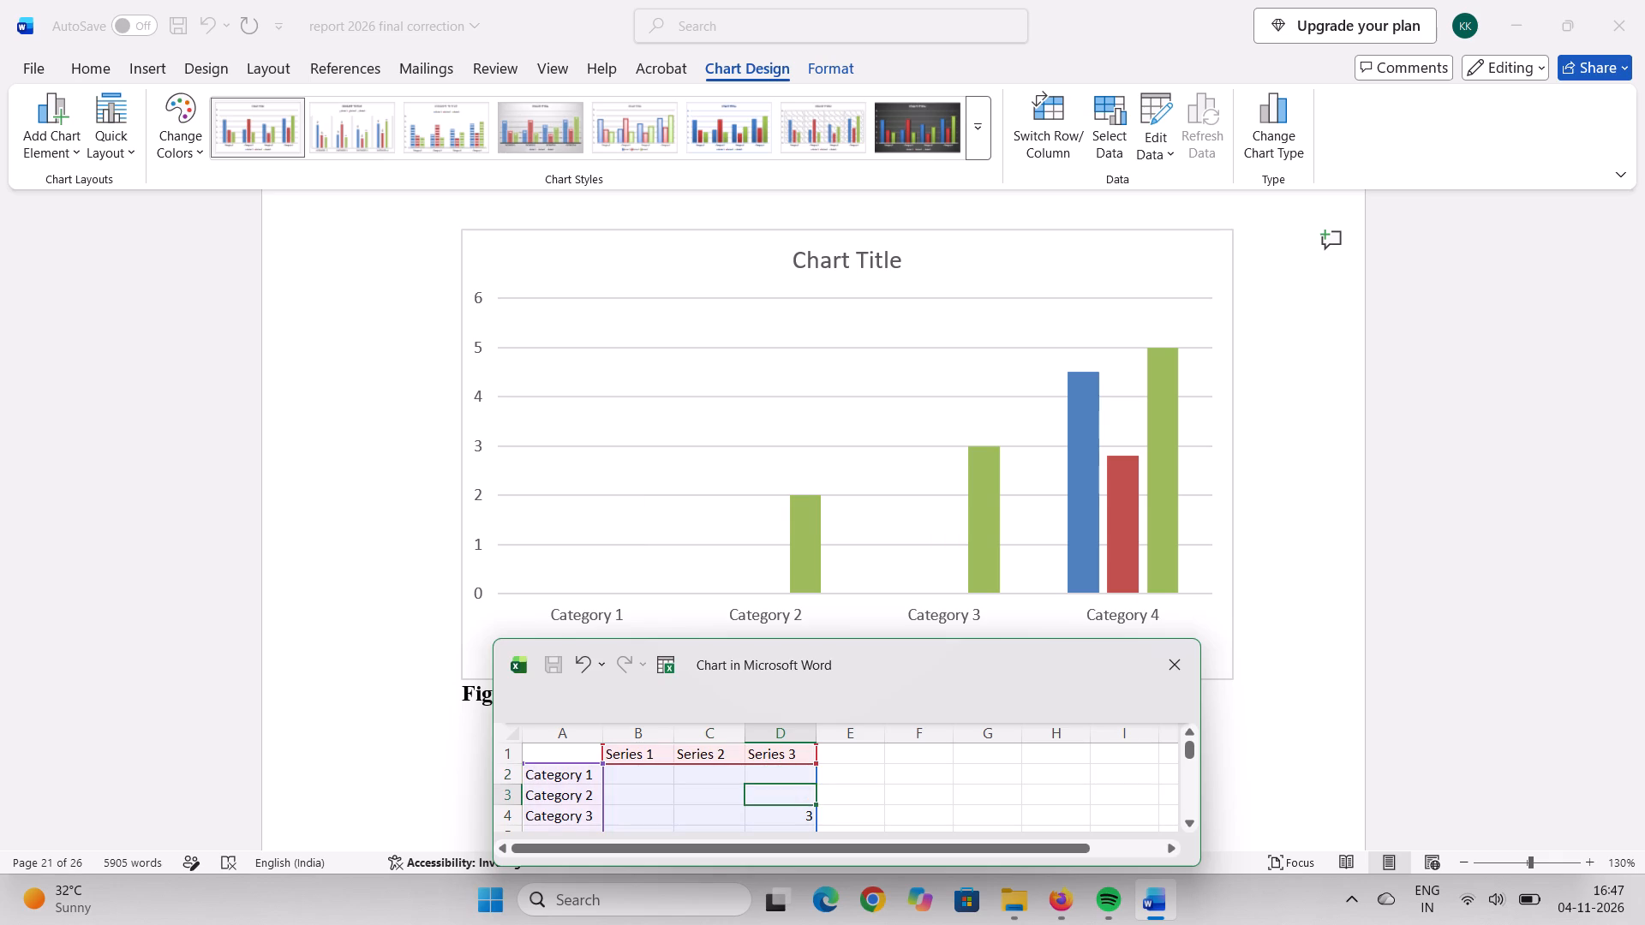
pyautogui.click(811, 816)
pyautogui.press('BackSpace')
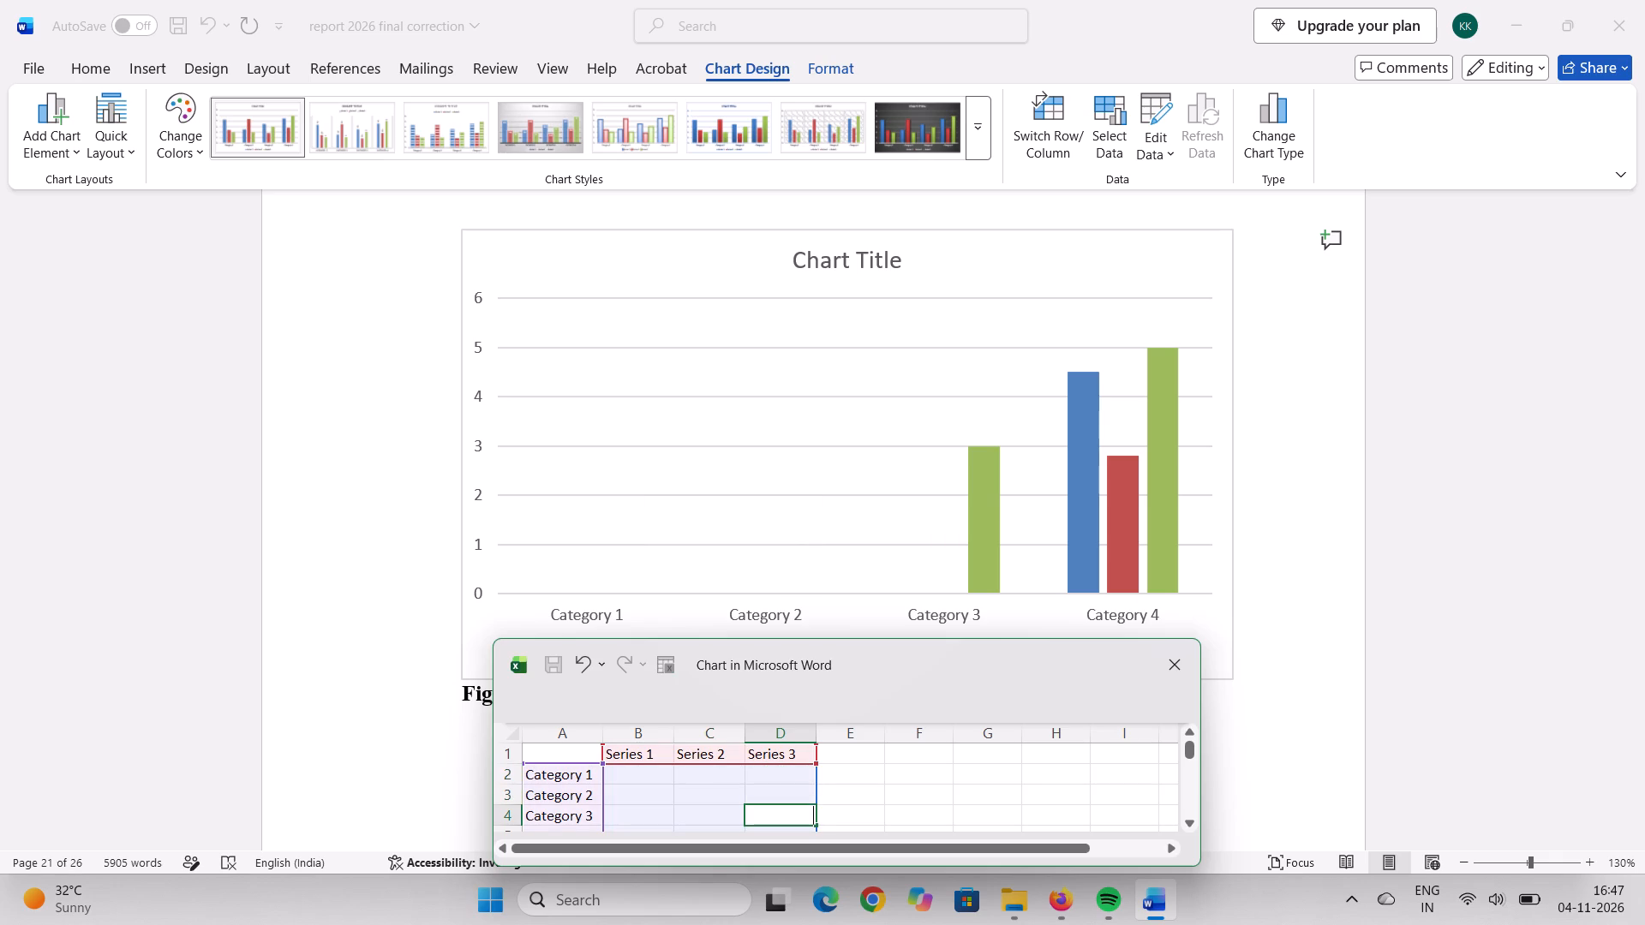
# Clear the Category 4 values of Series 1, Series 2 and Series 3.
pyautogui.scroll(-1, 811, 816)
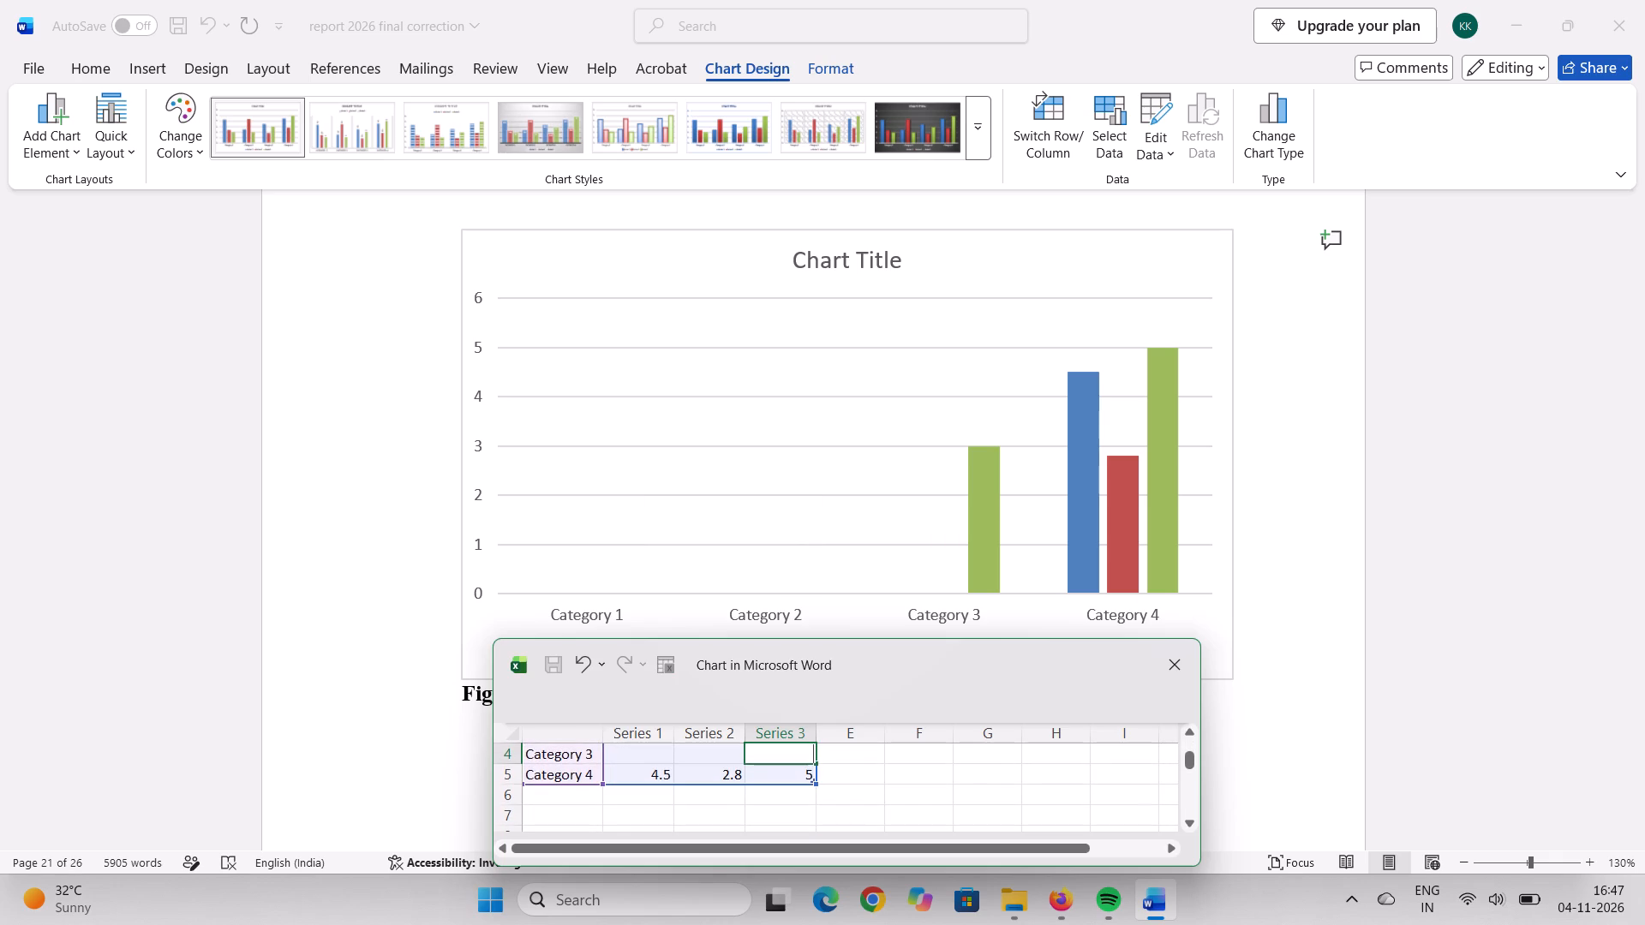
pyautogui.scroll(-1, 811, 816)
pyautogui.click(806, 780)
pyautogui.click(667, 783)
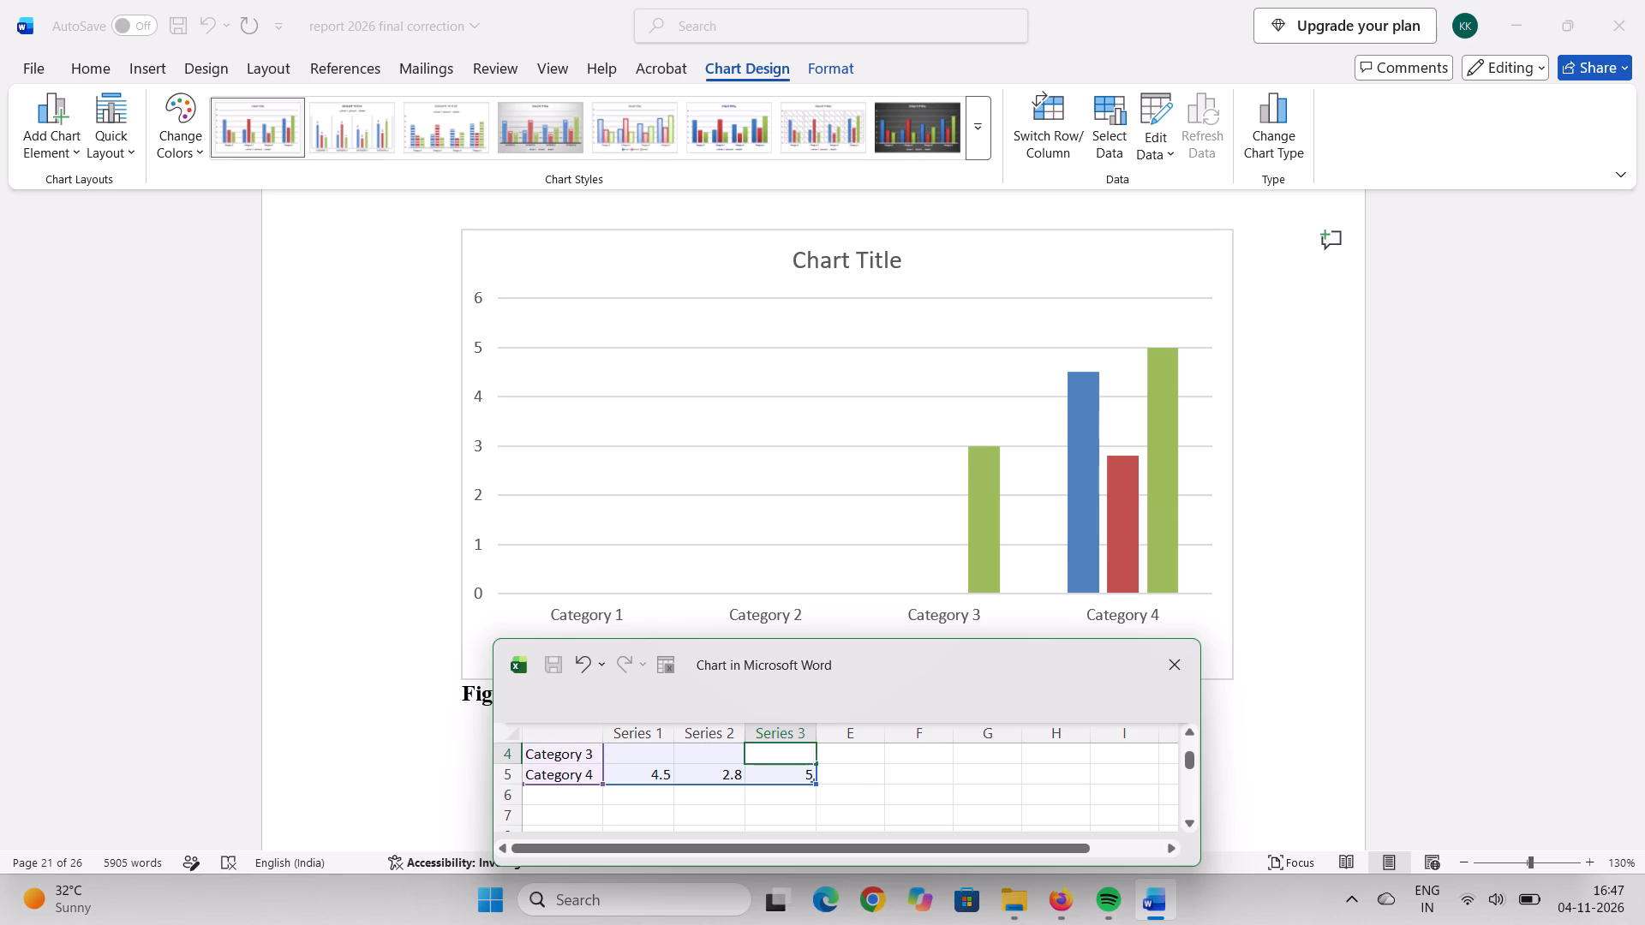
pyautogui.click(661, 779)
pyautogui.press('BackSpace')
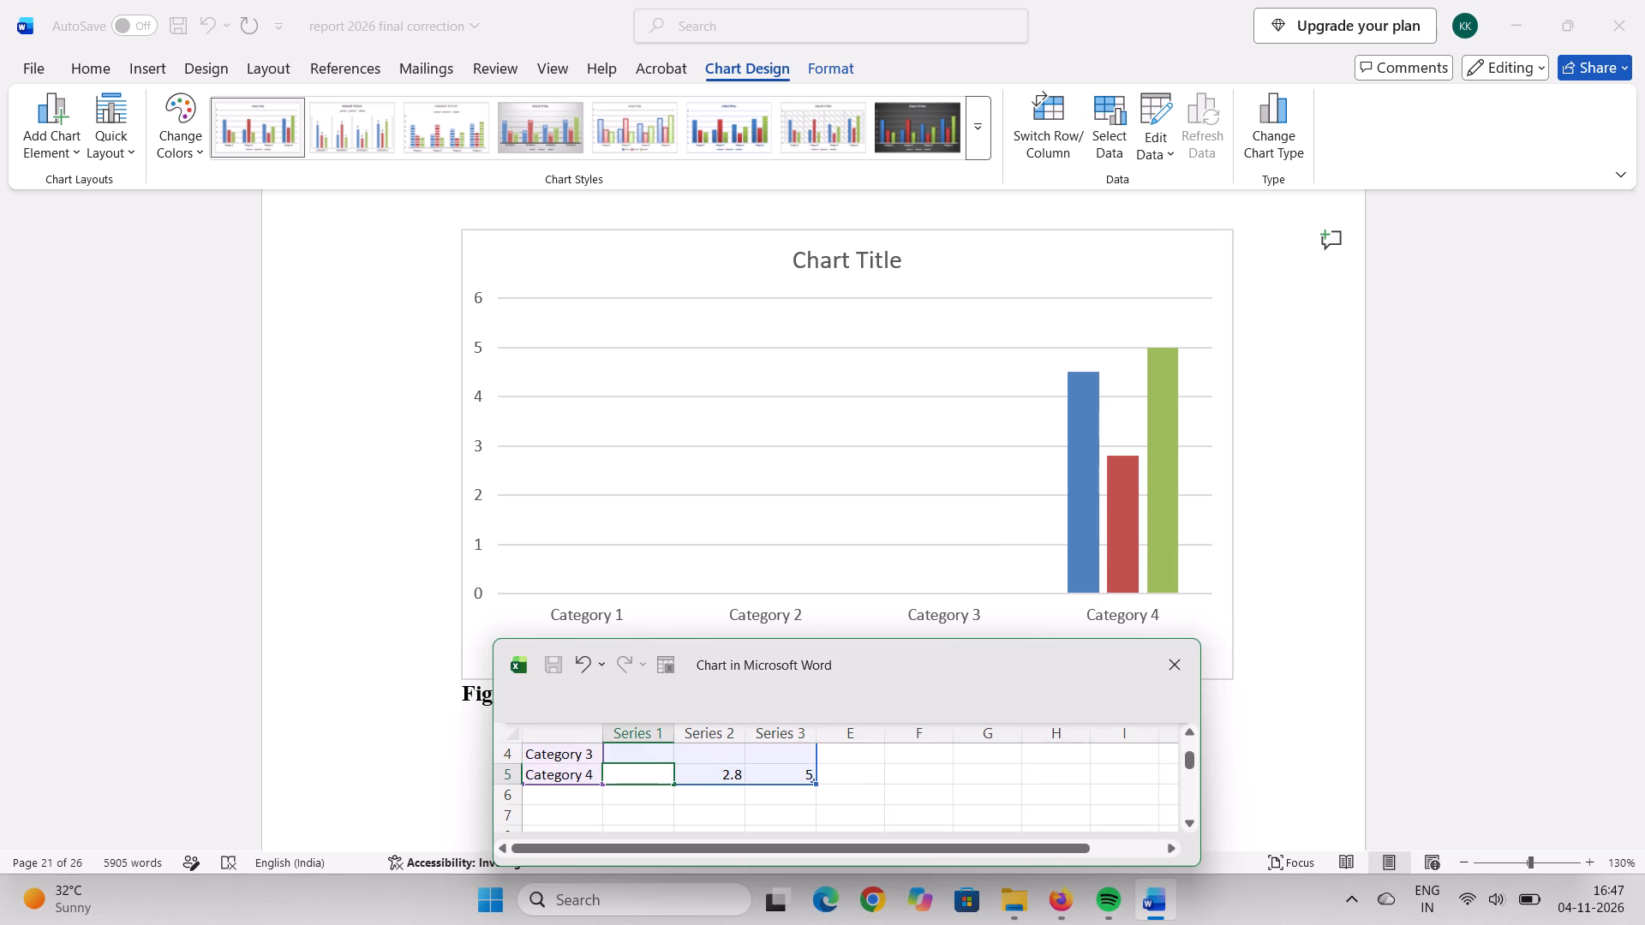
pyautogui.click(714, 783)
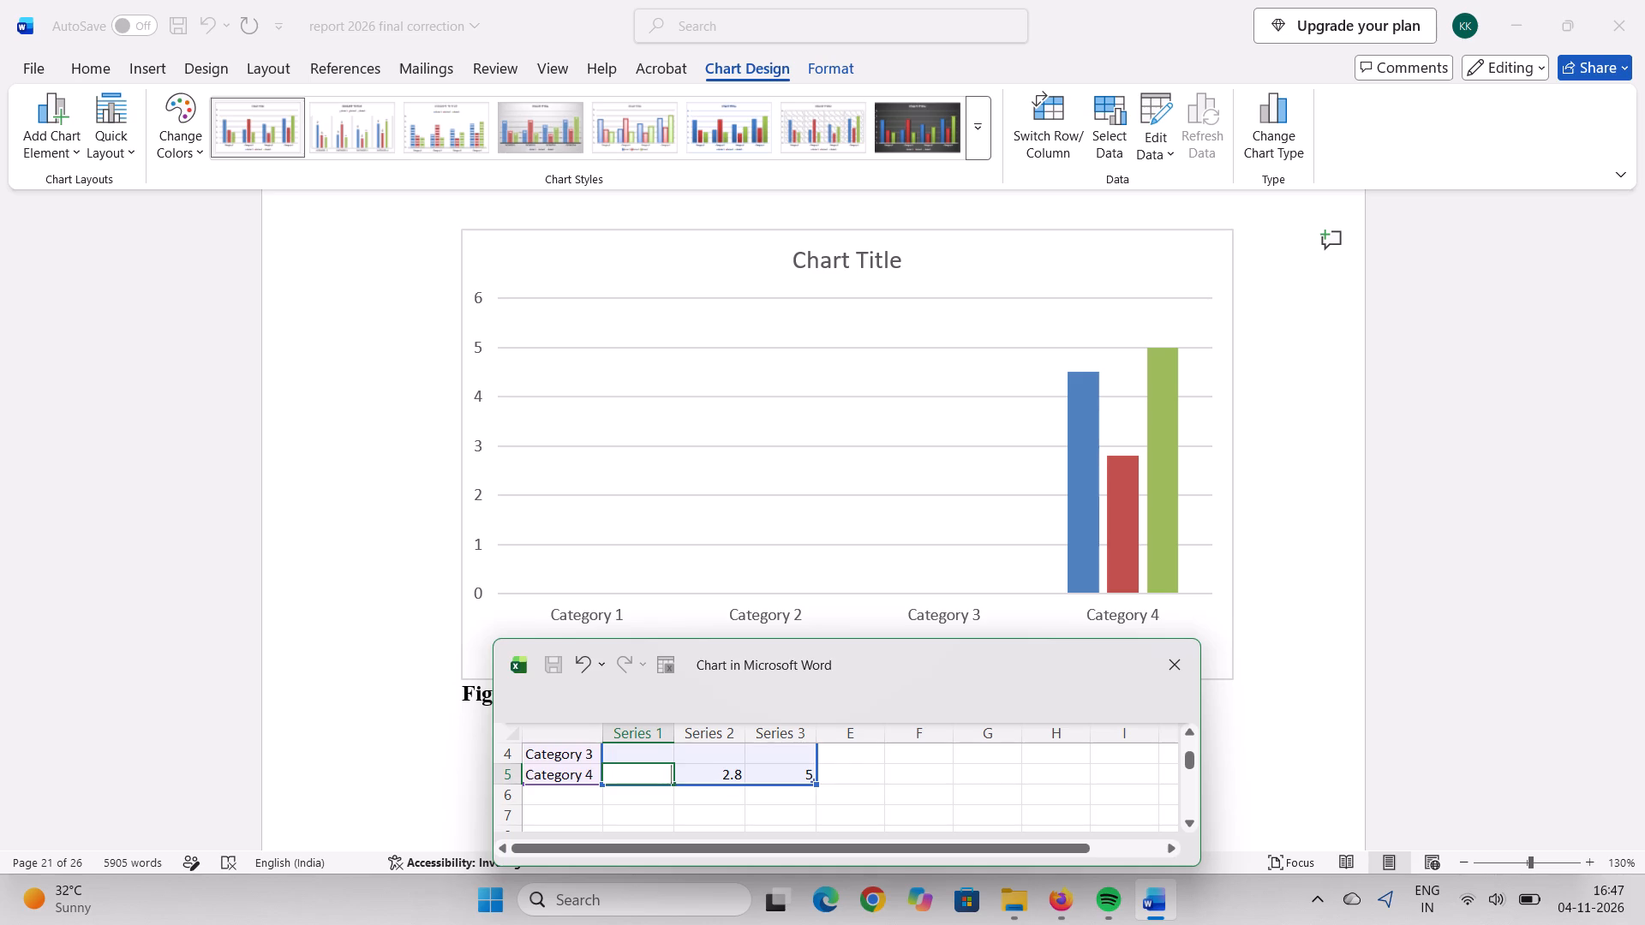
pyautogui.click(723, 779)
pyautogui.press('BackSpace')
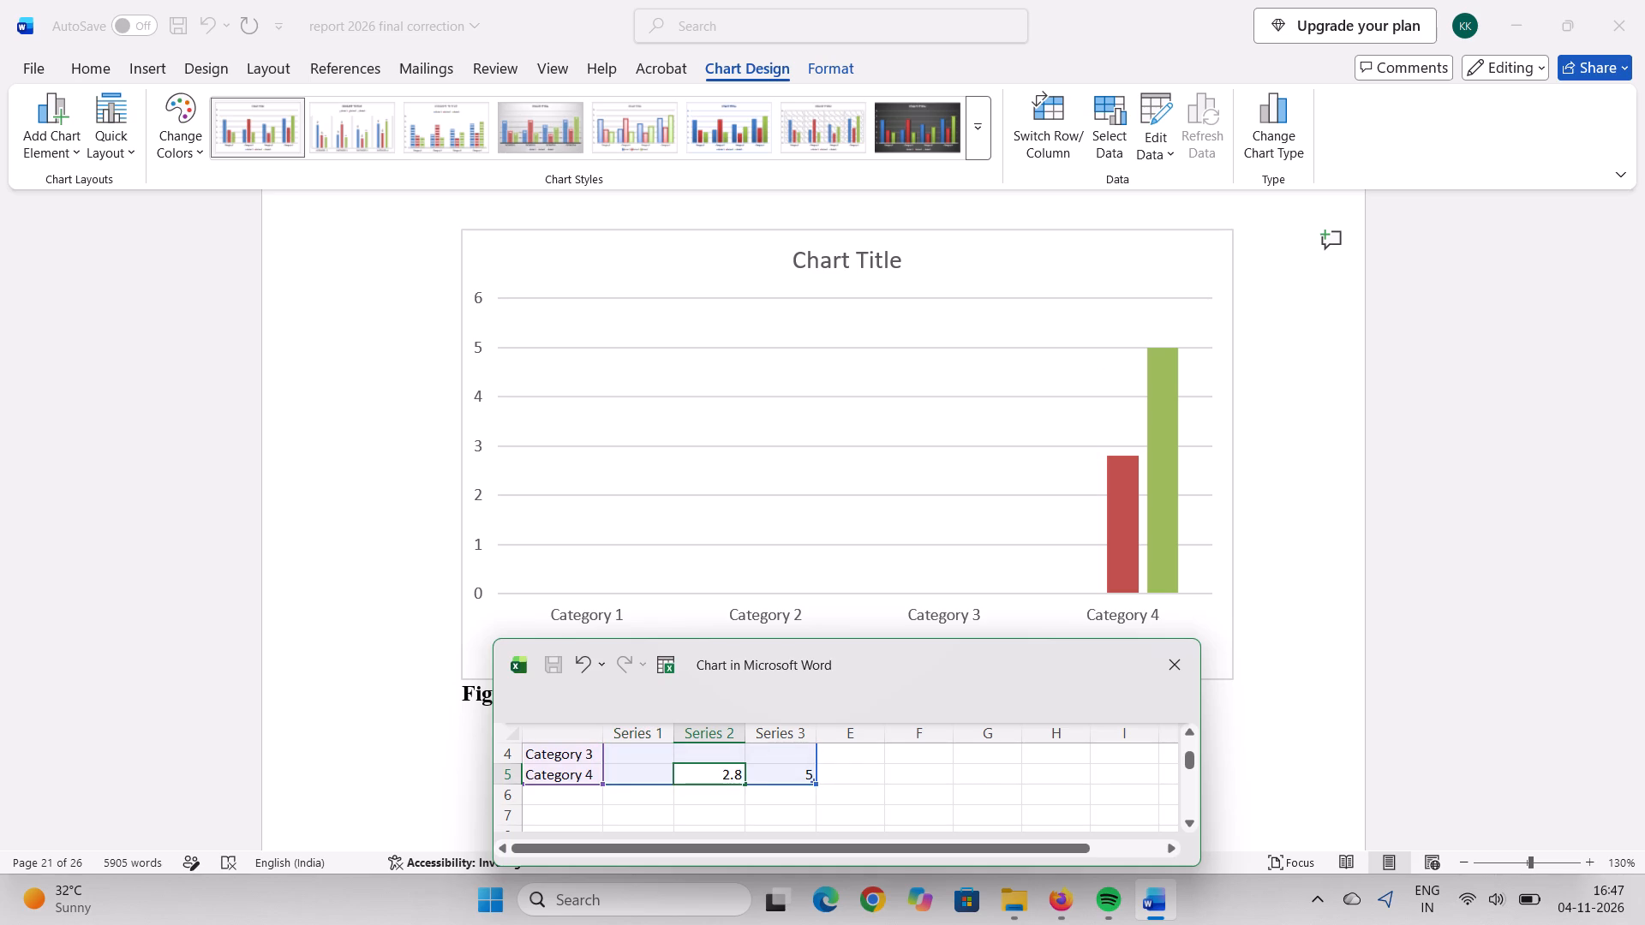
pyautogui.click(803, 777)
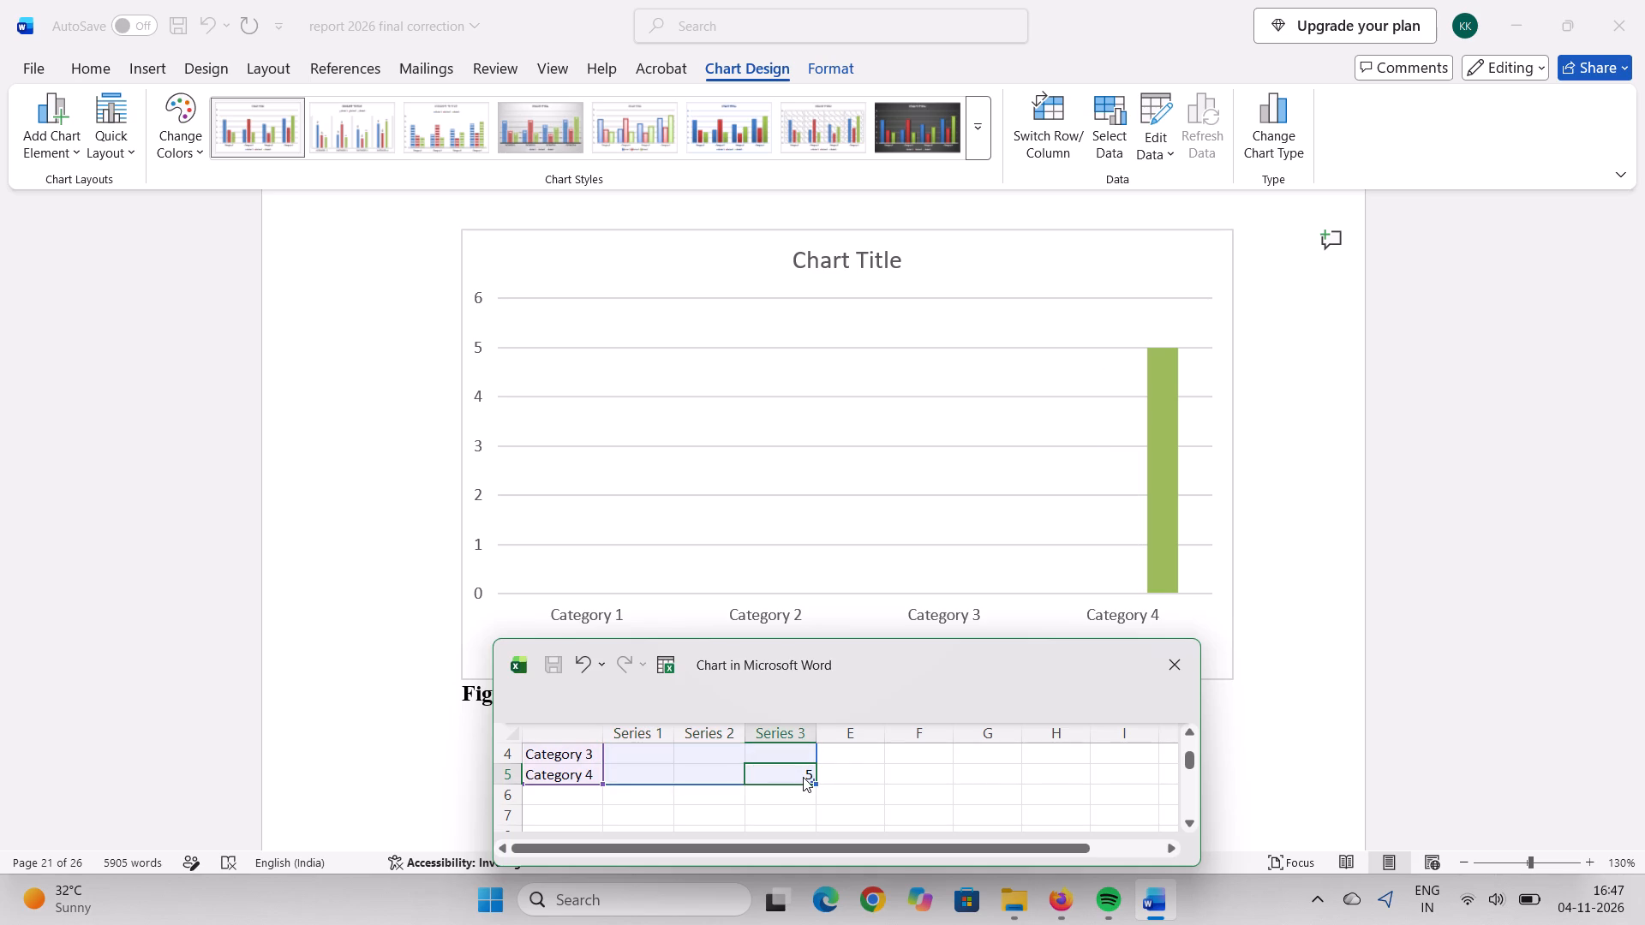
pyautogui.press('BackSpace')
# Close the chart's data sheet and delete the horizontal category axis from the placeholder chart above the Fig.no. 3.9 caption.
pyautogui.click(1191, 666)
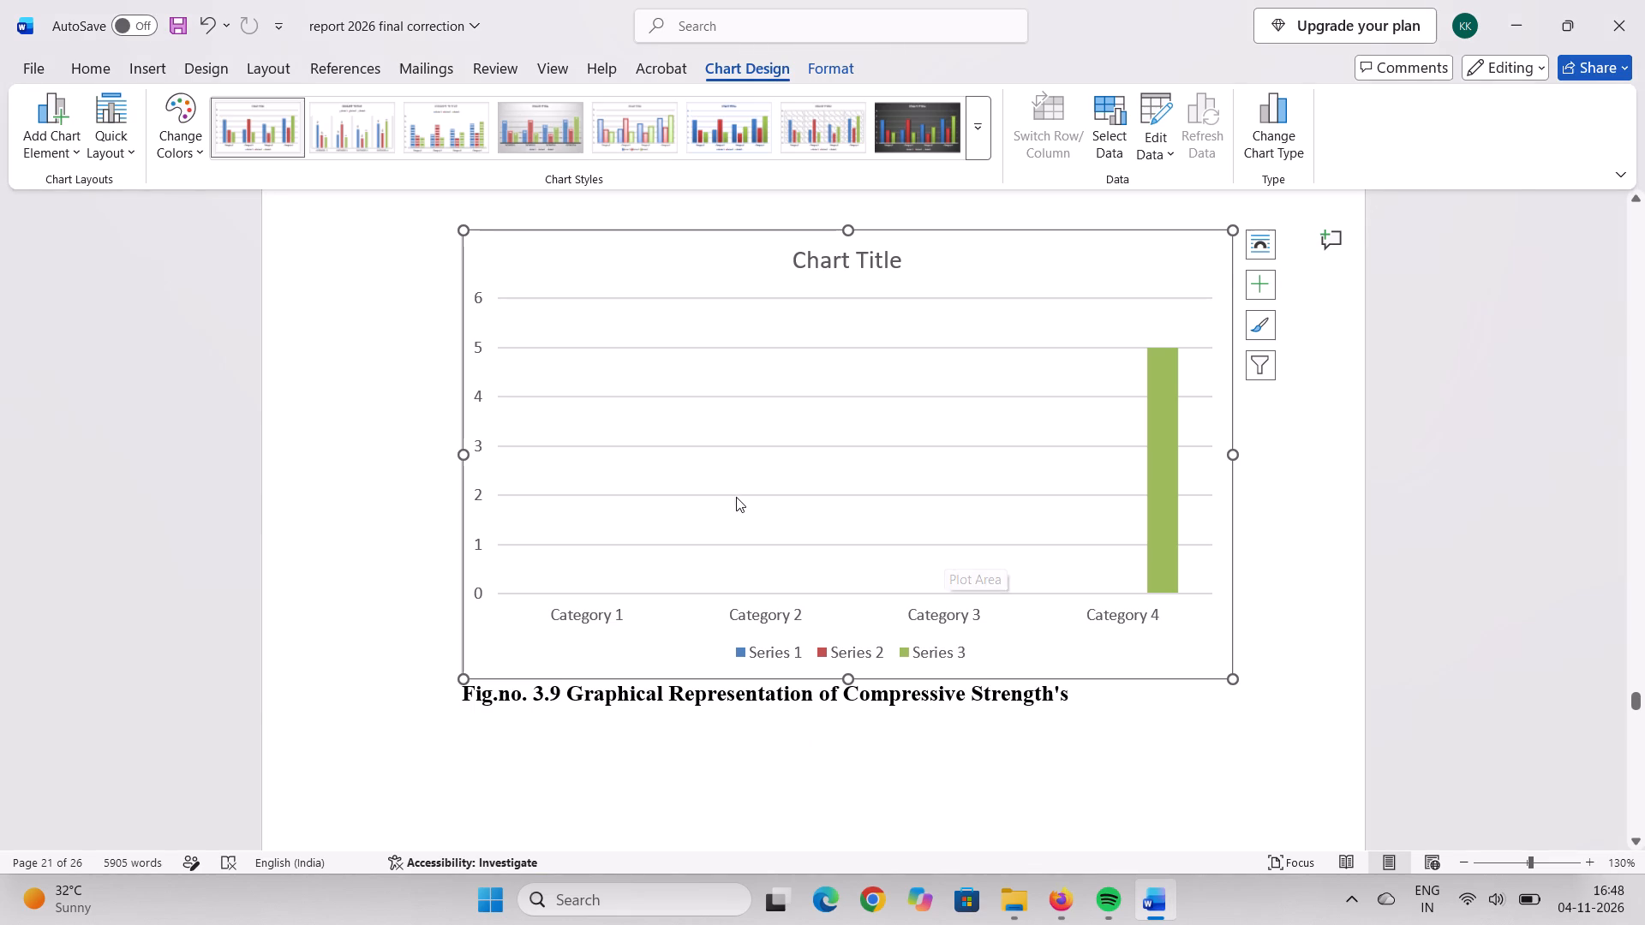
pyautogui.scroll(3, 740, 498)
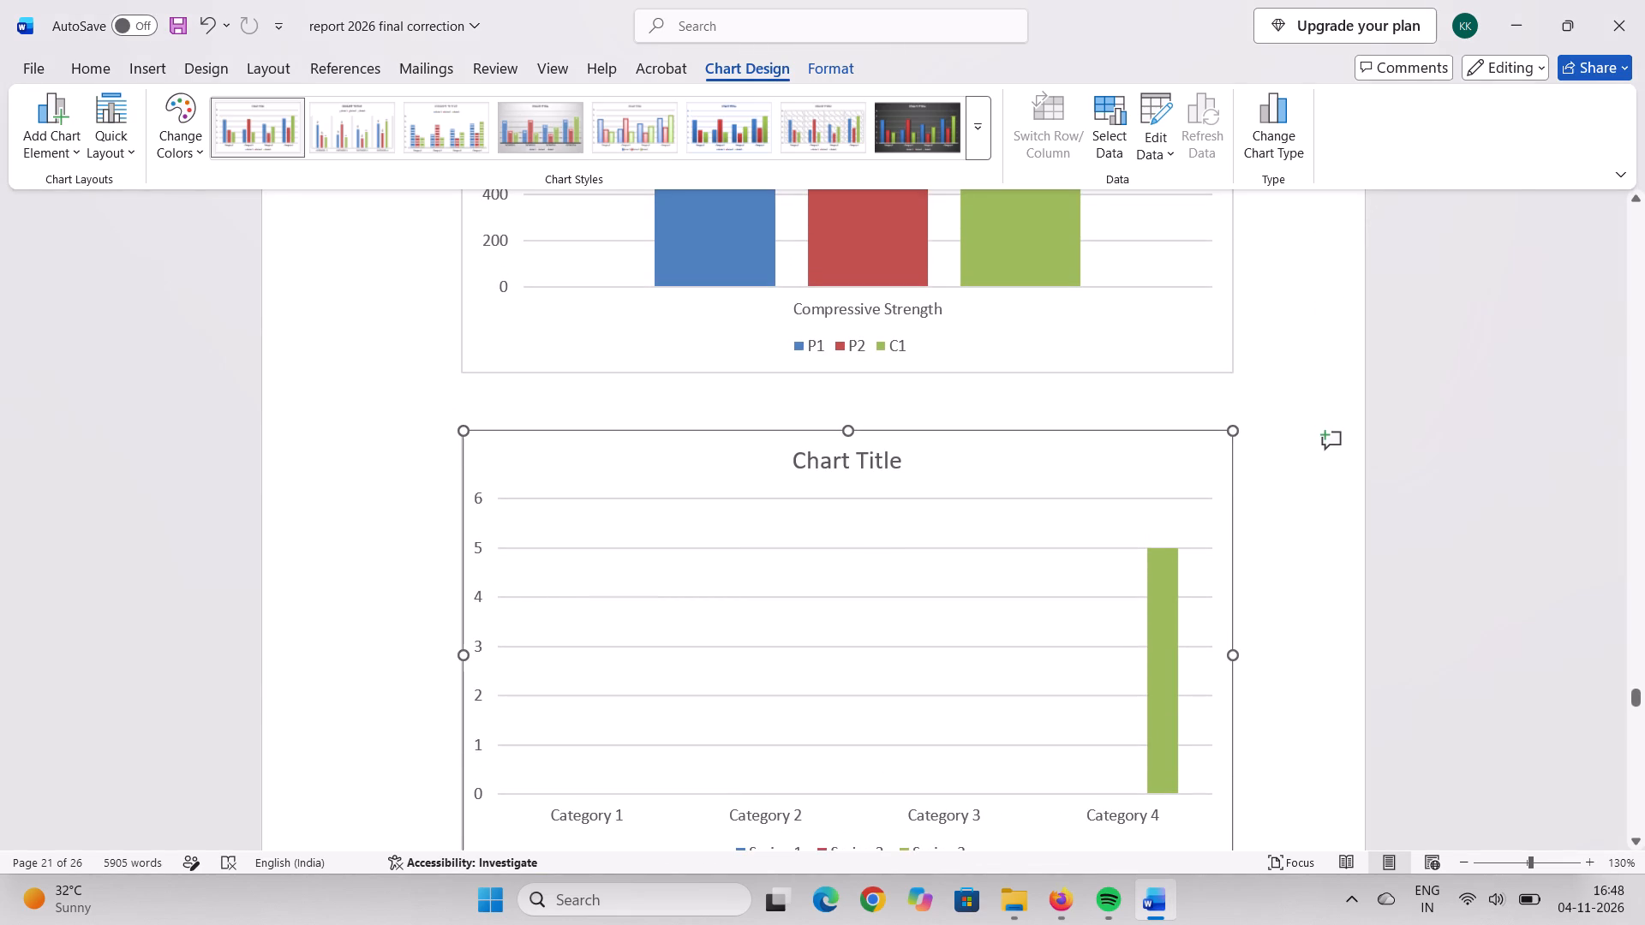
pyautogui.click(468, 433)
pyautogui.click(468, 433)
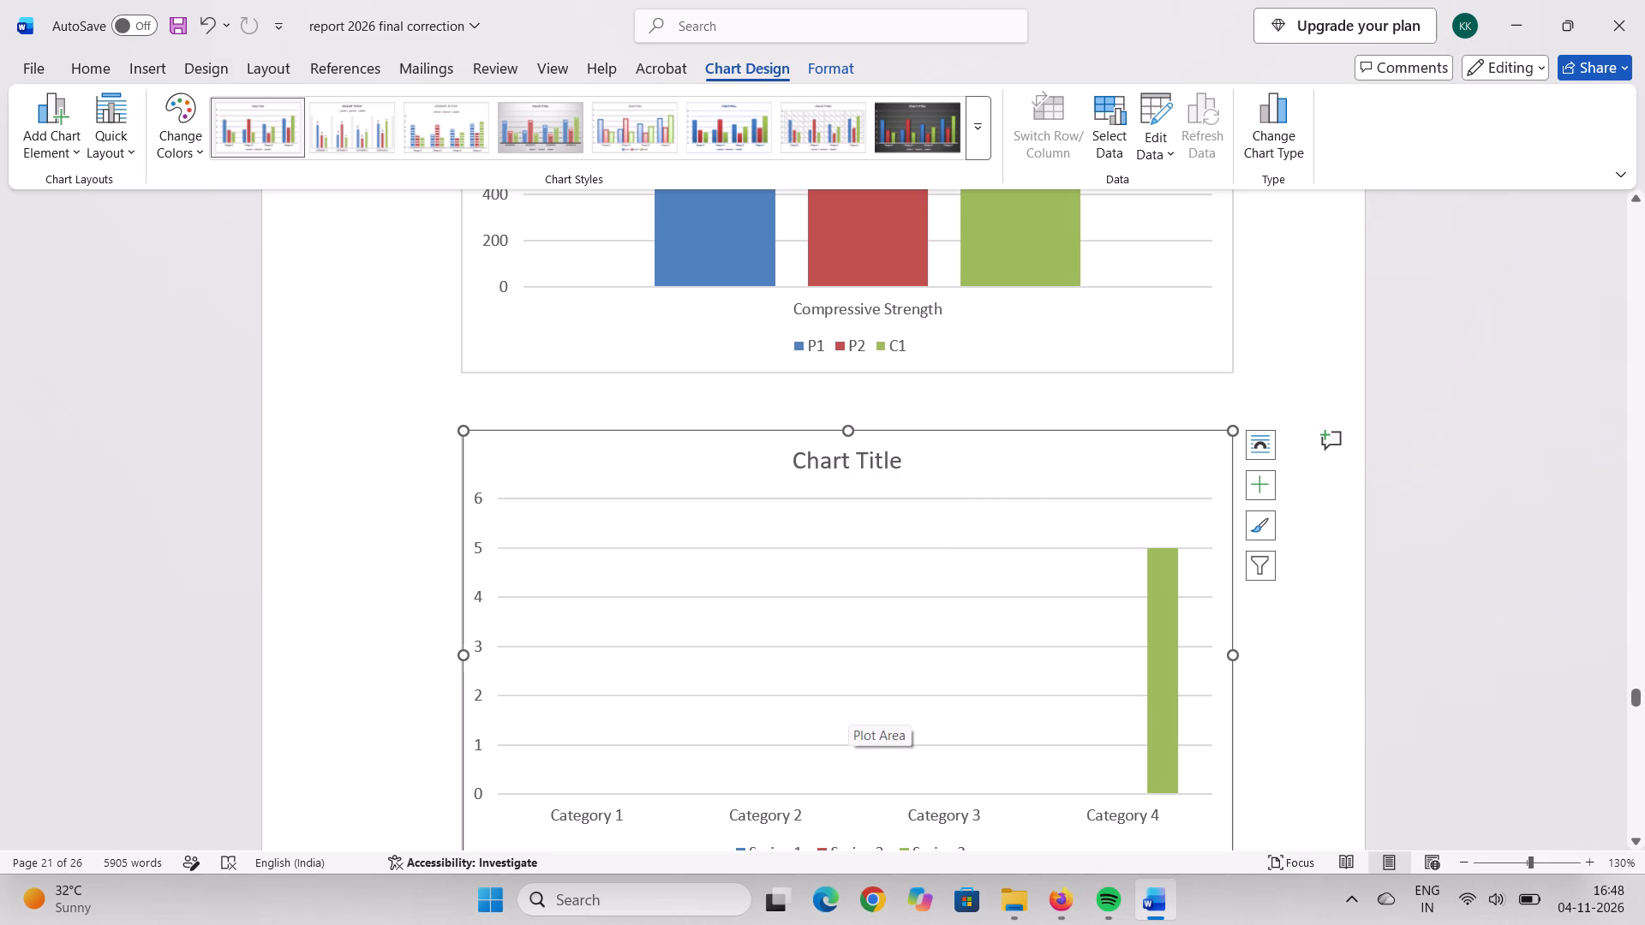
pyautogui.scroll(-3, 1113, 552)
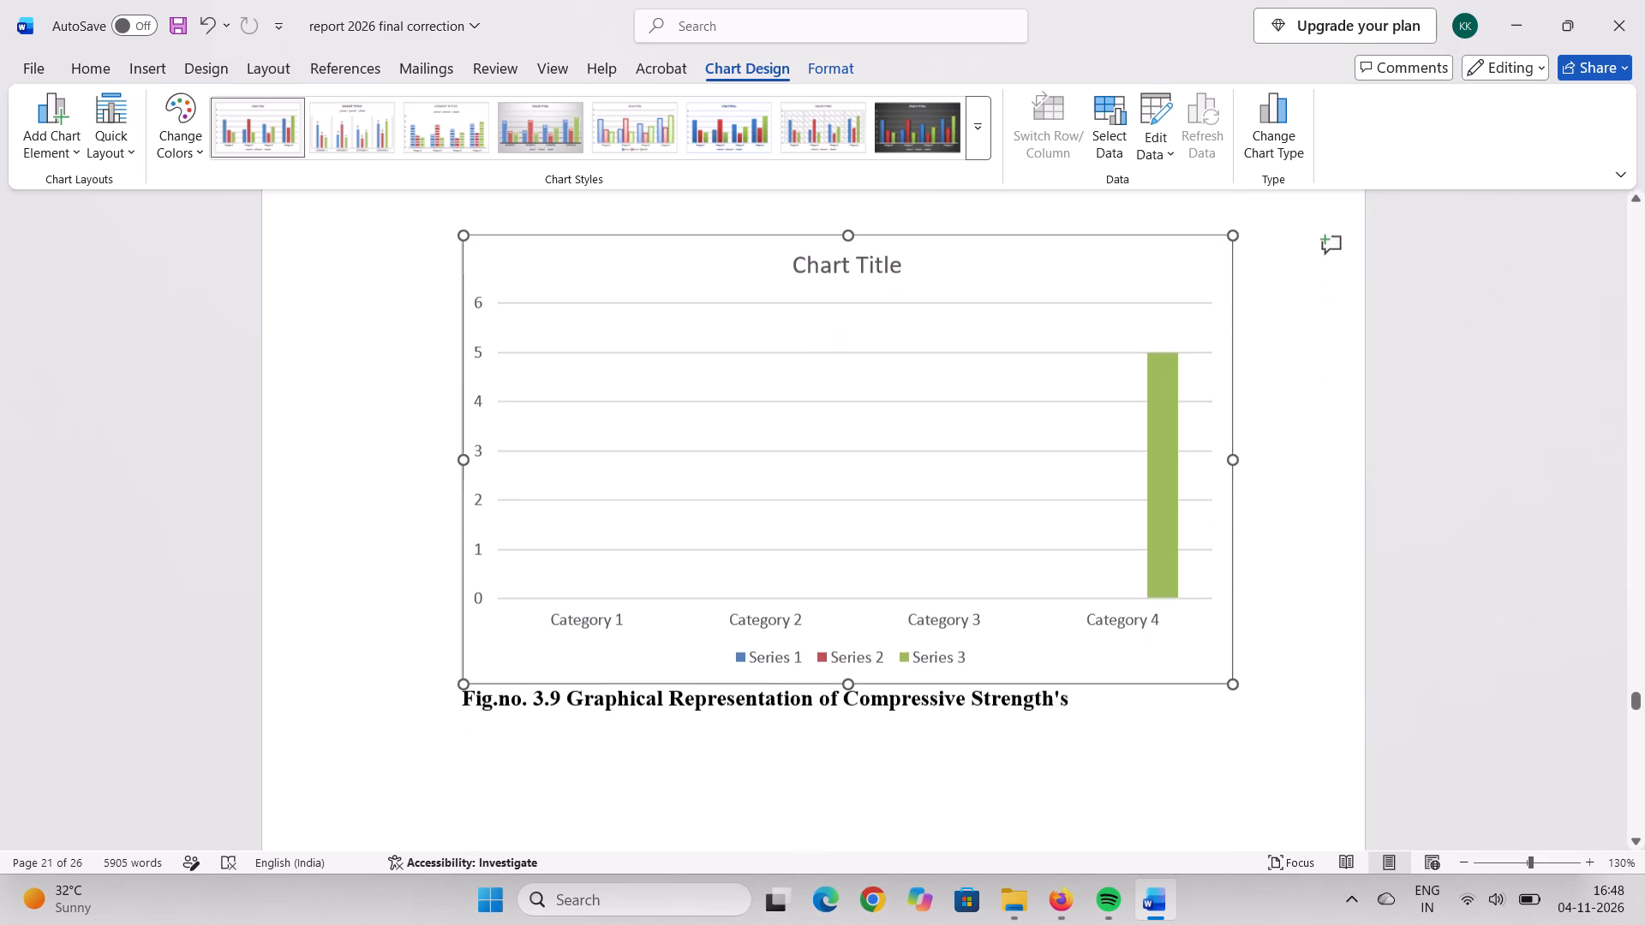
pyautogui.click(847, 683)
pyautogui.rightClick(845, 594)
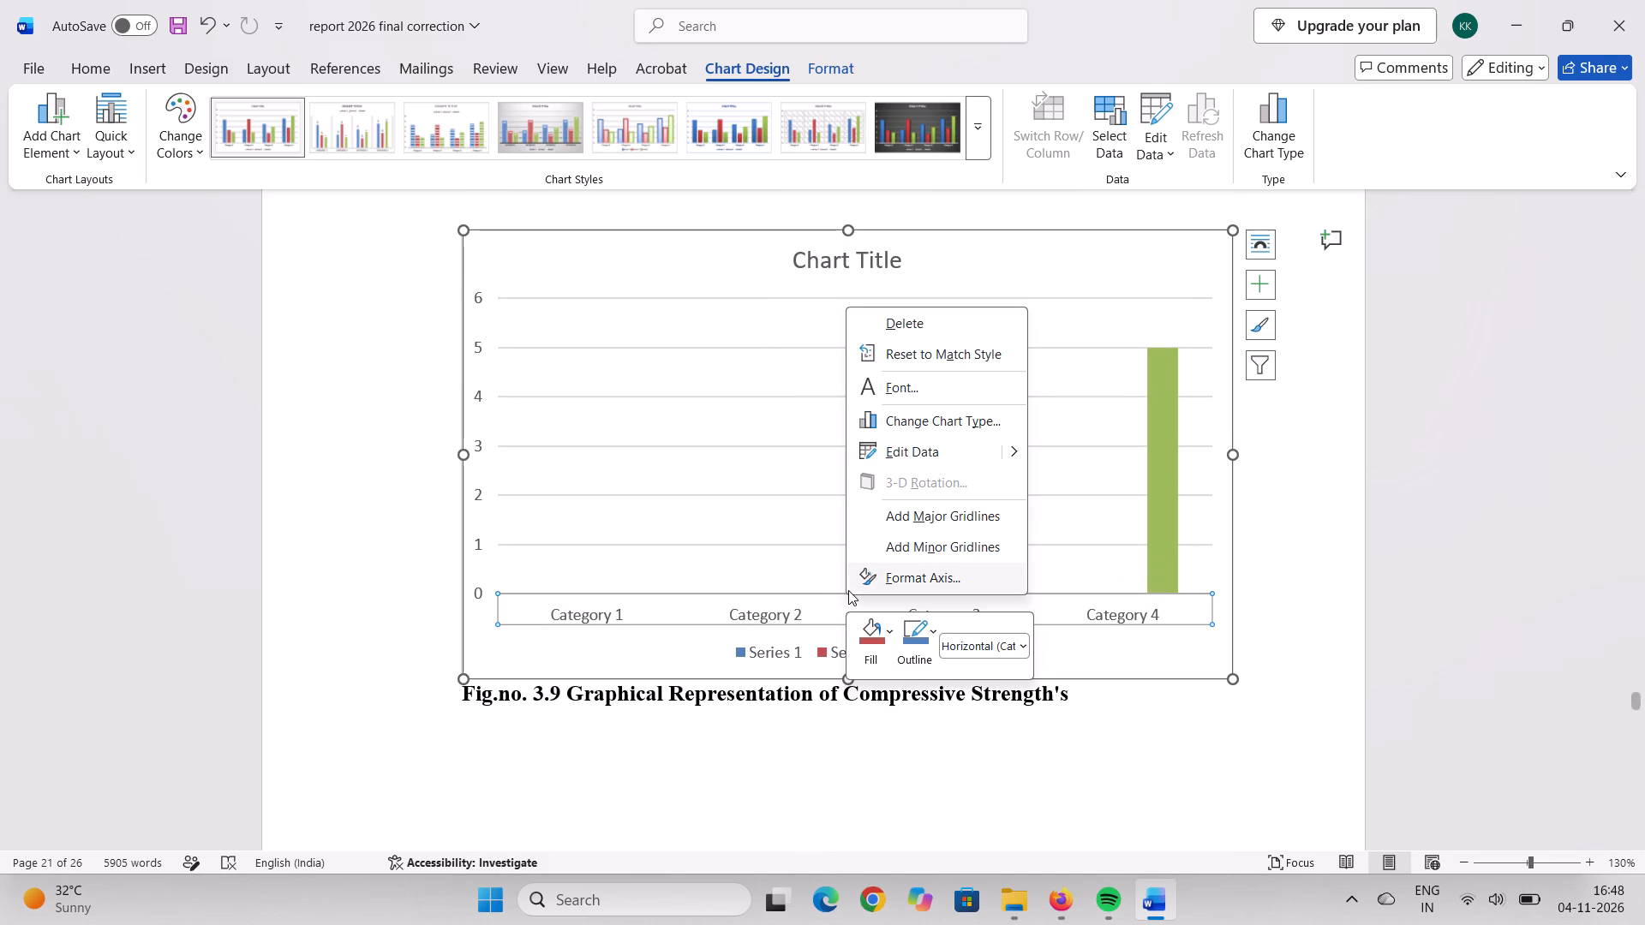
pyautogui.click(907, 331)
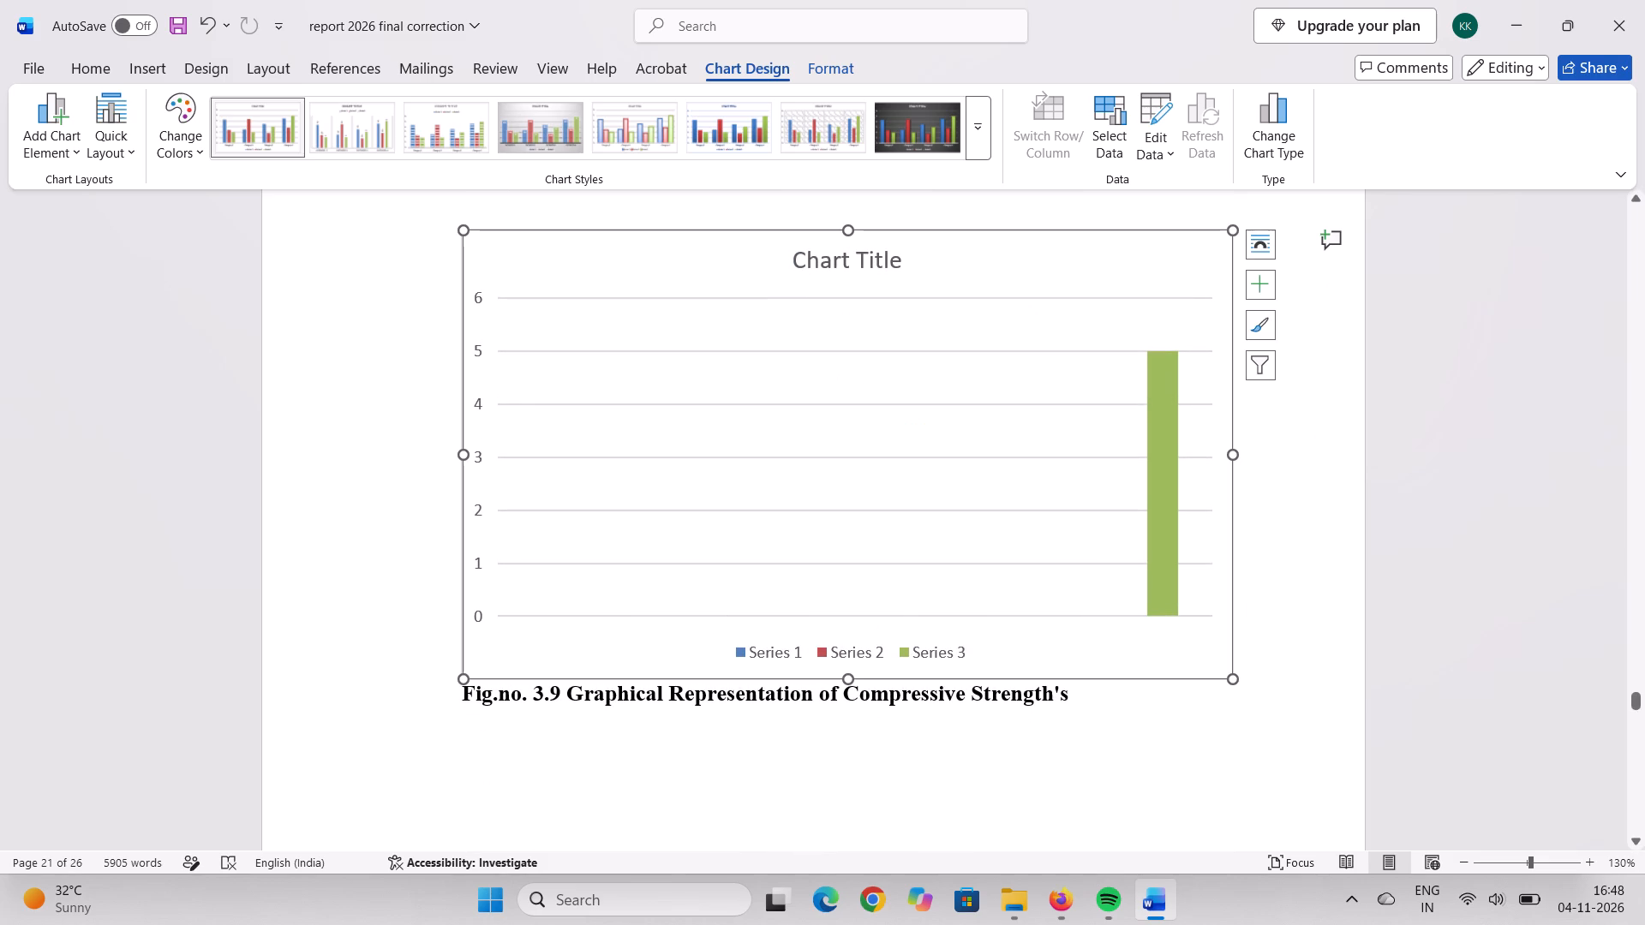
# Cut the whole placeholder chart from above the Fig.no. 3.9 caption and close the formatting pane.
pyautogui.click(907, 331)
pyautogui.rightClick(907, 331)
pyautogui.click(953, 341)
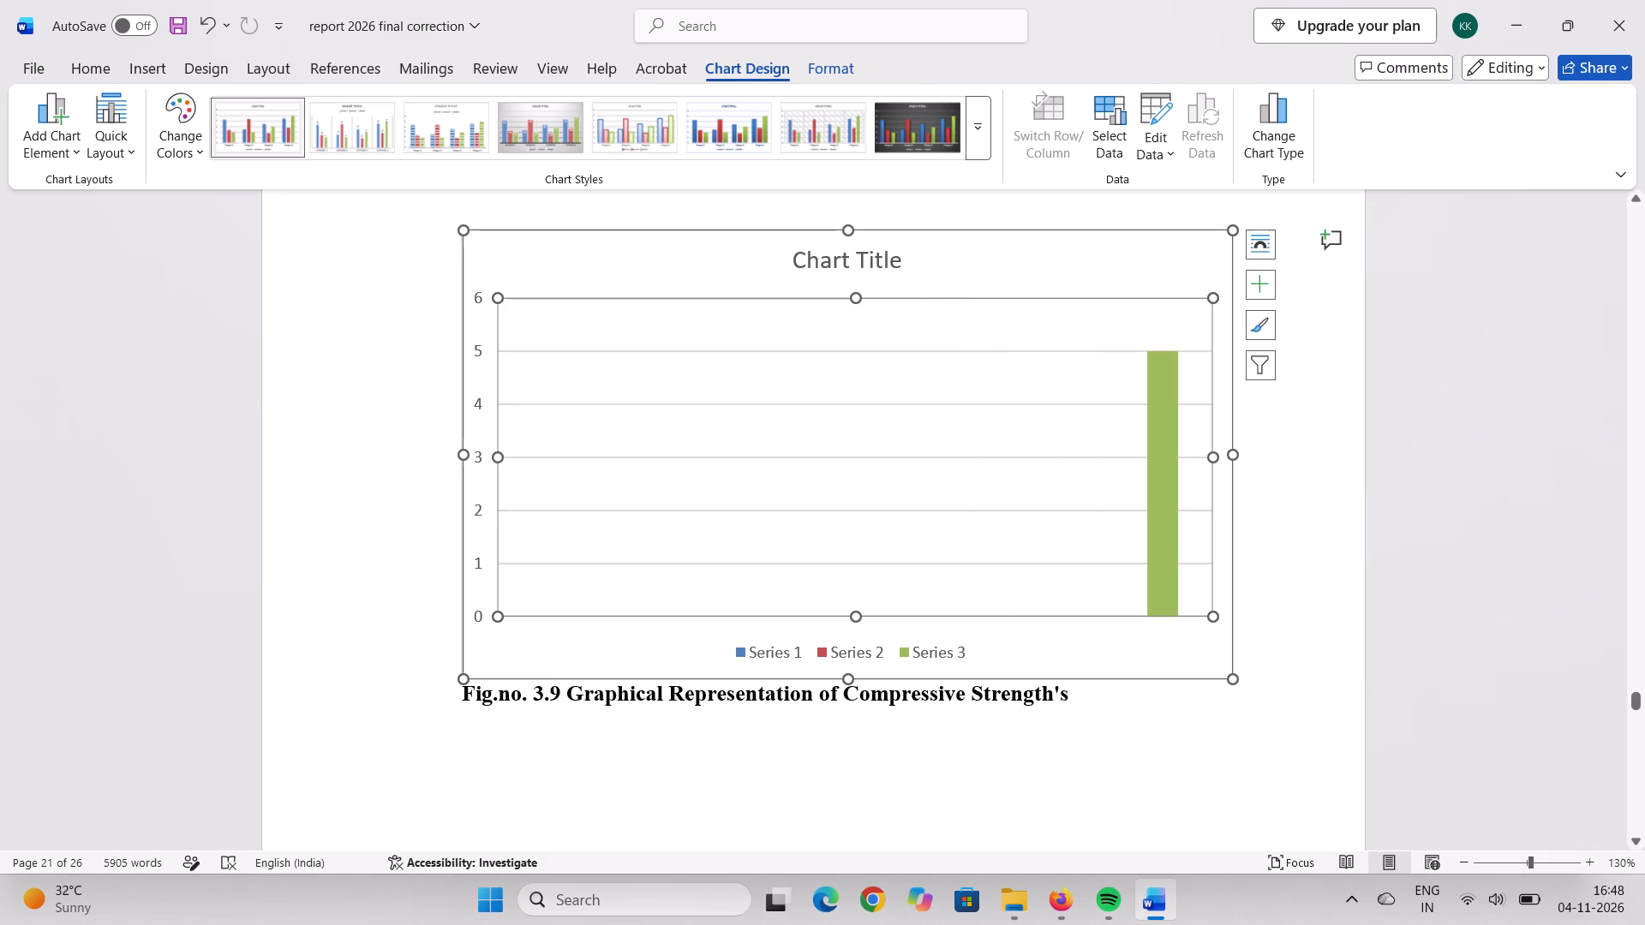
pyautogui.click(458, 254)
pyautogui.click(464, 228)
pyautogui.click(464, 228)
pyautogui.click(464, 234)
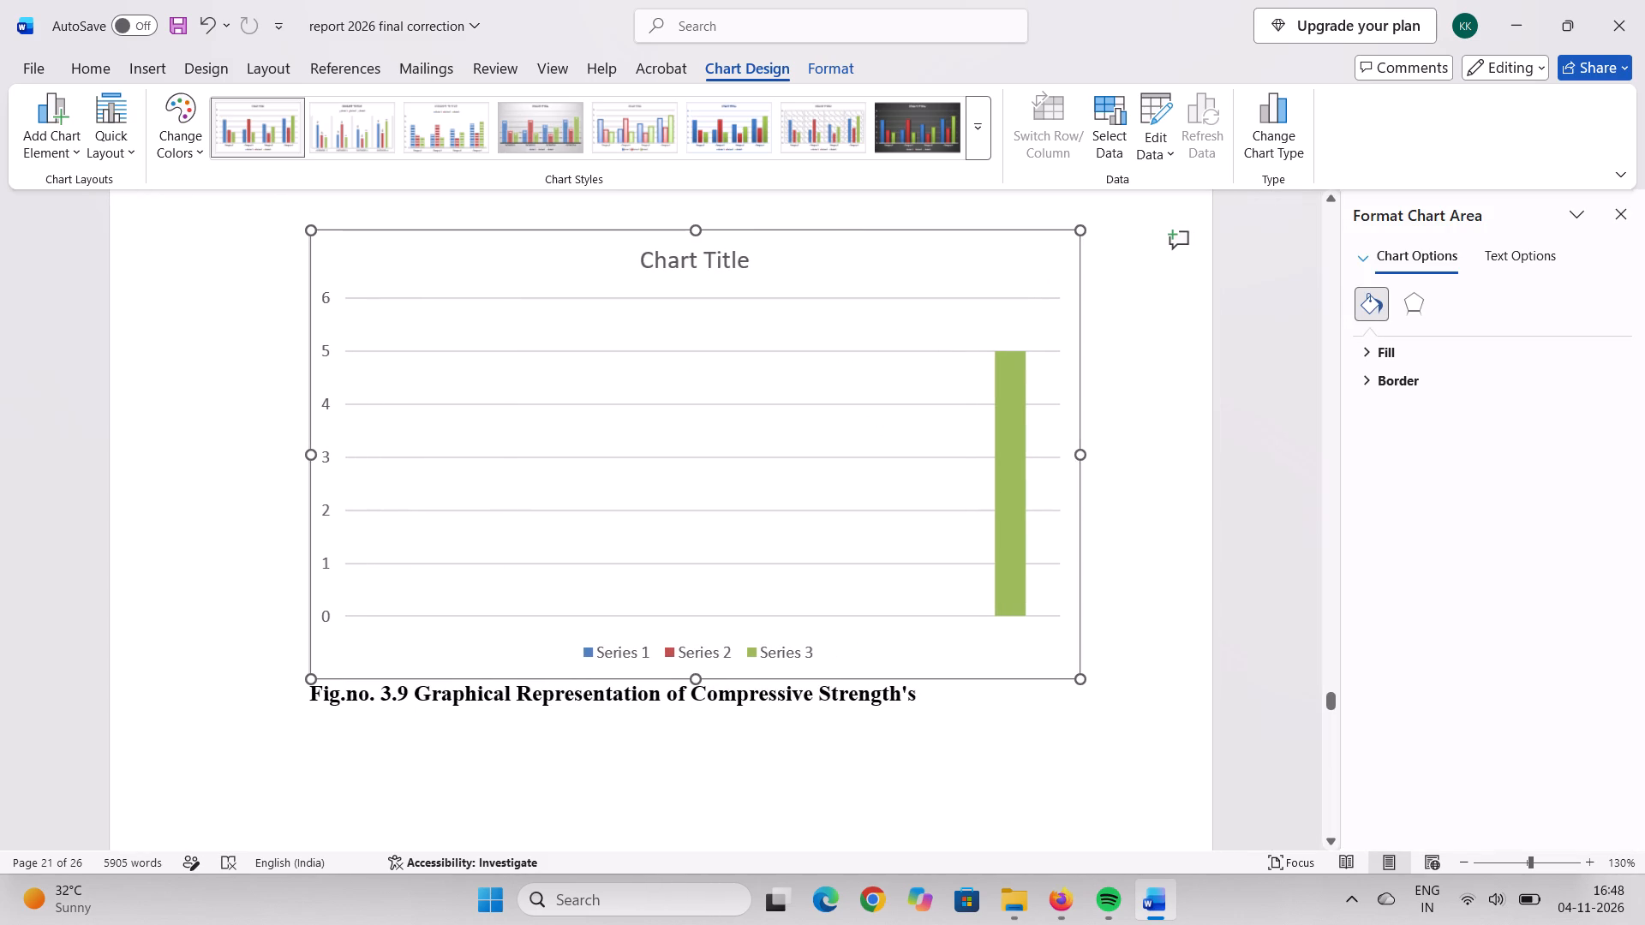
pyautogui.click(1624, 214)
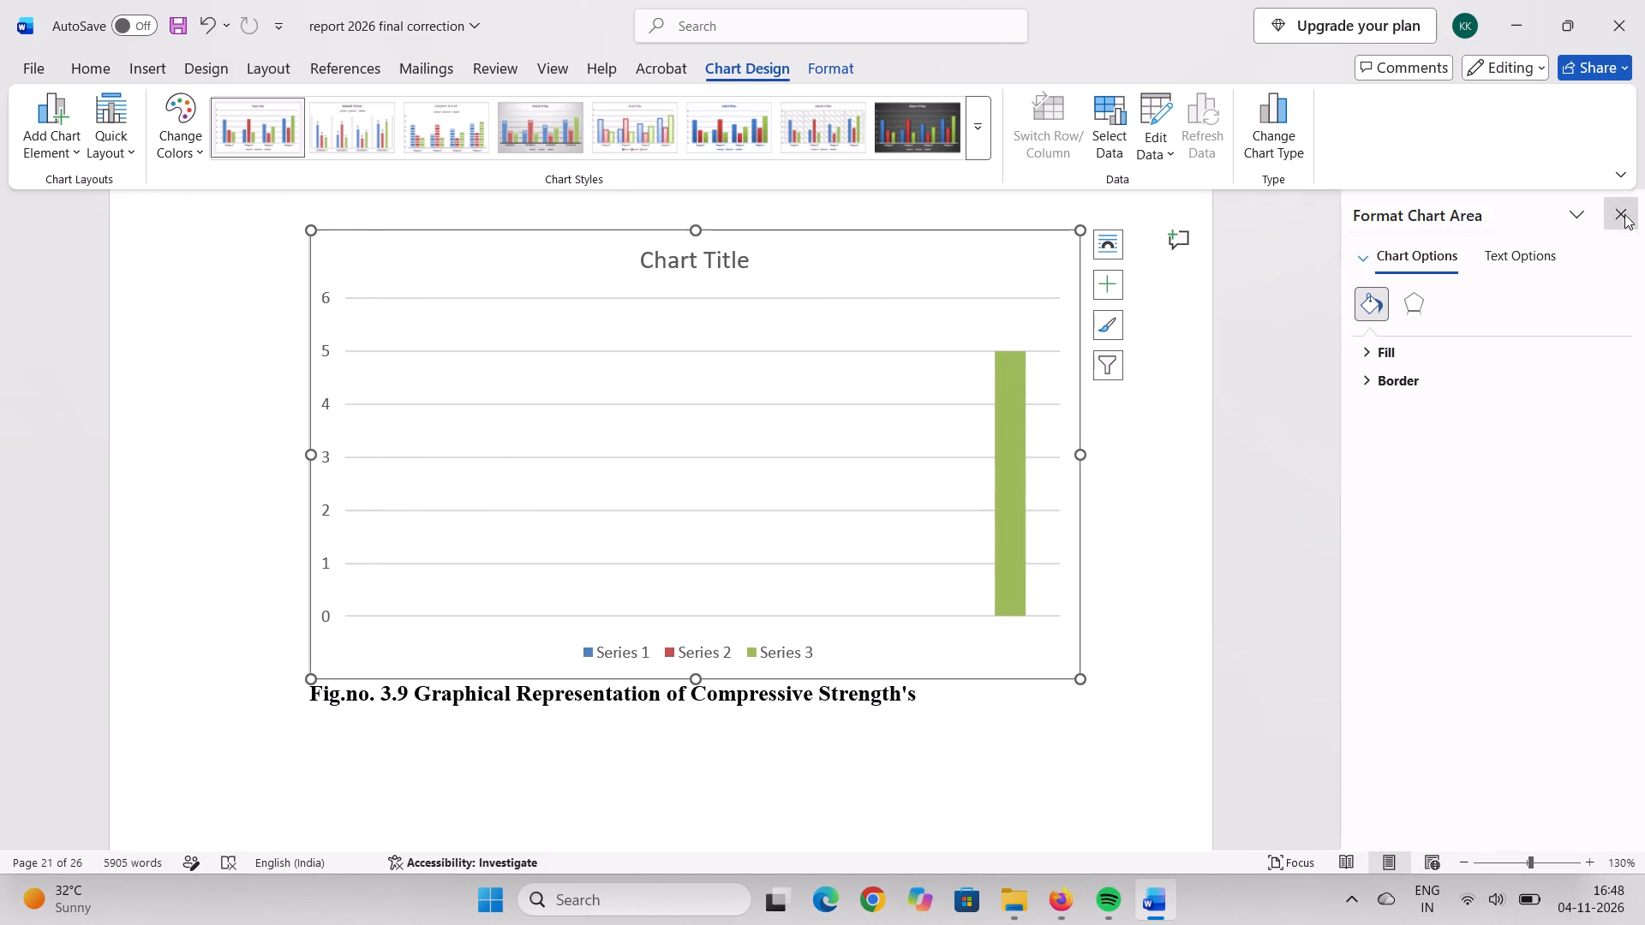
pyautogui.click(499, 250)
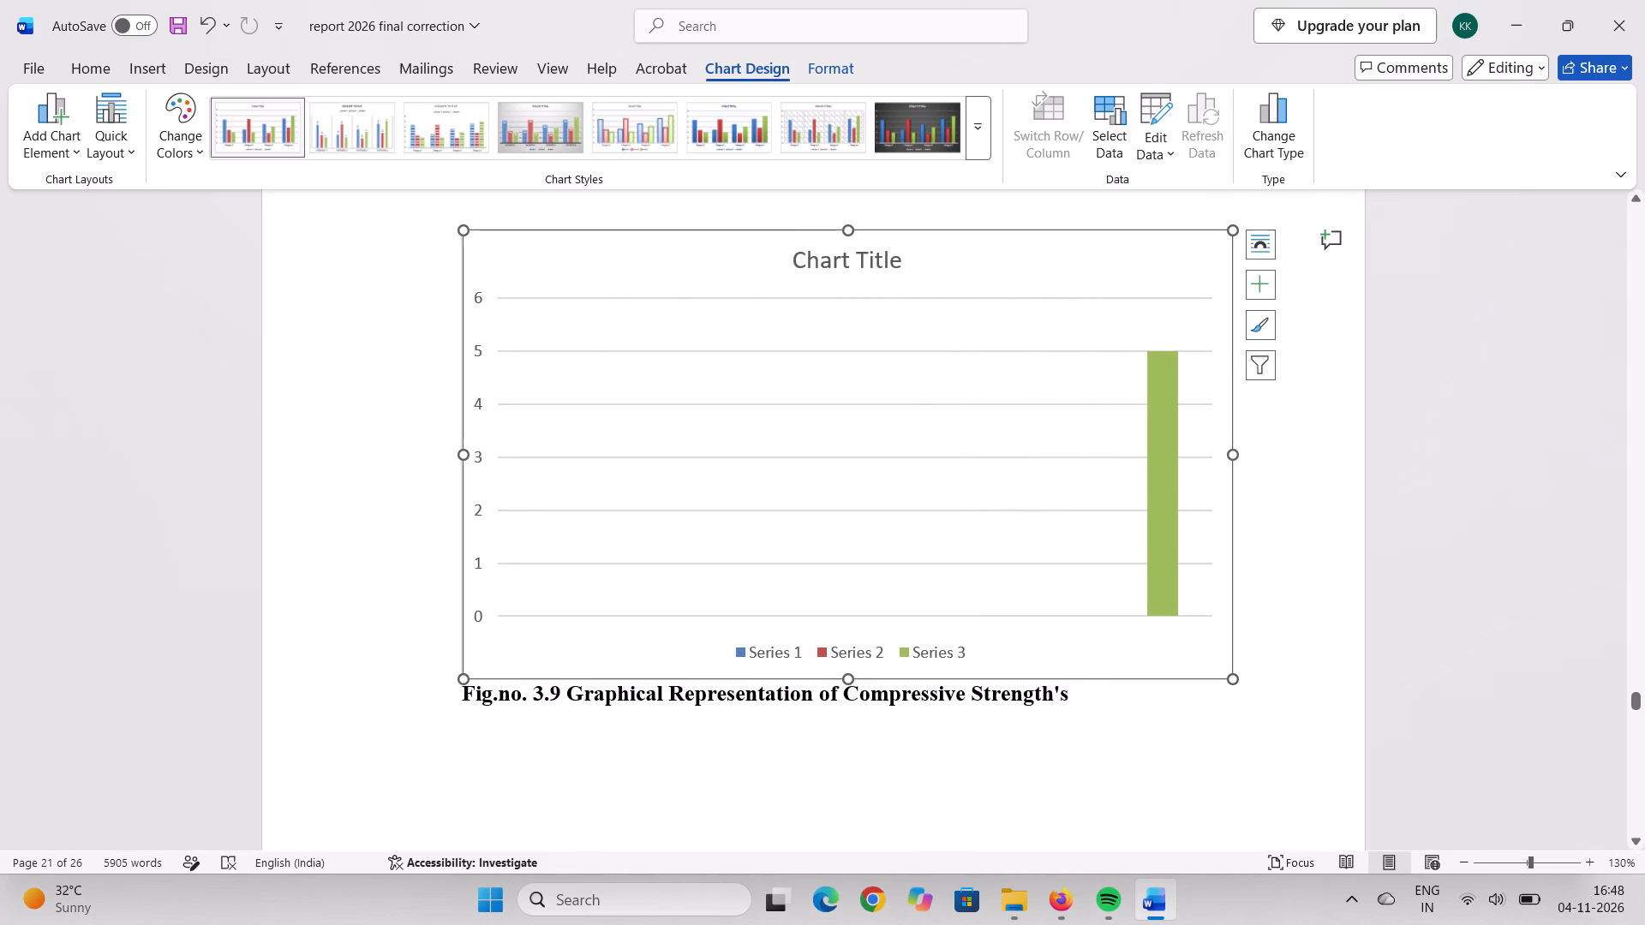
pyautogui.click(467, 227)
pyautogui.click(470, 241)
pyautogui.doubleClick(468, 230)
pyautogui.rightClick(475, 235)
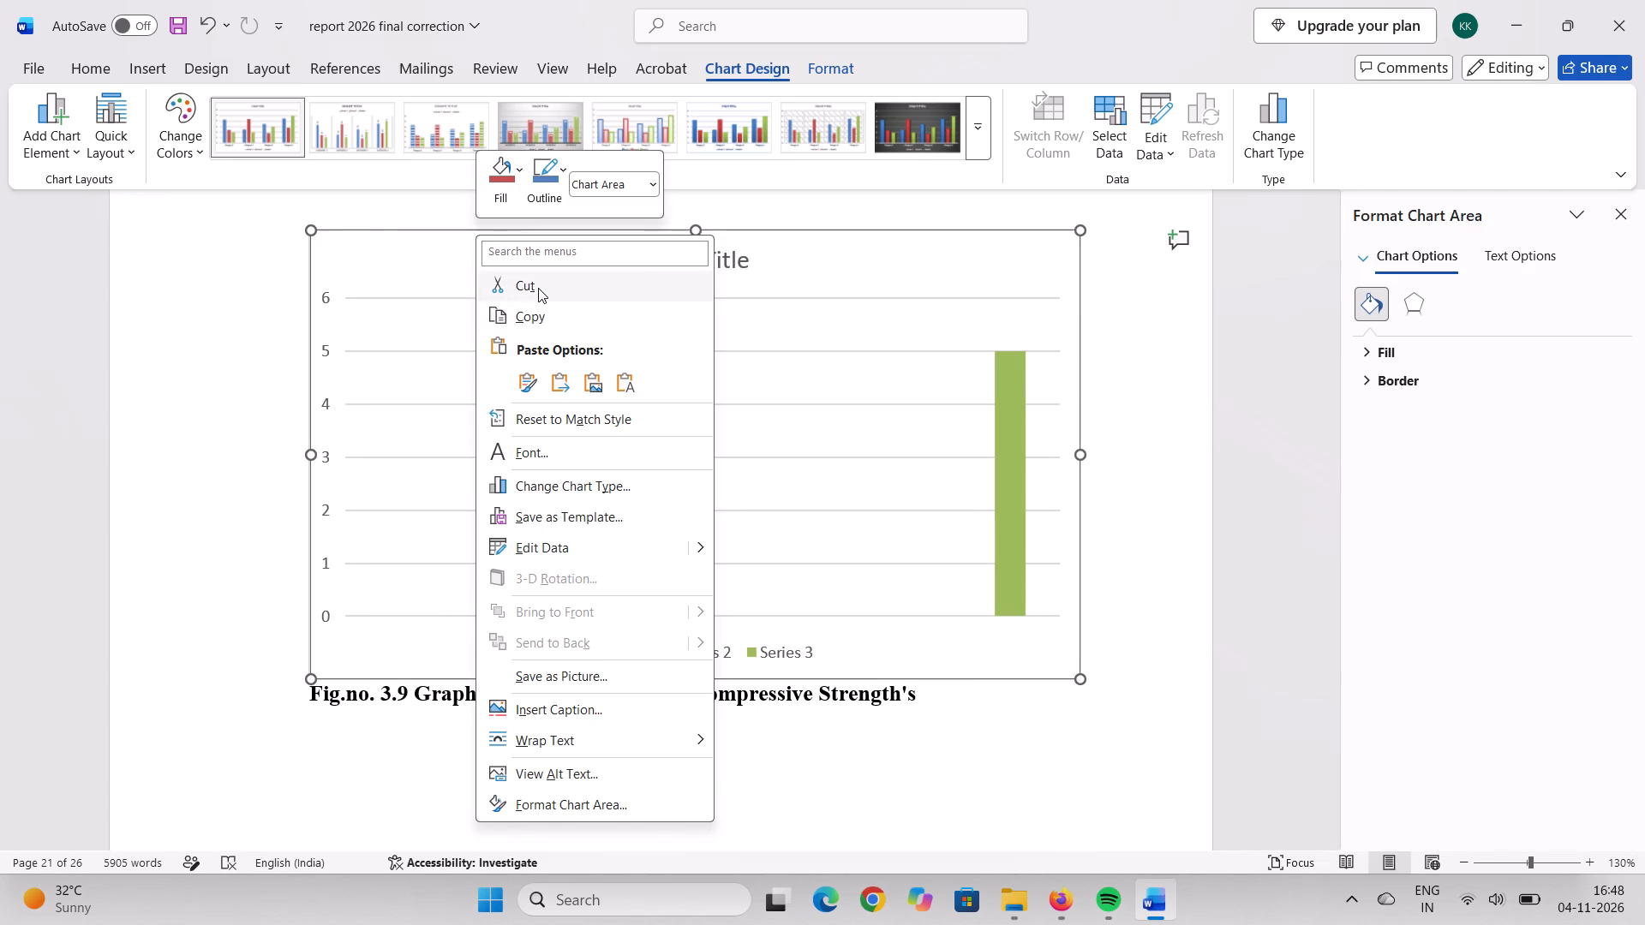
pyautogui.click(538, 288)
pyautogui.scroll(8, 621, 349)
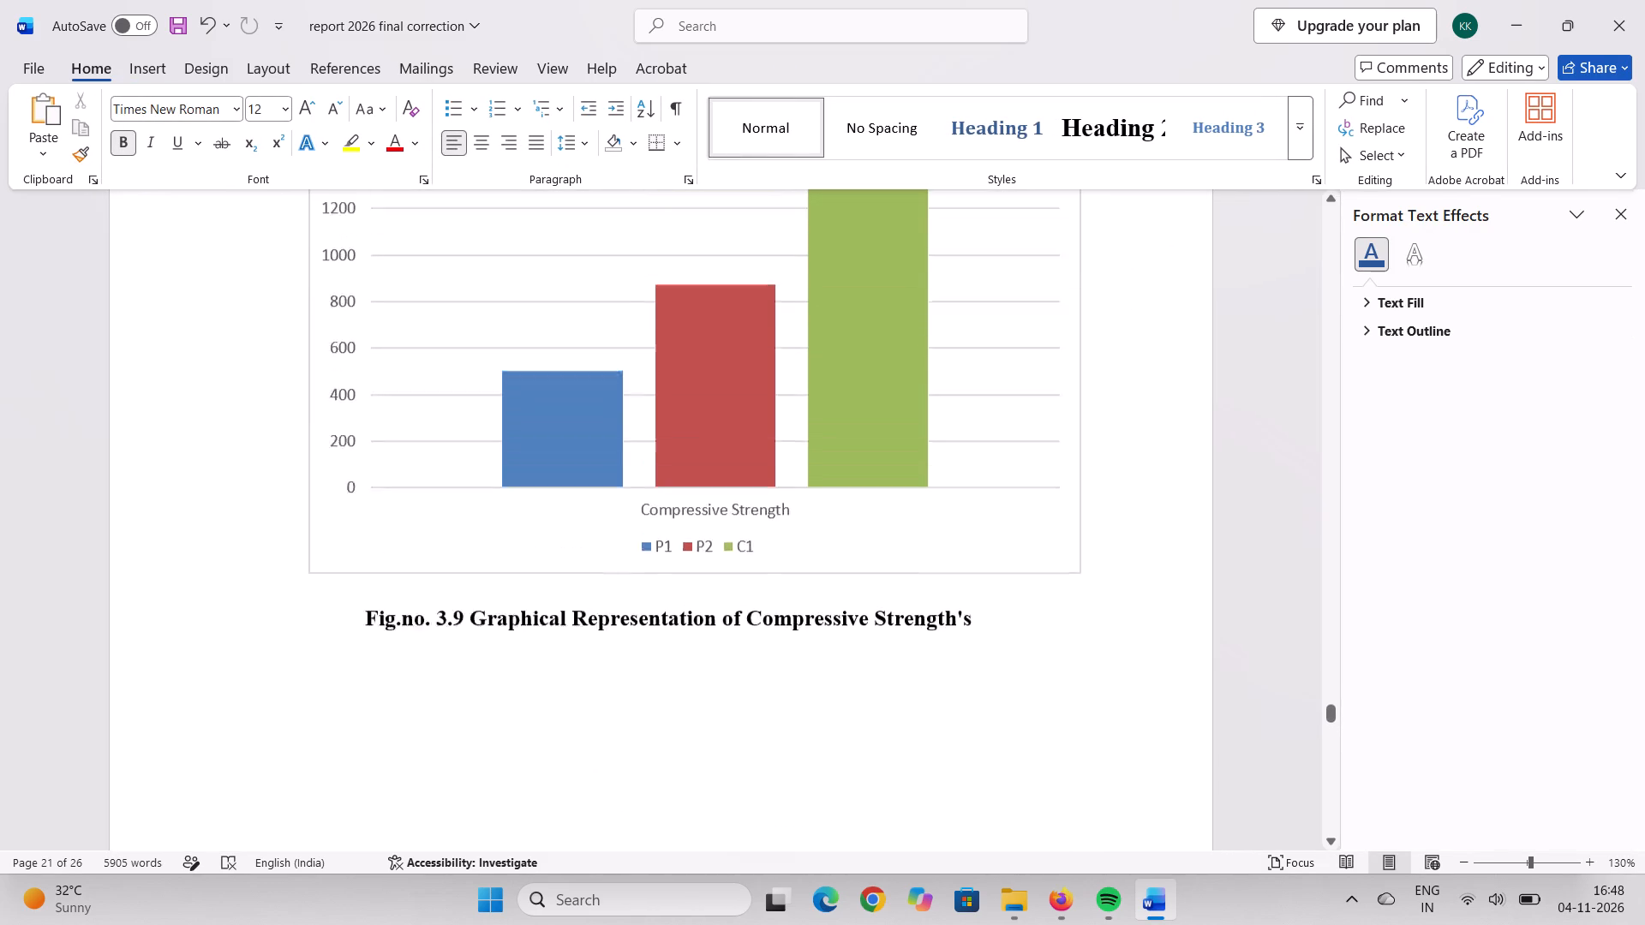
pyautogui.scroll(-2, 727, 662)
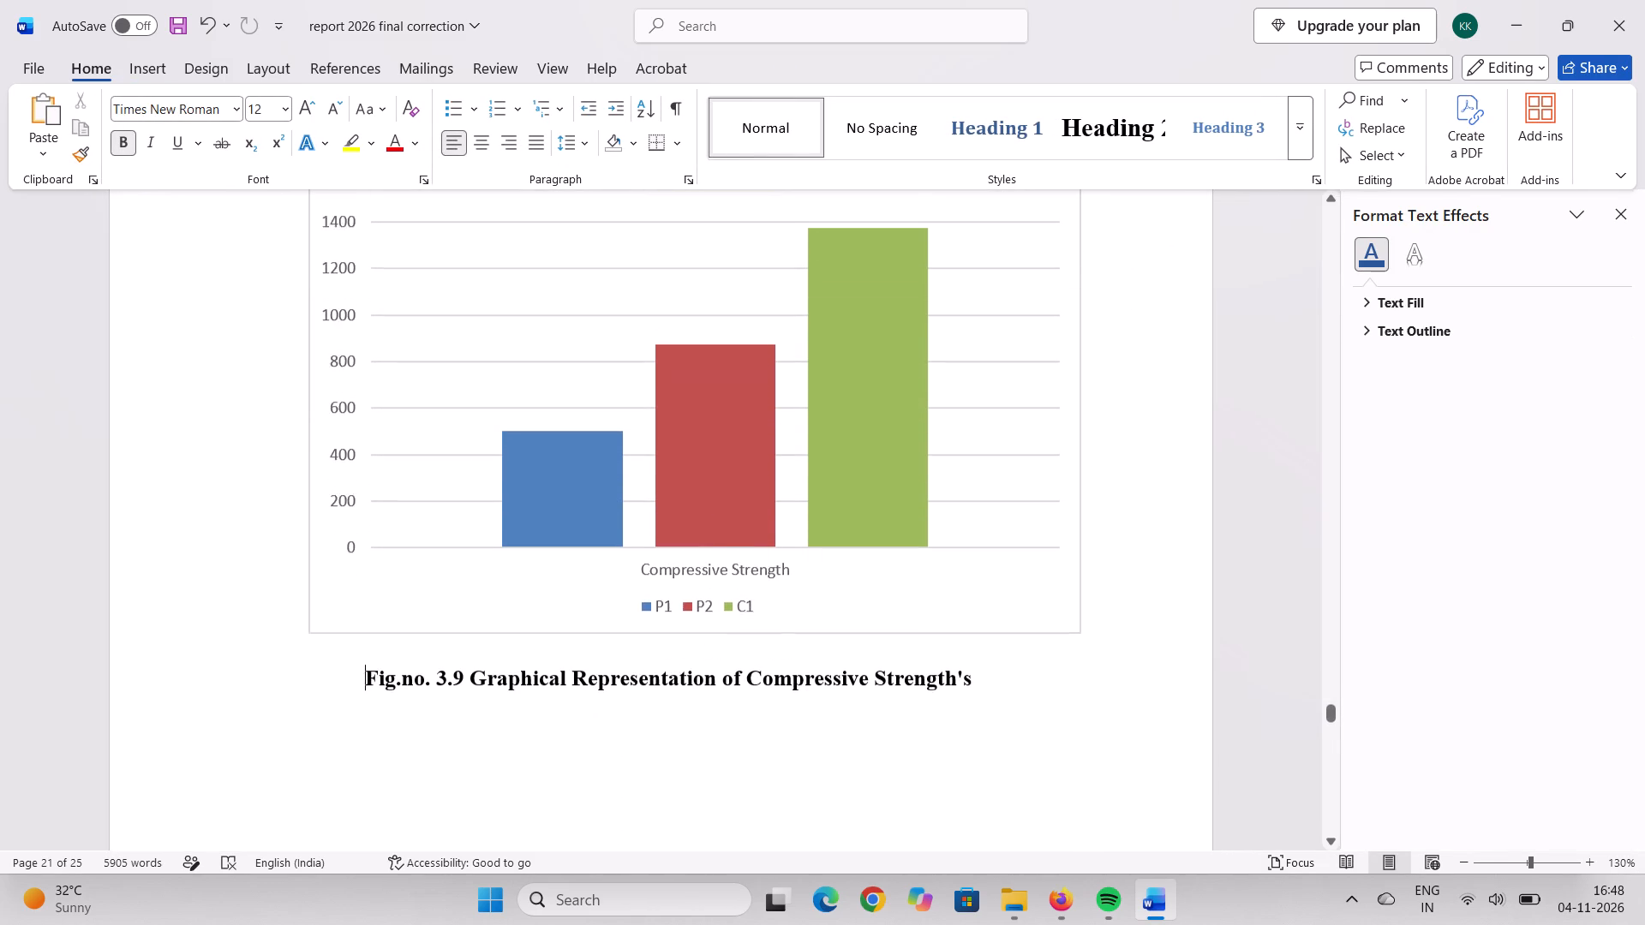
pyautogui.scroll(-2, 724, 655)
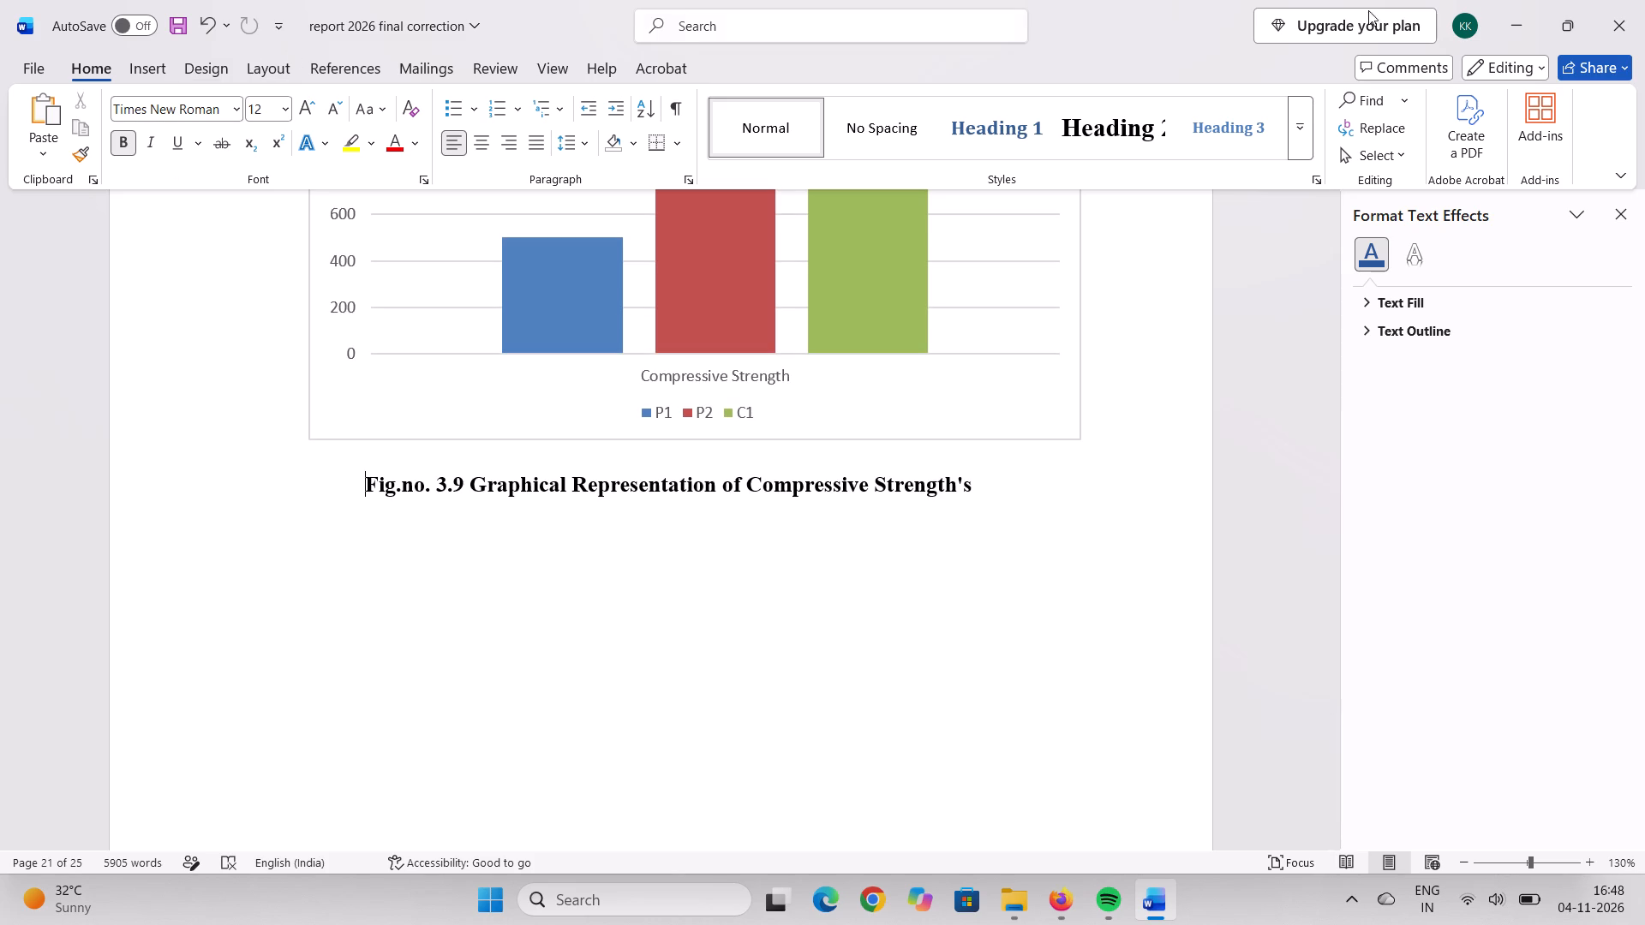
pyautogui.click(1612, 212)
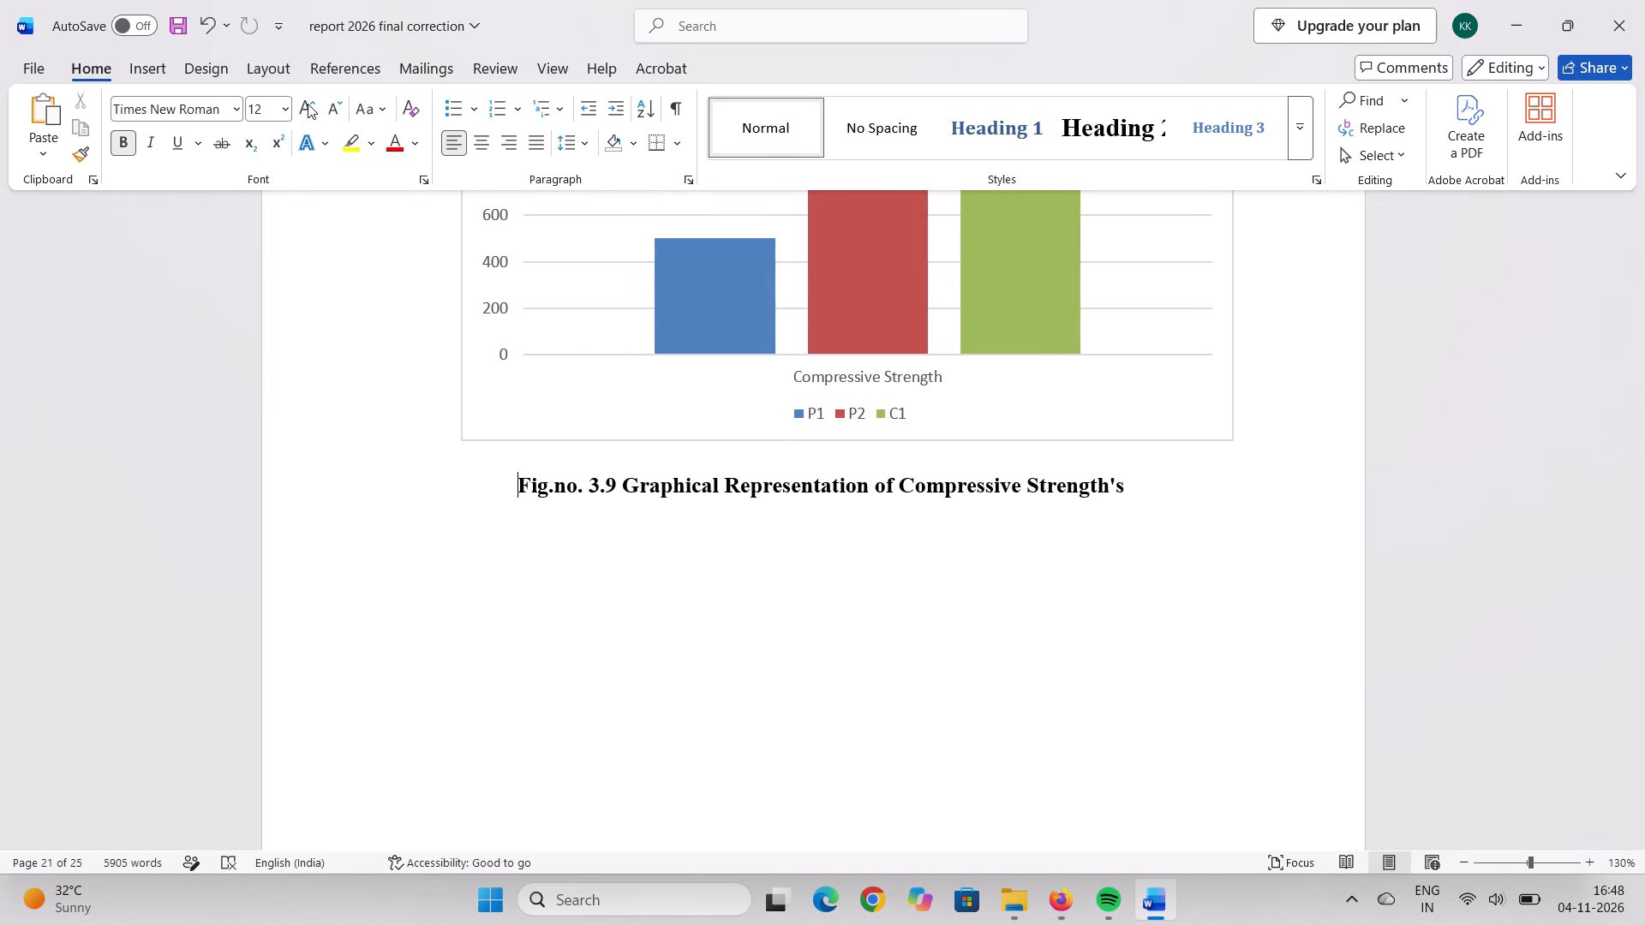
# Insert a new clustered column chart in front of the Fig.no. 3.9 caption.
pyautogui.click(161, 69)
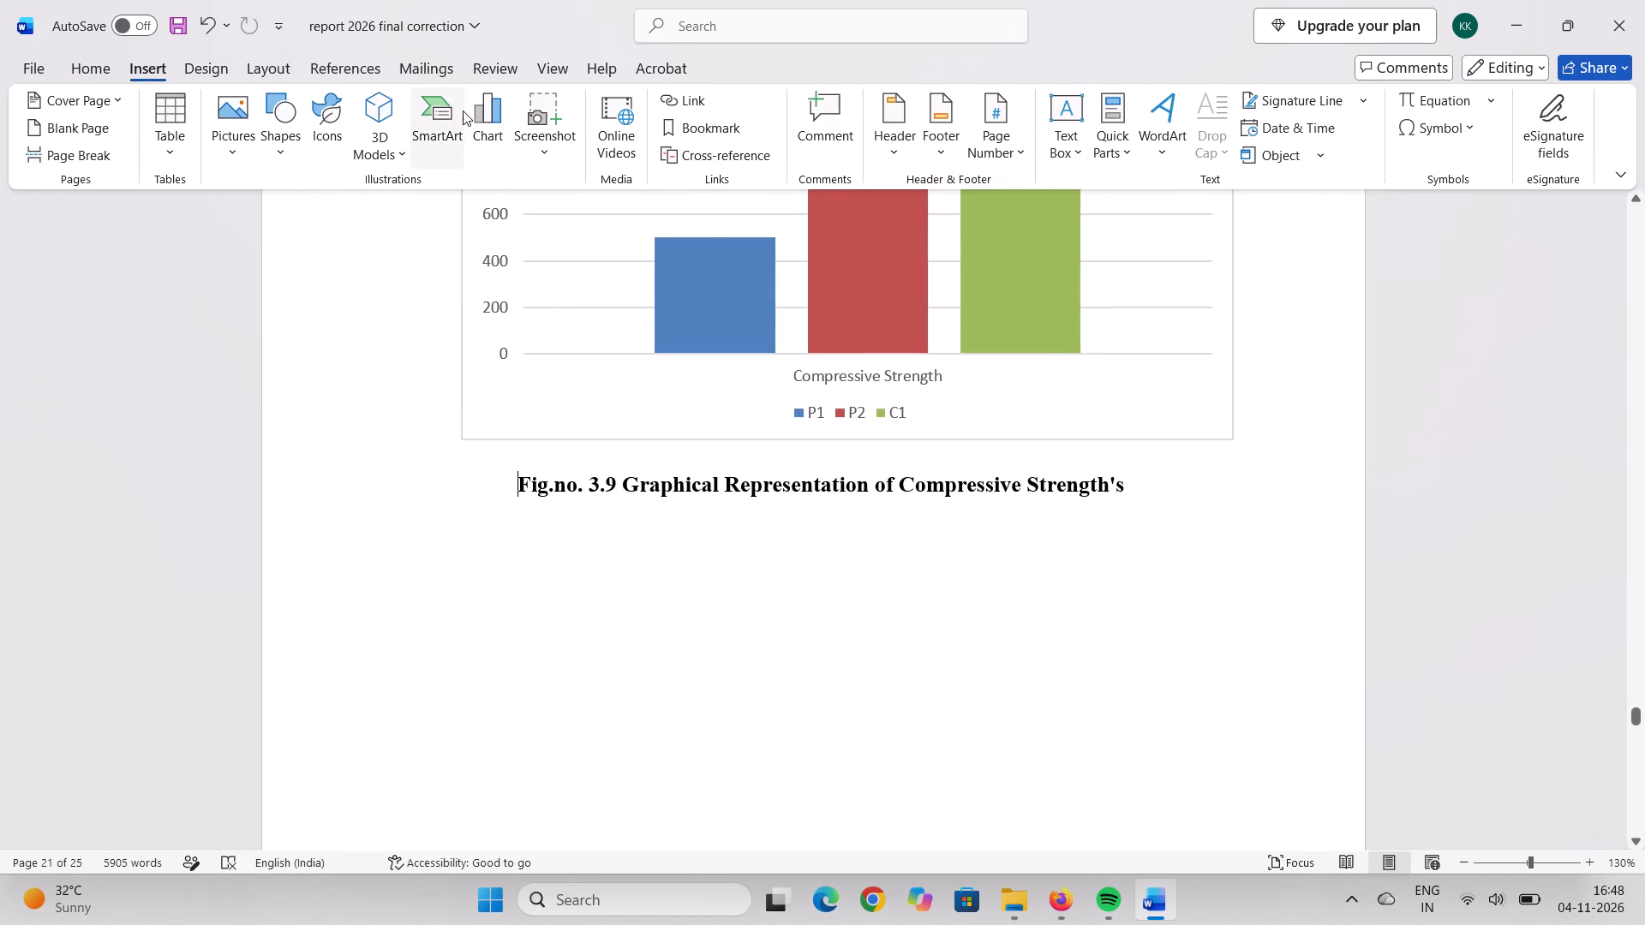
pyautogui.click(472, 123)
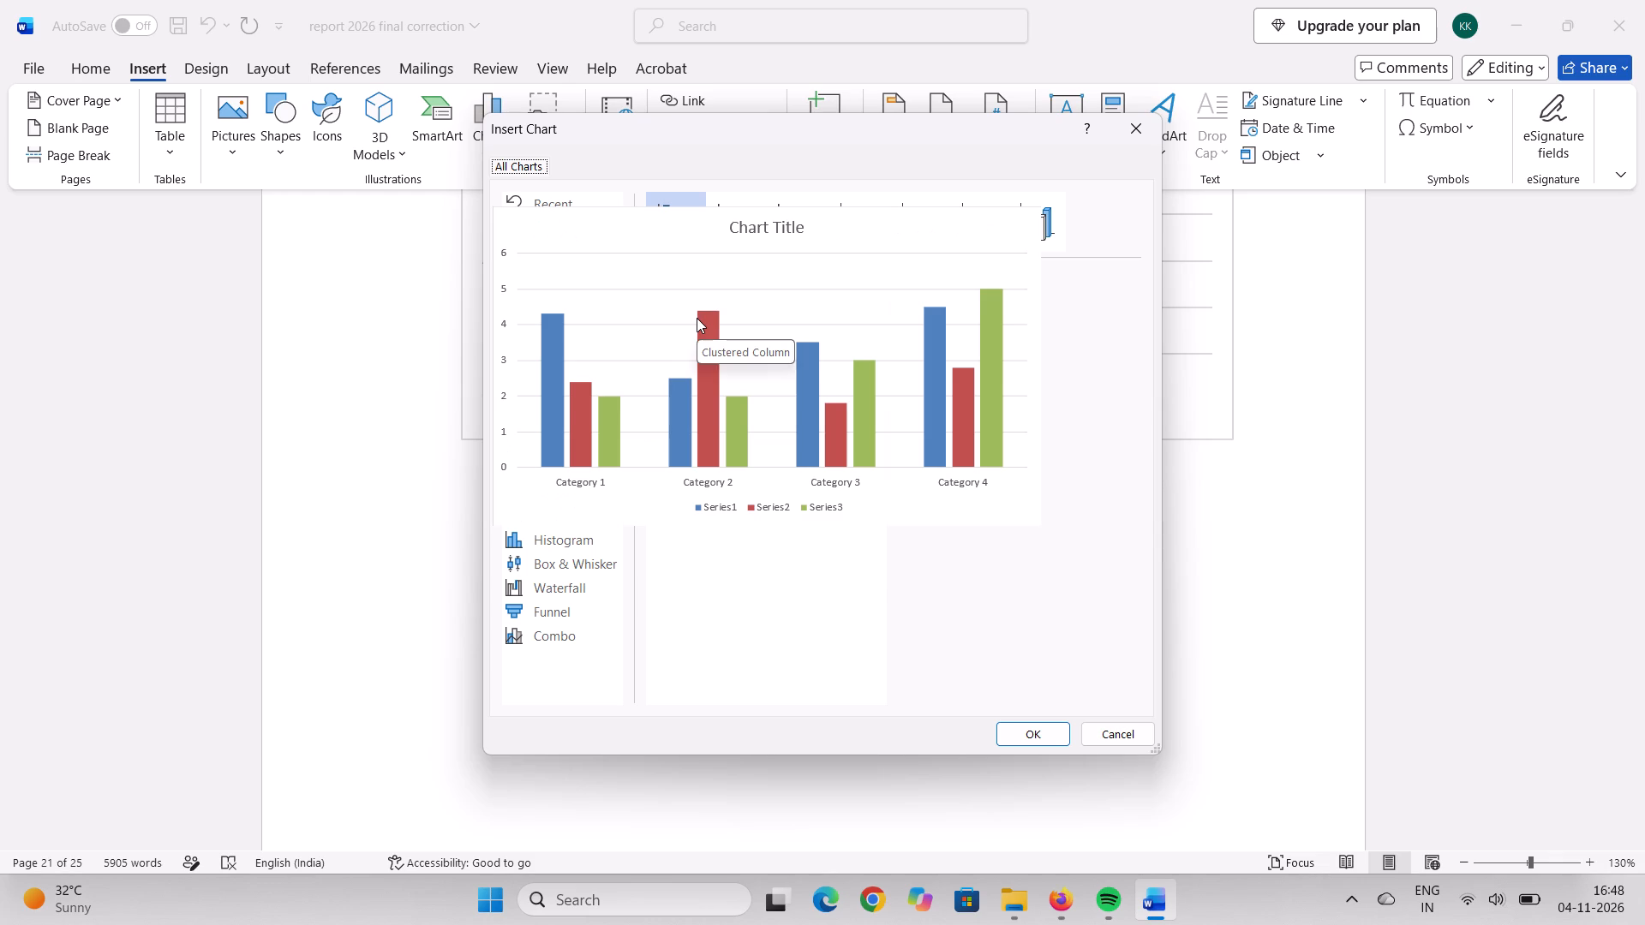
pyautogui.click(1013, 734)
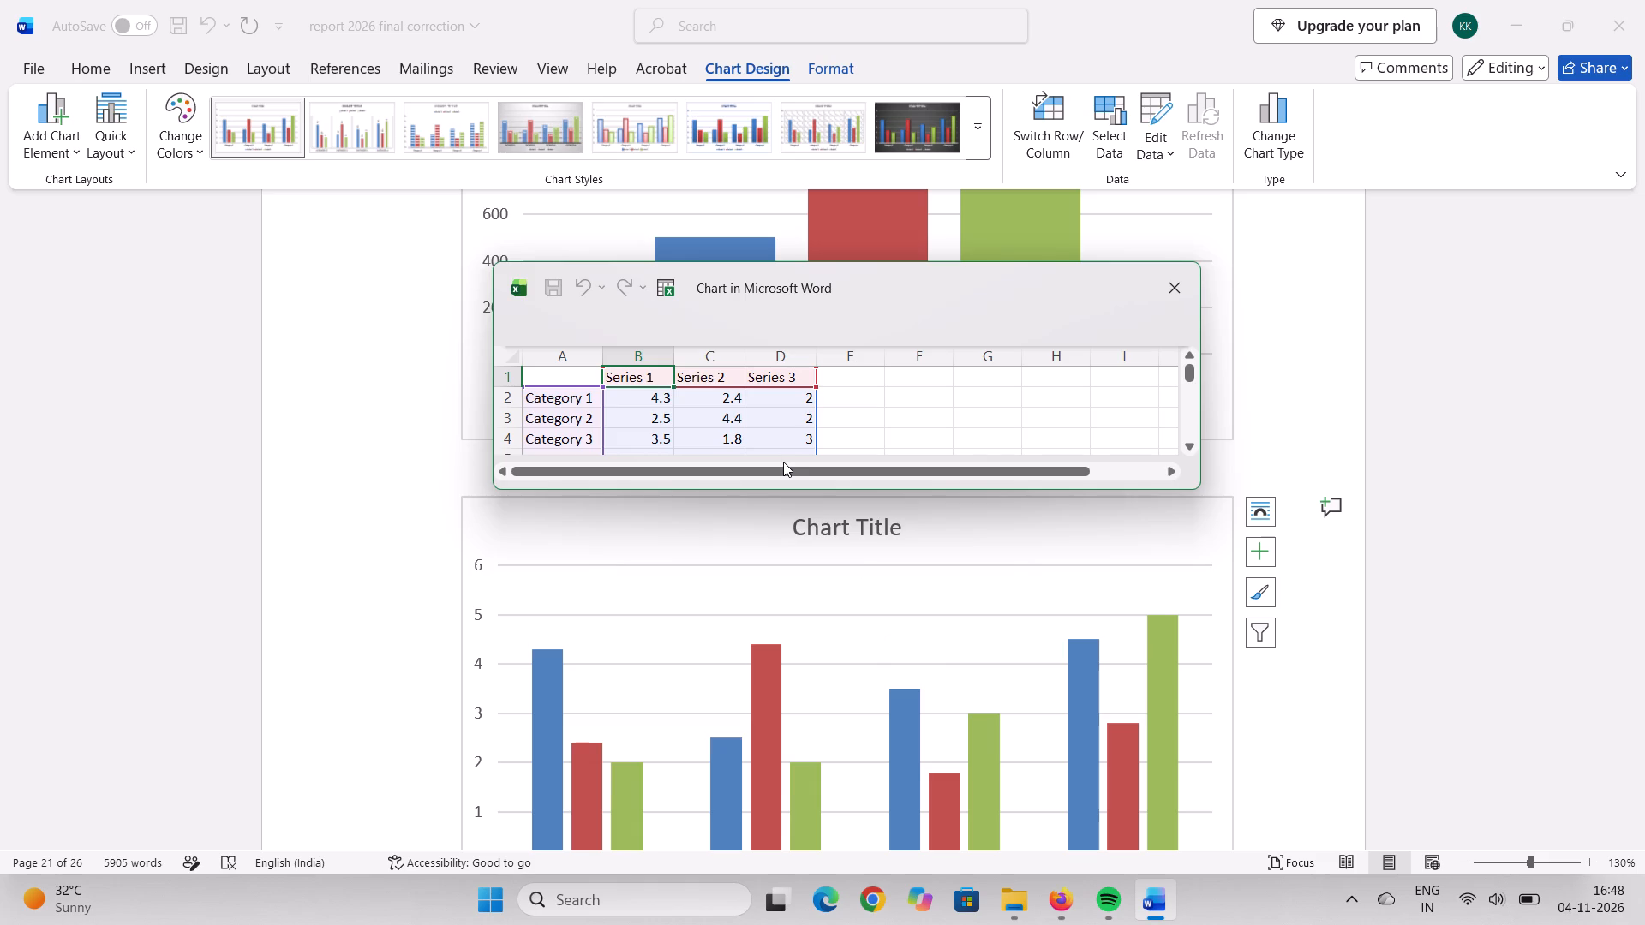
# Copy the Weight of Paver Block values for P1, P2 and C1 from the table in section 3.11.
pyautogui.scroll(-2, 783, 462)
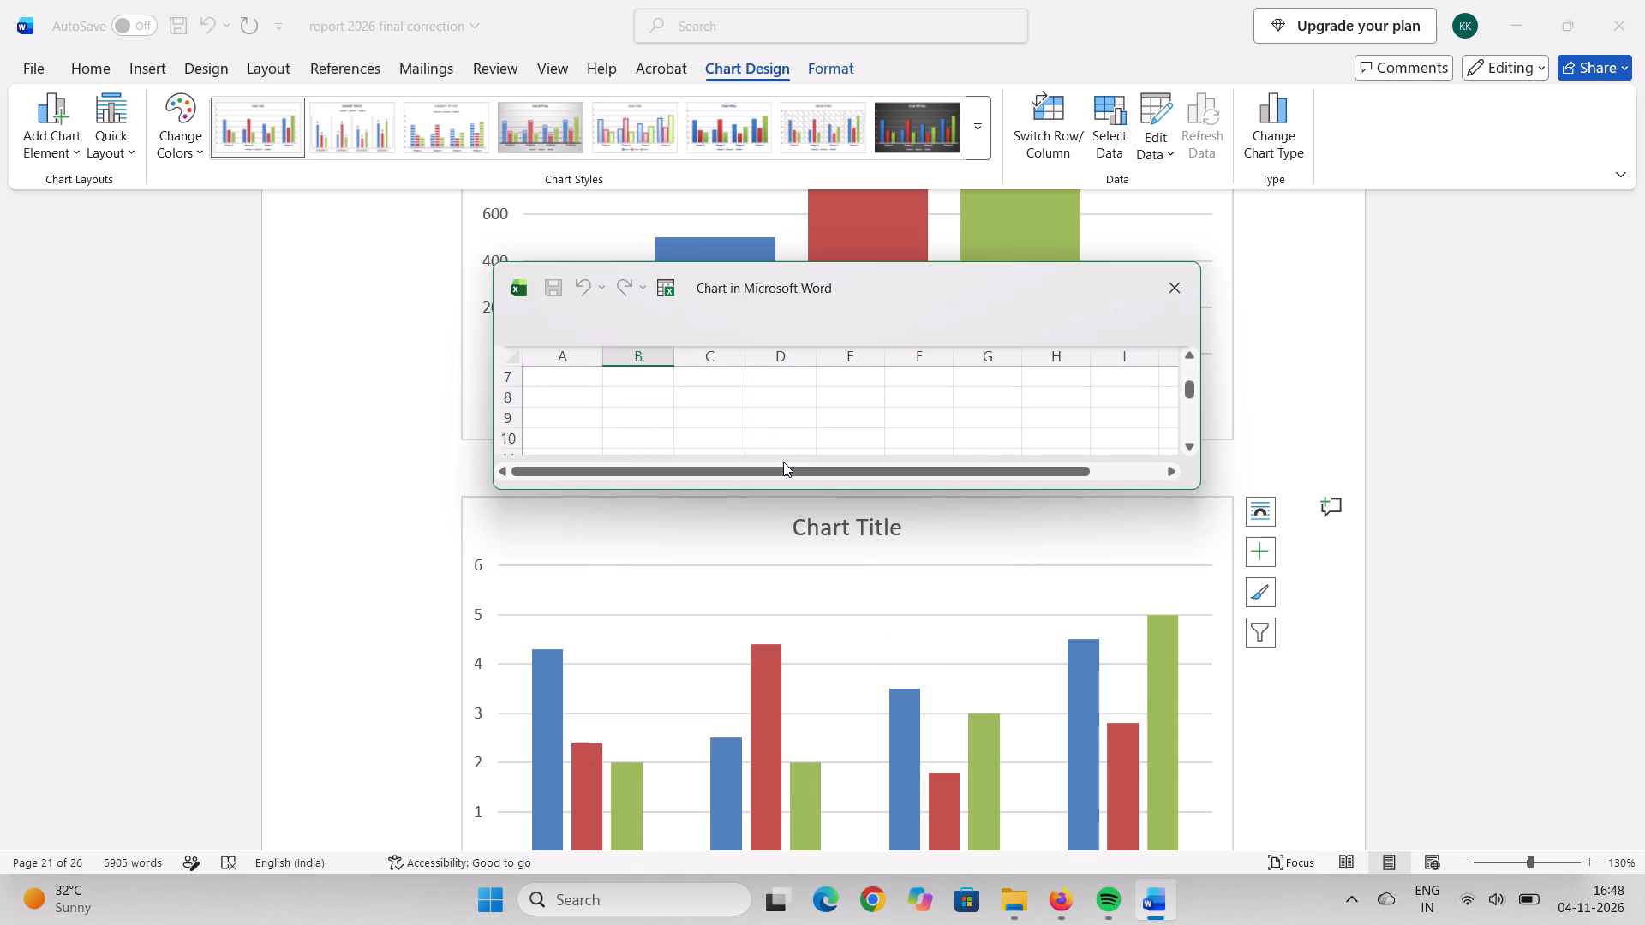
pyautogui.scroll(3, 783, 462)
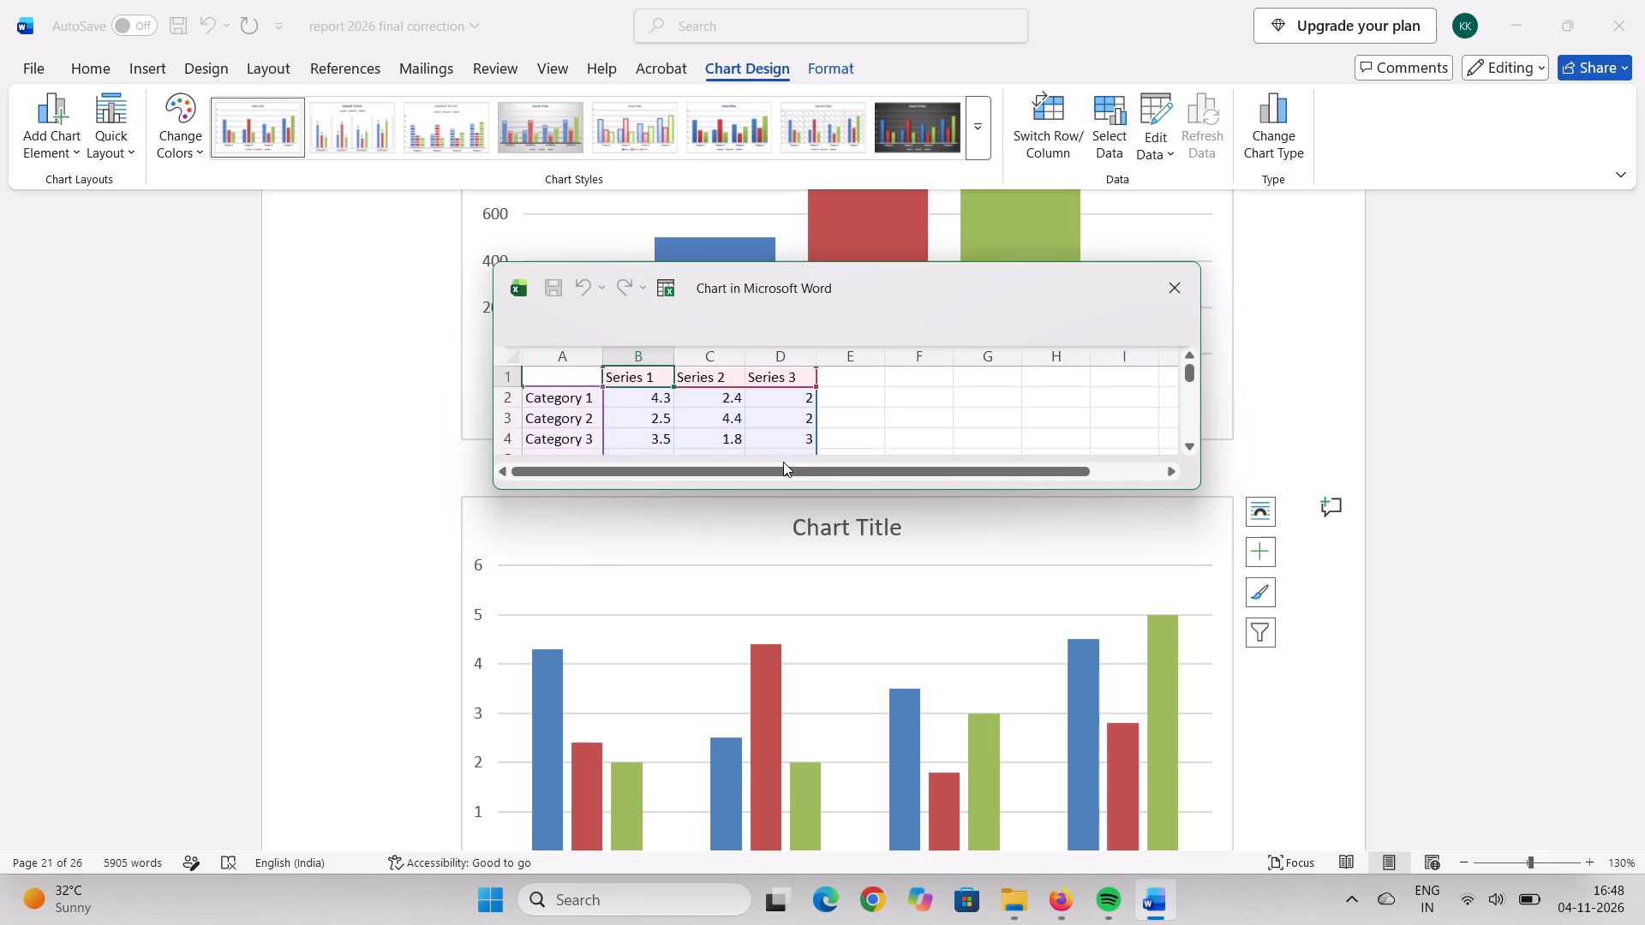
pyautogui.scroll(4, 428, 318)
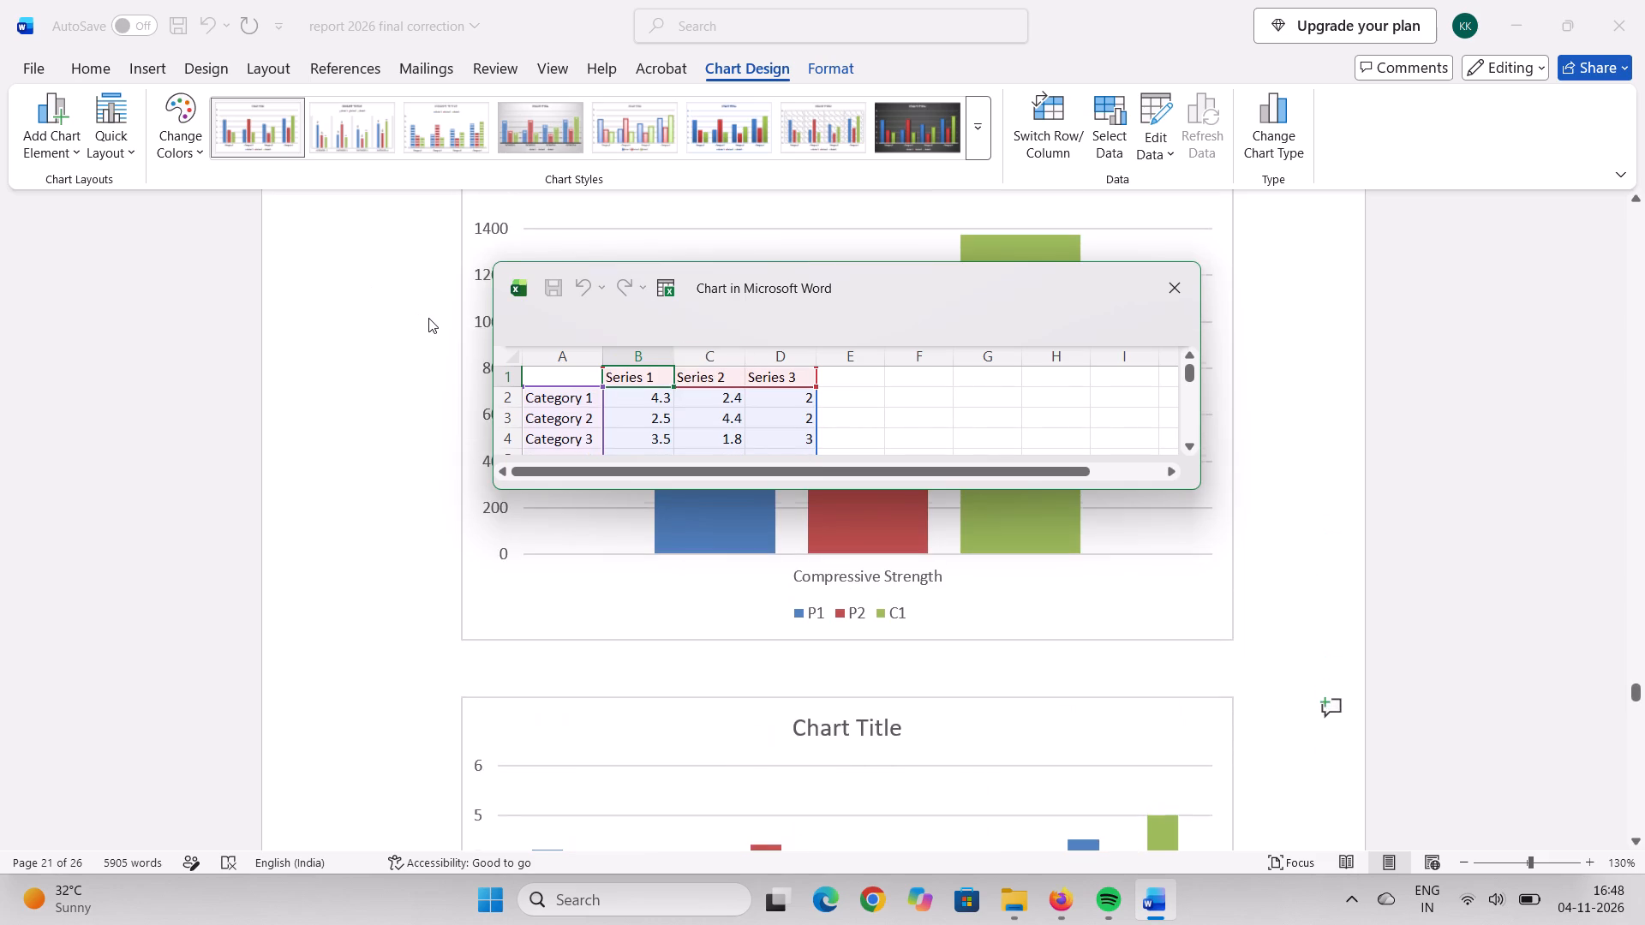
pyautogui.scroll(17, 428, 318)
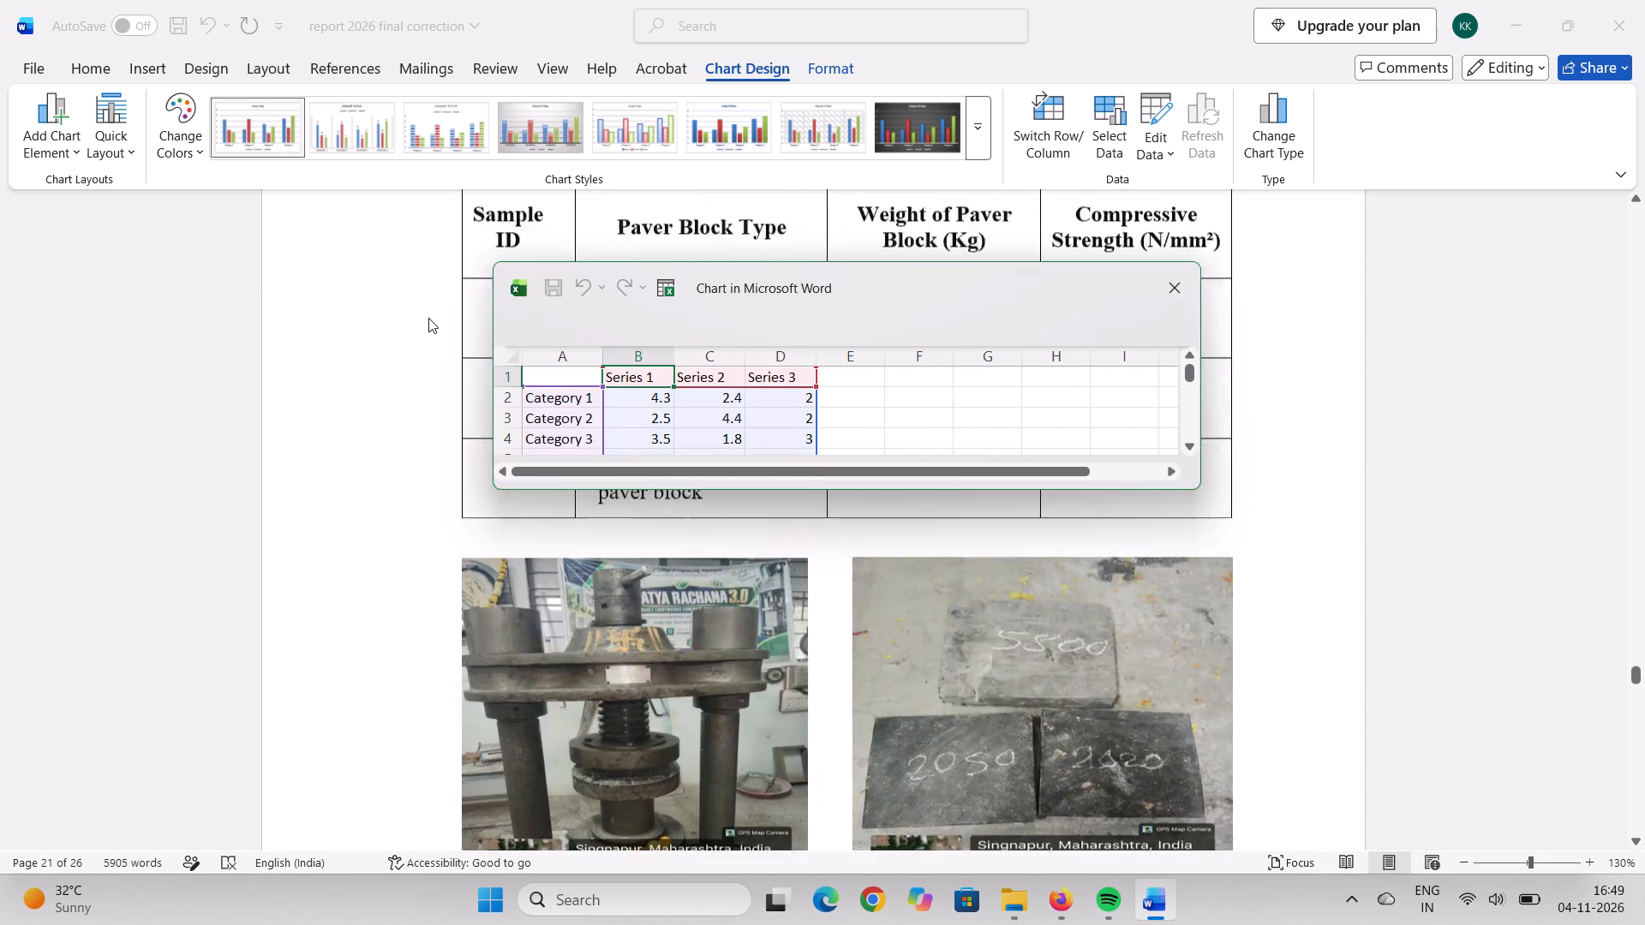
pyautogui.scroll(4, 428, 318)
pyautogui.moveTo(844, 626); pyautogui.dragTo(846, 626)
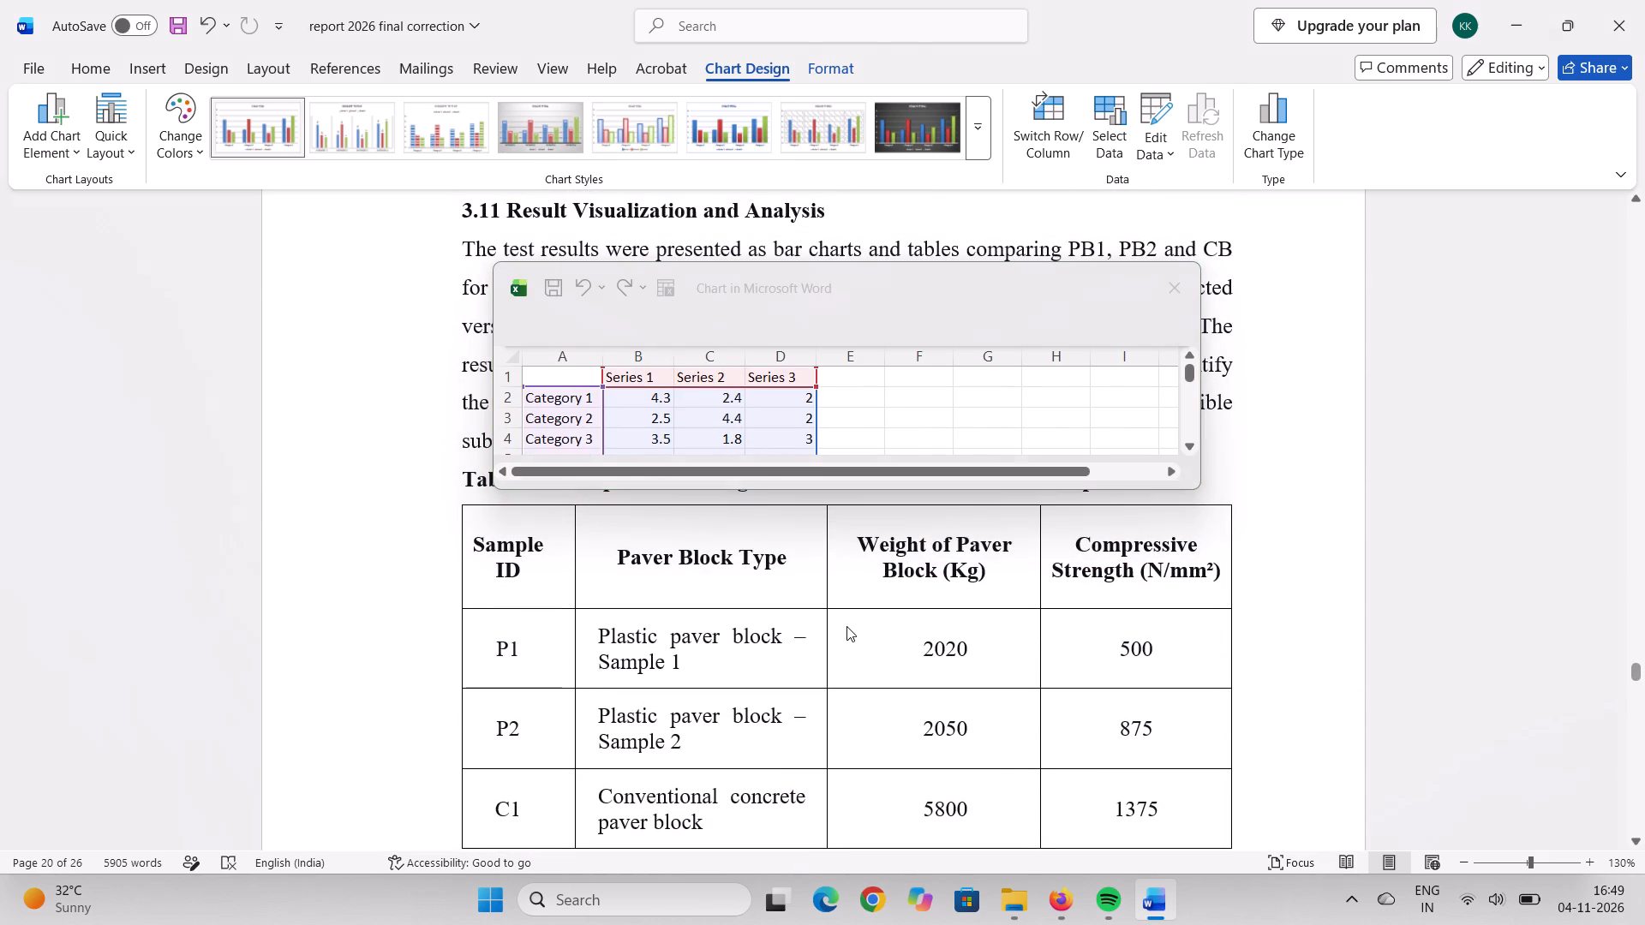
pyautogui.moveTo(846, 626); pyautogui.dragTo(952, 788)
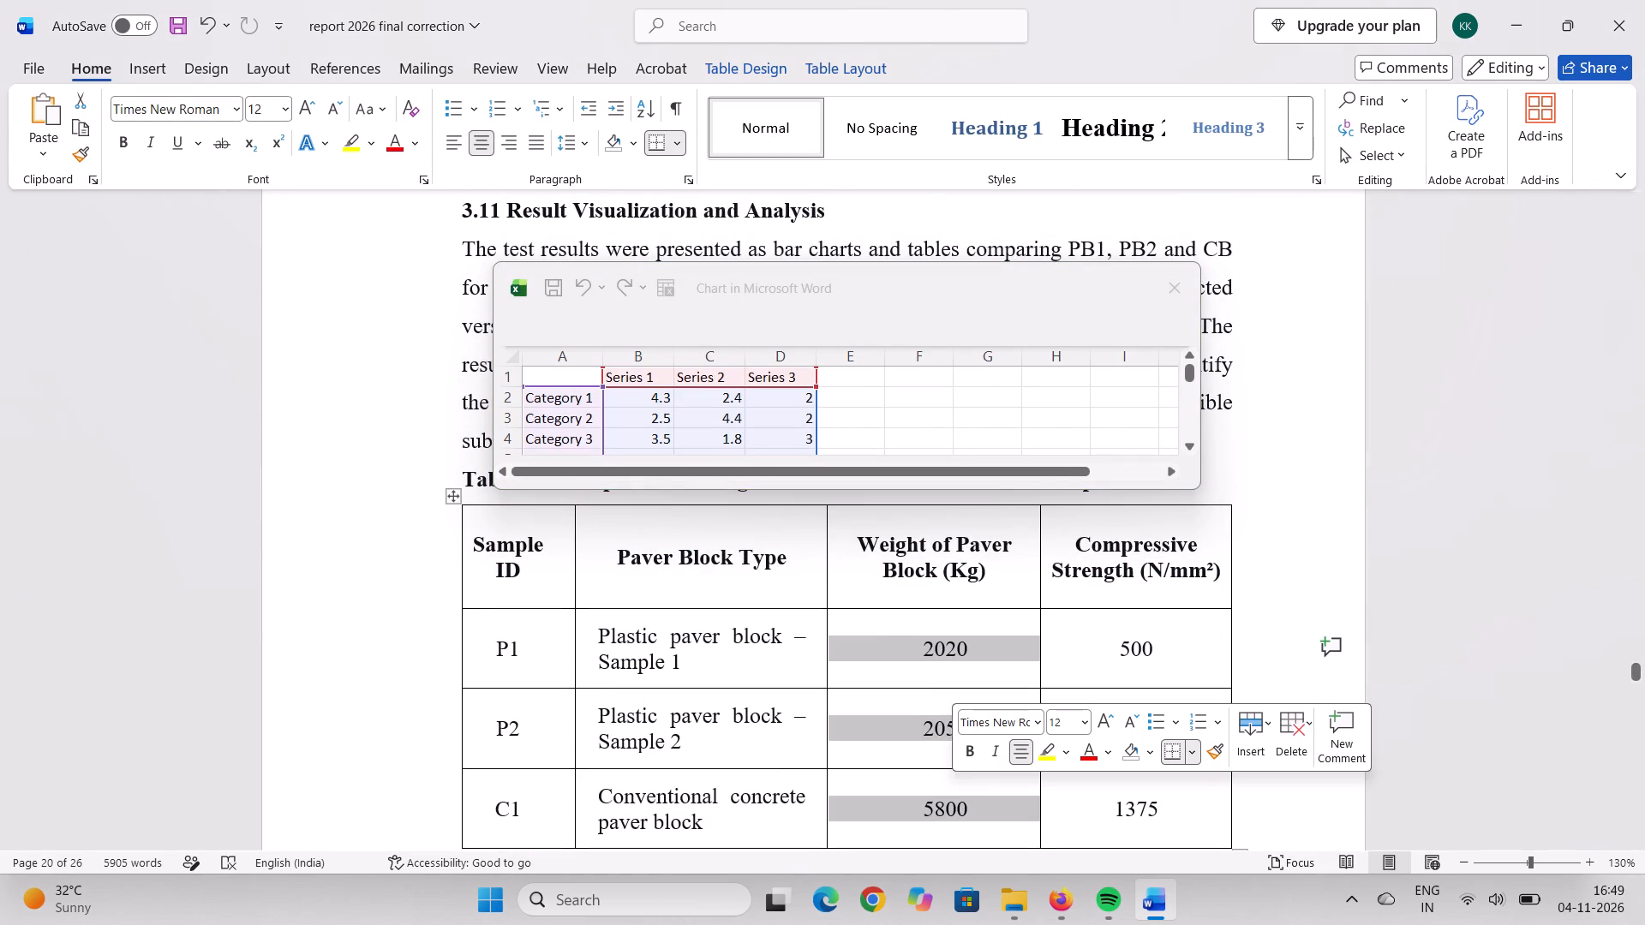
pyautogui.hotkey('ctrl', 'c')
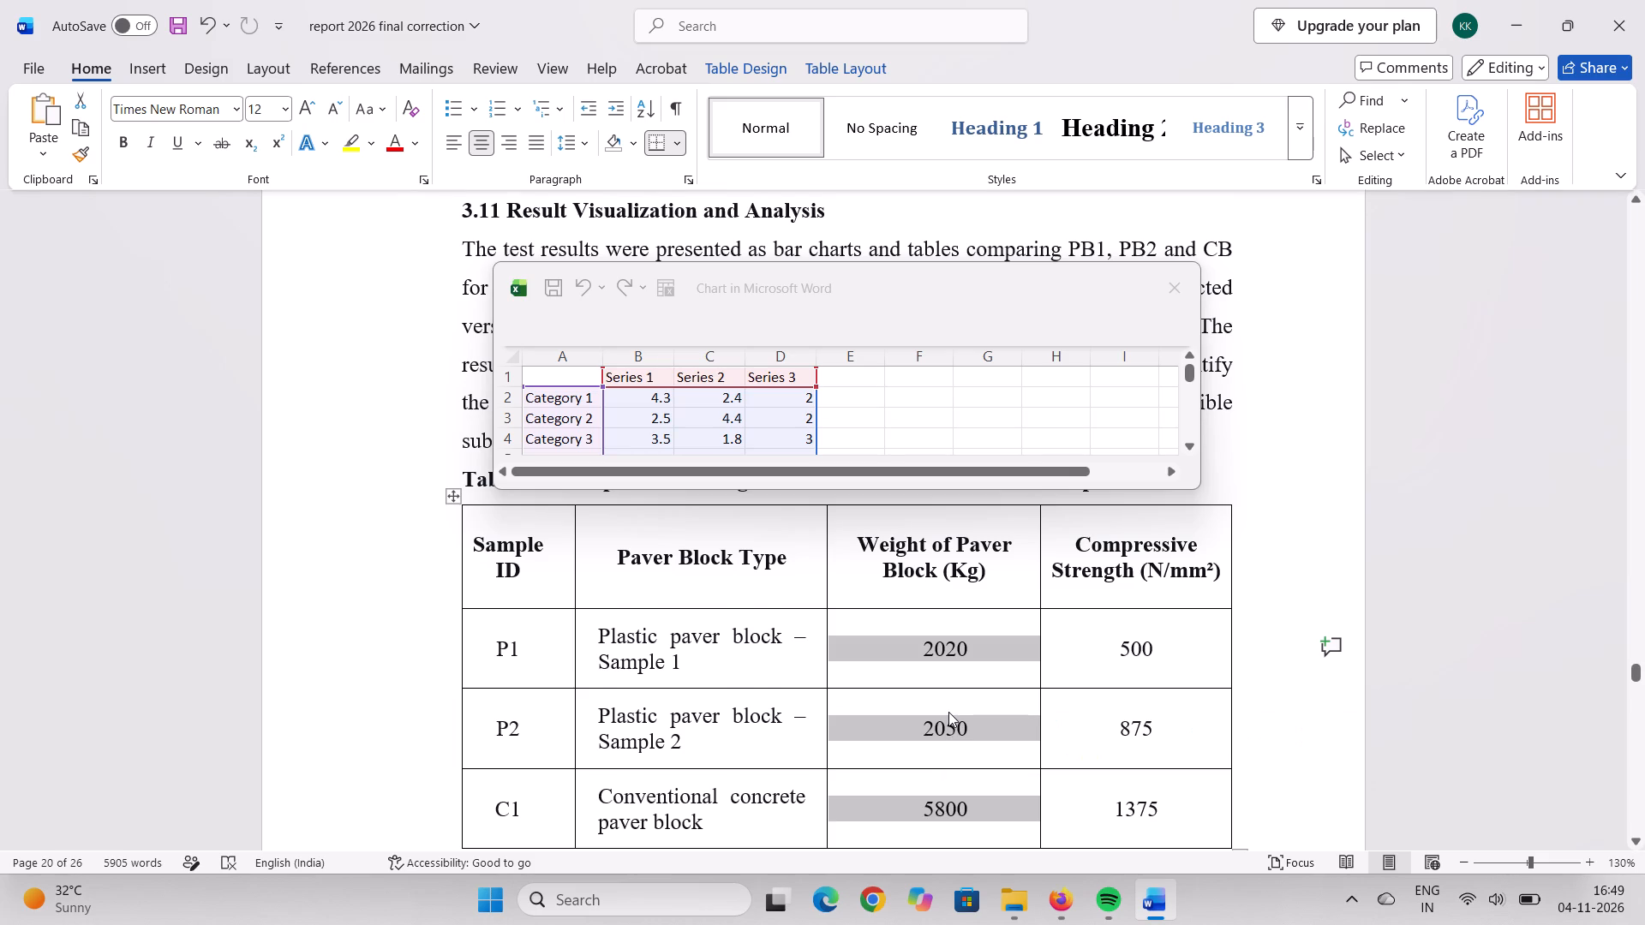
# Select the Series 1 cell of Category 1 in the new chart's data sheet.
pyautogui.click(659, 391)
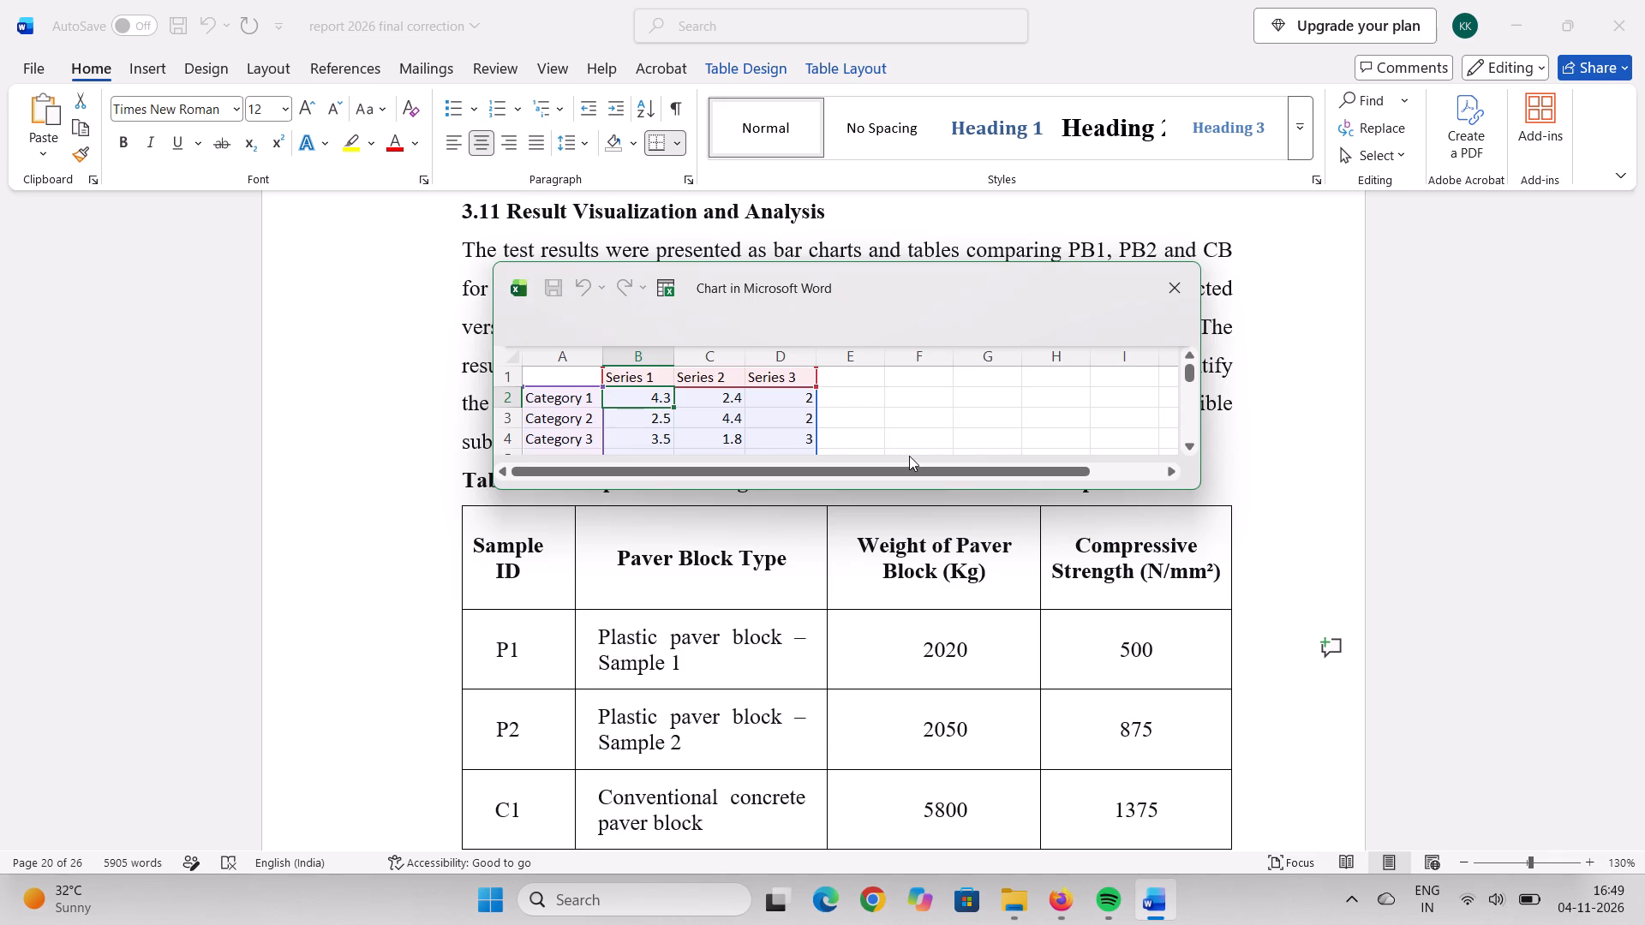
pyautogui.scroll(-2, 909, 456)
pyautogui.scroll(4, 893, 474)
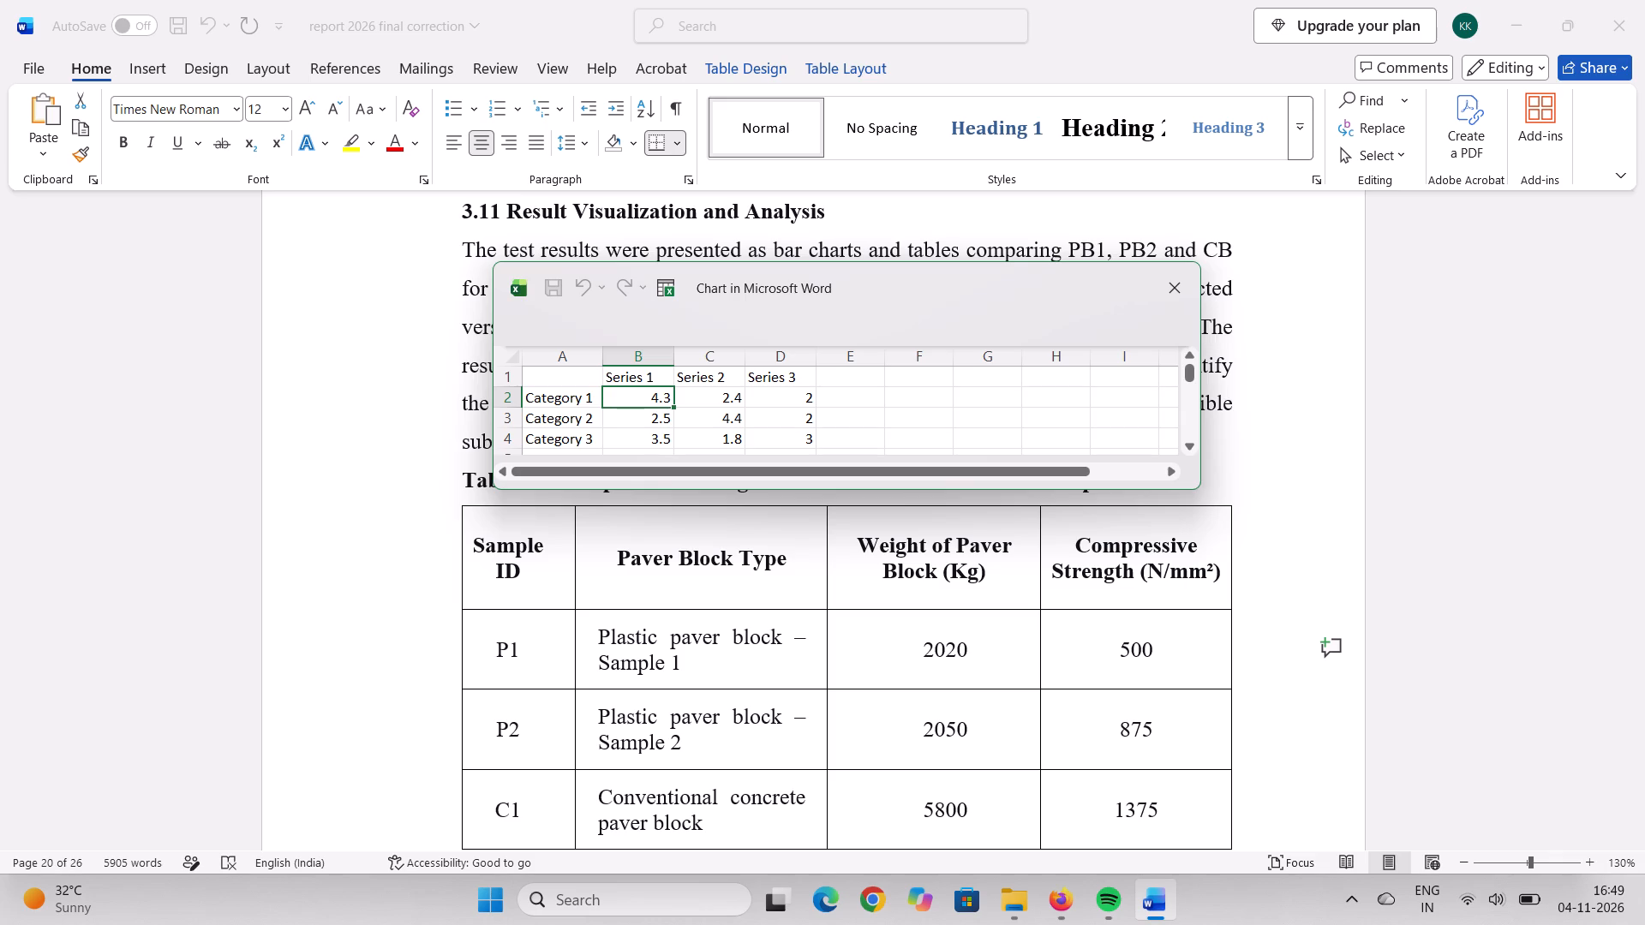
pyautogui.scroll(-2, 673, 445)
pyautogui.scroll(2, 673, 445)
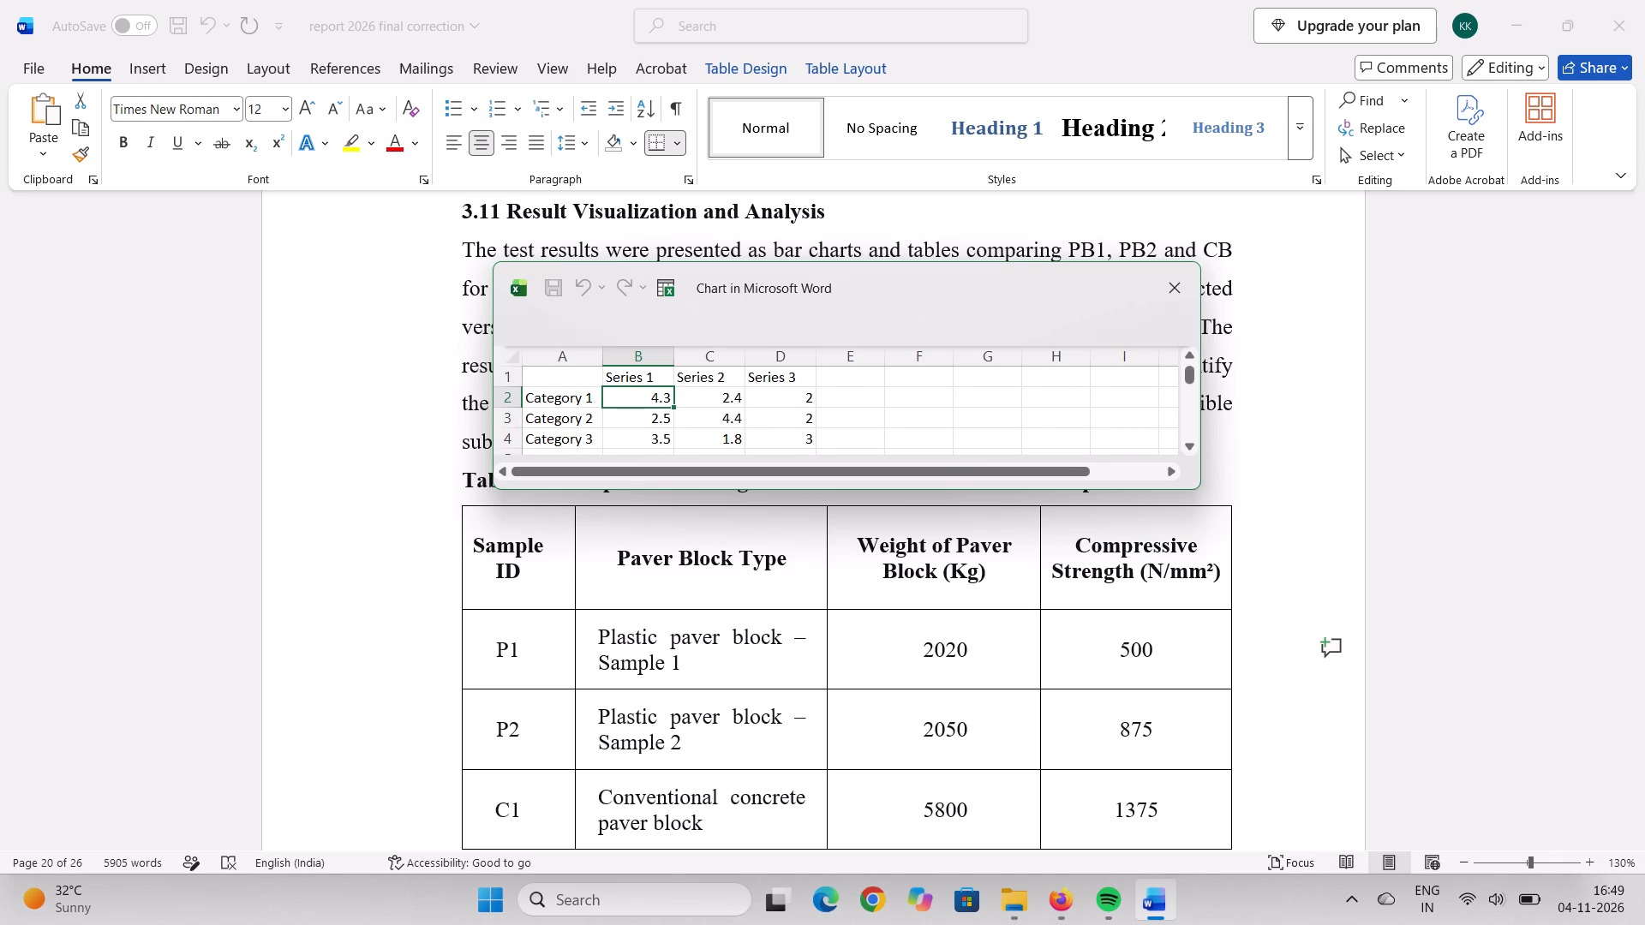
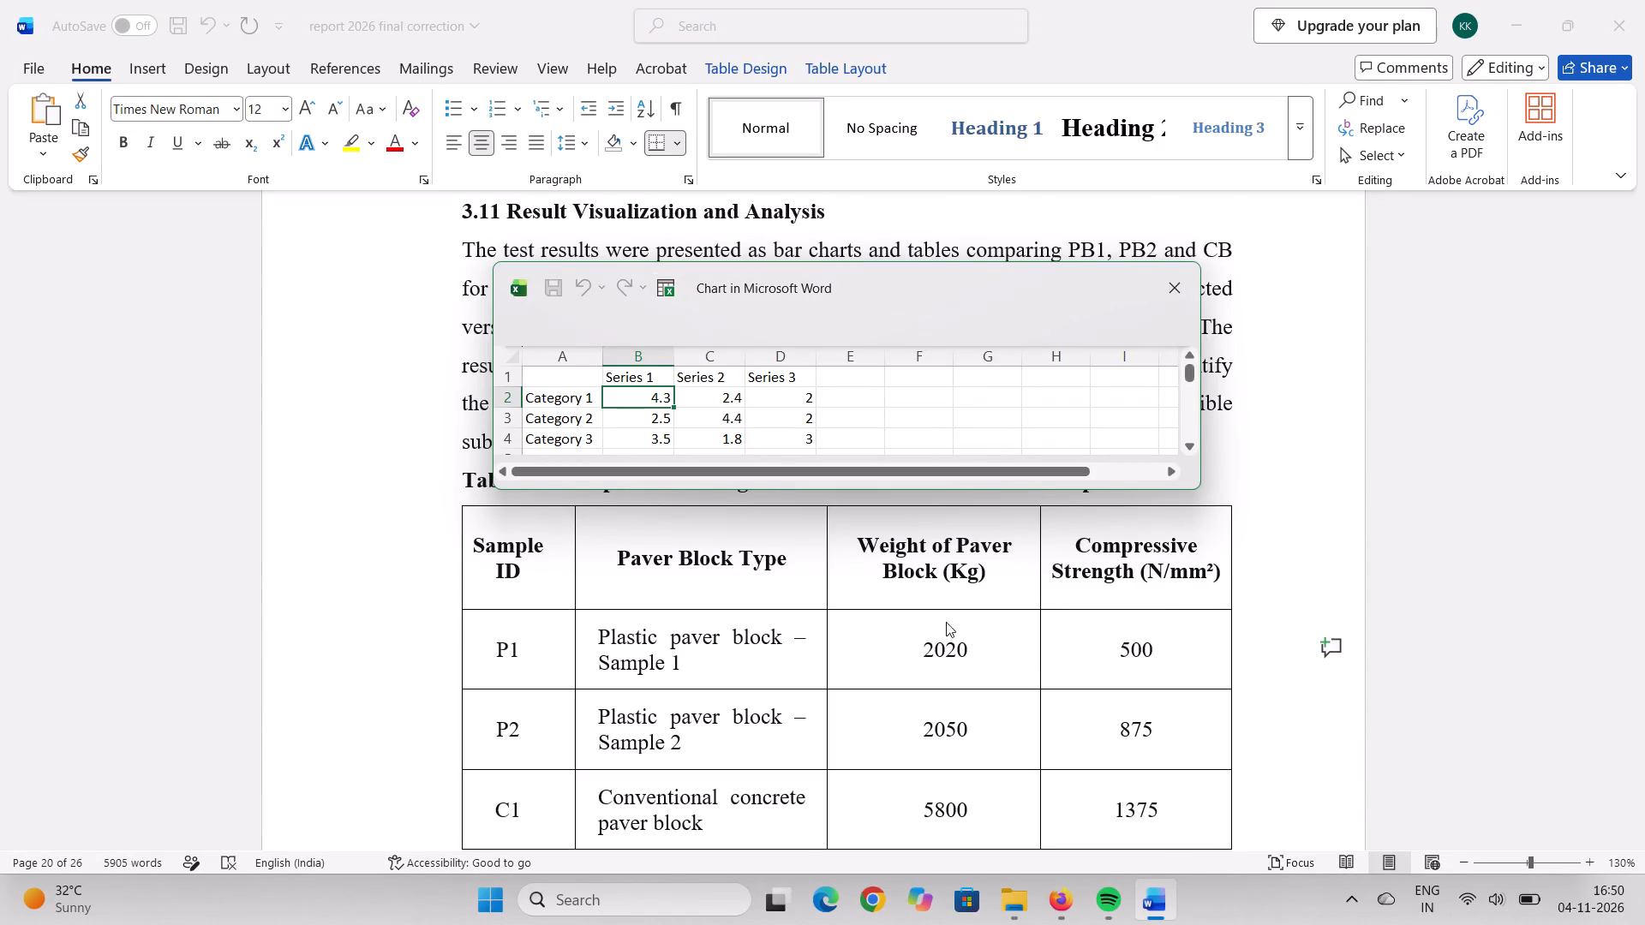
# Examine the finished Compressive Strength chart and the new placeholder chart above the Fig.no. 3.9 caption.
pyautogui.scroll(-1, 970, 648)
pyautogui.scroll(-20, 966, 642)
pyautogui.scroll(-3, 966, 642)
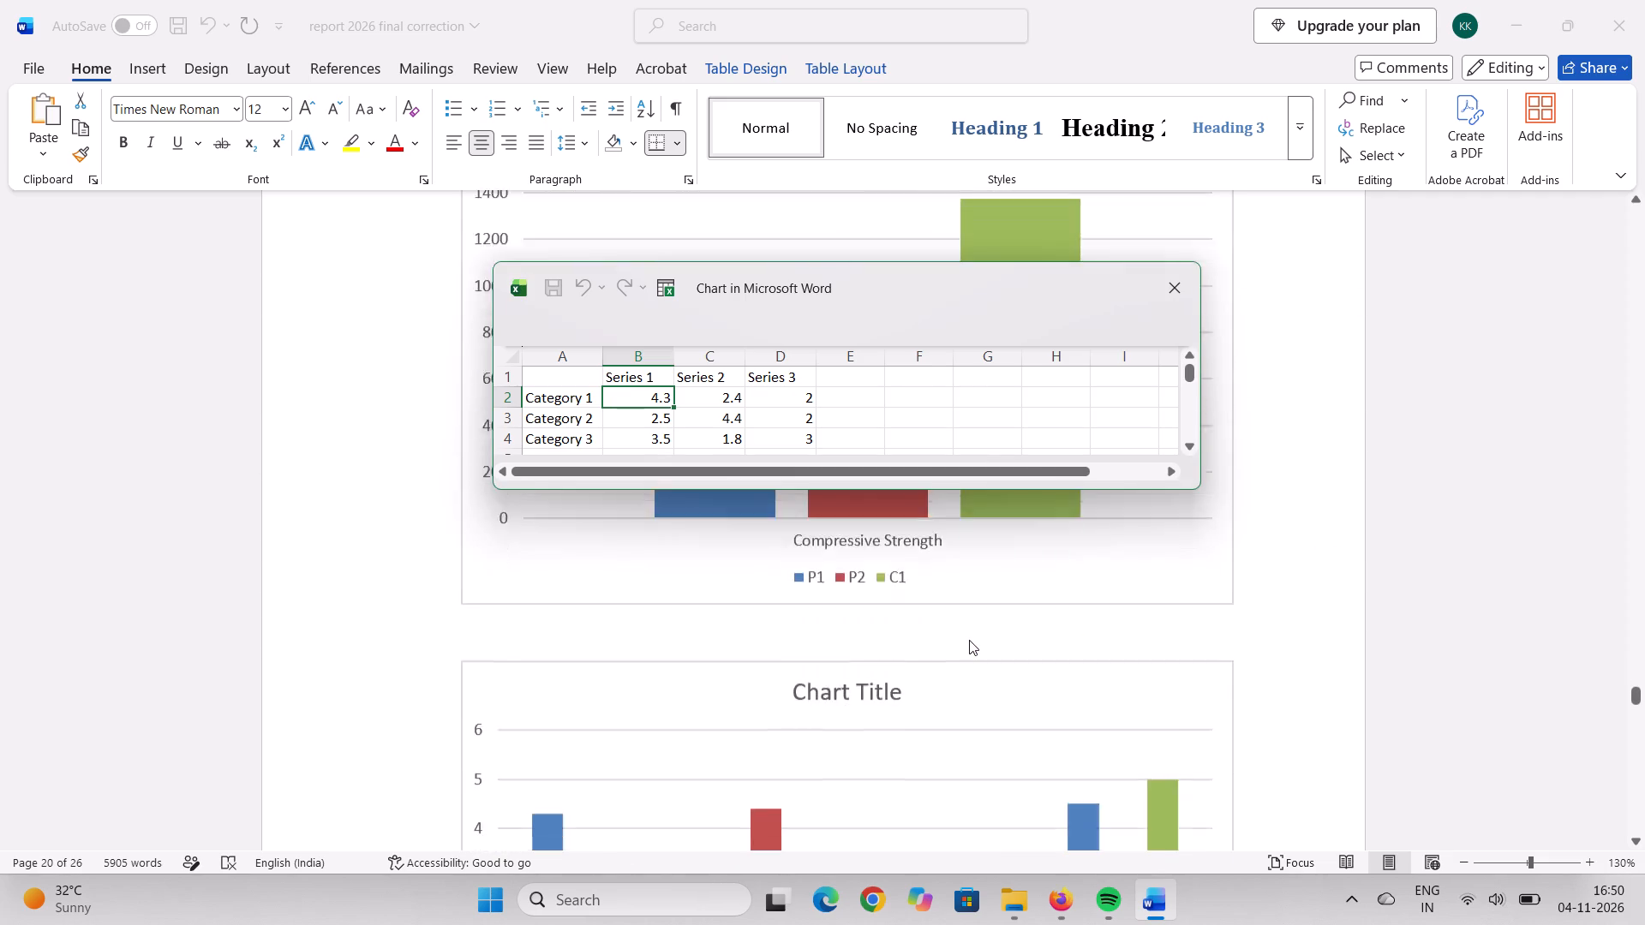
pyautogui.scroll(-2, 969, 640)
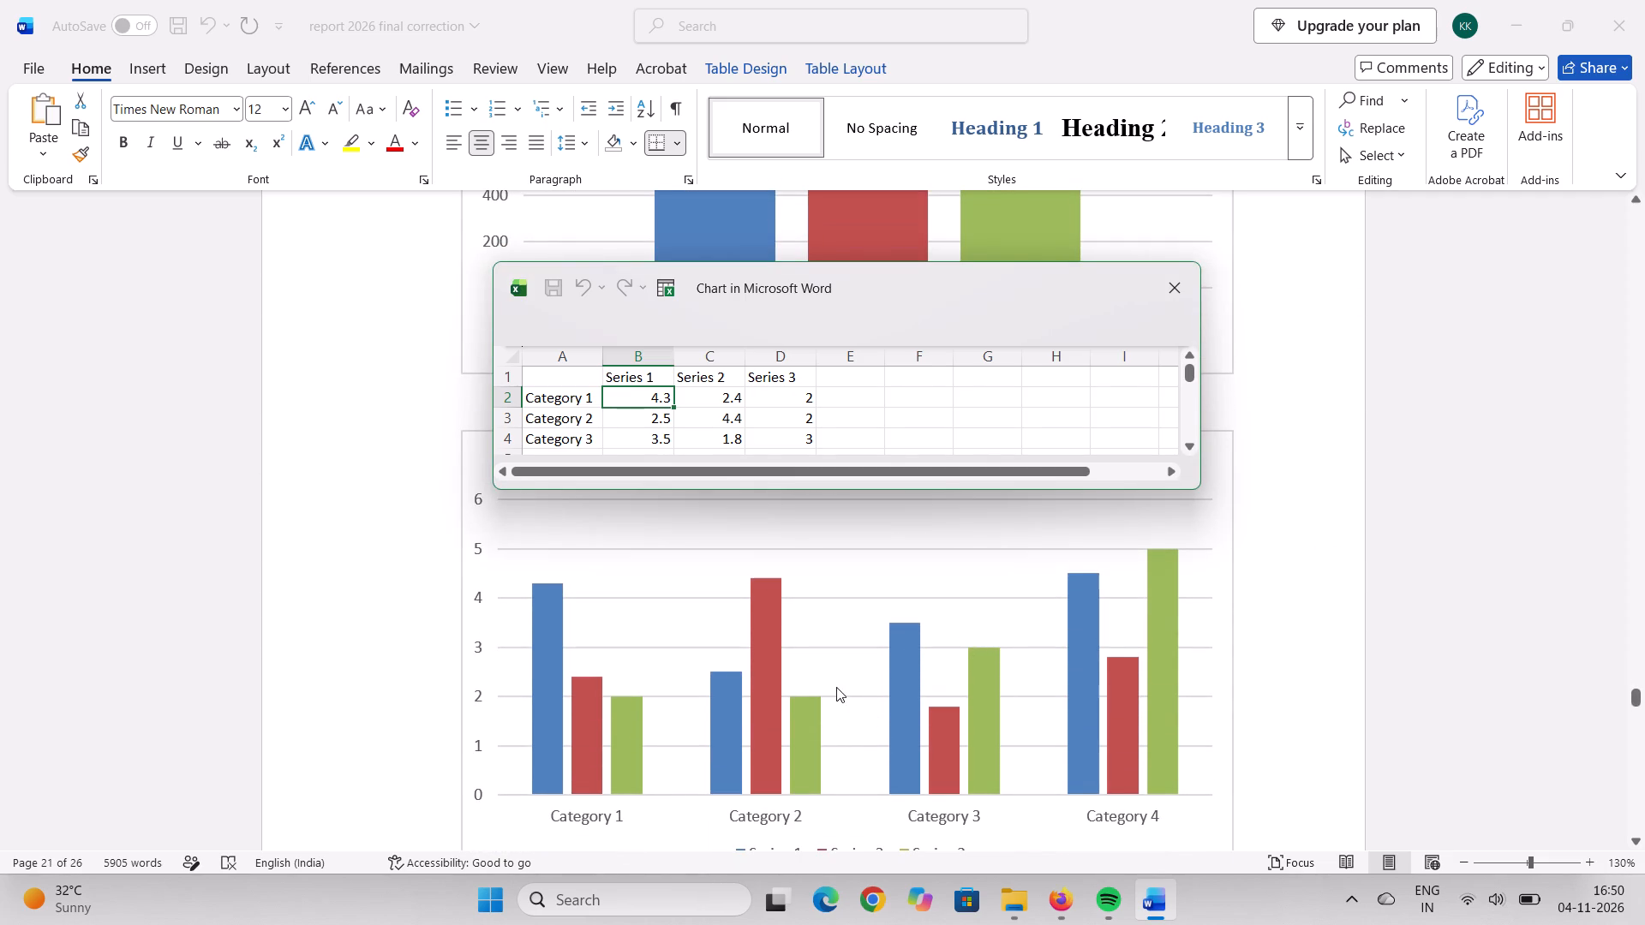
pyautogui.scroll(-2, 831, 689)
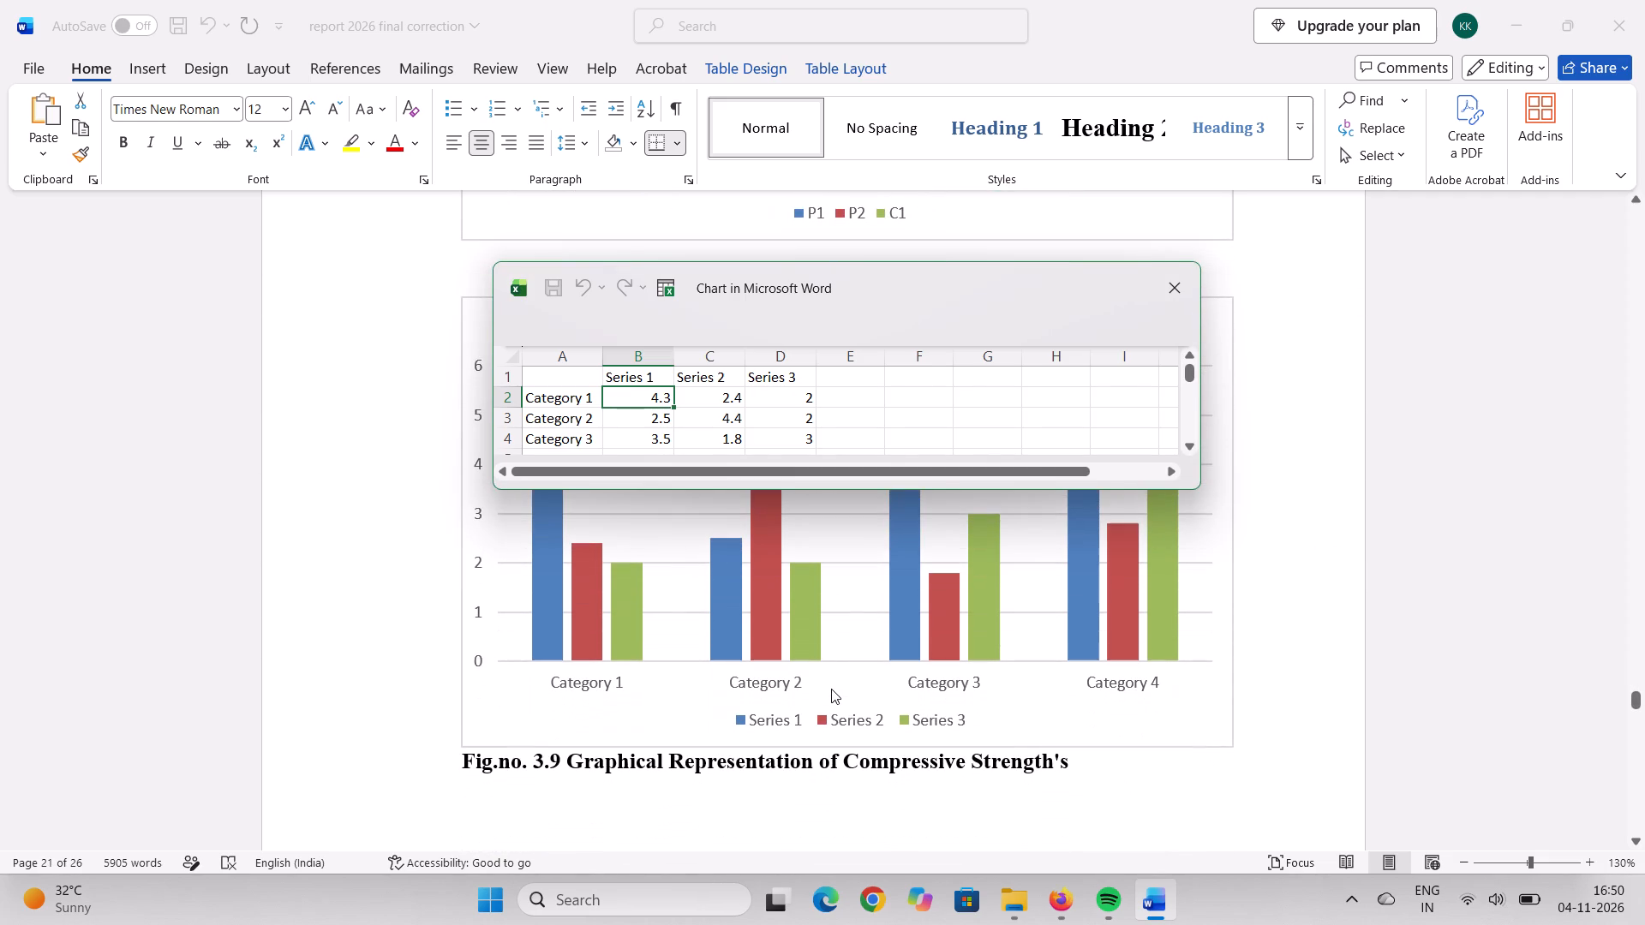
pyautogui.scroll(5, 831, 689)
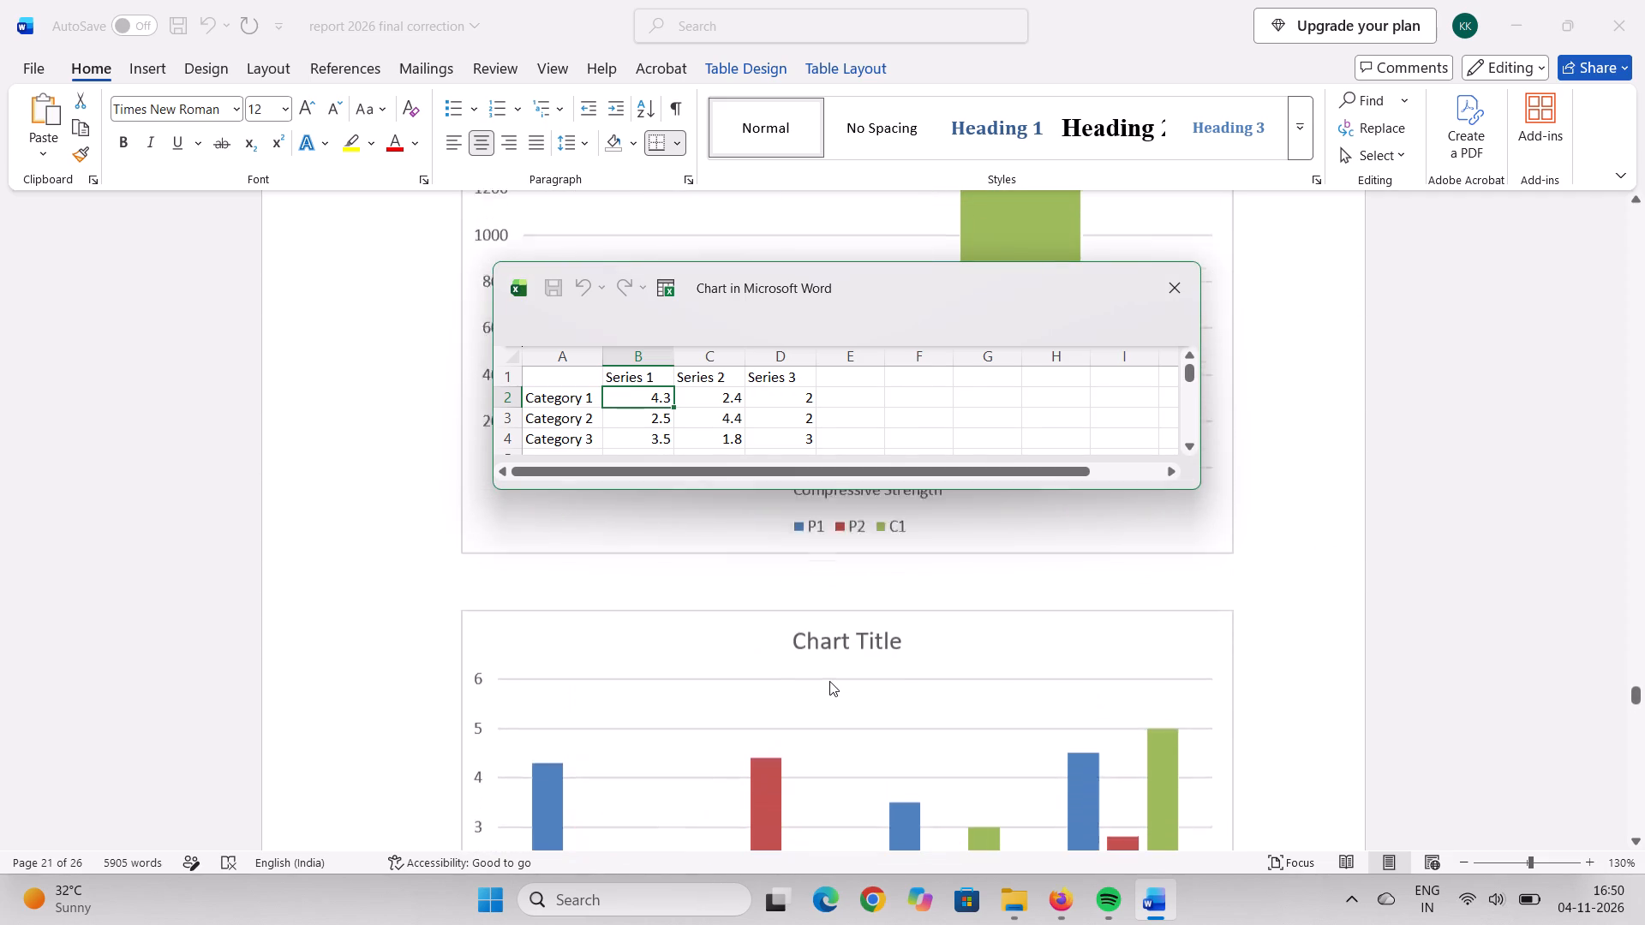
pyautogui.scroll(-10, 829, 681)
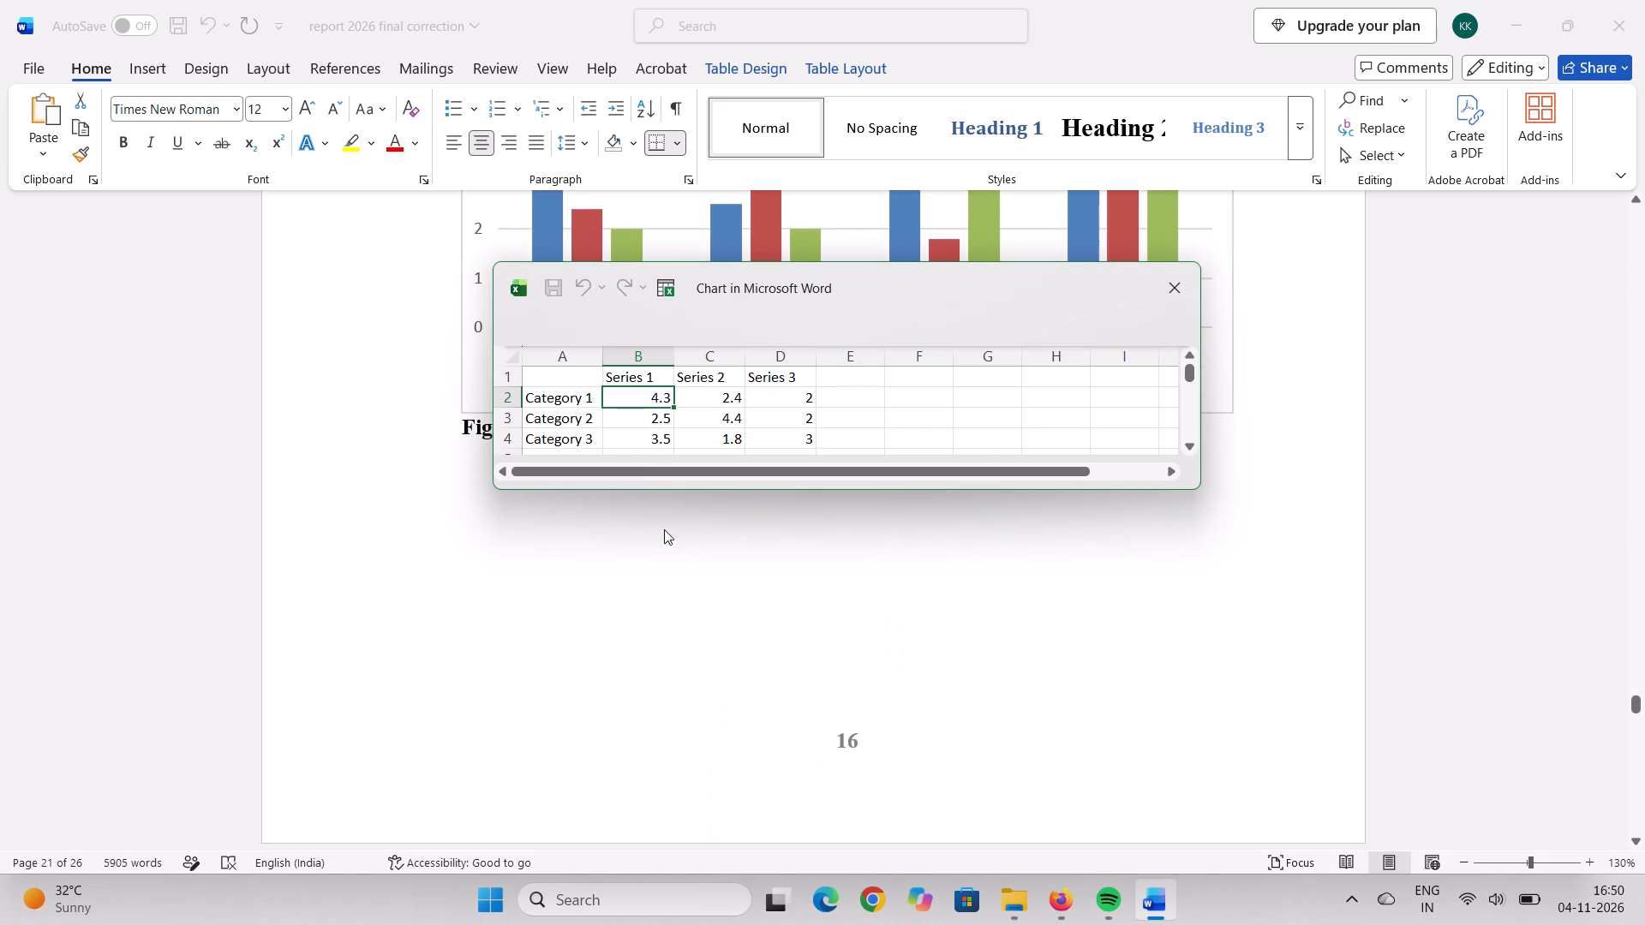
pyautogui.scroll(3, 721, 598)
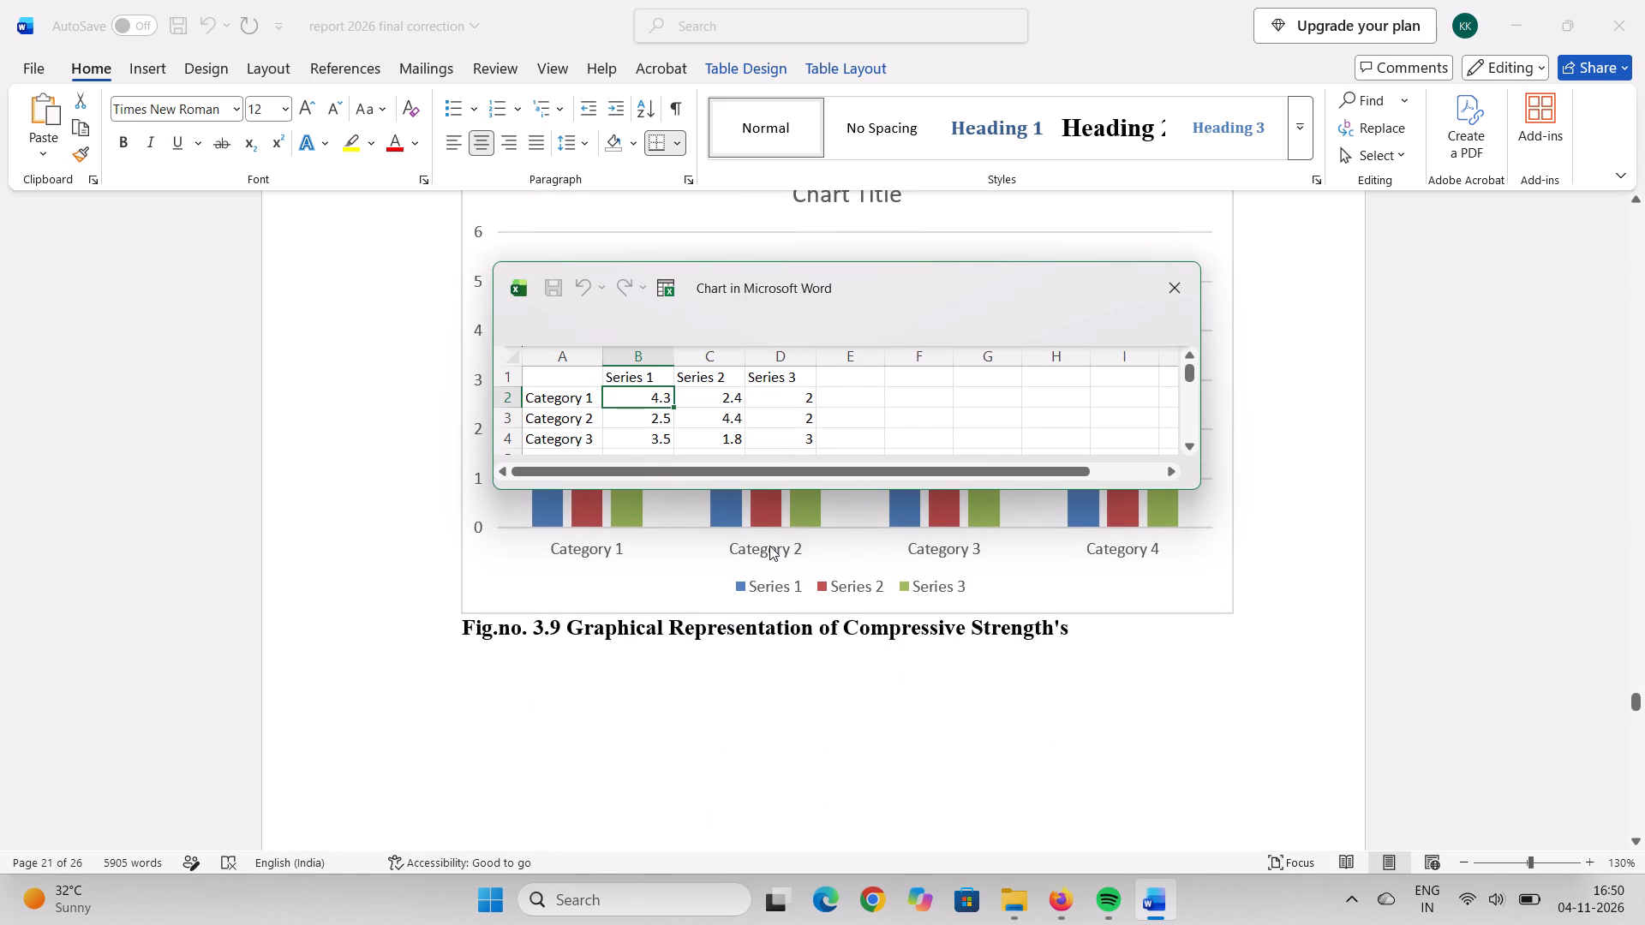
pyautogui.scroll(2, 769, 546)
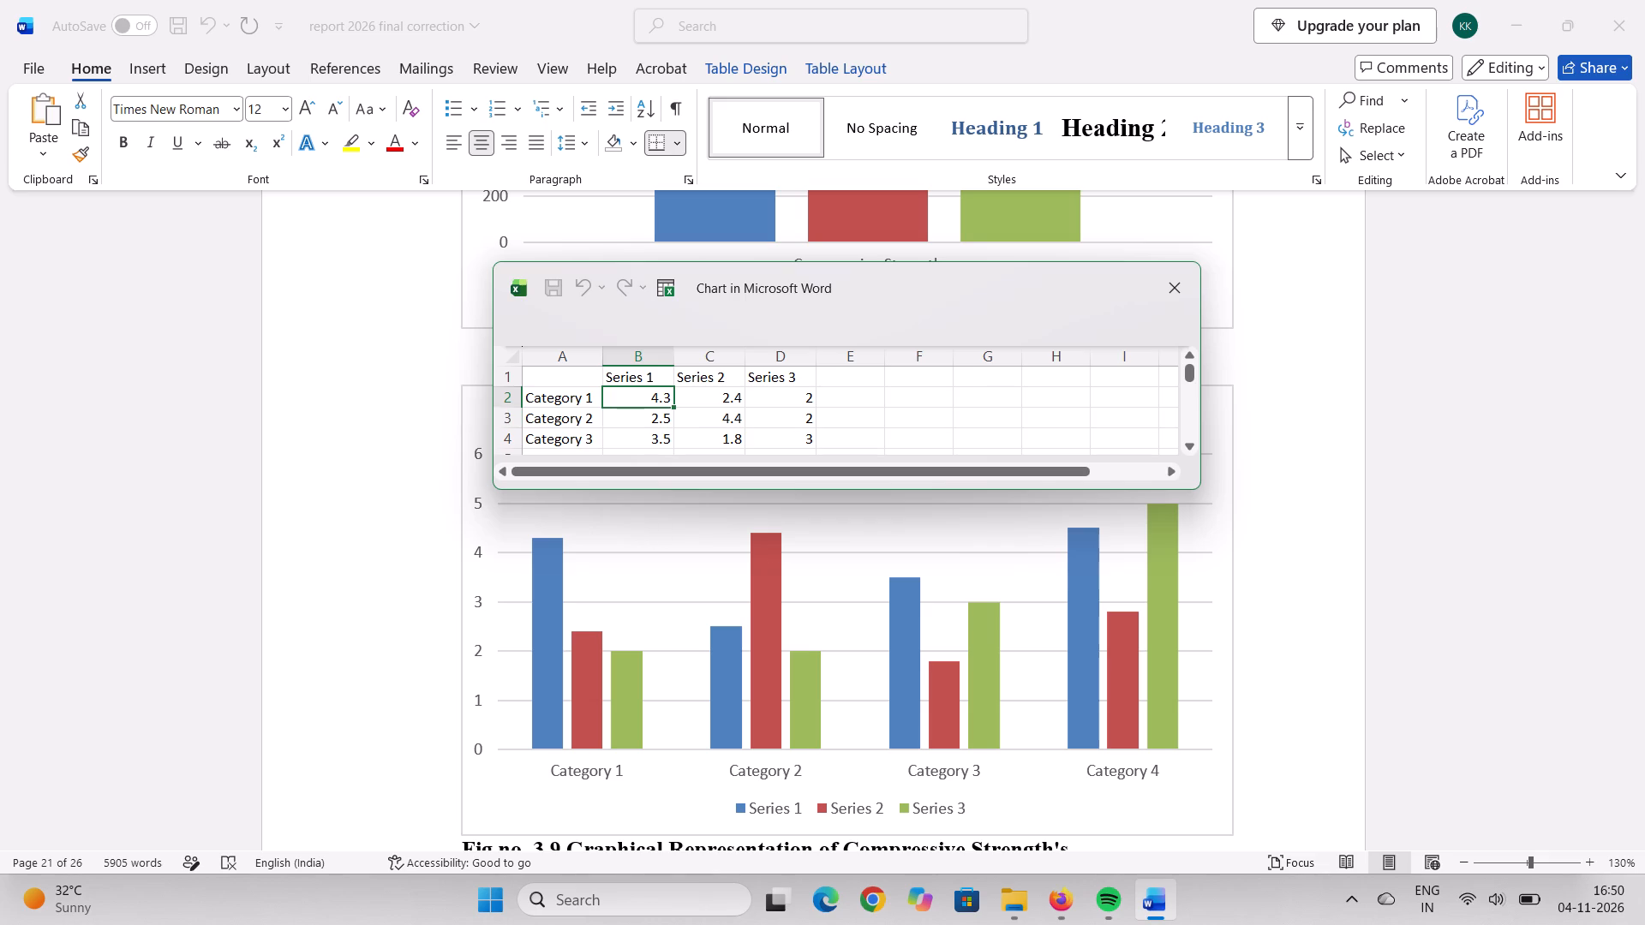
# Clear the Category 2 label and try to clear the remaining sample data below Category 1 in the chart's data sheet.
pyautogui.moveTo(530, 421); pyautogui.dragTo(695, 505)
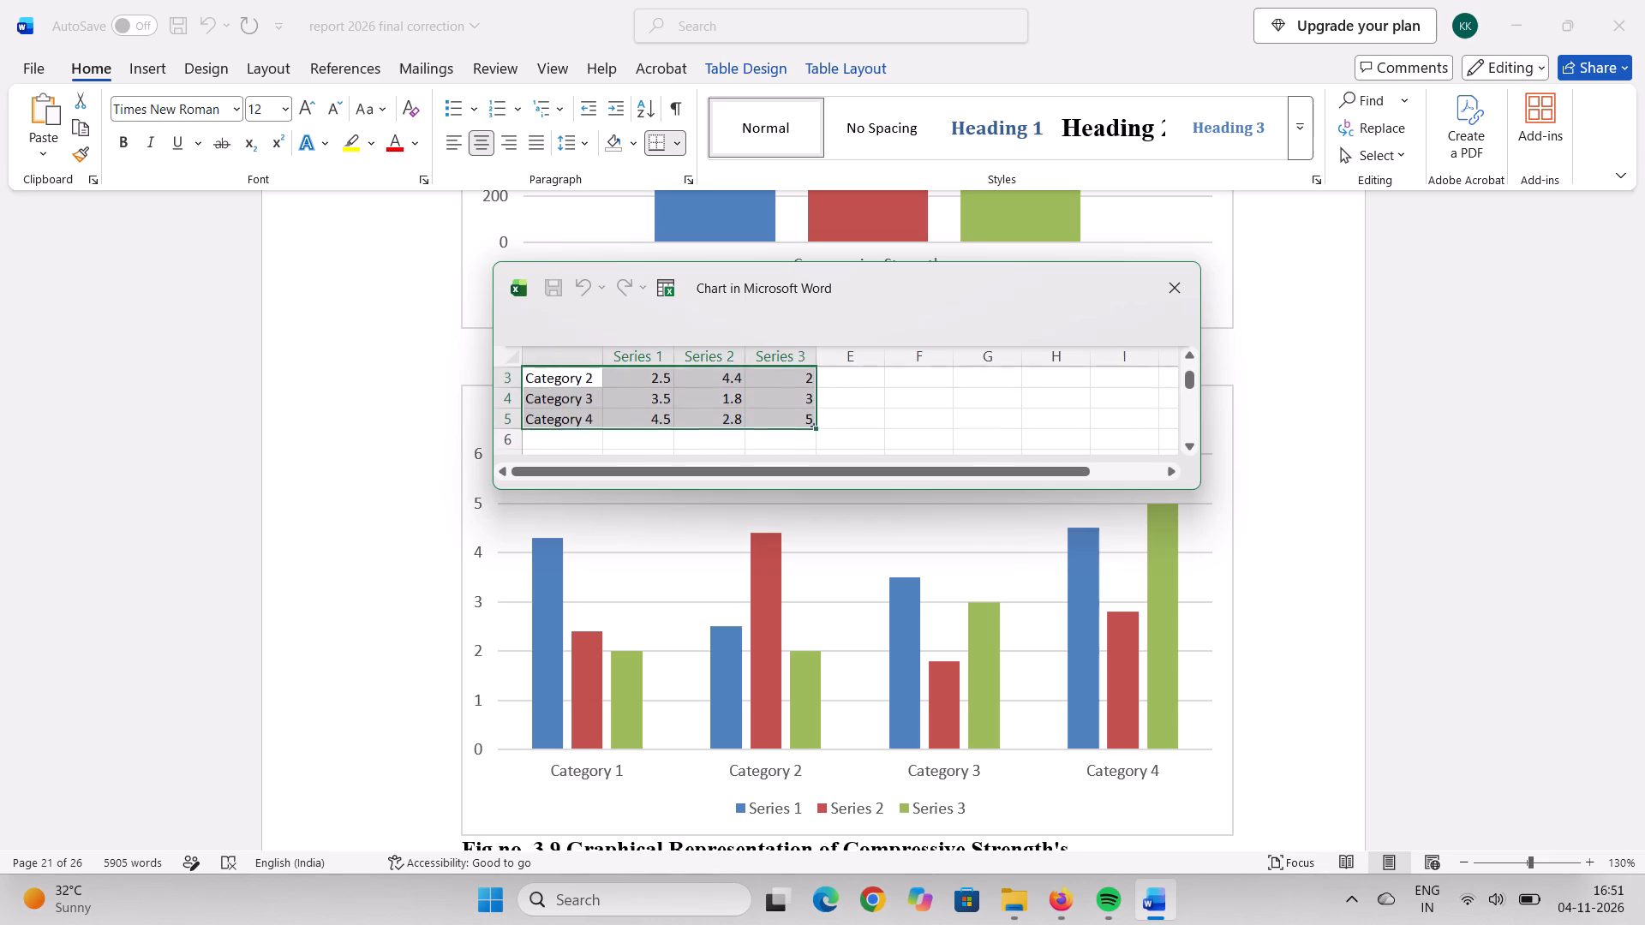
pyautogui.moveTo(695, 505); pyautogui.dragTo(701, 474)
pyautogui.press('BackSpace')
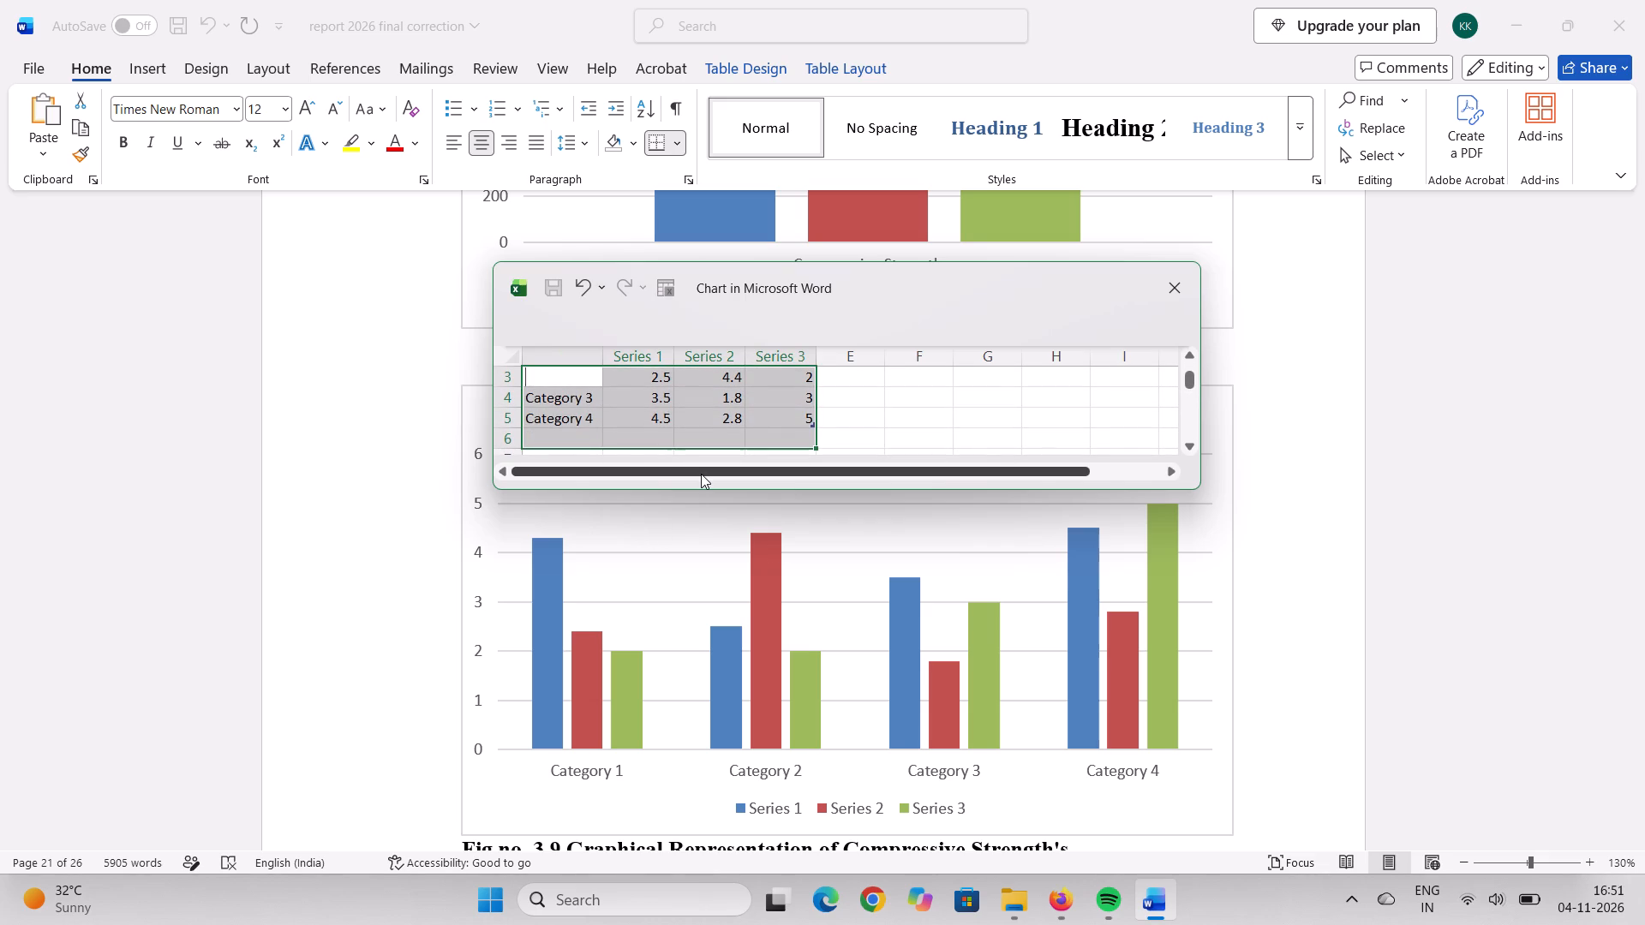
pyautogui.press('Delete')
pyautogui.scroll(1, 701, 474)
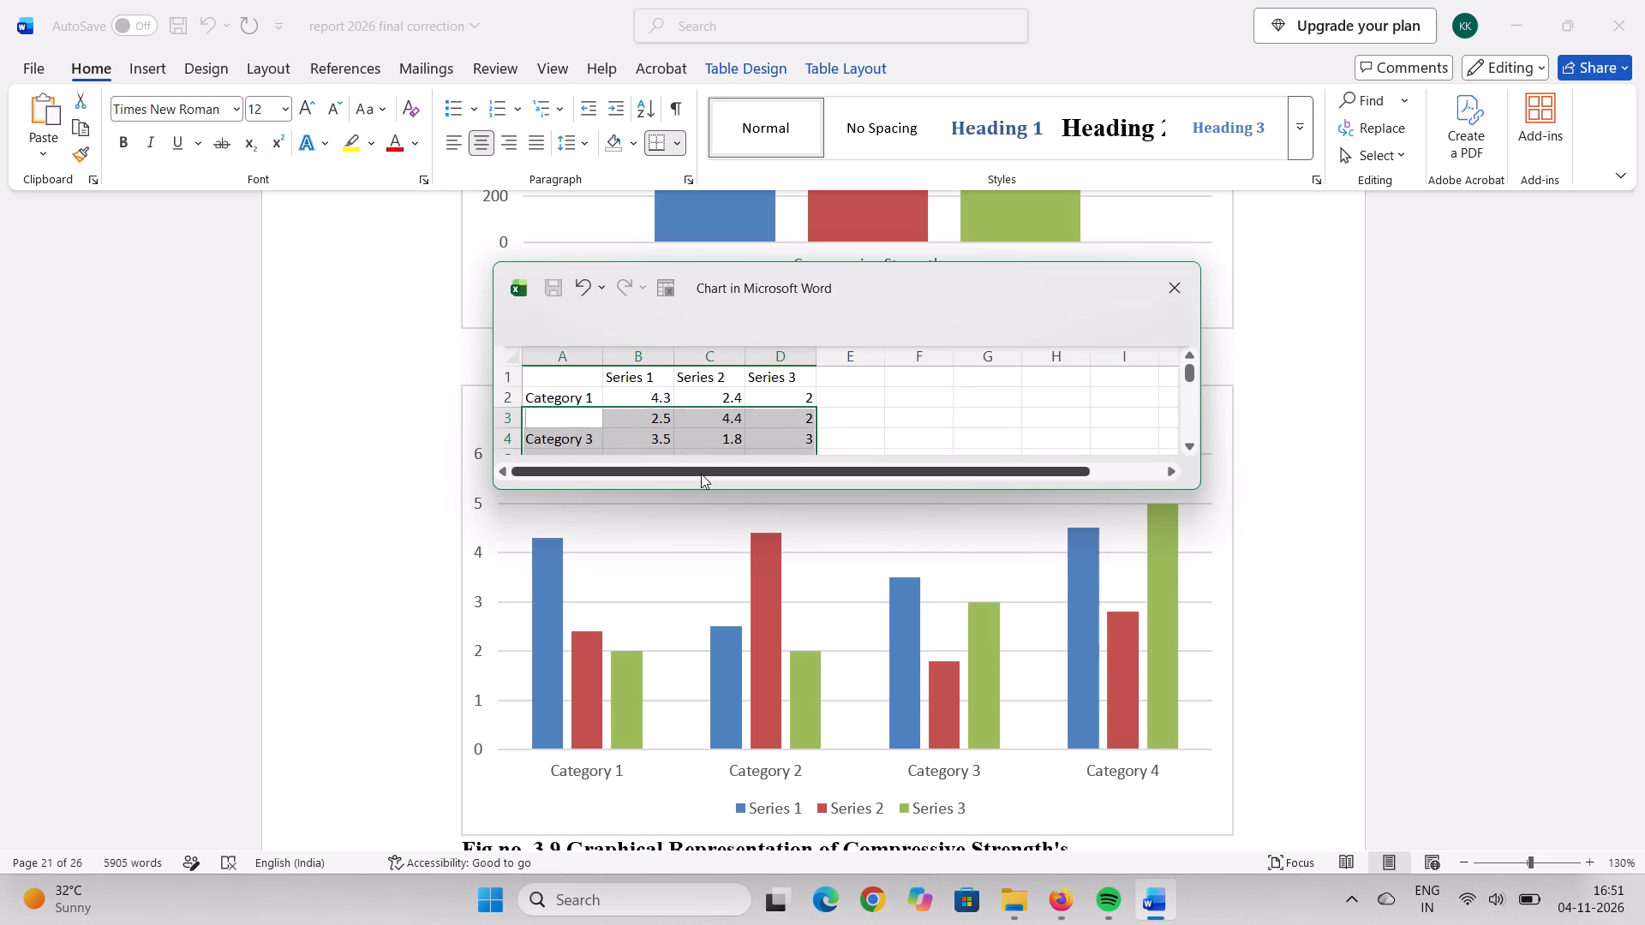
pyautogui.press('Delete')
pyautogui.press('BackSpace')
pyautogui.press('BackSpace')
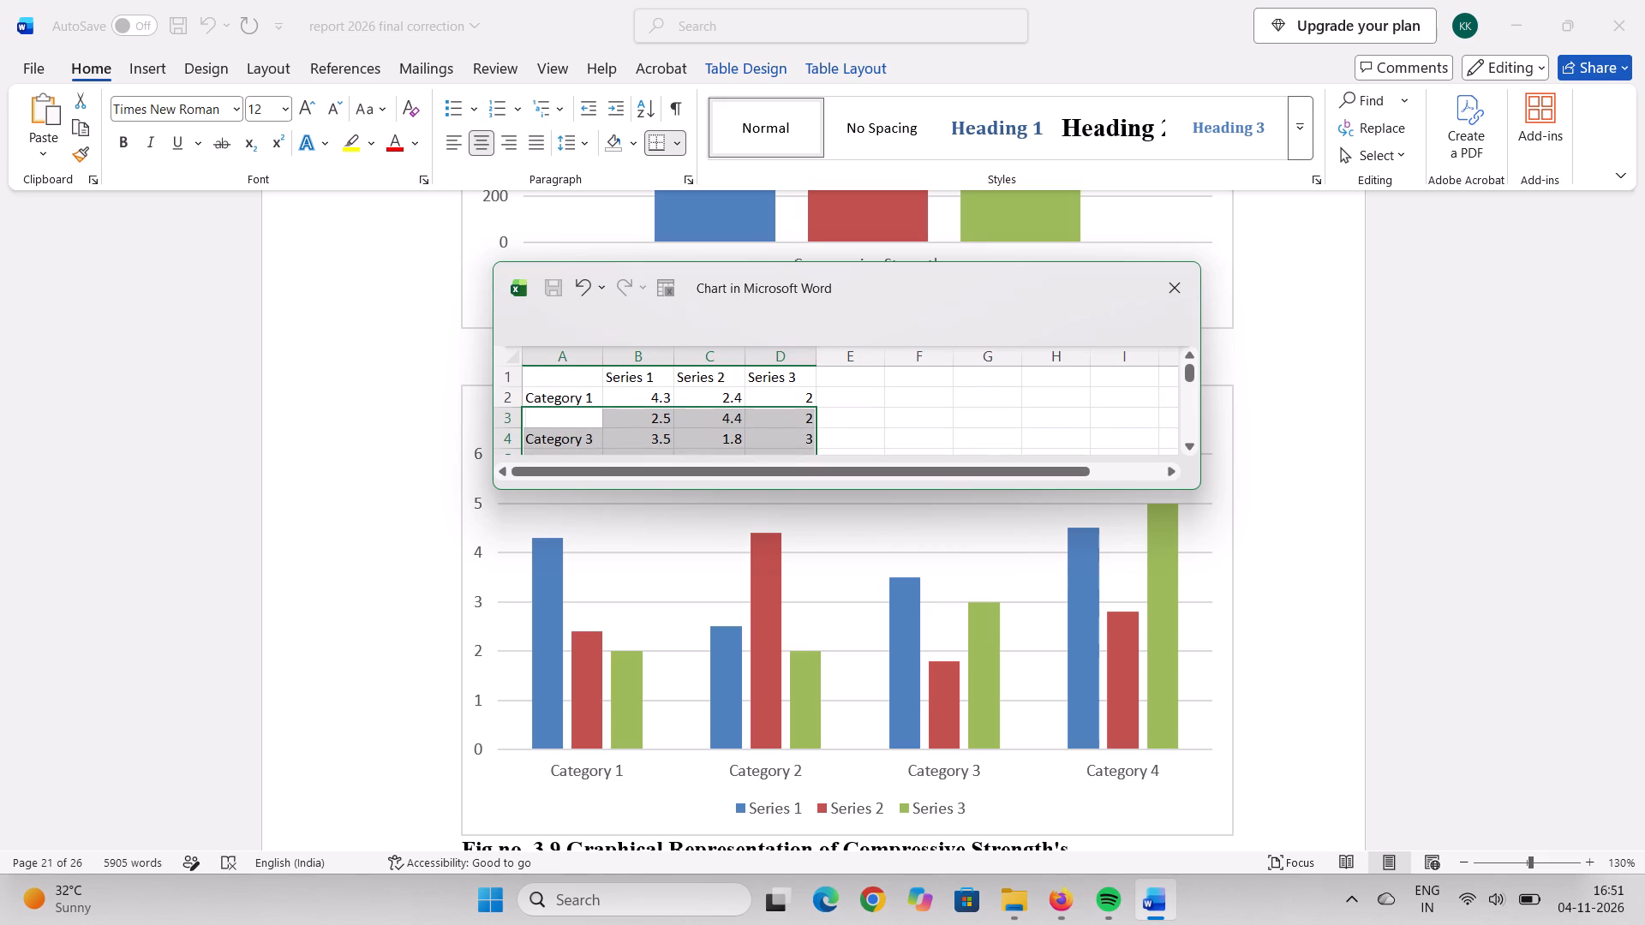
pyautogui.click(533, 427)
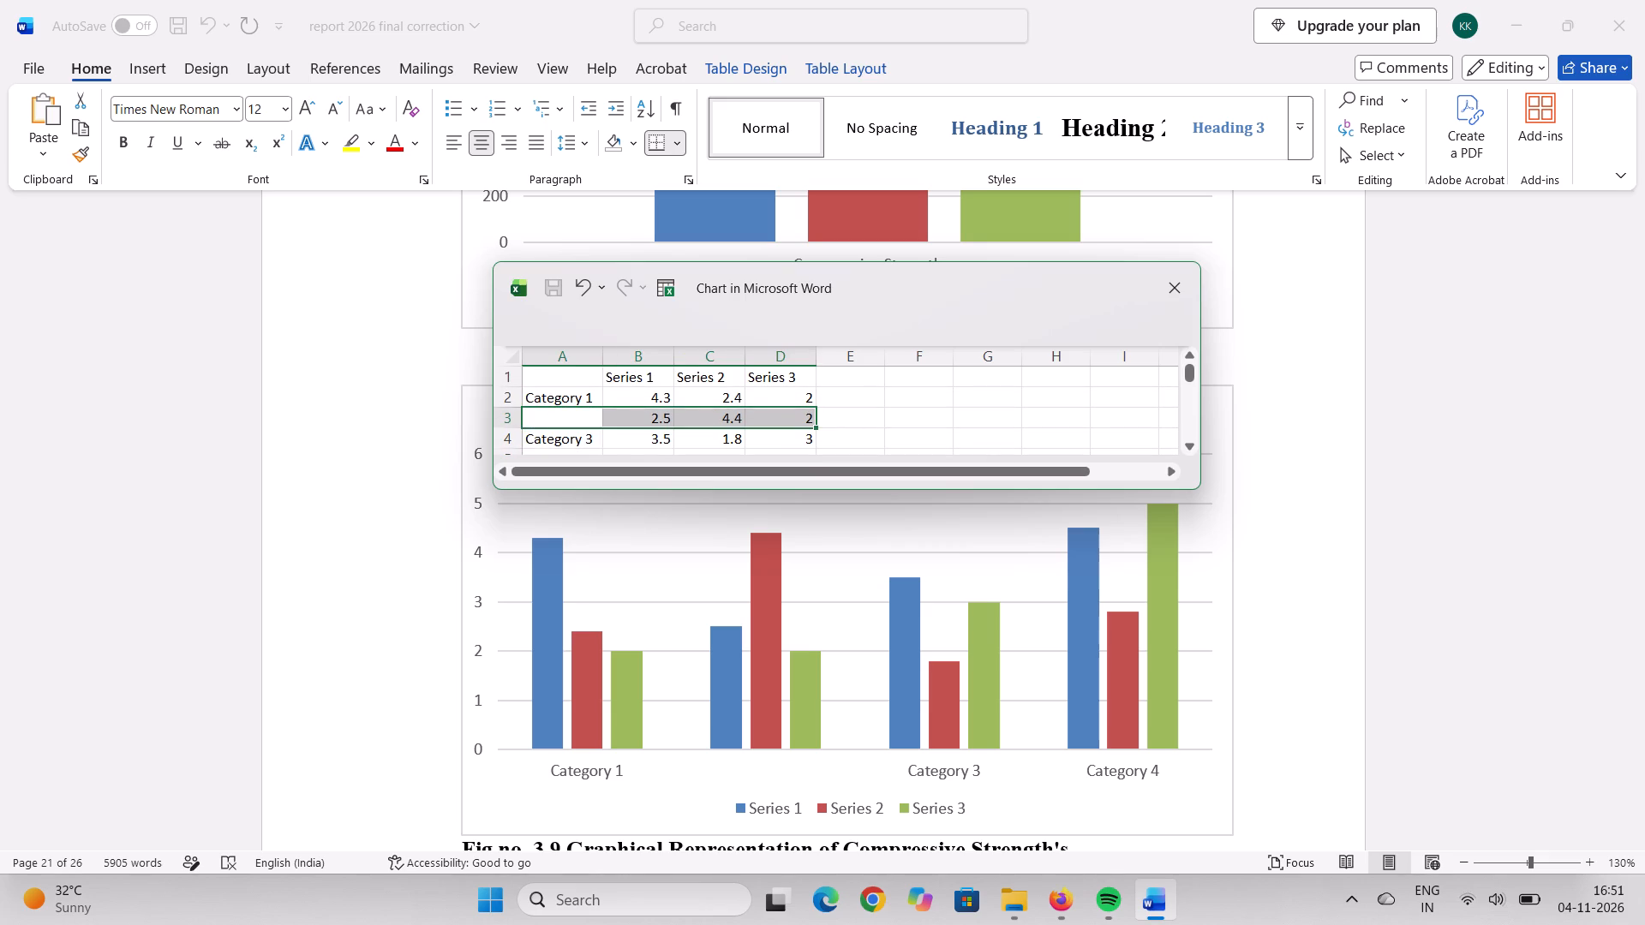
pyautogui.click(531, 398)
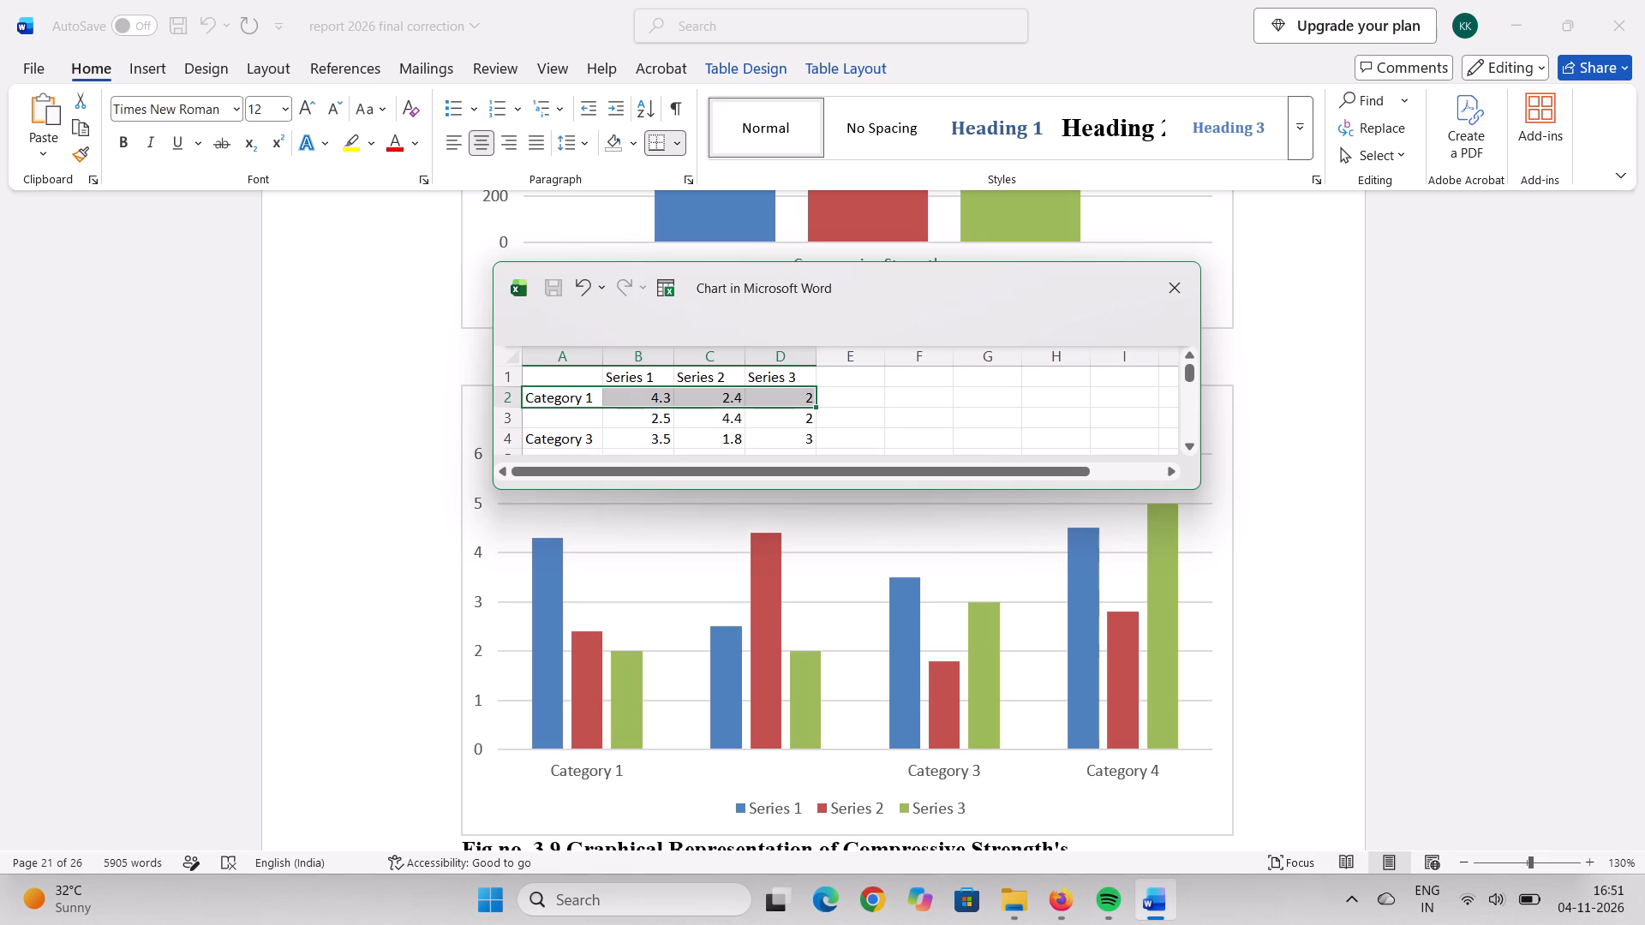
pyautogui.moveTo(525, 421); pyautogui.dragTo(544, 407)
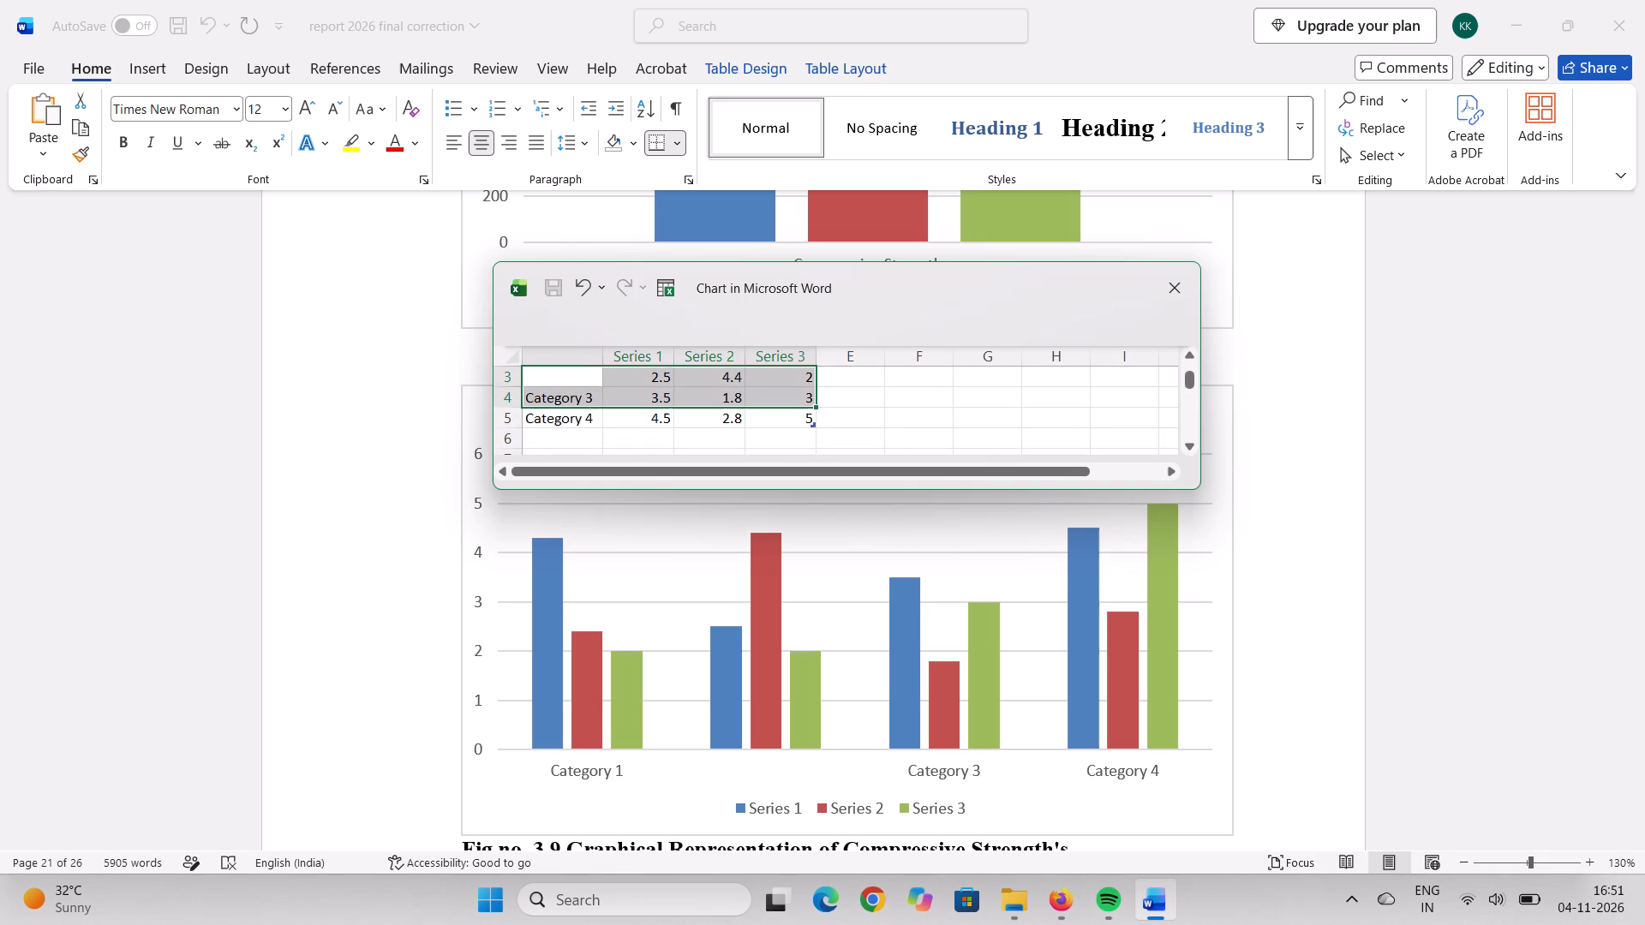
pyautogui.press('BackSpace')
pyautogui.press('BackSpace')
pyautogui.press('BackSpace')
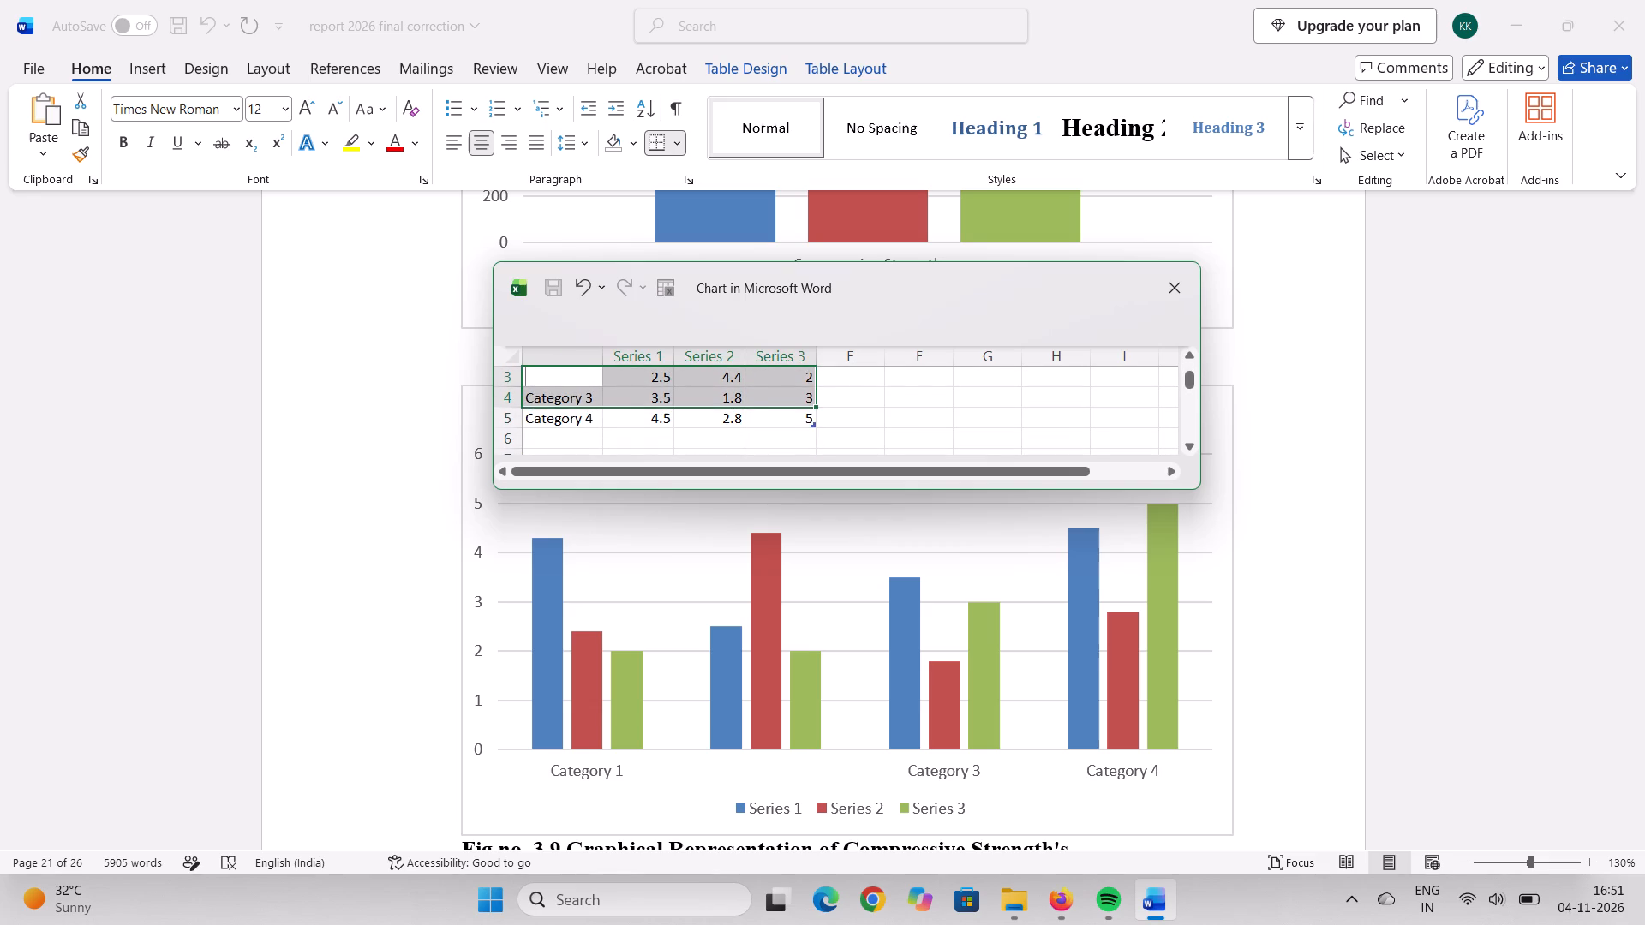
# Shrink the new chart's data range so it covers only the header row and the Category 1 row.
pyautogui.click(811, 397)
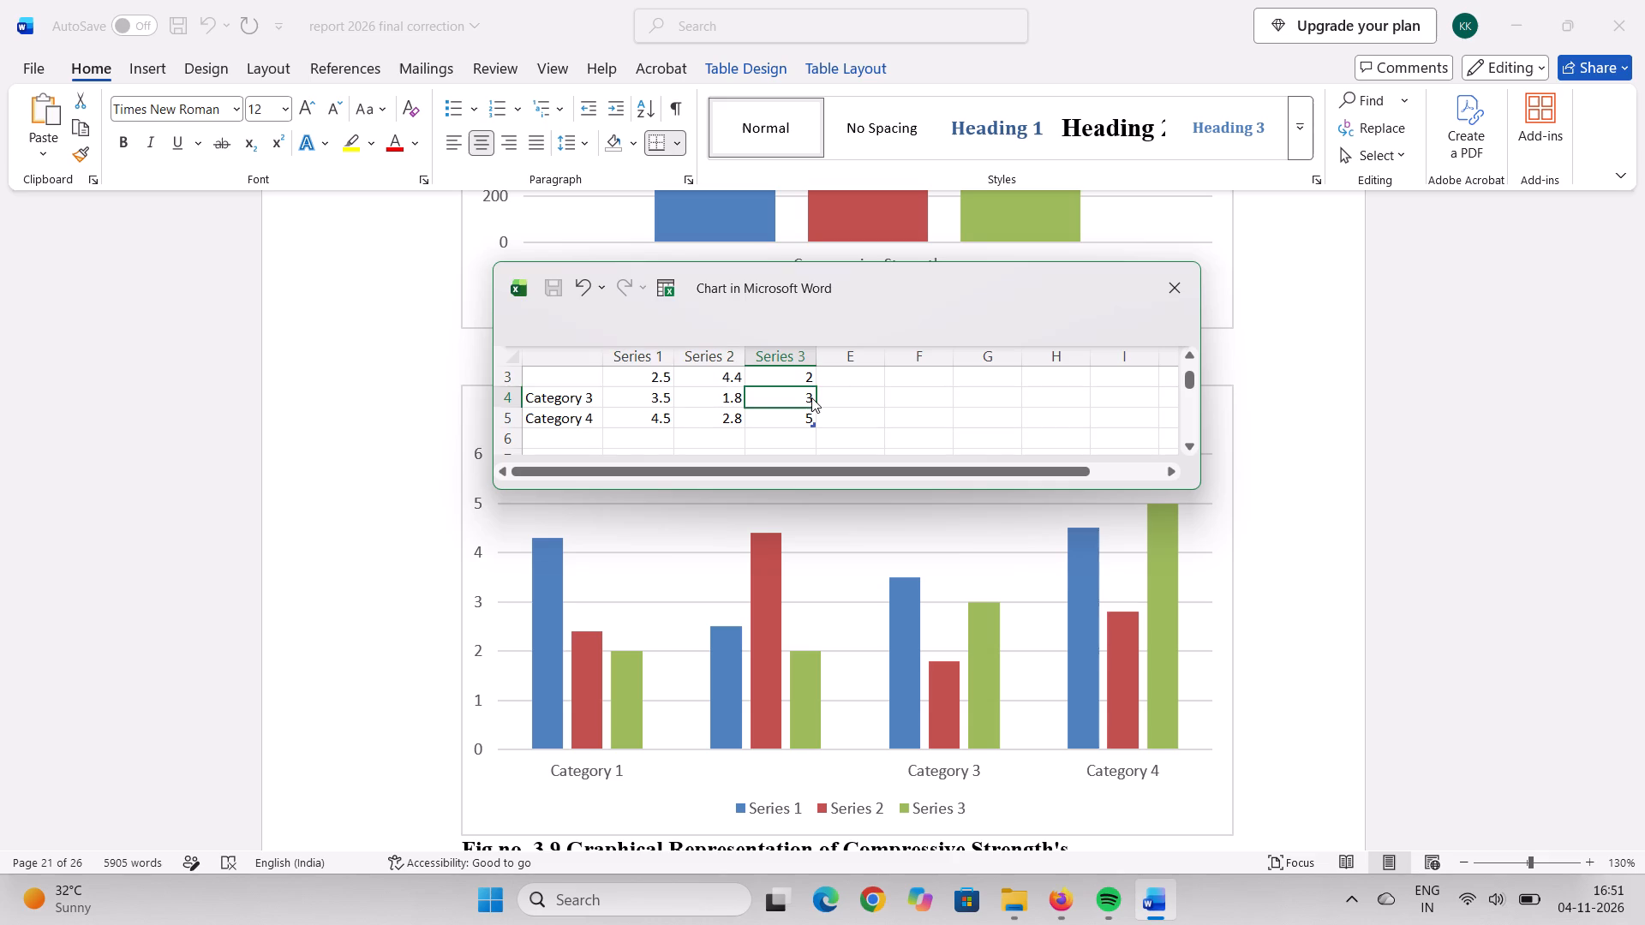
pyautogui.moveTo(814, 421); pyautogui.dragTo(807, 431)
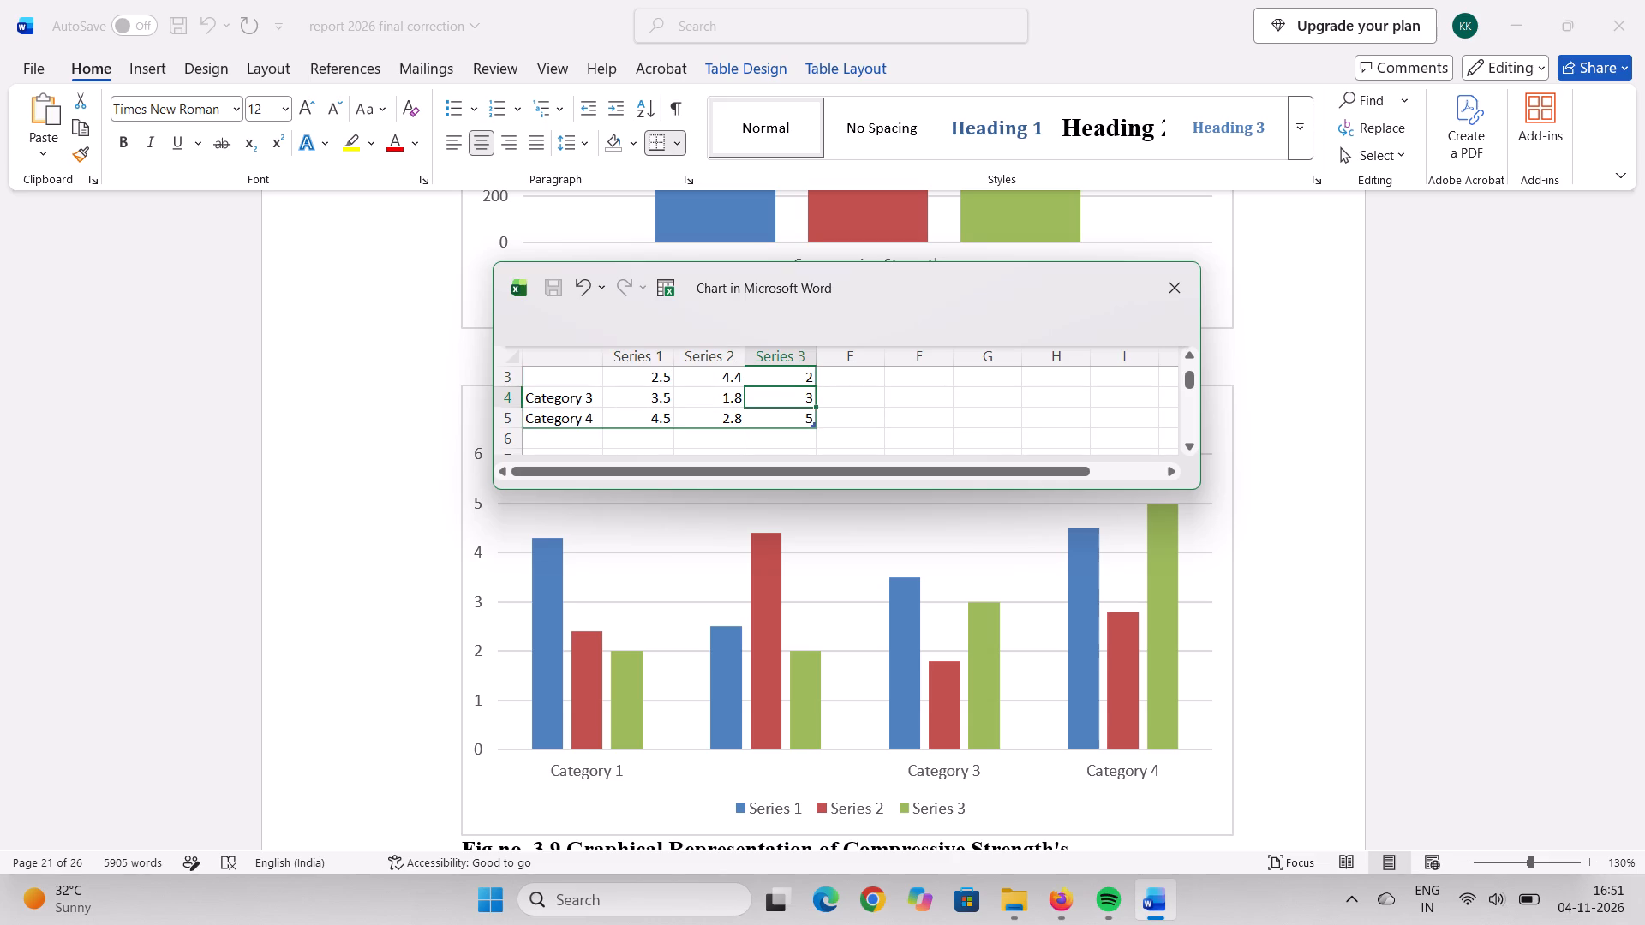
pyautogui.moveTo(807, 431); pyautogui.dragTo(808, 431)
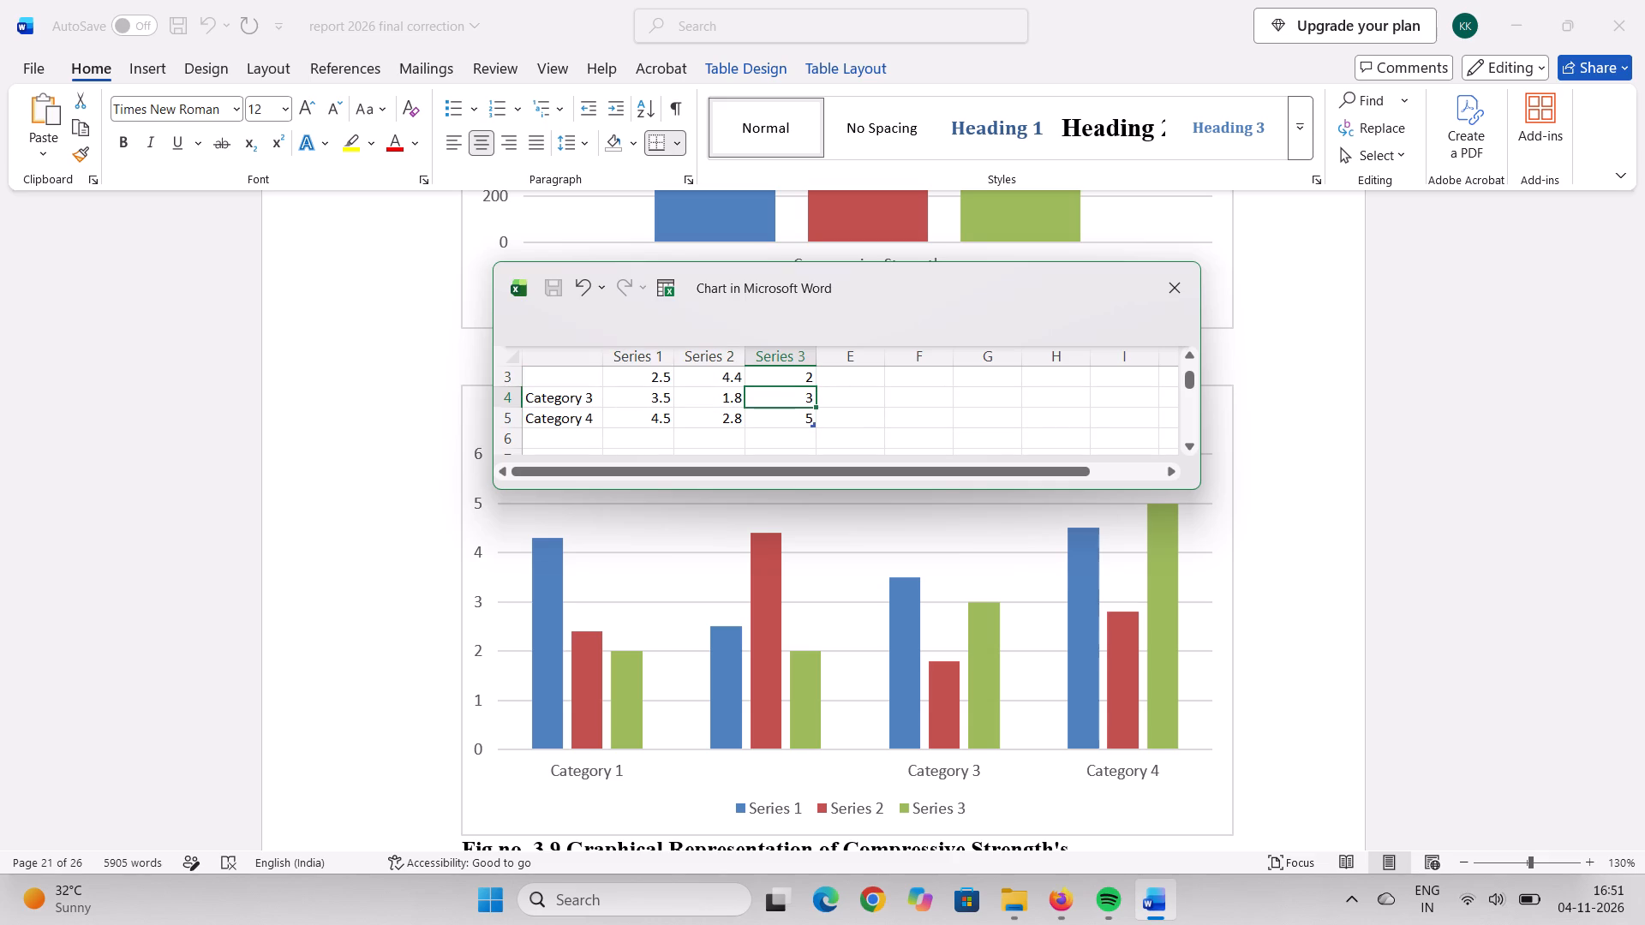
pyautogui.moveTo(814, 424); pyautogui.dragTo(805, 379)
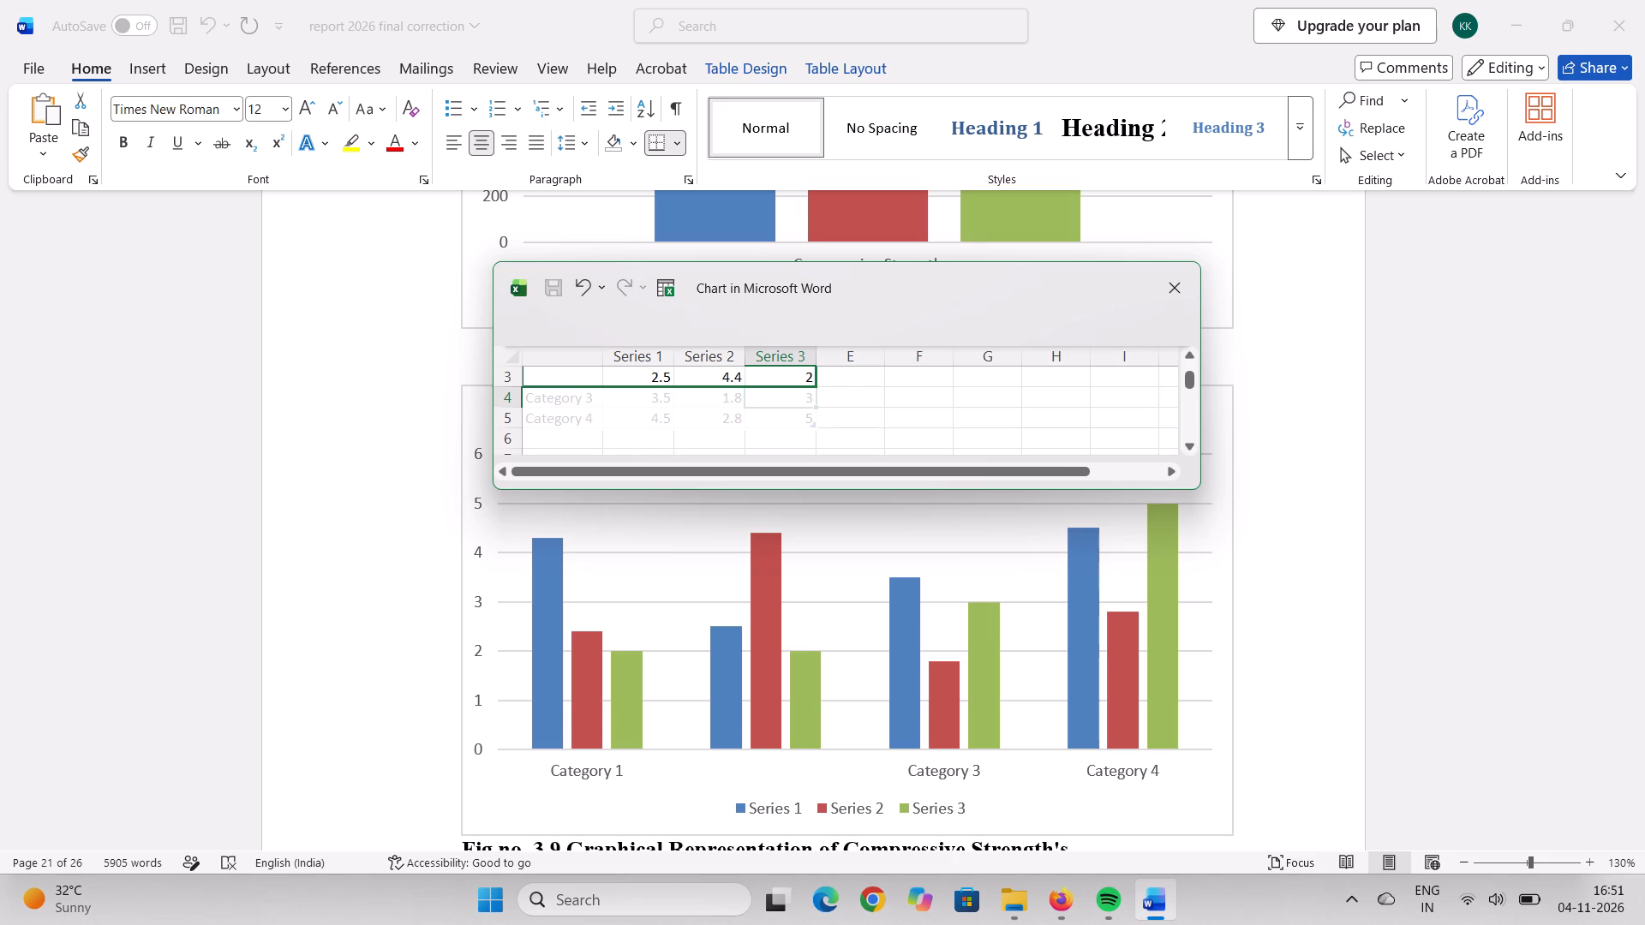
pyautogui.moveTo(805, 379); pyautogui.dragTo(799, 367)
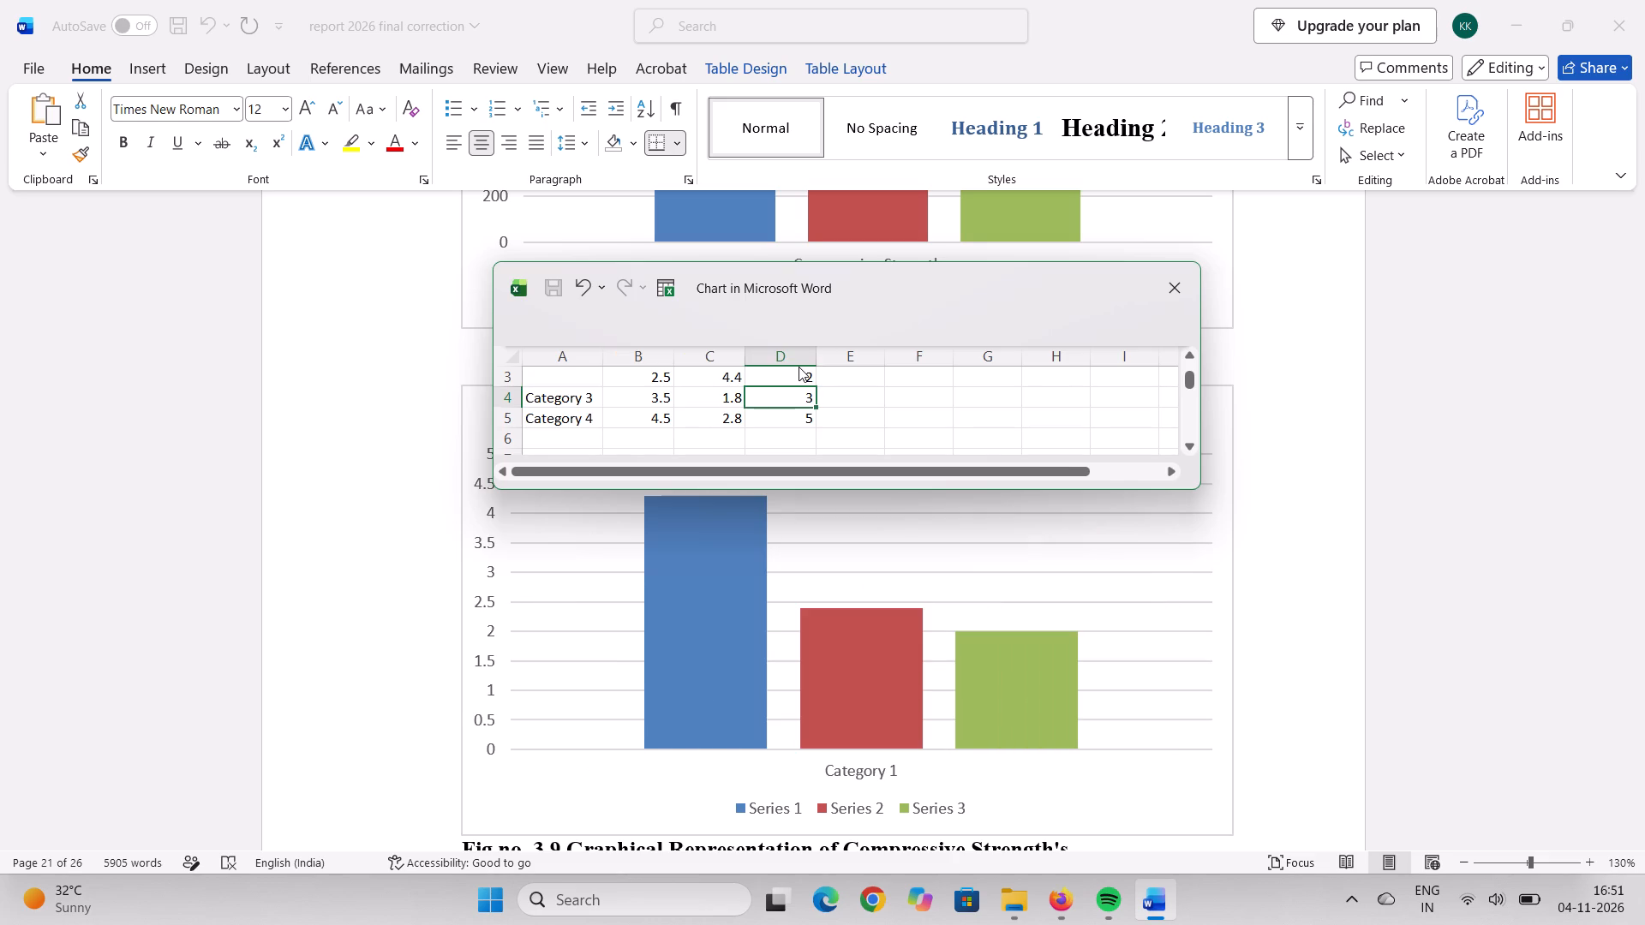
pyautogui.scroll(1, 799, 367)
pyautogui.scroll(-1, 799, 367)
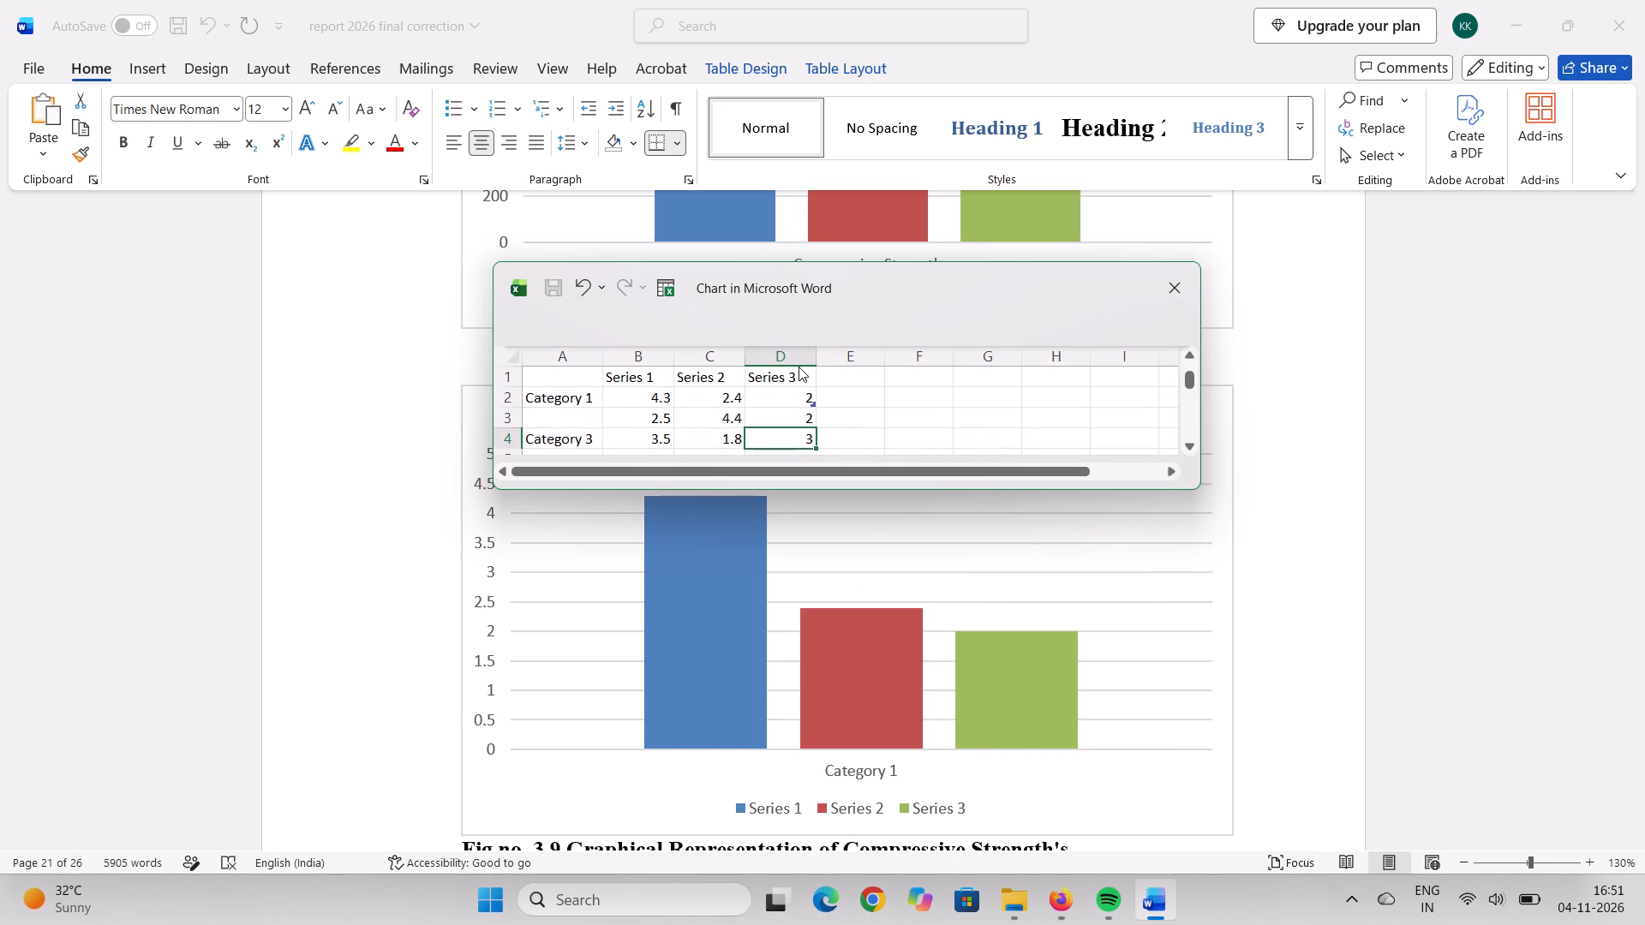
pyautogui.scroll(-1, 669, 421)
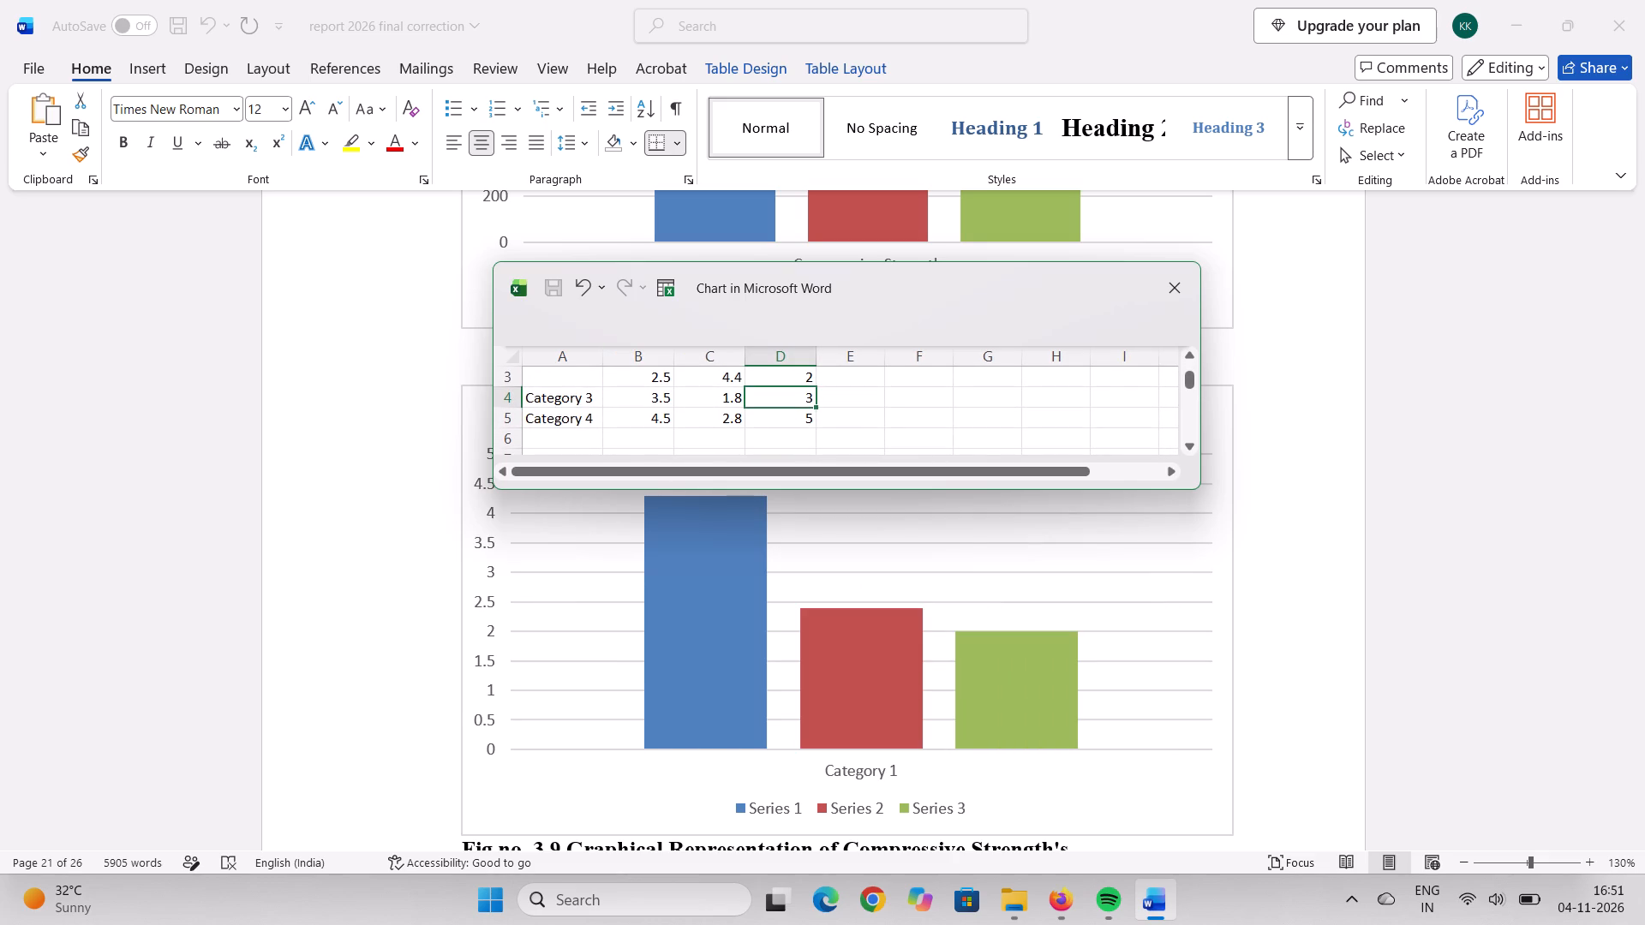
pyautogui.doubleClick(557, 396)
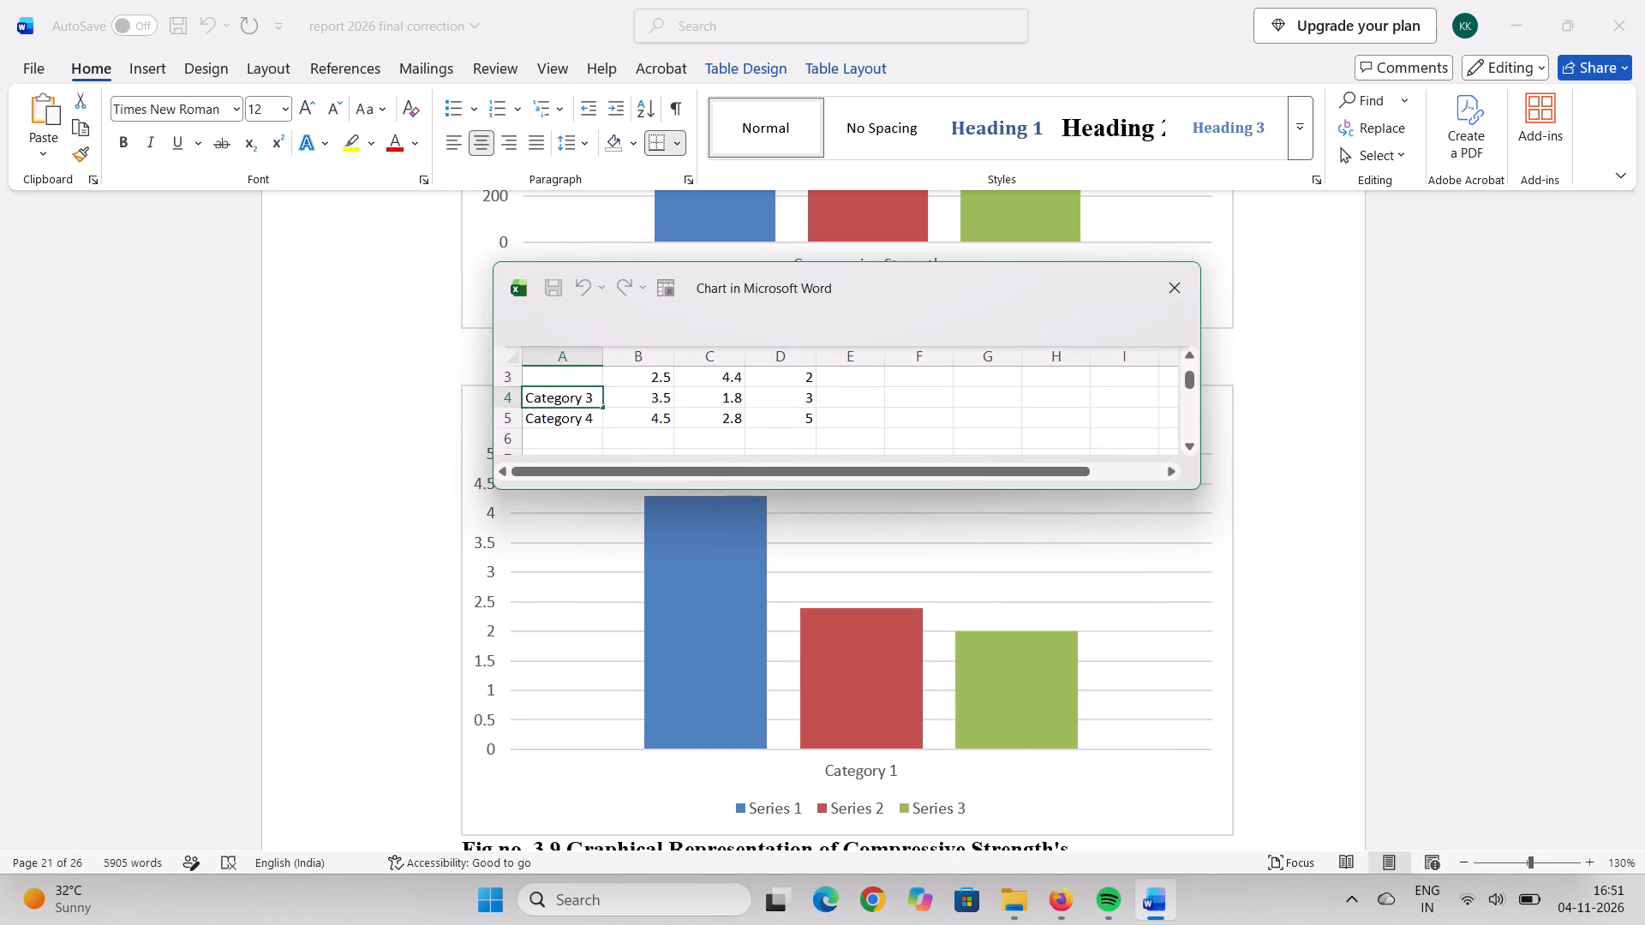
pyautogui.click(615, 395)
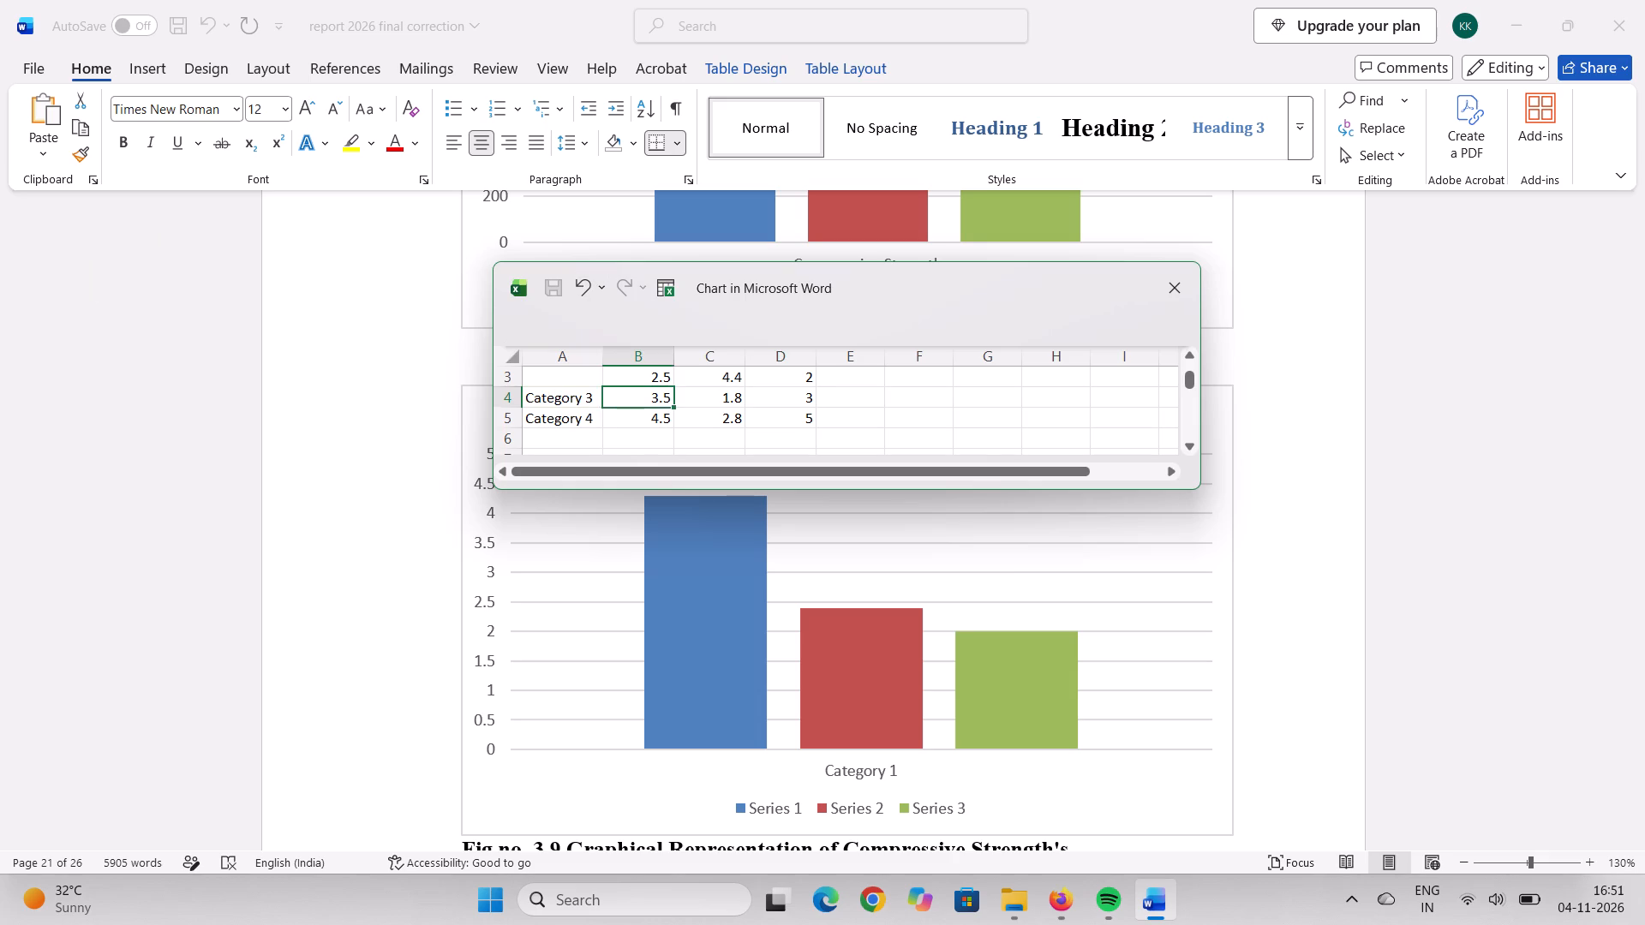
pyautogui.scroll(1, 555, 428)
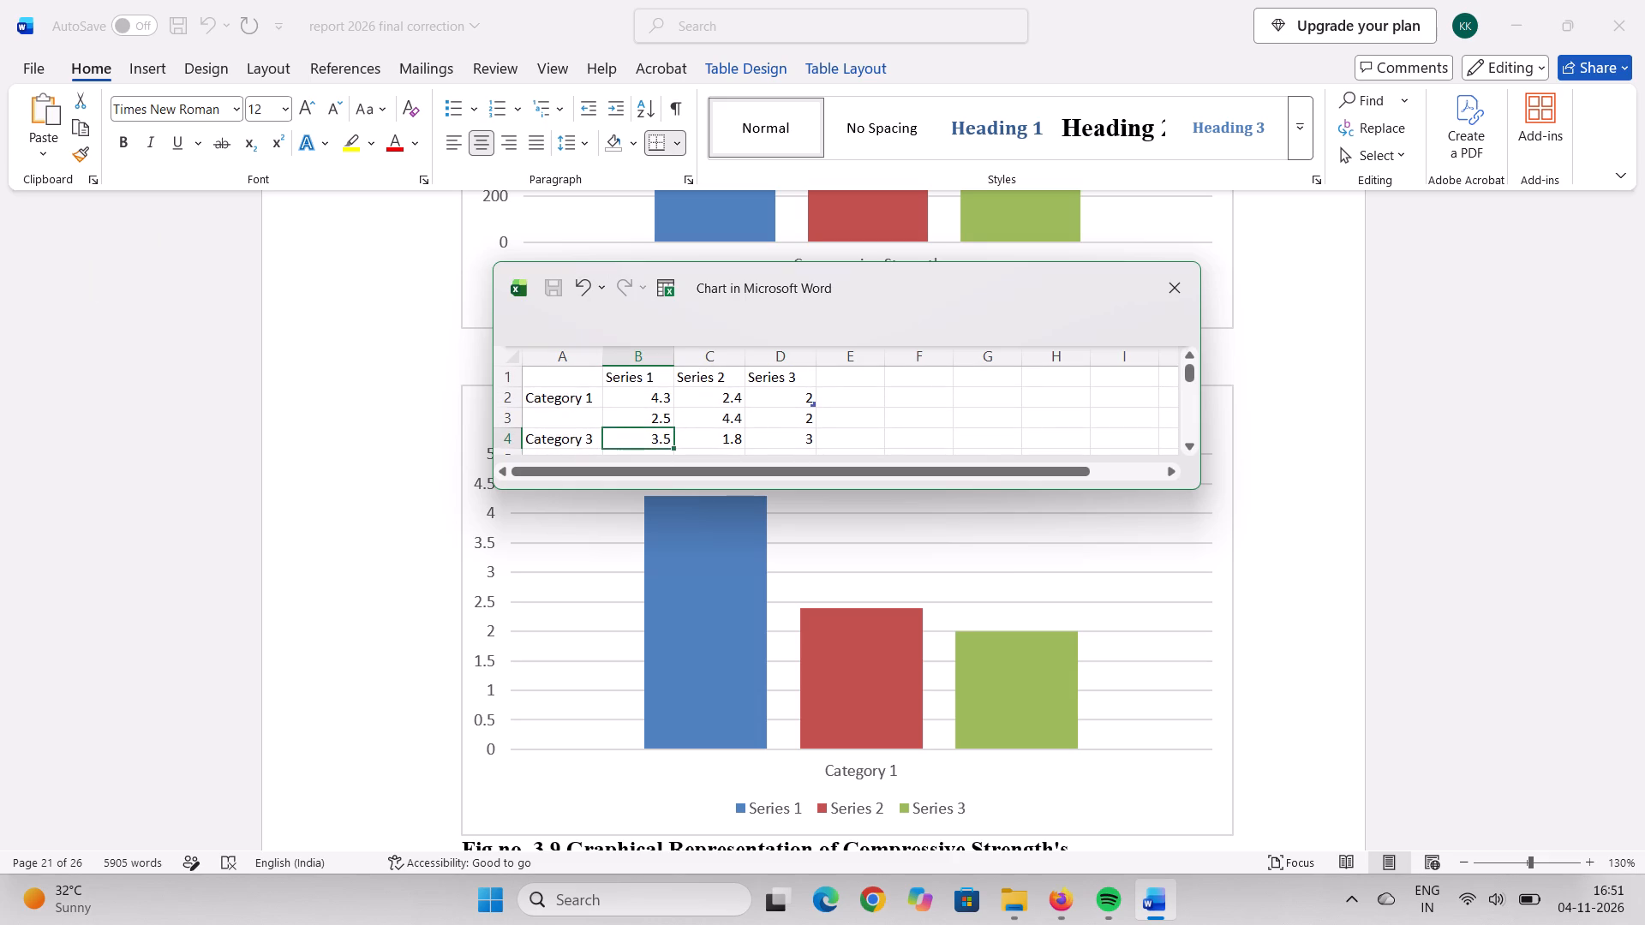
# Rename the three series headers in the chart's data sheet as P1, P2 and C1.
pyautogui.doubleClick(653, 375)
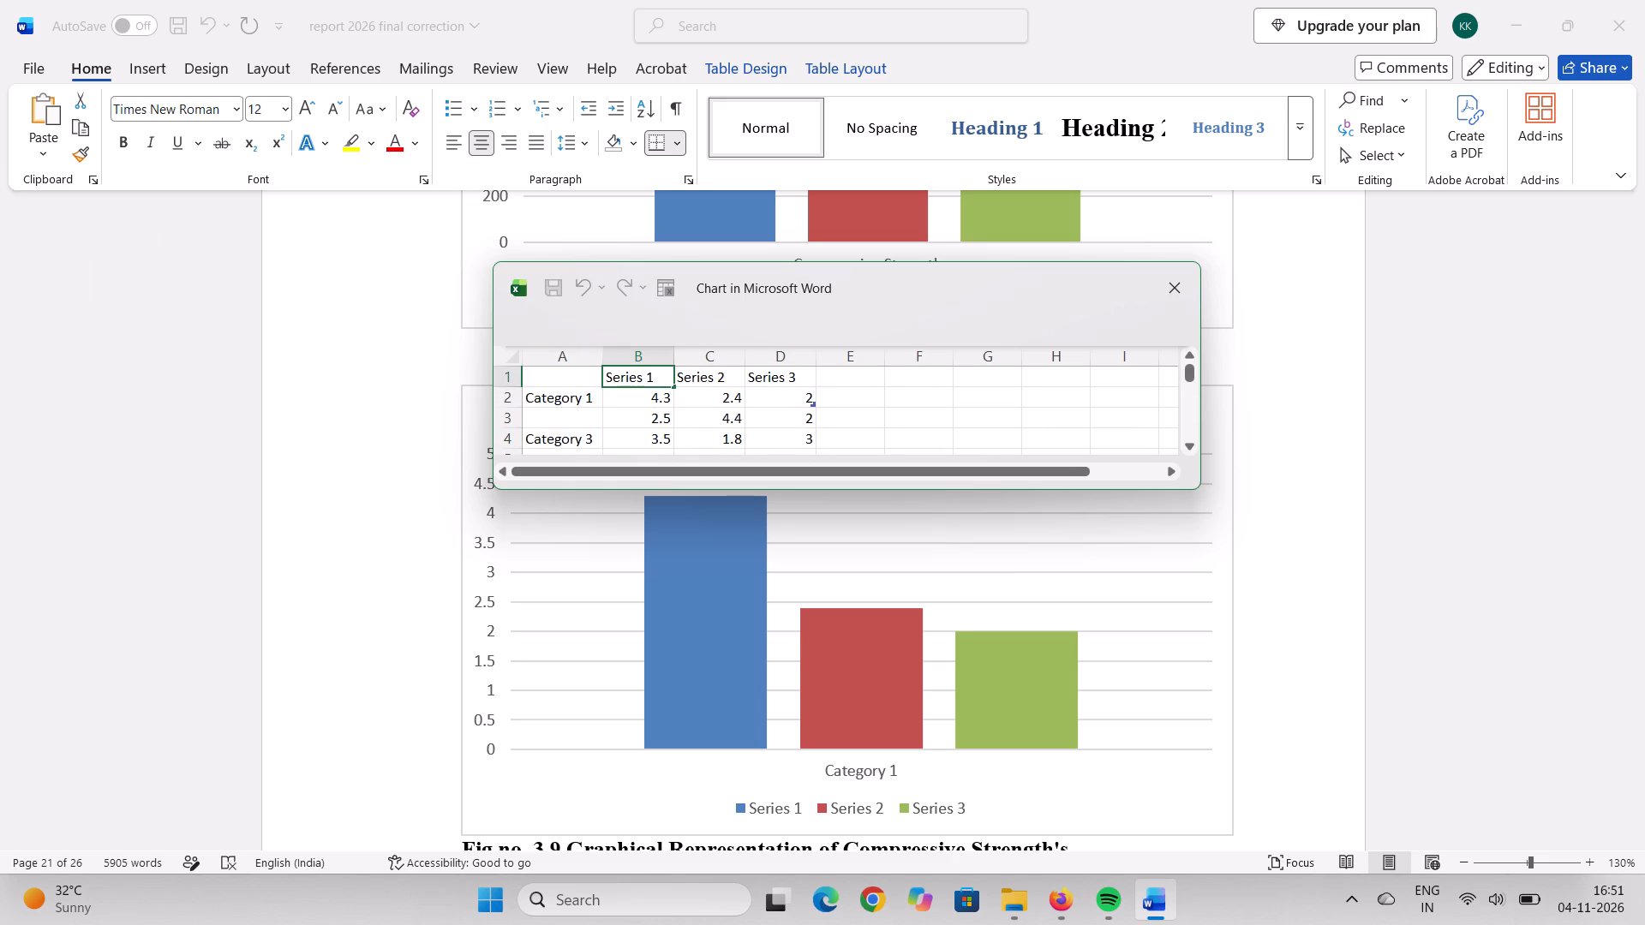
pyautogui.press('BackSpace')
pyautogui.press('BackSpace')
pyautogui.press('BackSpace')
pyautogui.press('BackSpace')
pyautogui.press('BackSpace')
pyautogui.press('BackSpace')
pyautogui.press('BackSpace')
pyautogui.press('BackSpace')
pyautogui.press('p')
pyautogui.press('1')
pyautogui.press('Tab')
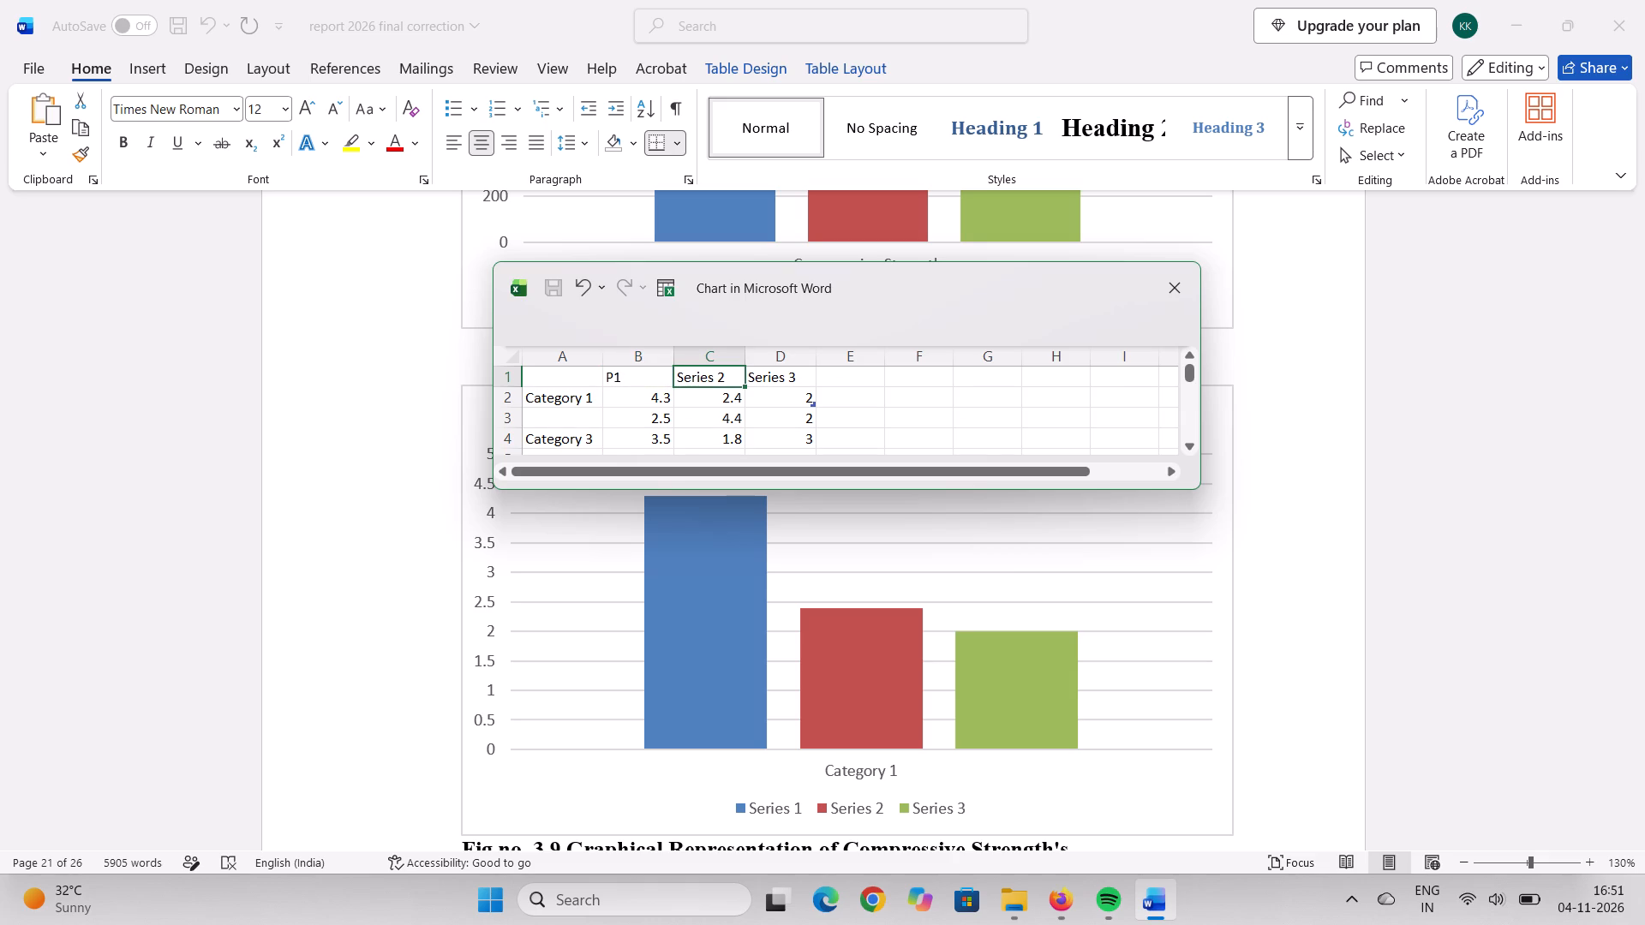
pyautogui.write('P2')
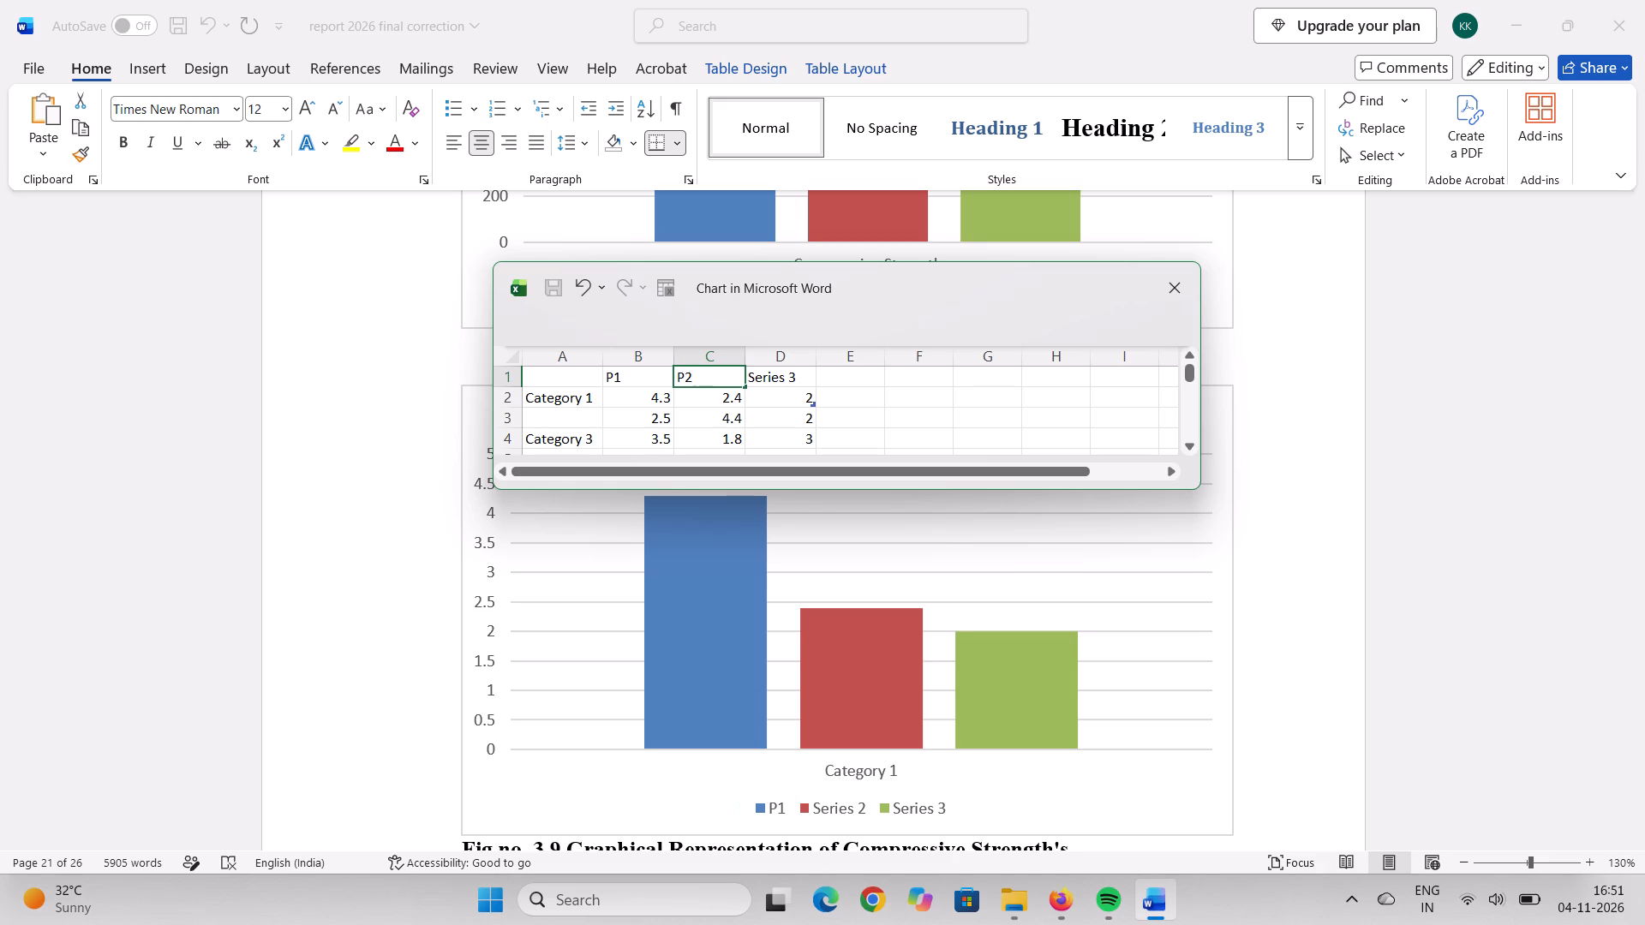
pyautogui.press('Tab')
pyautogui.write('C1')
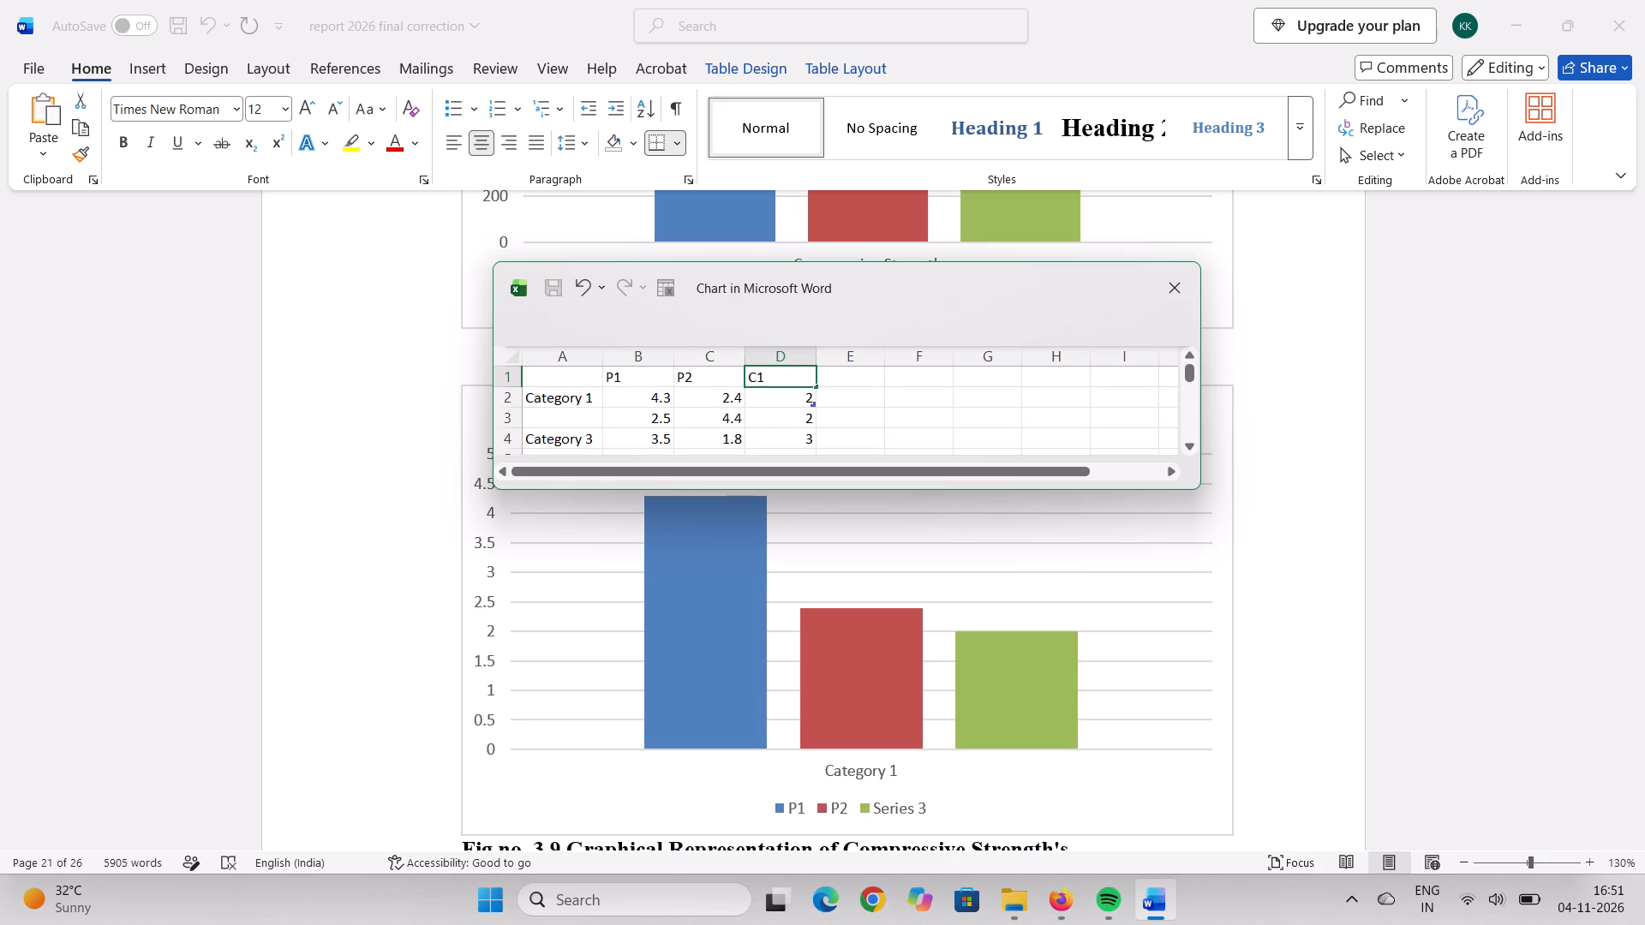
# Rename the Category 1 label in the chart's data sheet as Weight of Sample.
pyautogui.click(590, 393)
pyautogui.press('BackSpace')
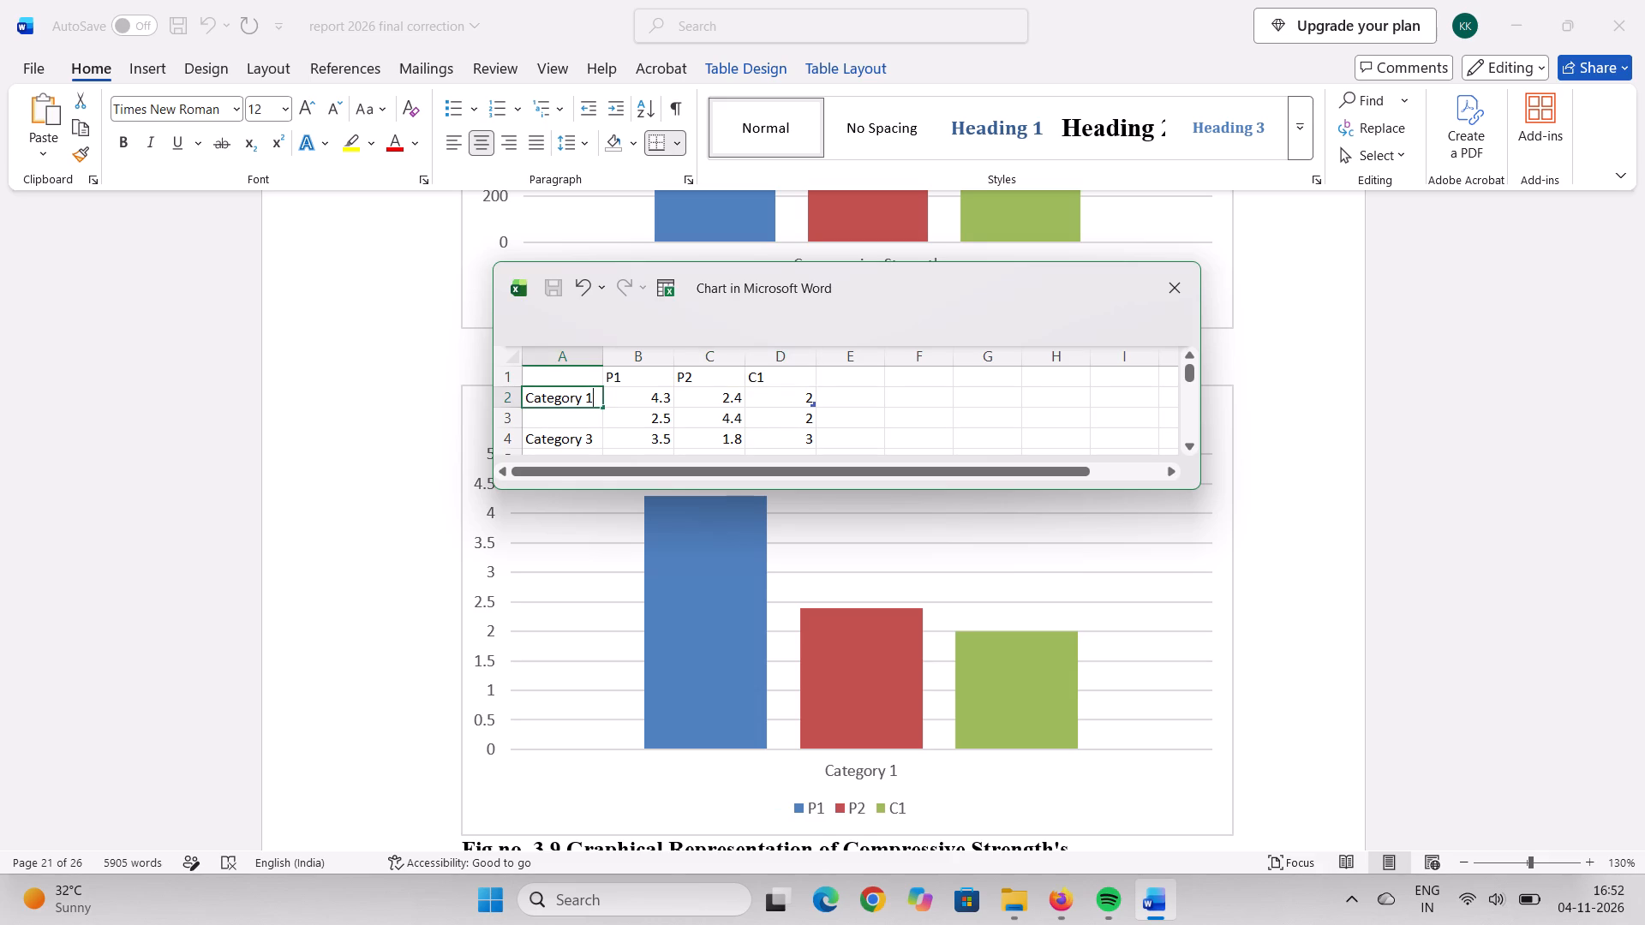
pyautogui.press('w')
pyautogui.write('ei')
pyautogui.write('gh')
pyautogui.press('BackSpace')
pyautogui.write('th')
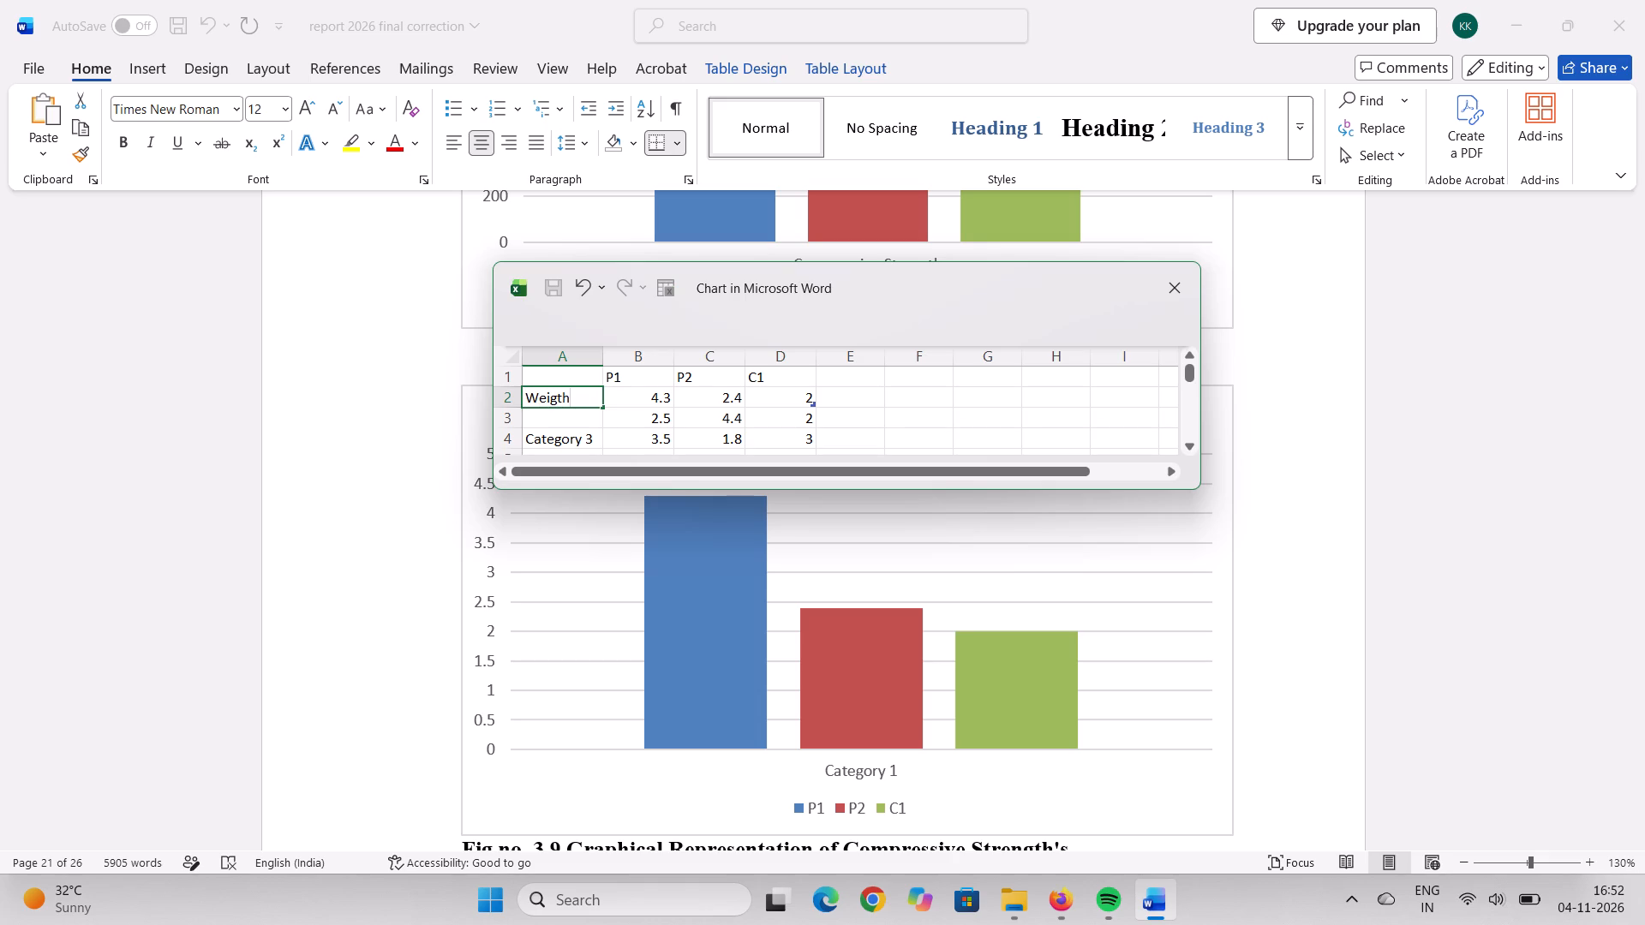
pyautogui.press('BackSpace')
pyautogui.press('BackSpace')
pyautogui.write('ht')
pyautogui.press('space')
pyautogui.write('of')
pyautogui.press('space')
pyautogui.write('AM')
pyautogui.write('PLE')
pyautogui.press('BackSpace')
pyautogui.press('BackSpace')
pyautogui.press('BackSpace')
pyautogui.press('BackSpace')
pyautogui.press('BackSpace')
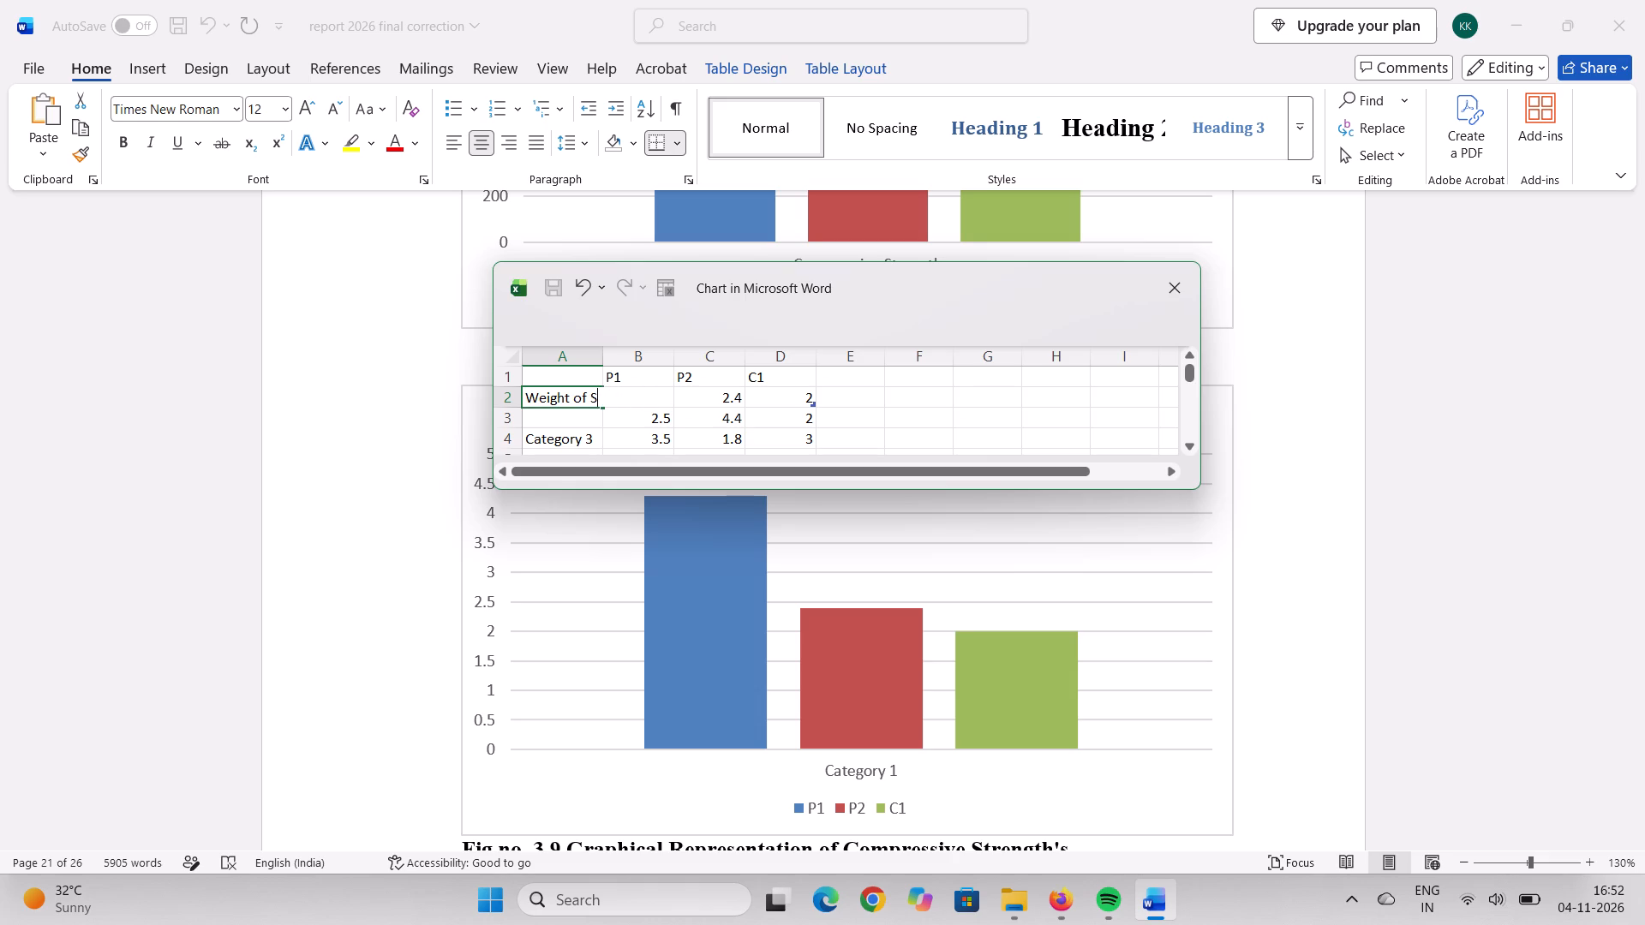
pyautogui.press('a')
pyautogui.write('mple')
pyautogui.click(980, 375)
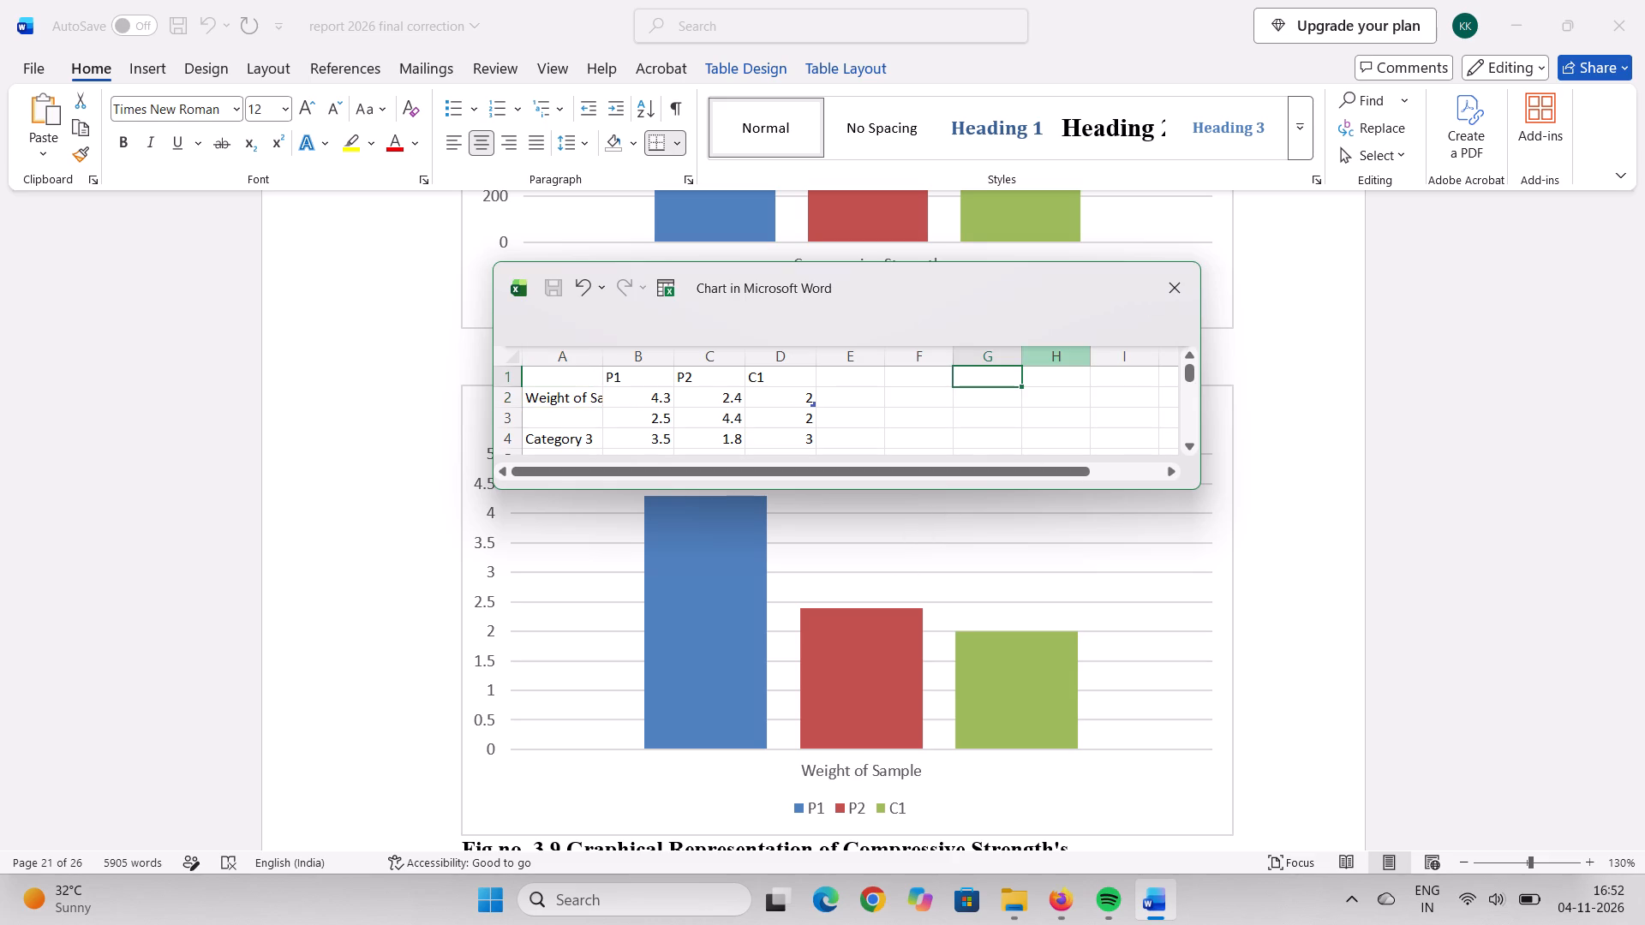
# Enter the Weight of Sample values 2020 for P1, 2050 for P2 and 5800 for C1, then close the data sheet.
pyautogui.click(656, 403)
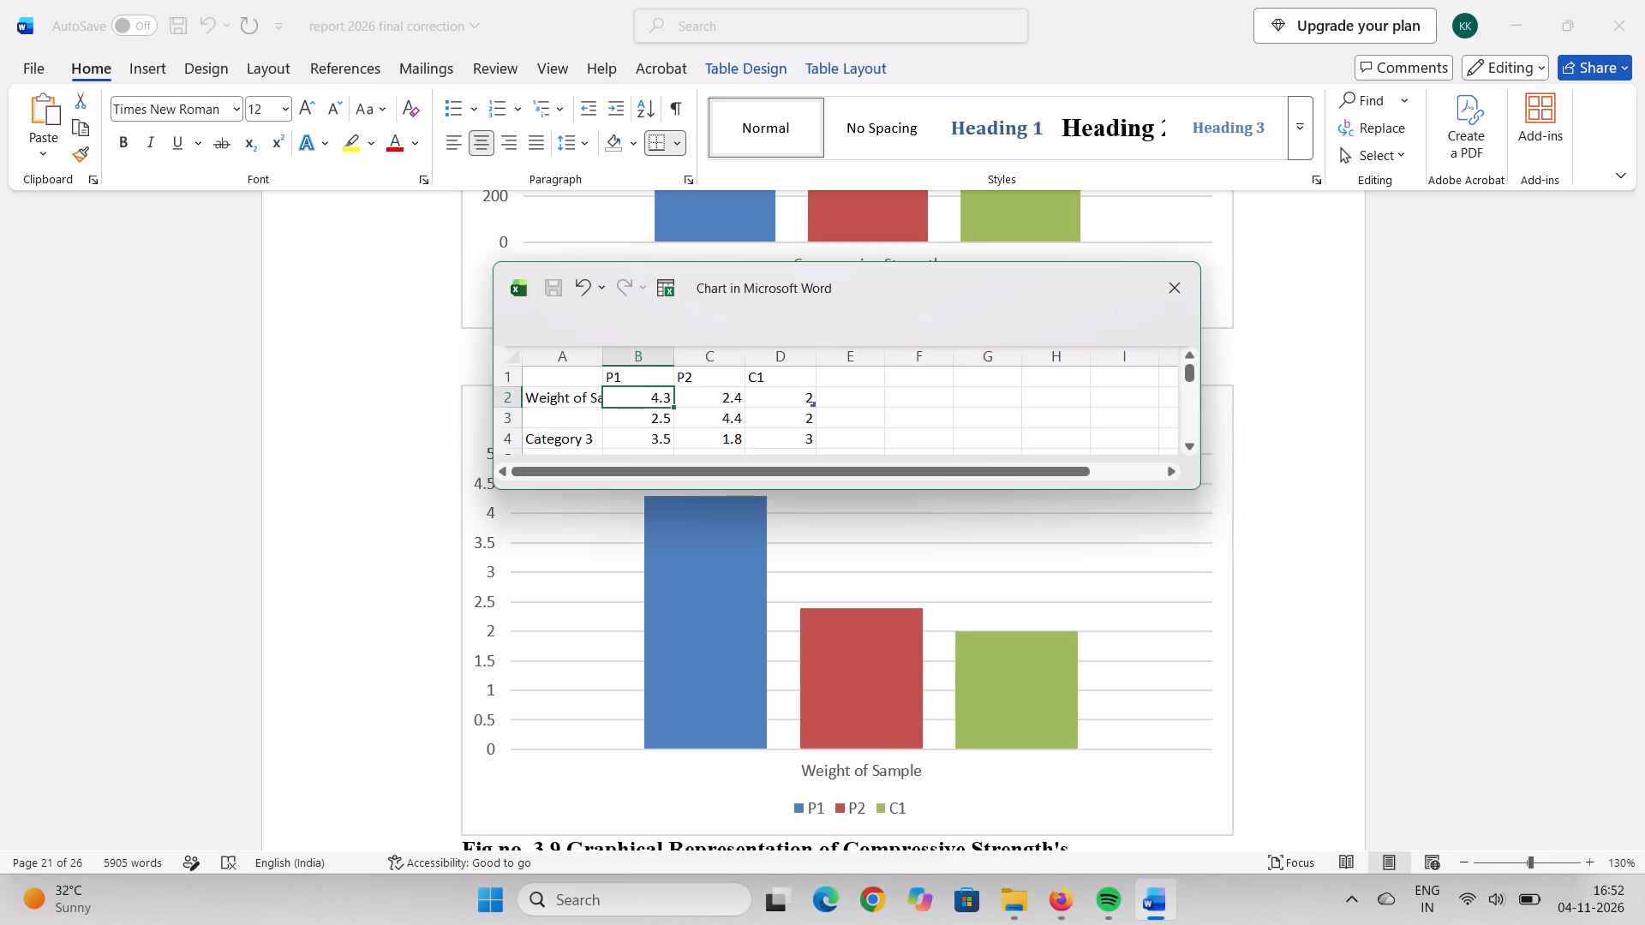
pyautogui.press('2')
pyautogui.write('020')
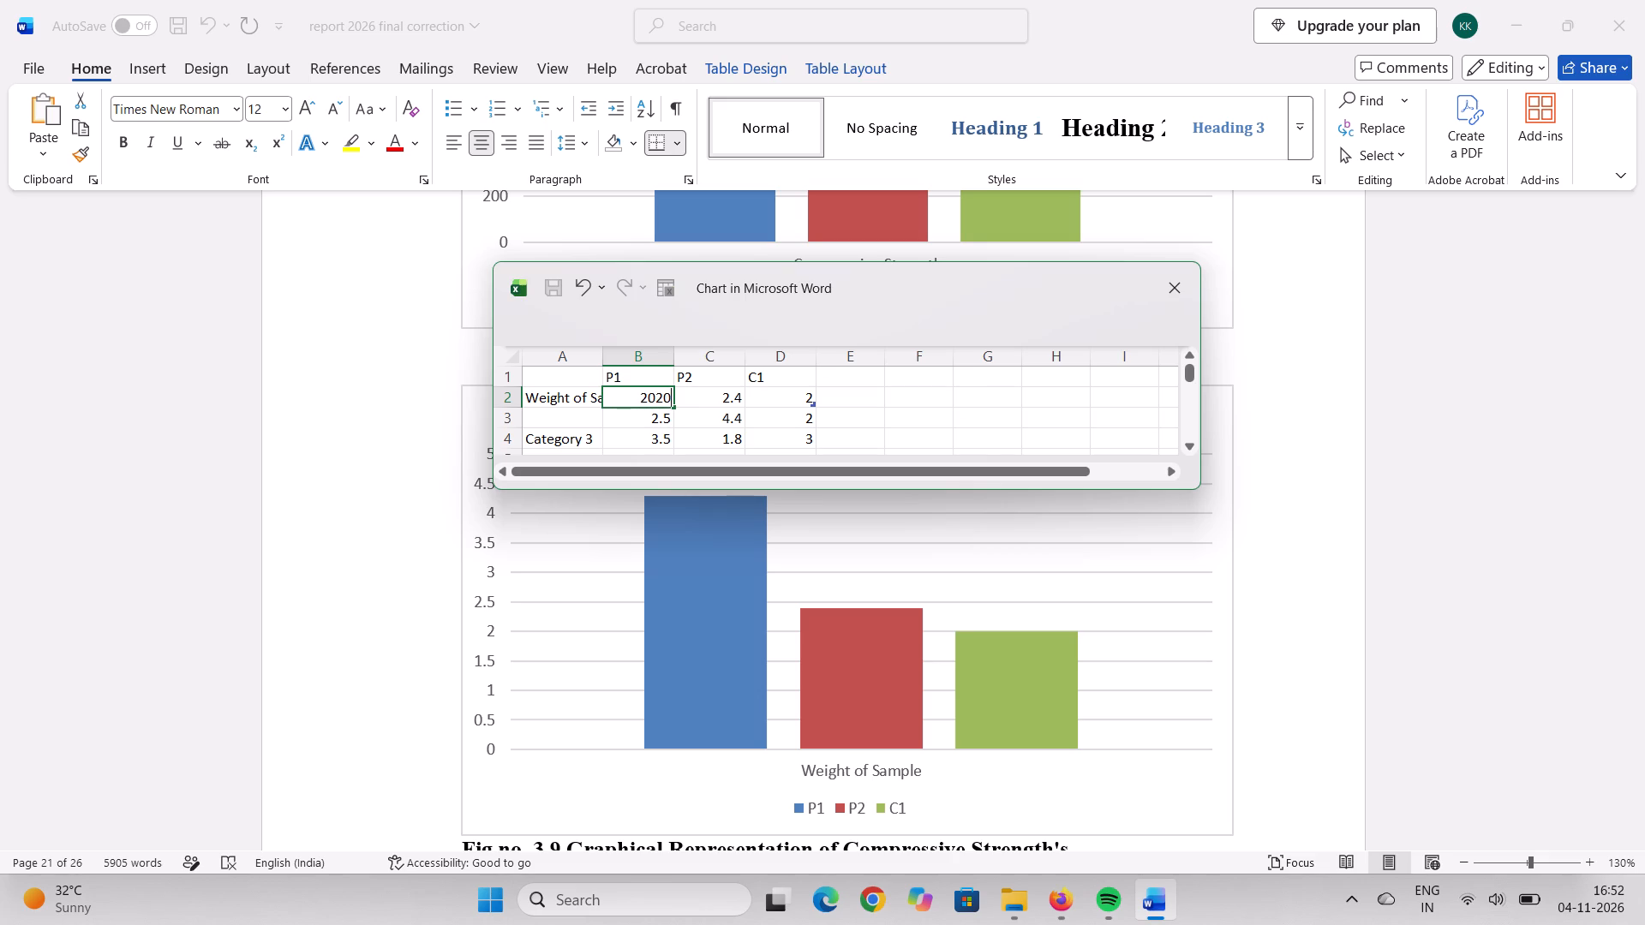
pyautogui.click(731, 399)
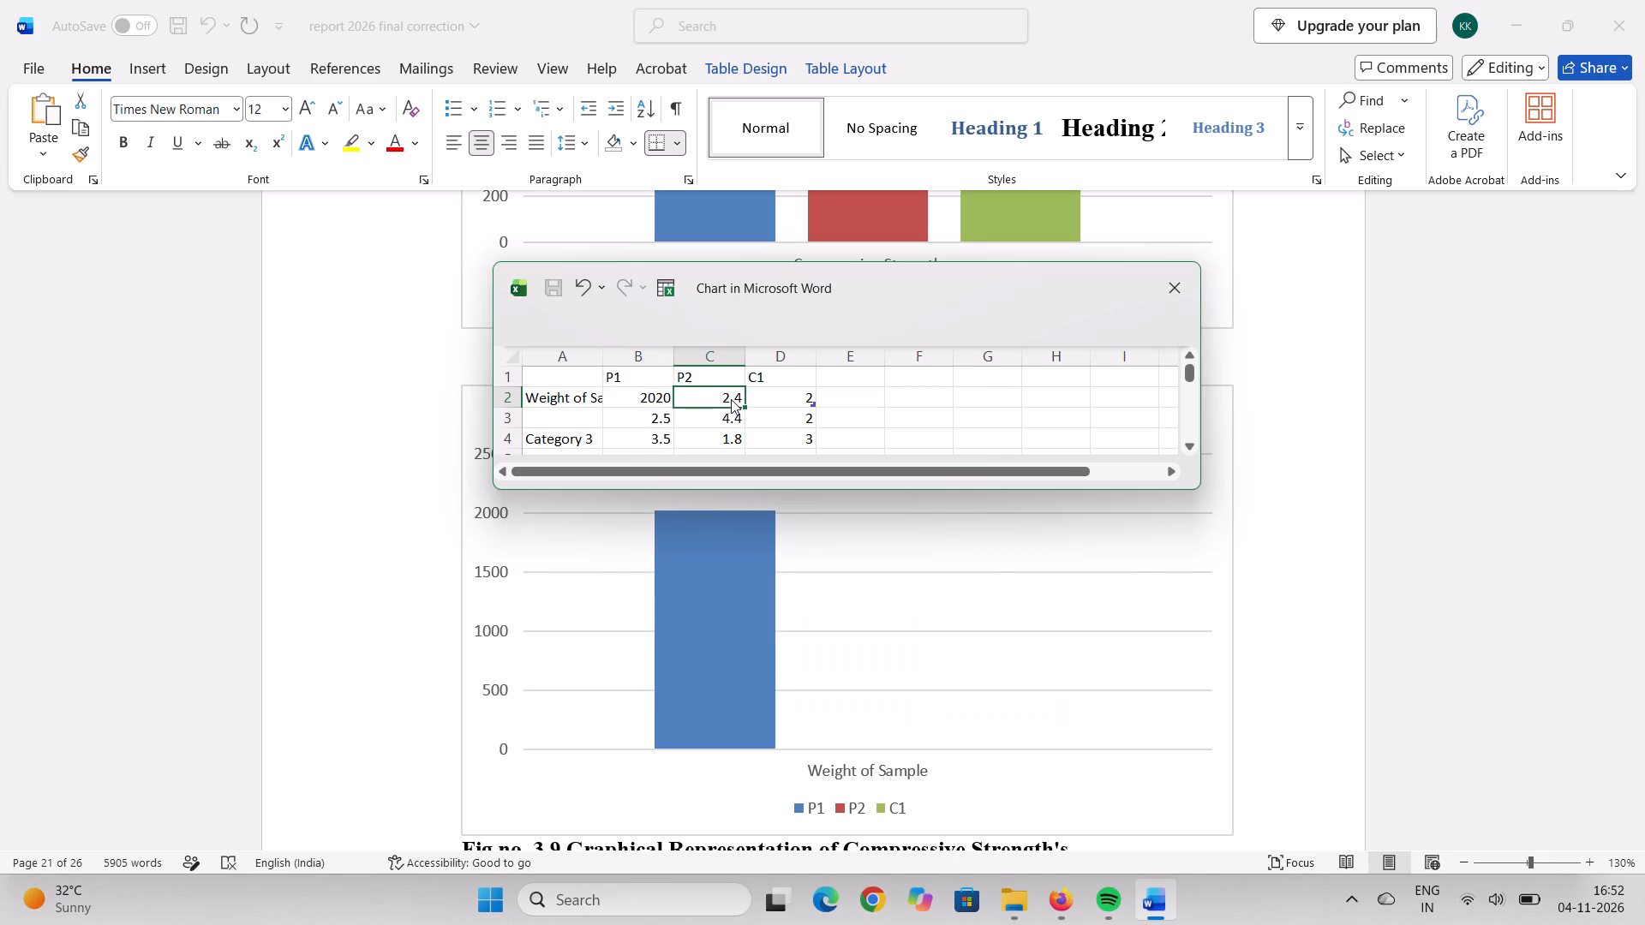
pyautogui.write('2050')
pyautogui.press('Tab')
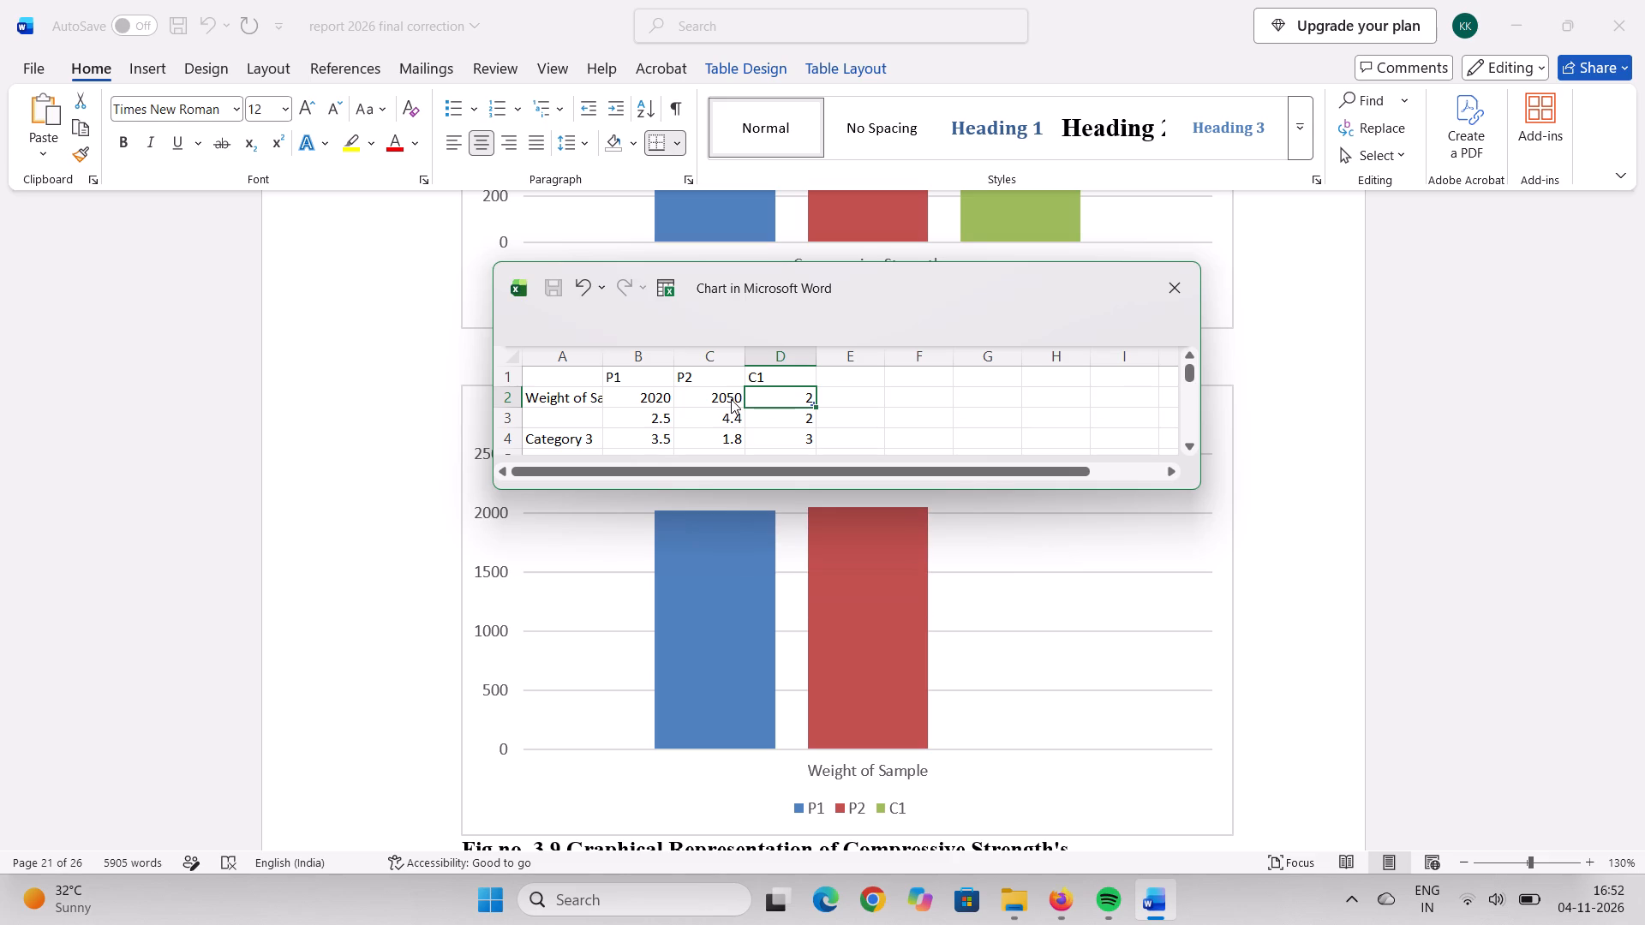
pyautogui.write('5800')
pyautogui.click(886, 389)
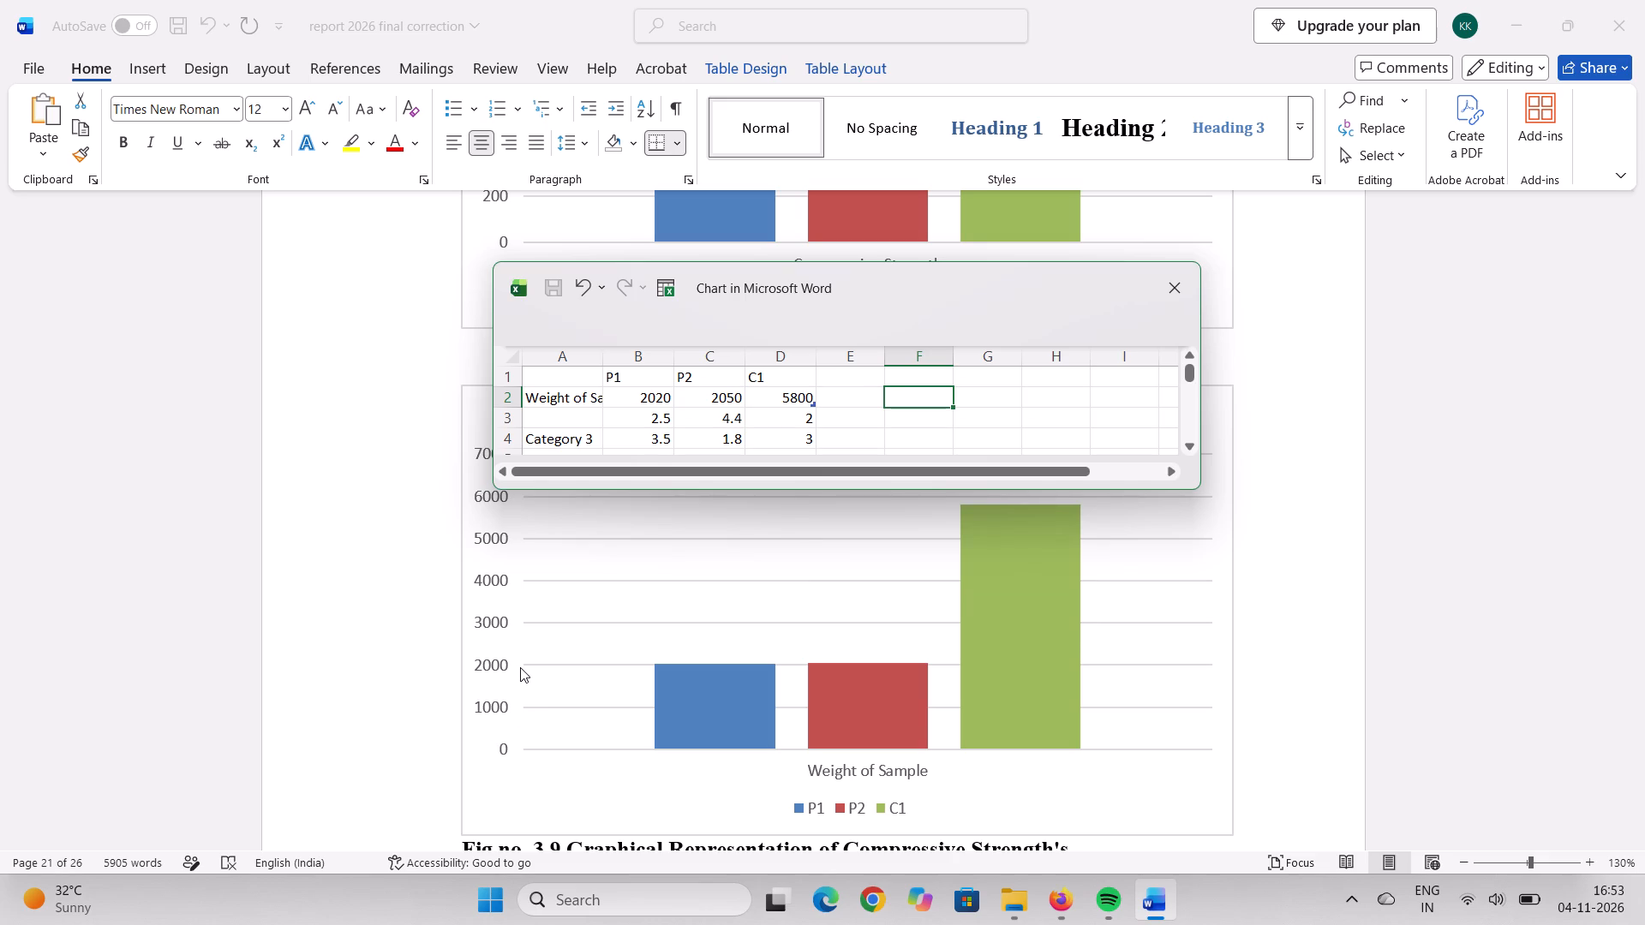
pyautogui.click(1165, 283)
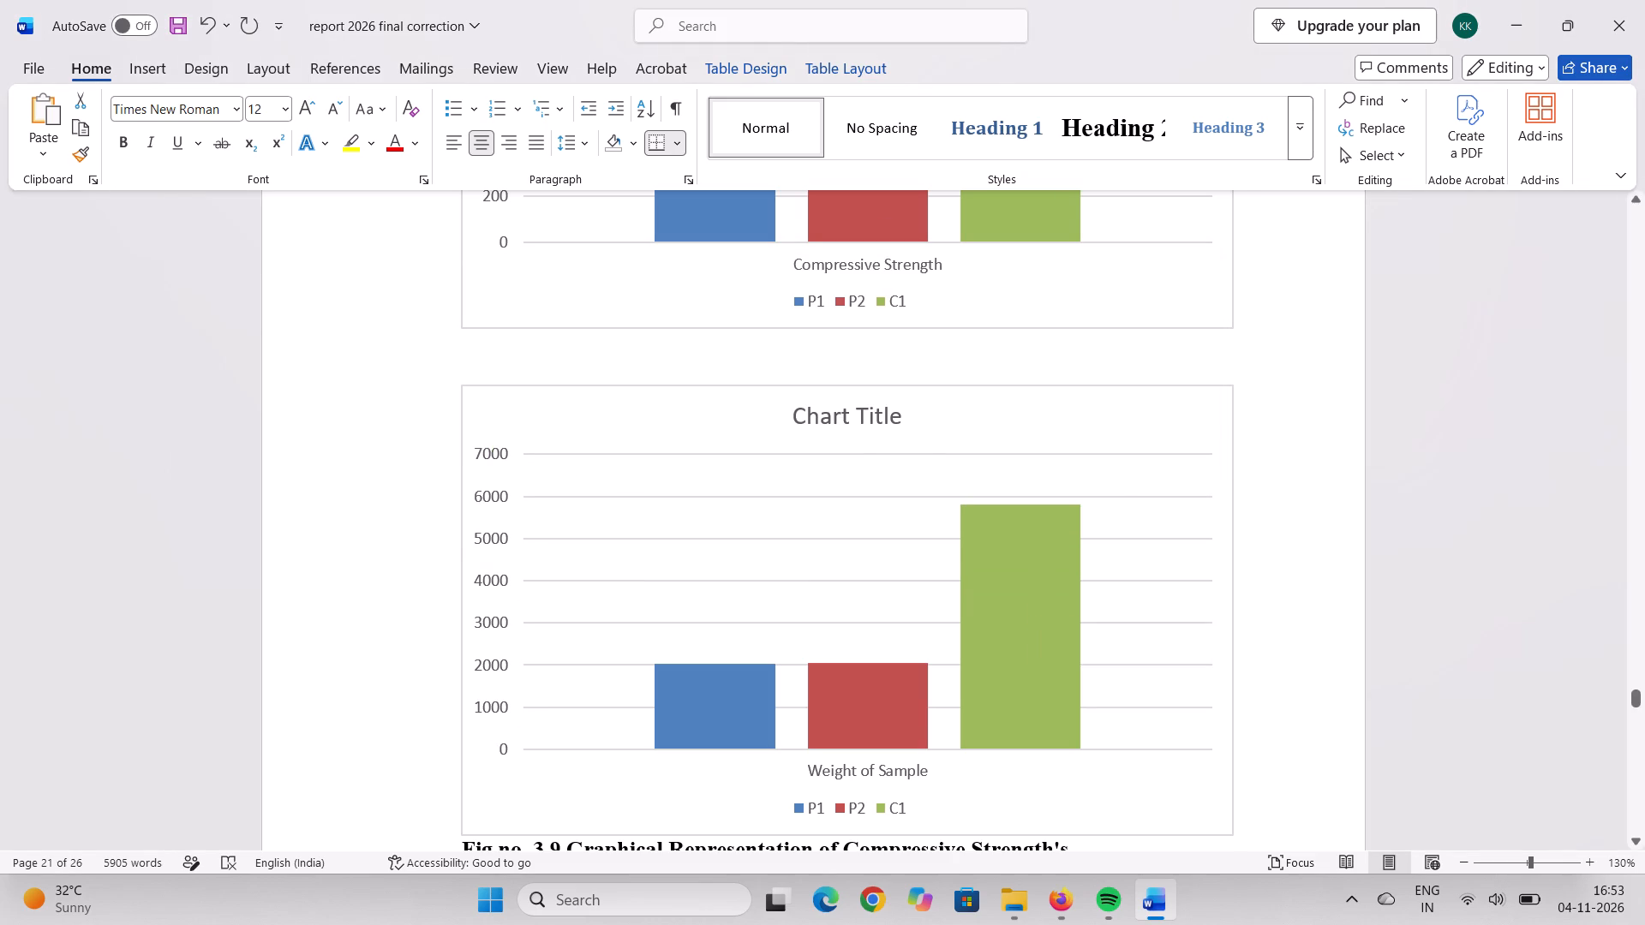
# Delete the placeholder title from the Weight of Sample chart.
pyautogui.scroll(1, 859, 418)
pyautogui.doubleClick(828, 584)
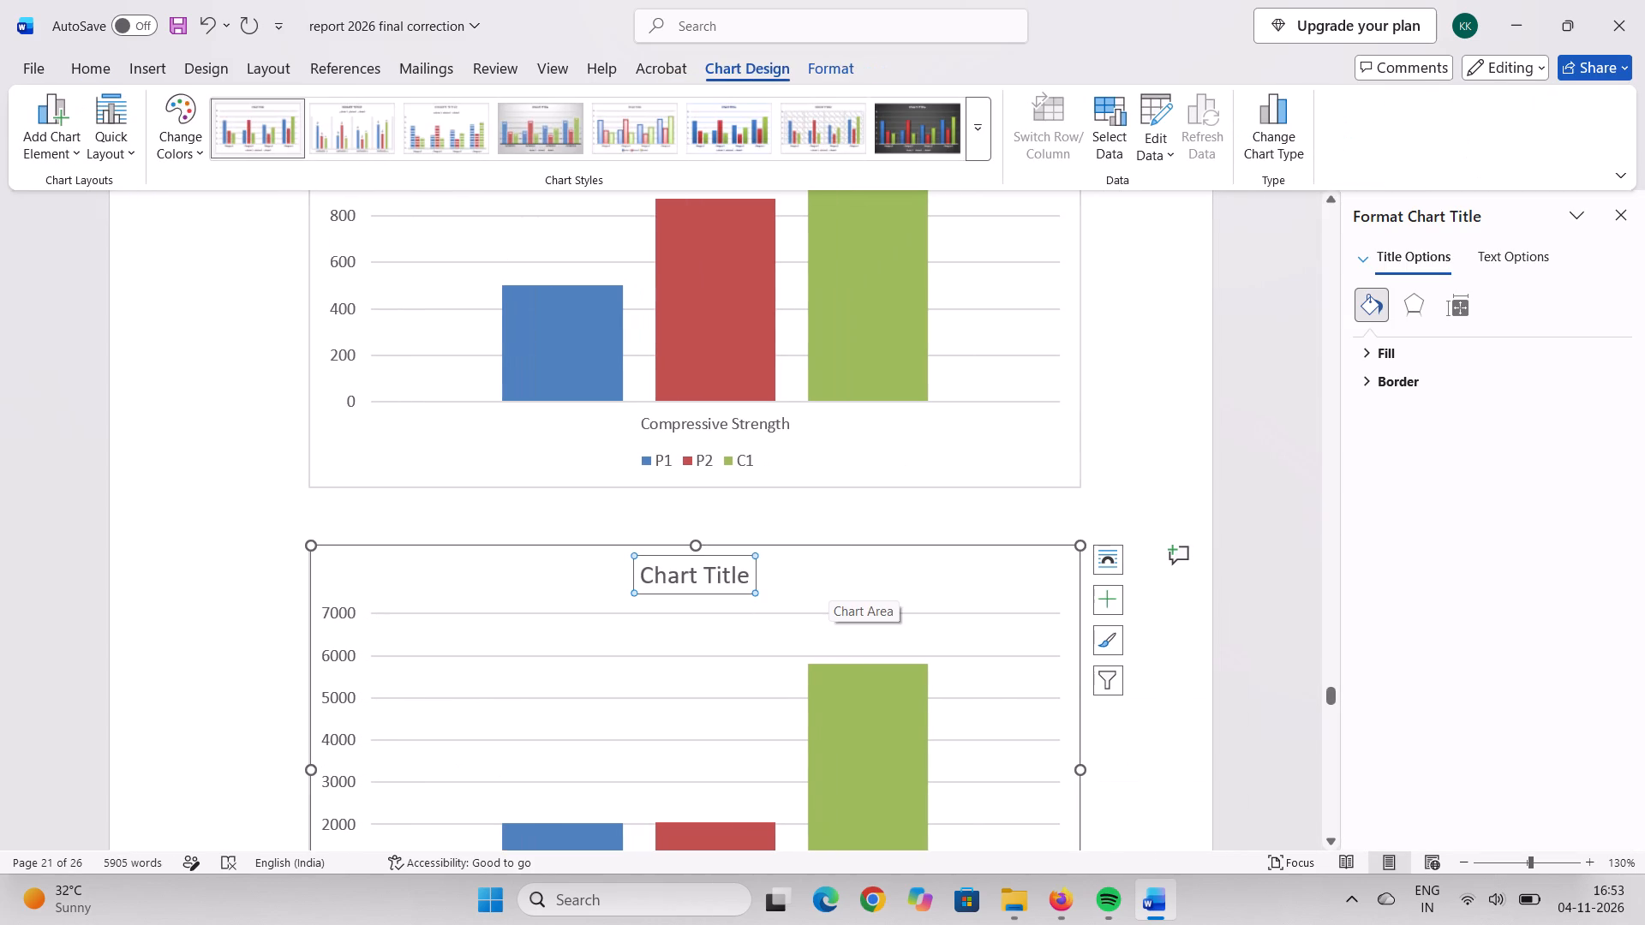
pyautogui.press('BackSpace')
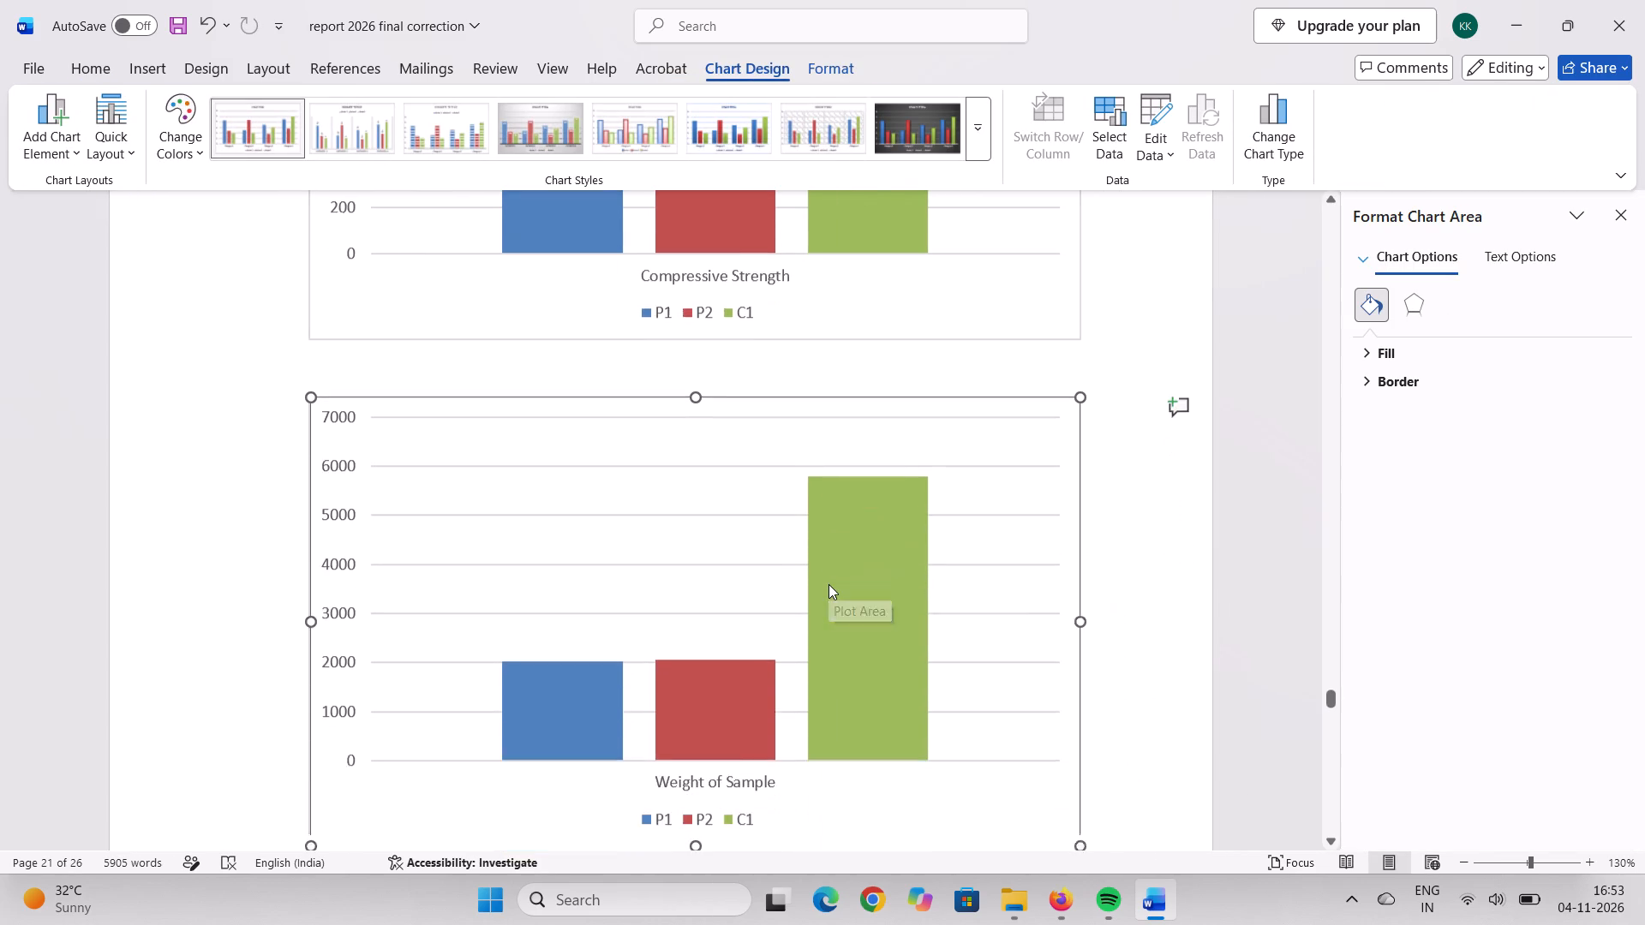
# Examine the layout of the Compressive Strength and Weight of Sample charts and the Fig.no. 3.9 caption.
pyautogui.scroll(2, 828, 584)
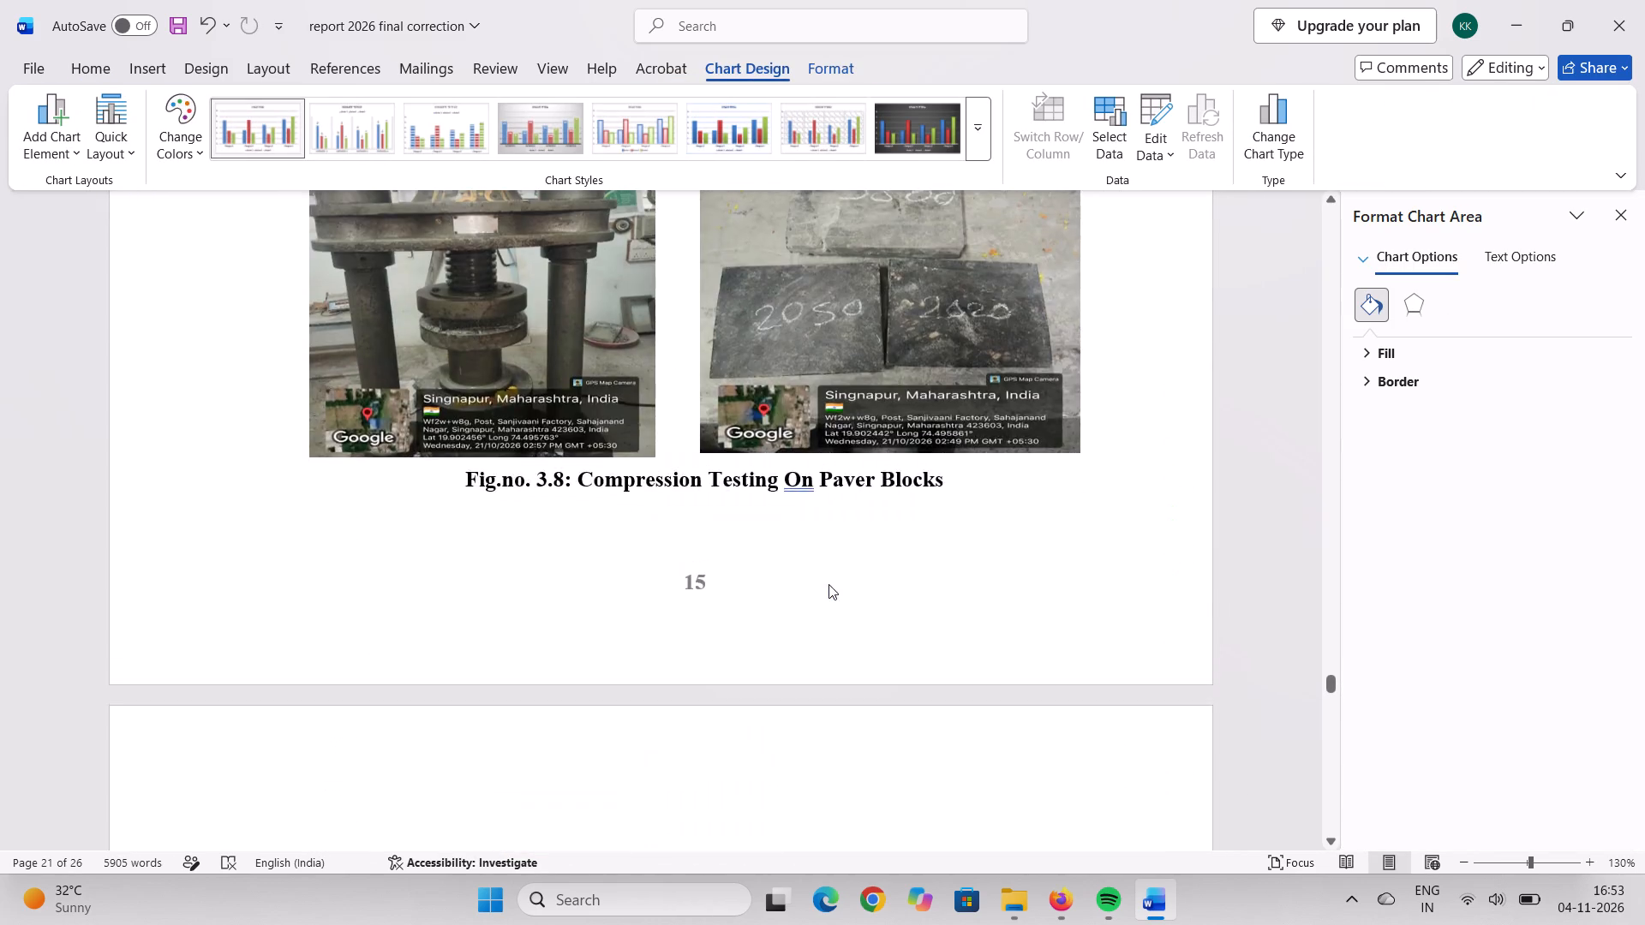
pyautogui.scroll(-3, 828, 584)
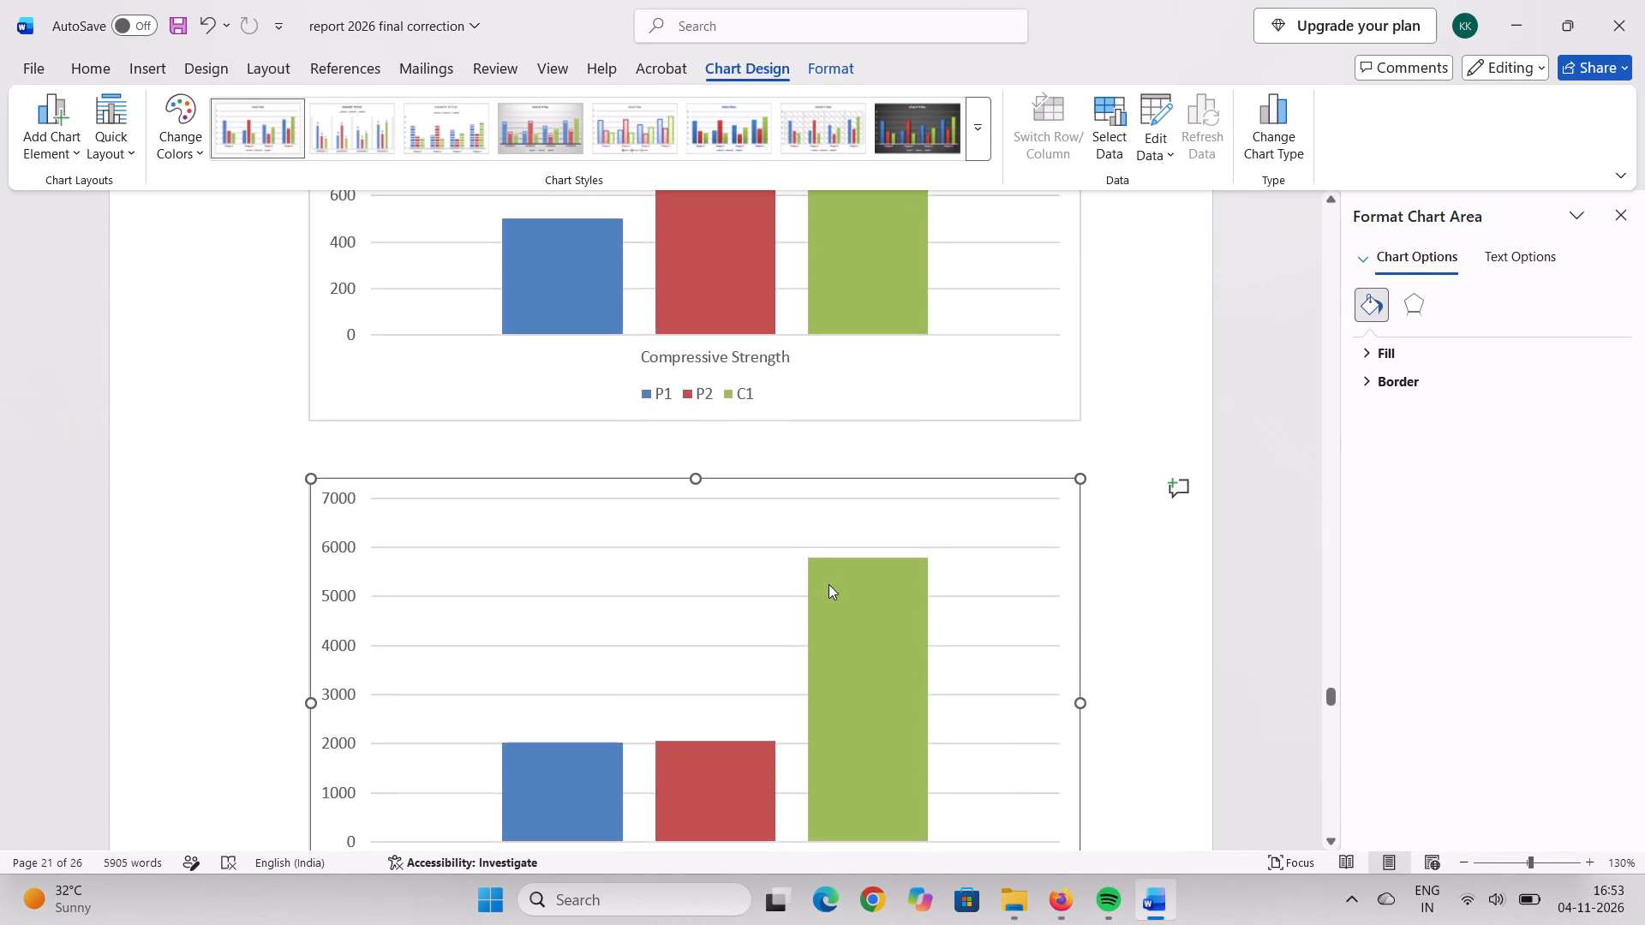
pyautogui.scroll(-1, 828, 584)
pyautogui.scroll(2, 828, 584)
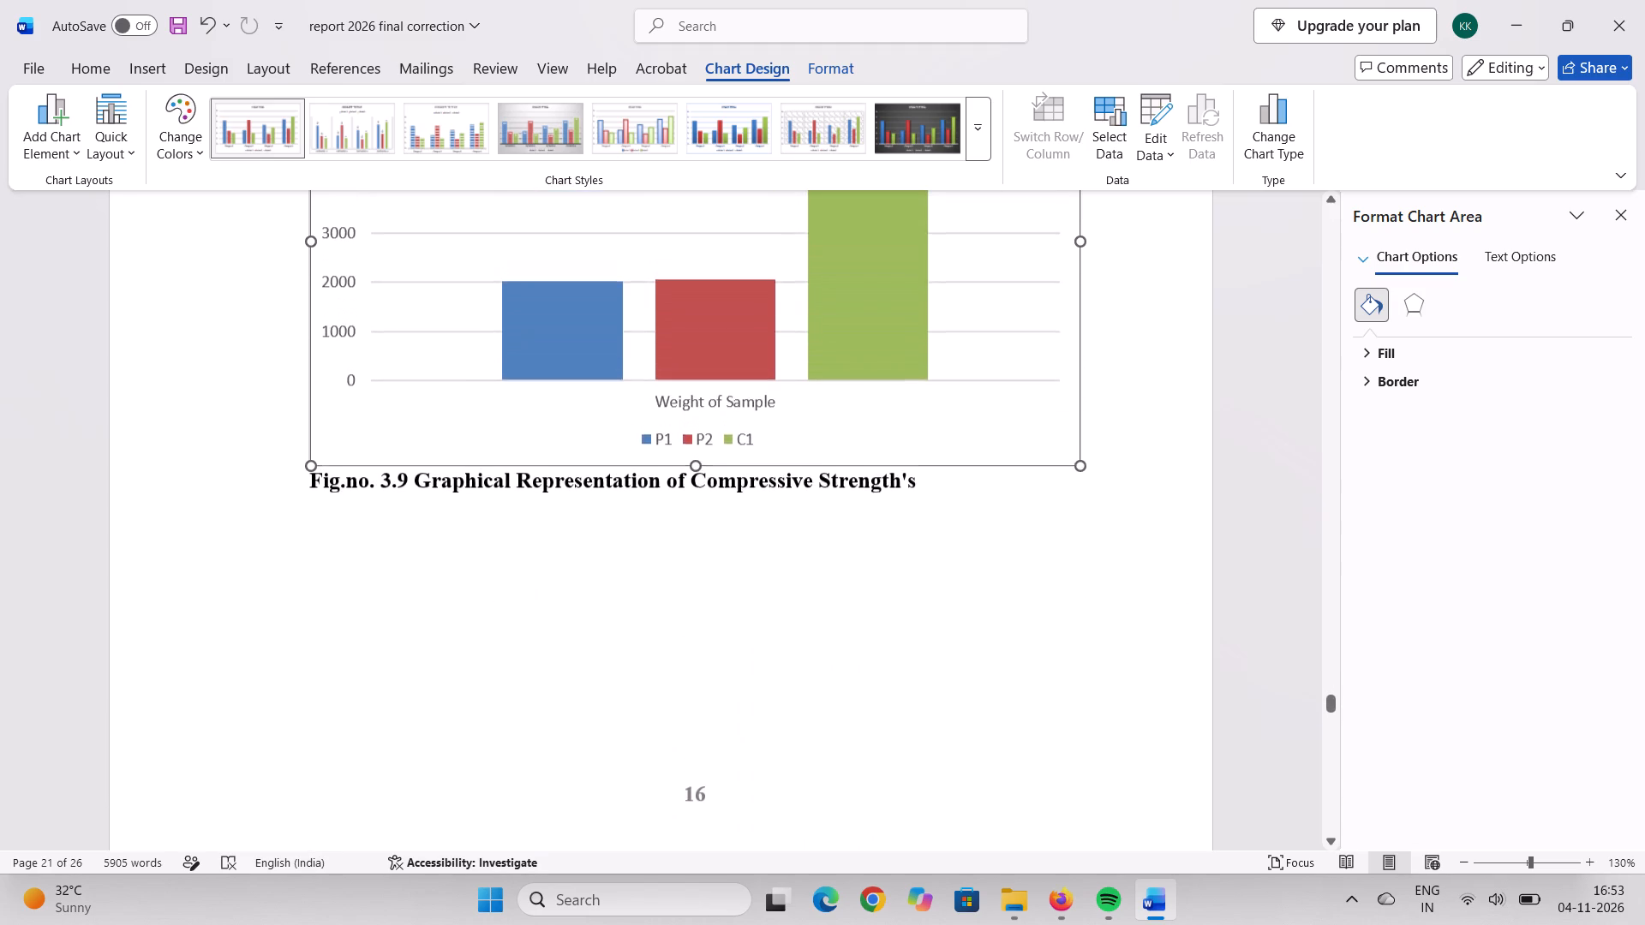
pyautogui.scroll(2, 828, 584)
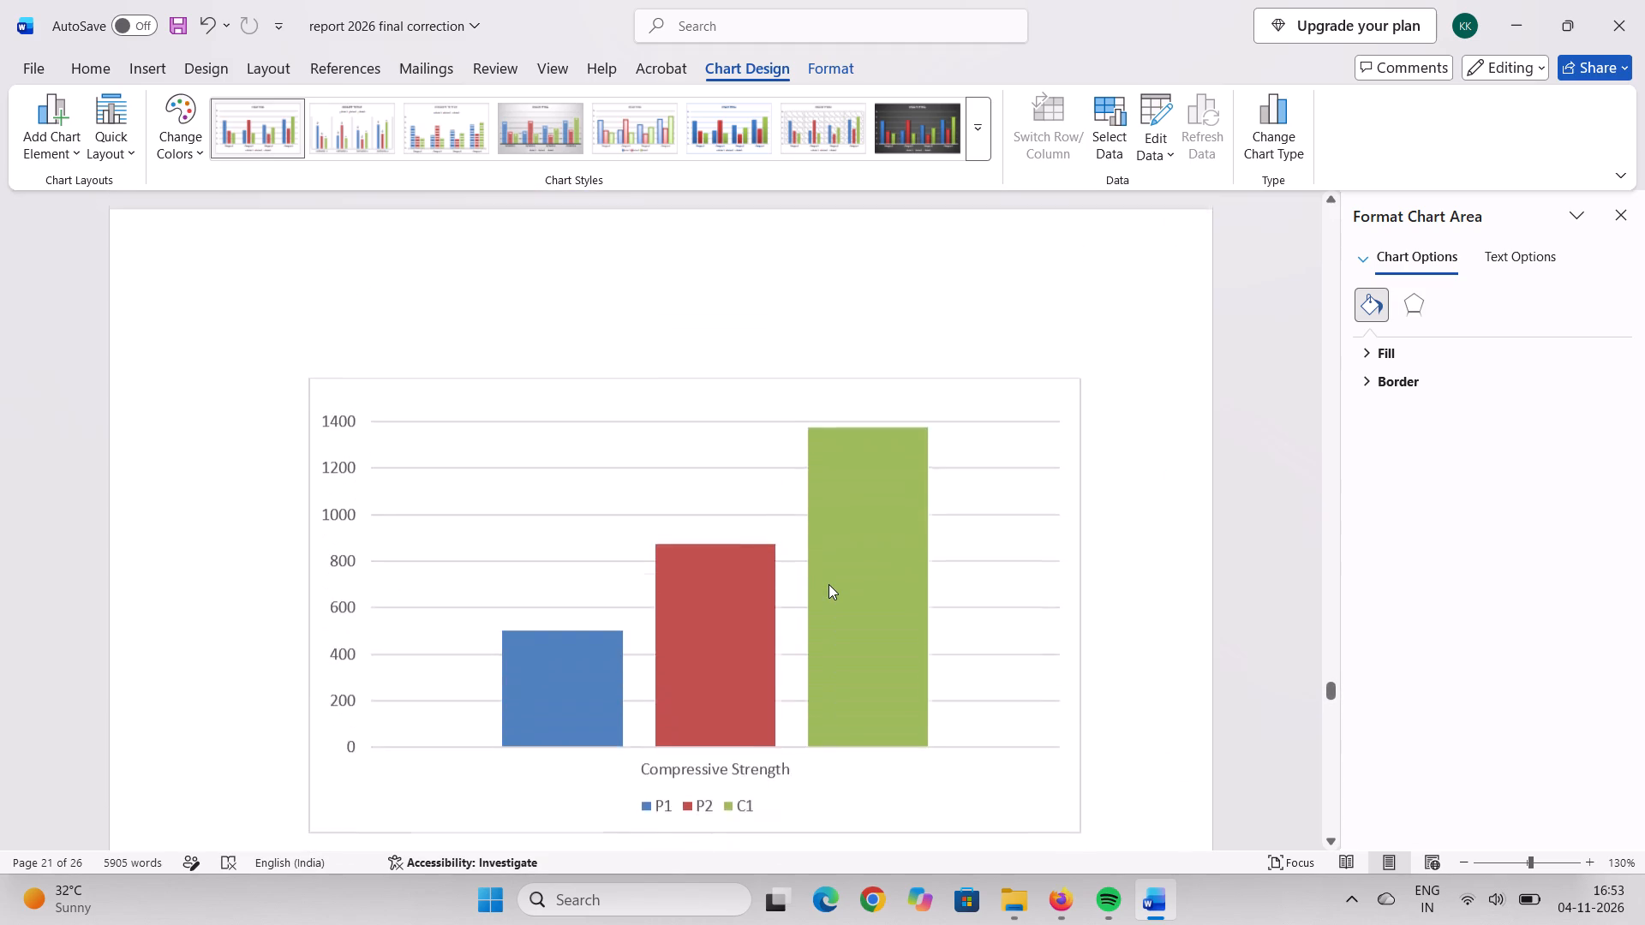
pyautogui.scroll(-2, 828, 584)
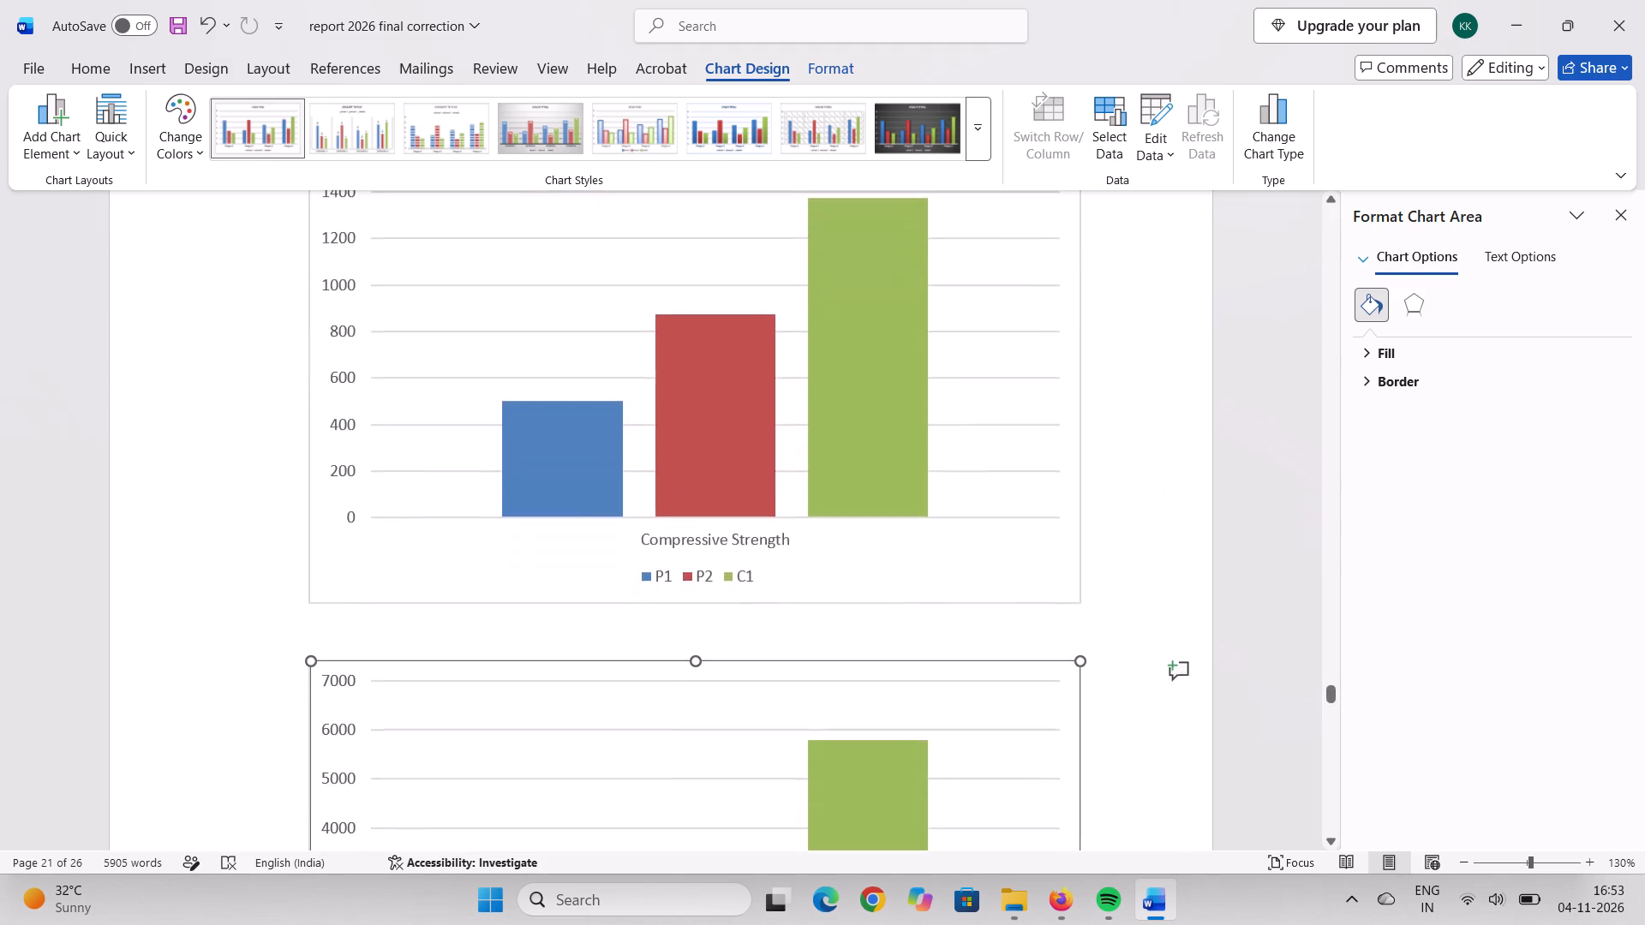
pyautogui.scroll(-3, 828, 584)
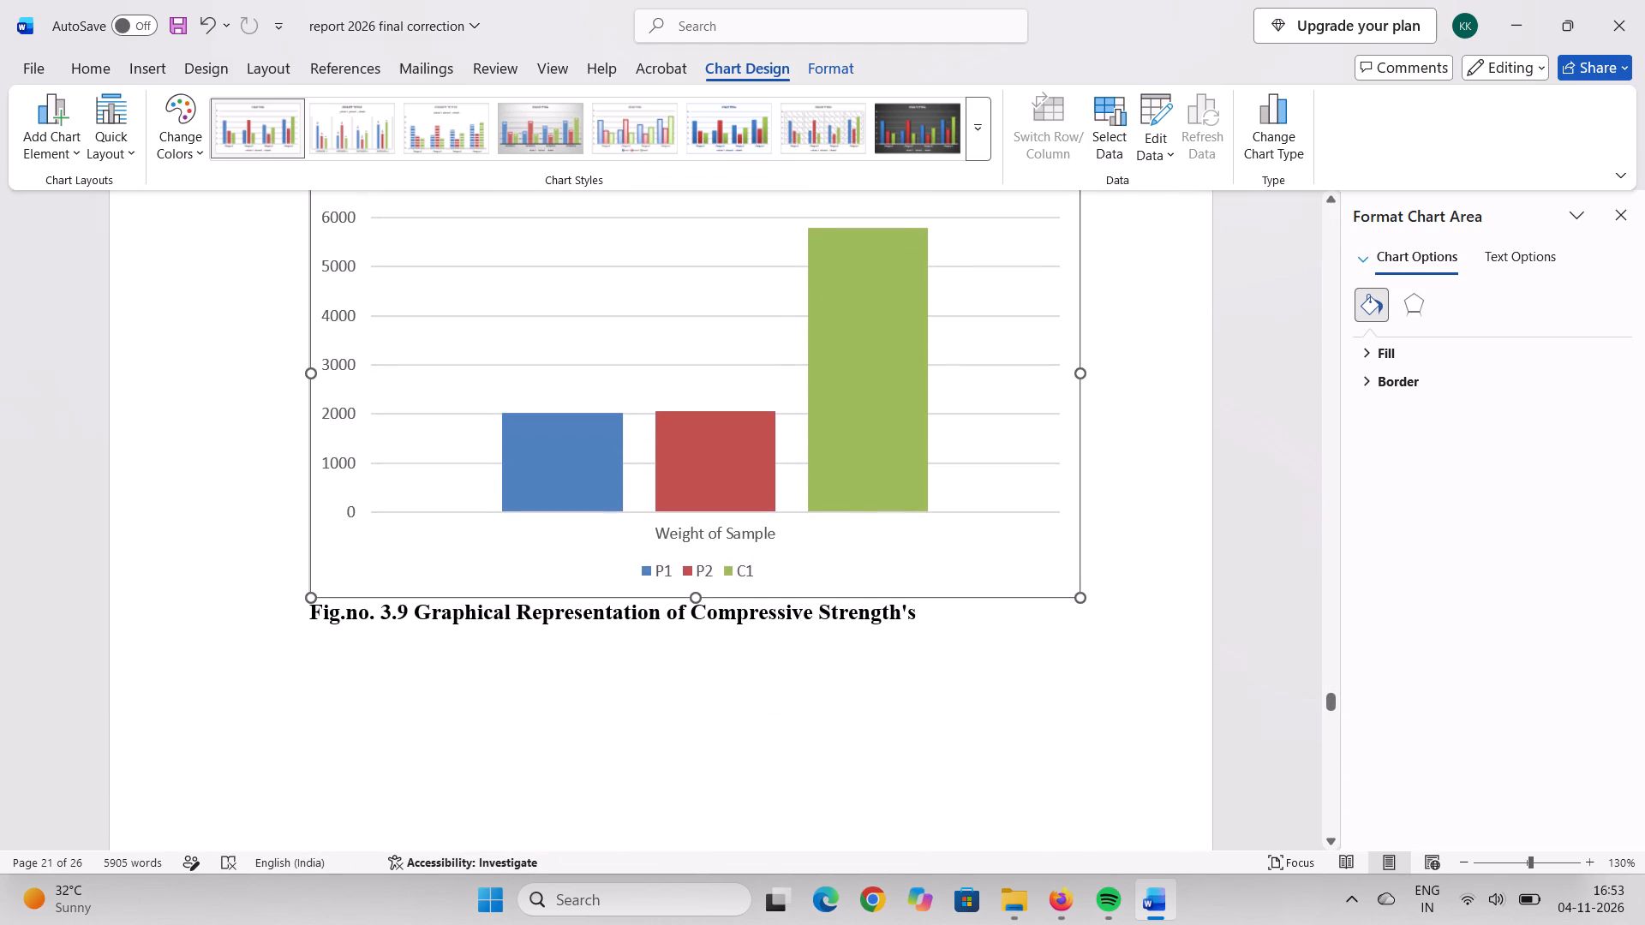
# Copy the Fig.no. 3.9 caption to directly beneath the Compressive Strength chart and remove the extra blank lines after it.
pyautogui.moveTo(312, 612); pyautogui.dragTo(511, 600)
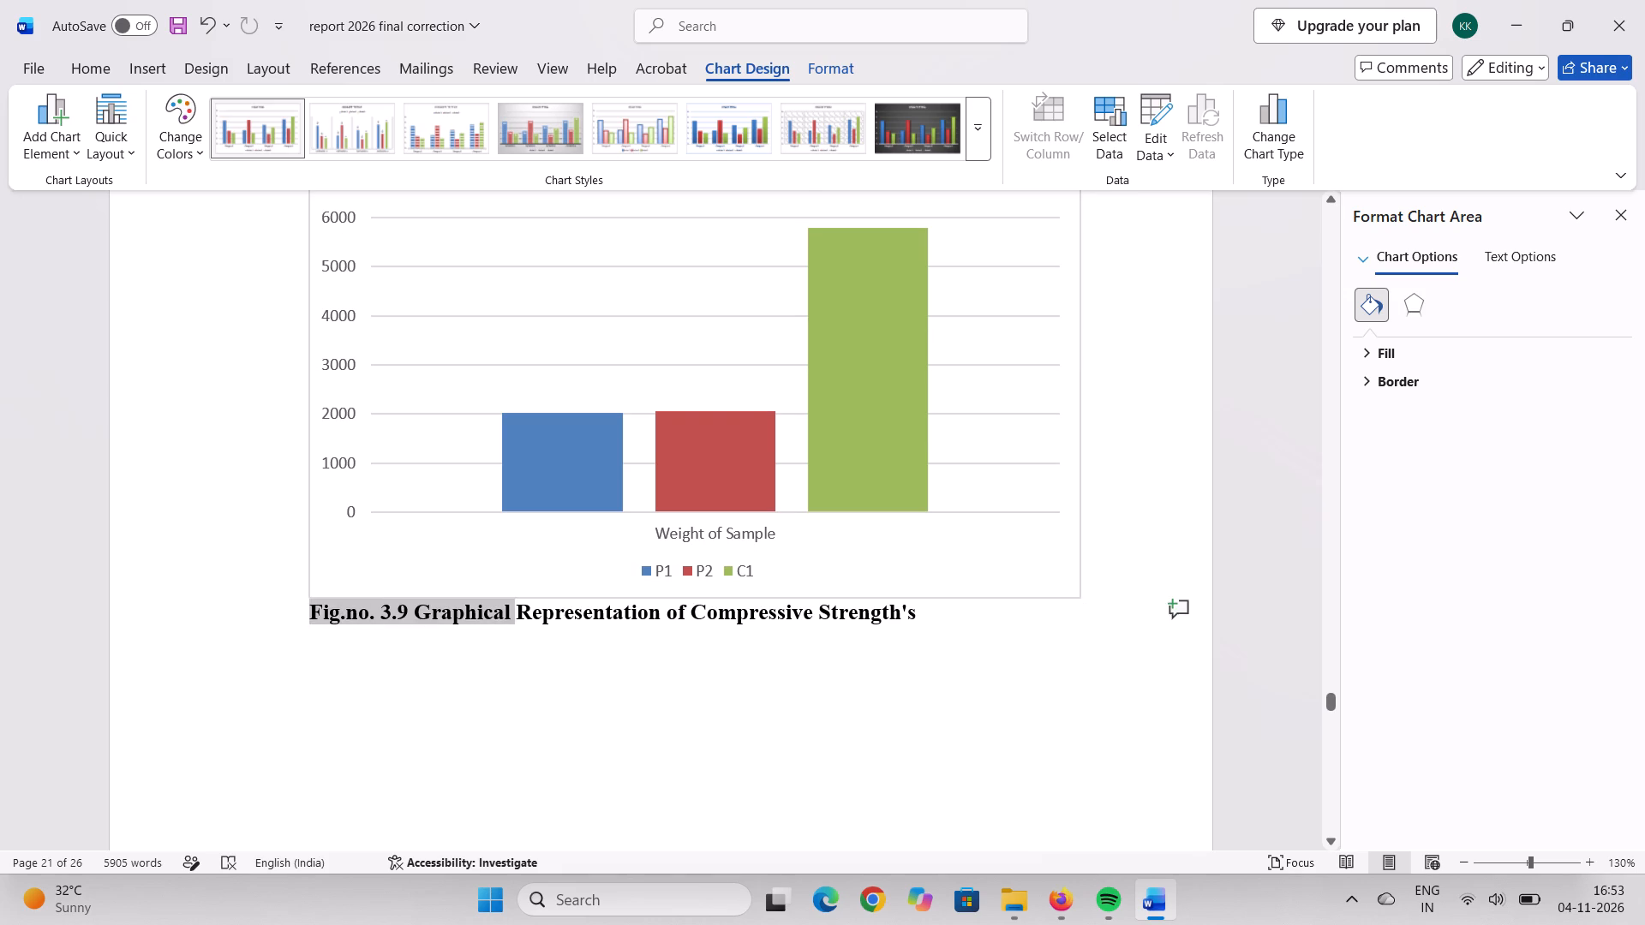
pyautogui.moveTo(511, 600); pyautogui.dragTo(906, 642)
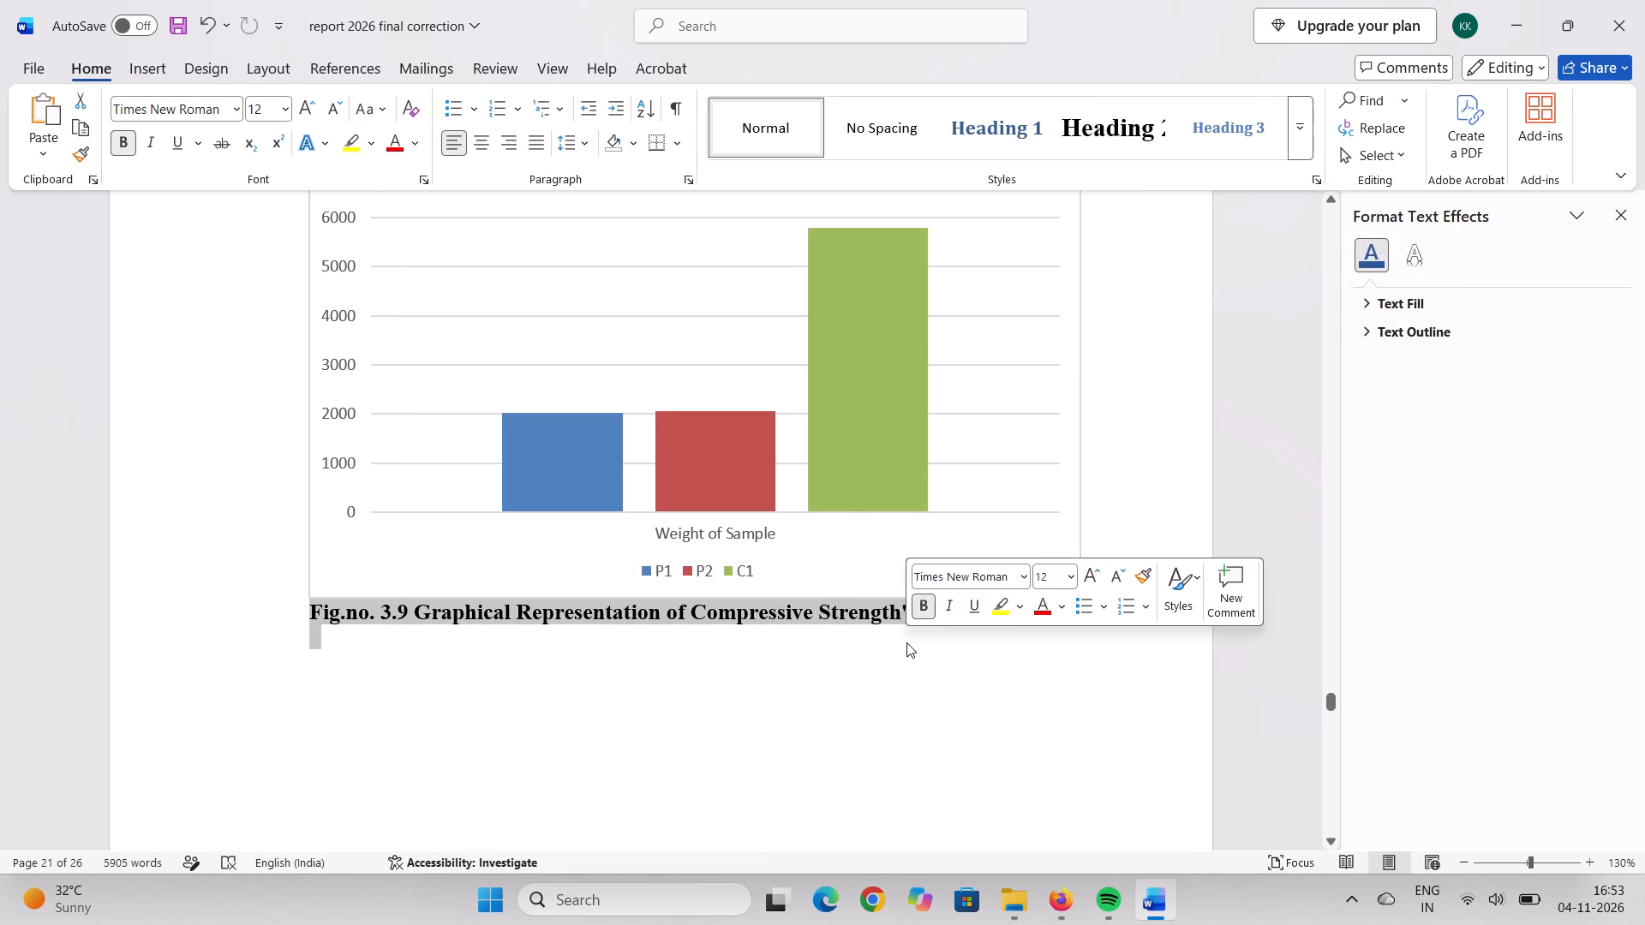
pyautogui.hotkey('ctrl', 'c')
pyautogui.hotkey('ctrl', 'c')
pyautogui.scroll(1, 908, 657)
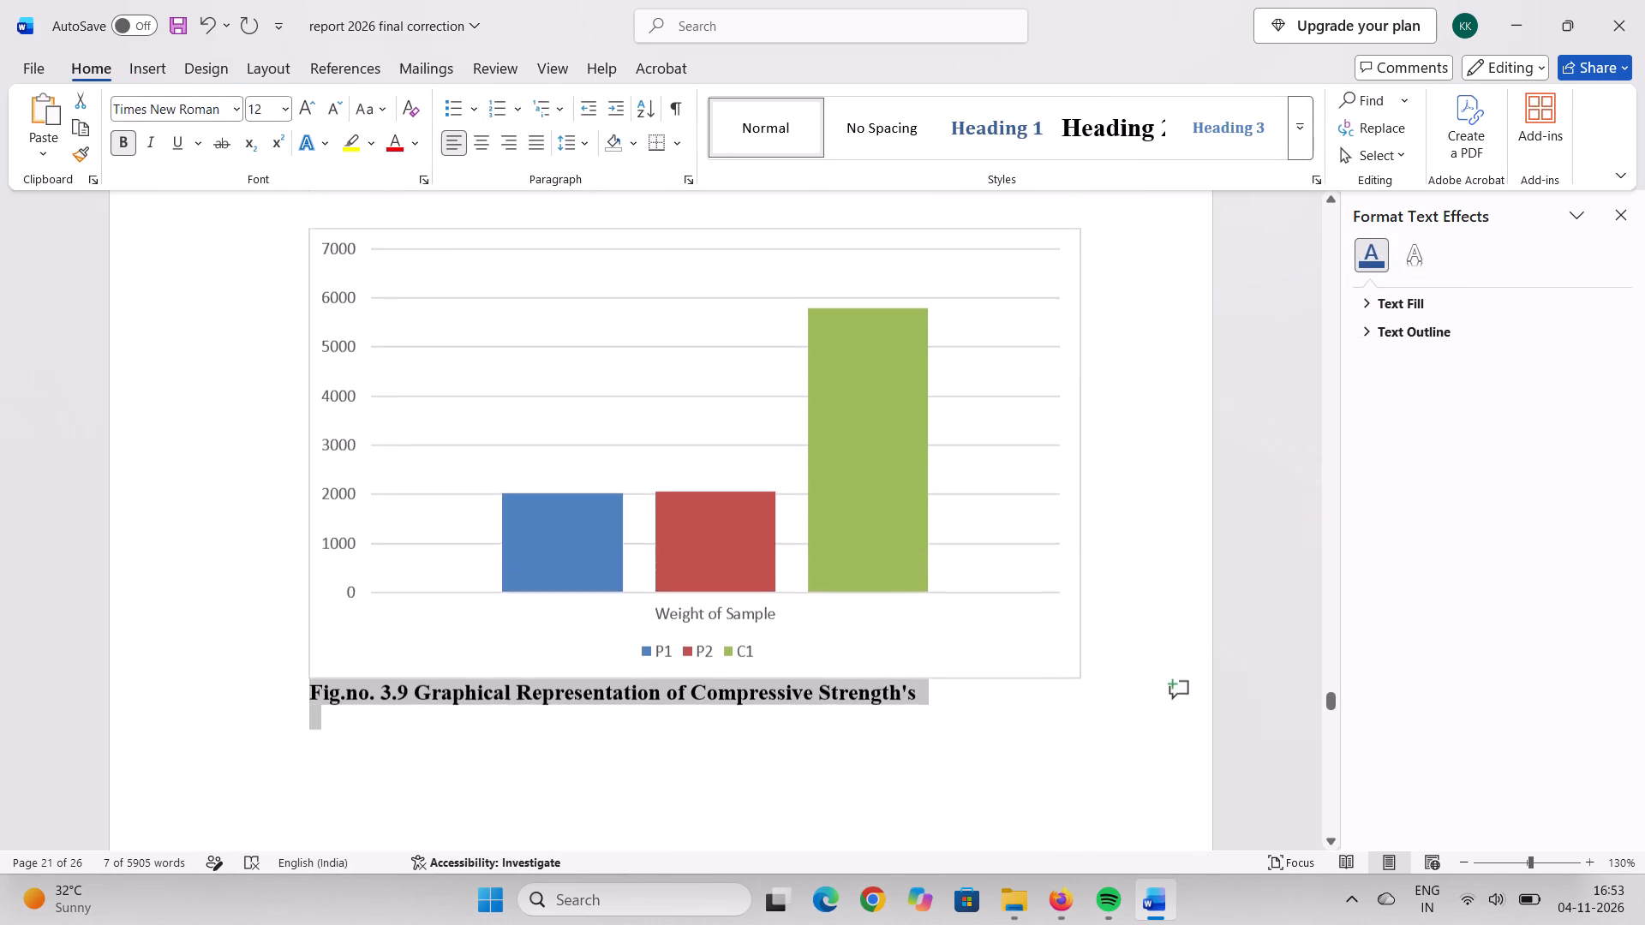
pyautogui.scroll(1, 910, 661)
pyautogui.click(870, 662)
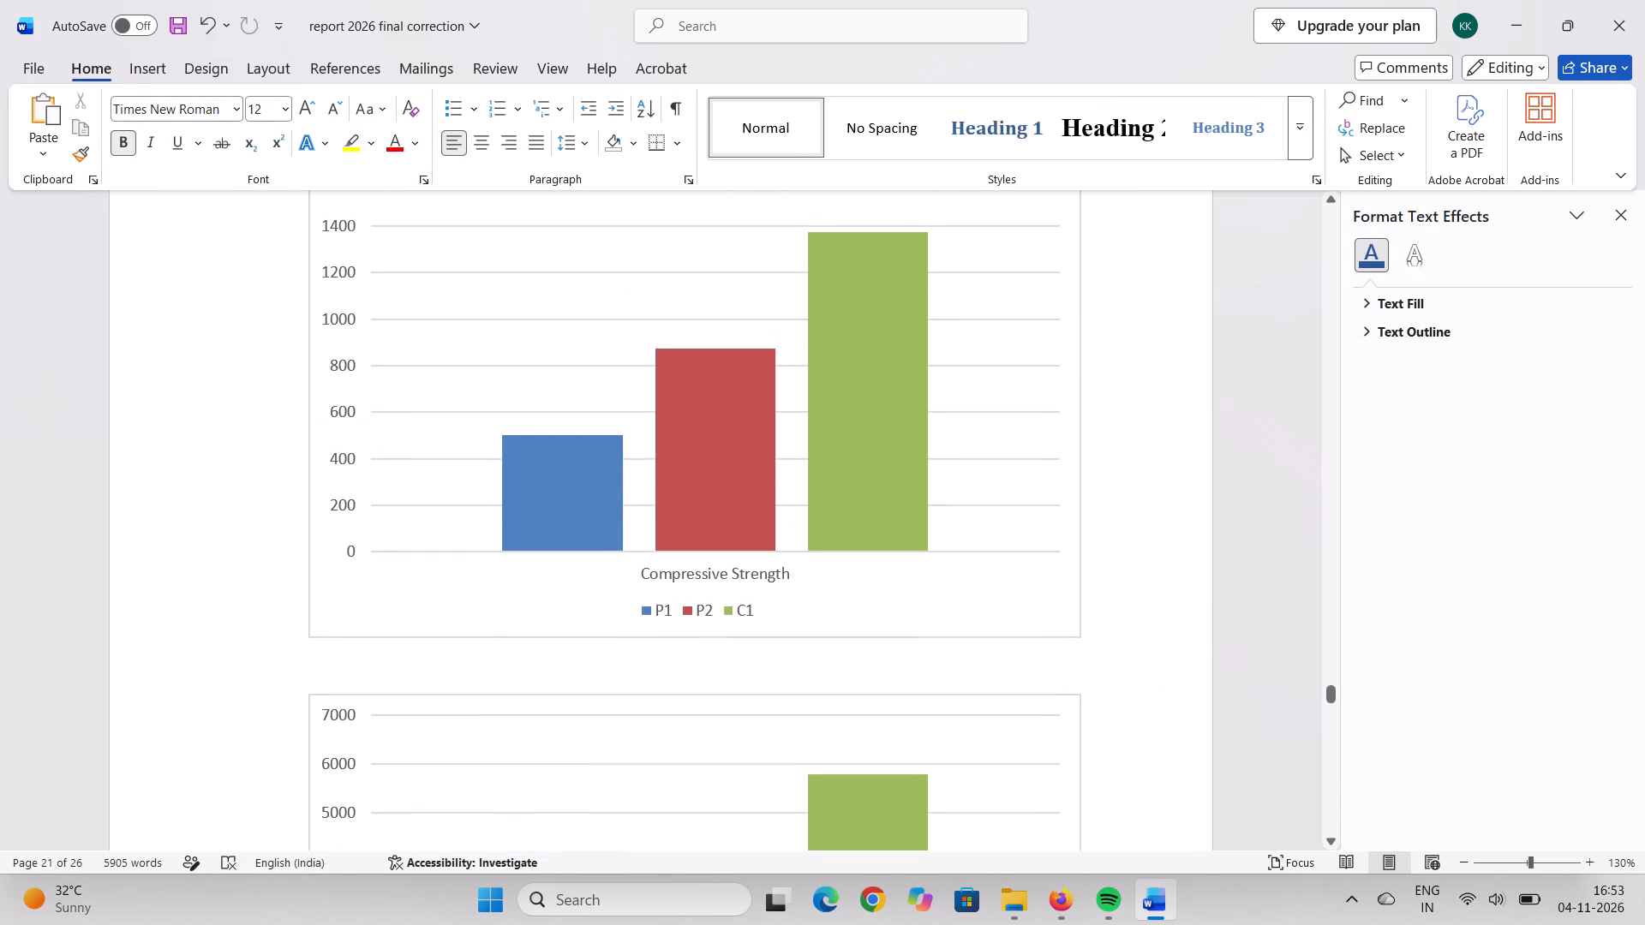
pyautogui.hotkey('ctrl', 'v')
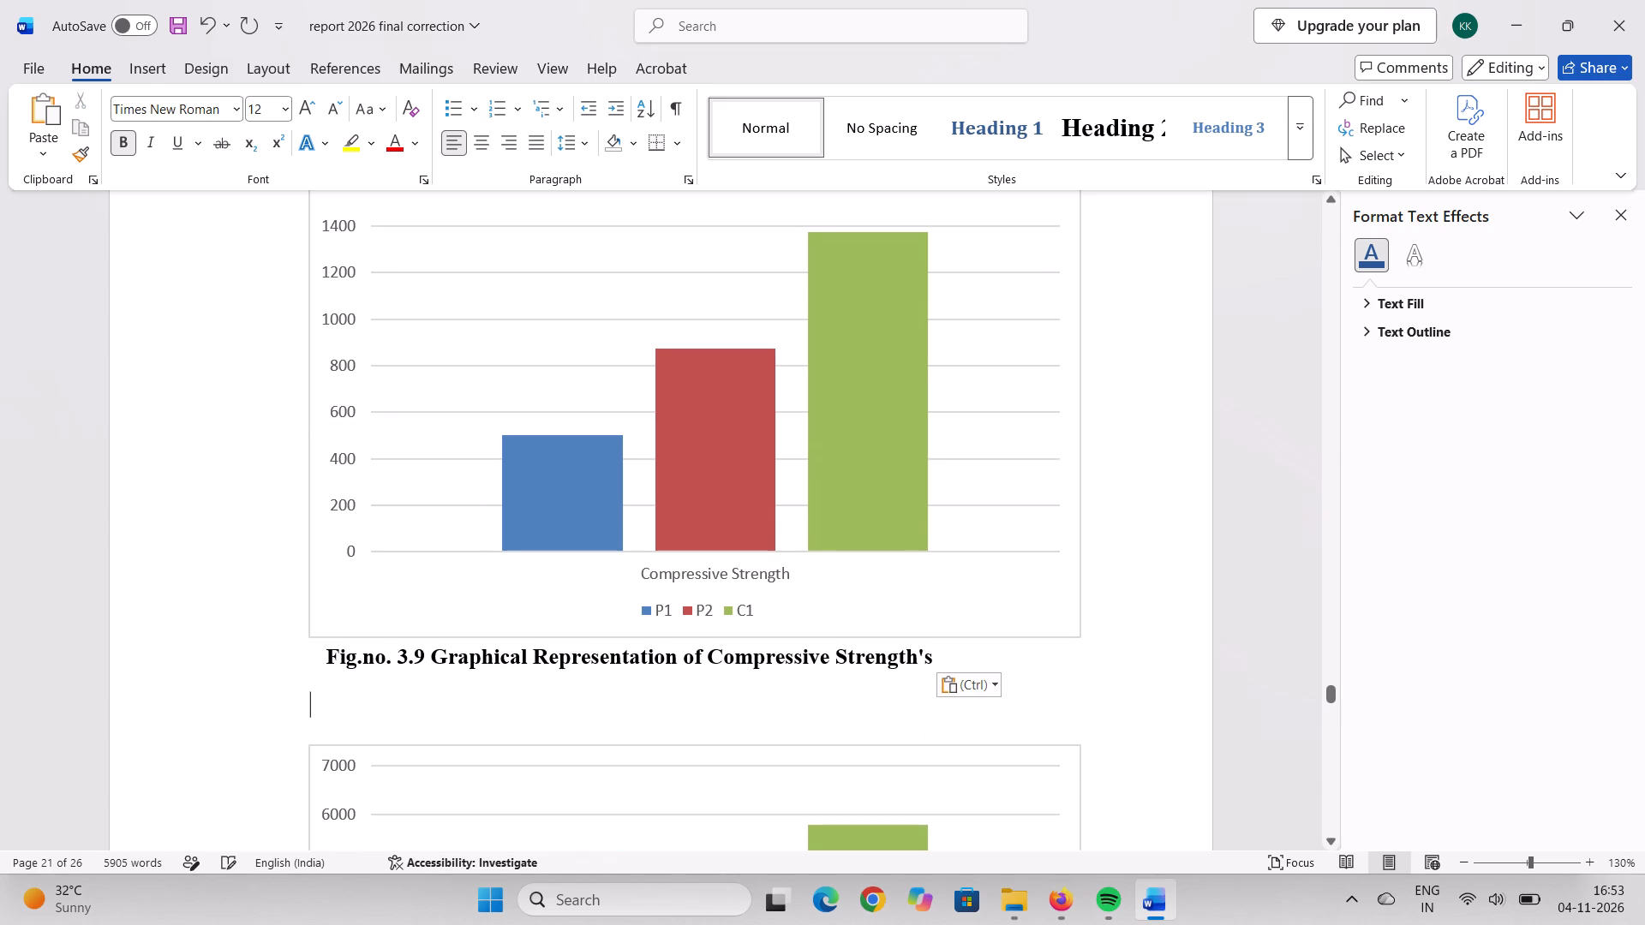
pyautogui.press('BackSpace')
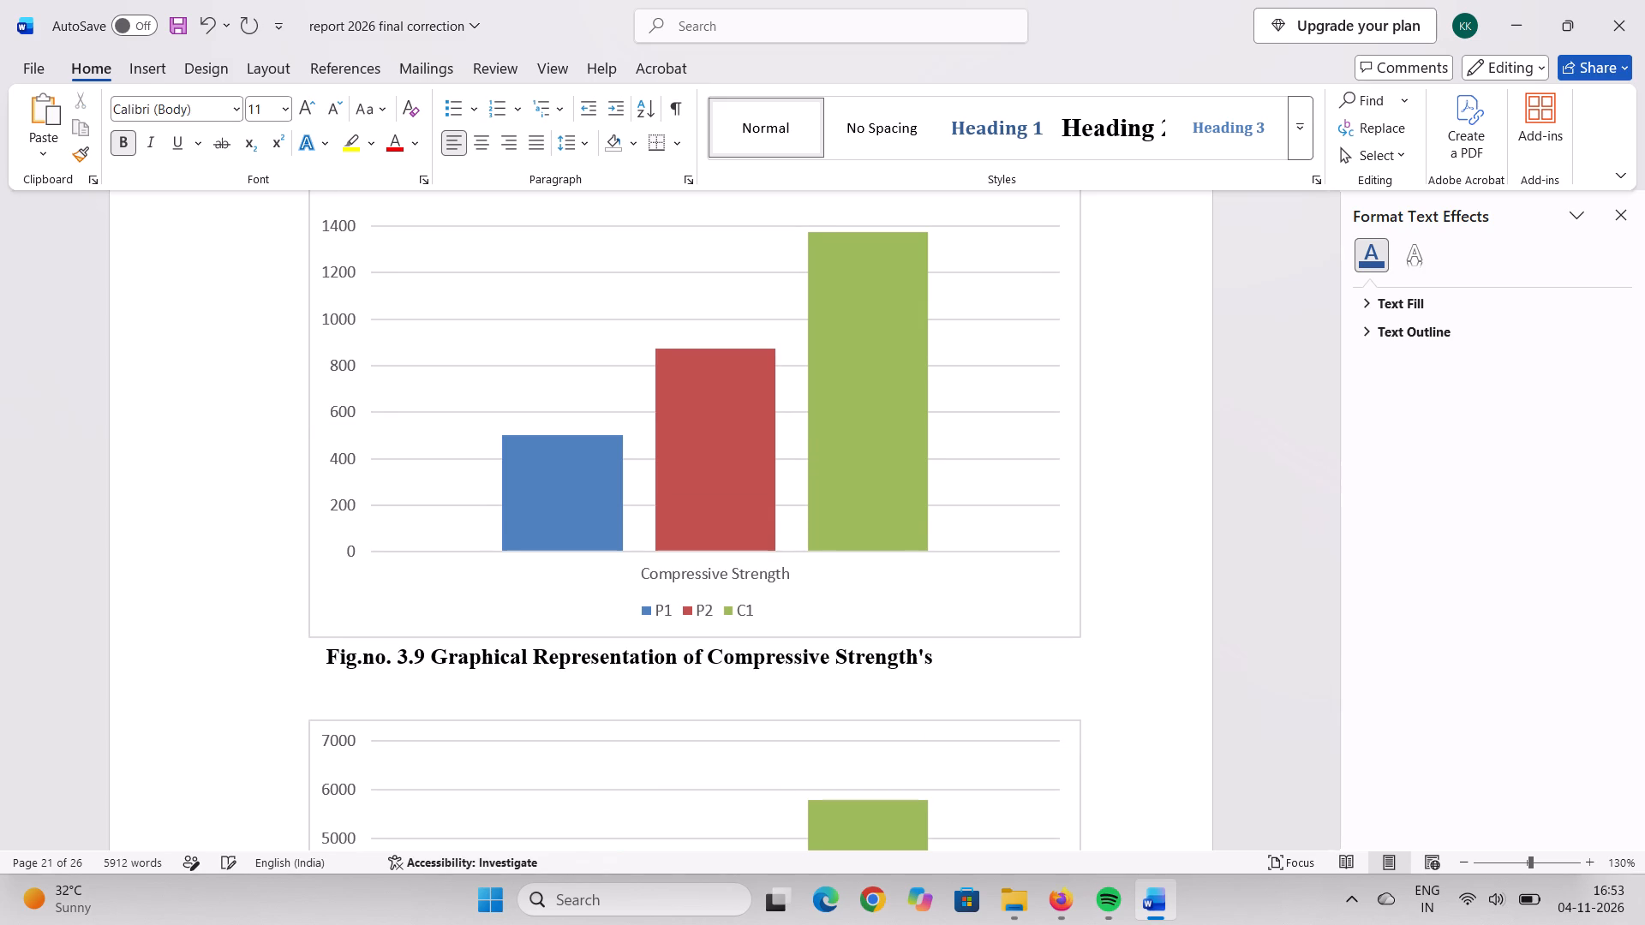
pyautogui.press('BackSpace')
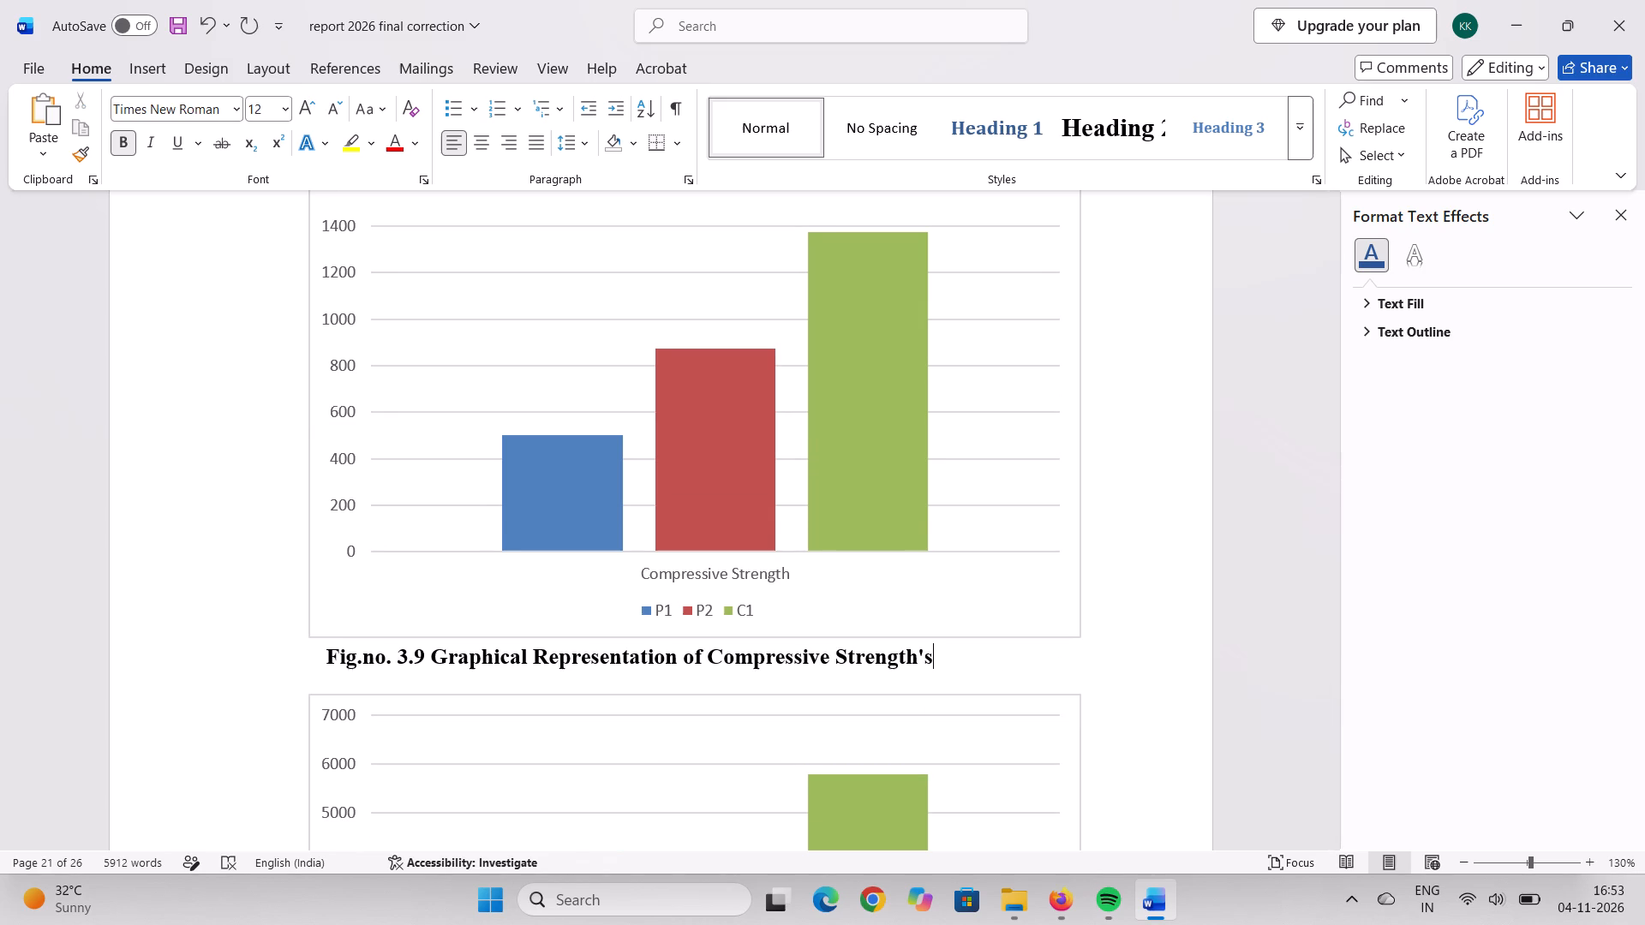
# Insert a blank line between the Compressive Strength chart and the Fig.no. 3.9 caption beneath it.
pyautogui.click(322, 652)
pyautogui.press('Return')
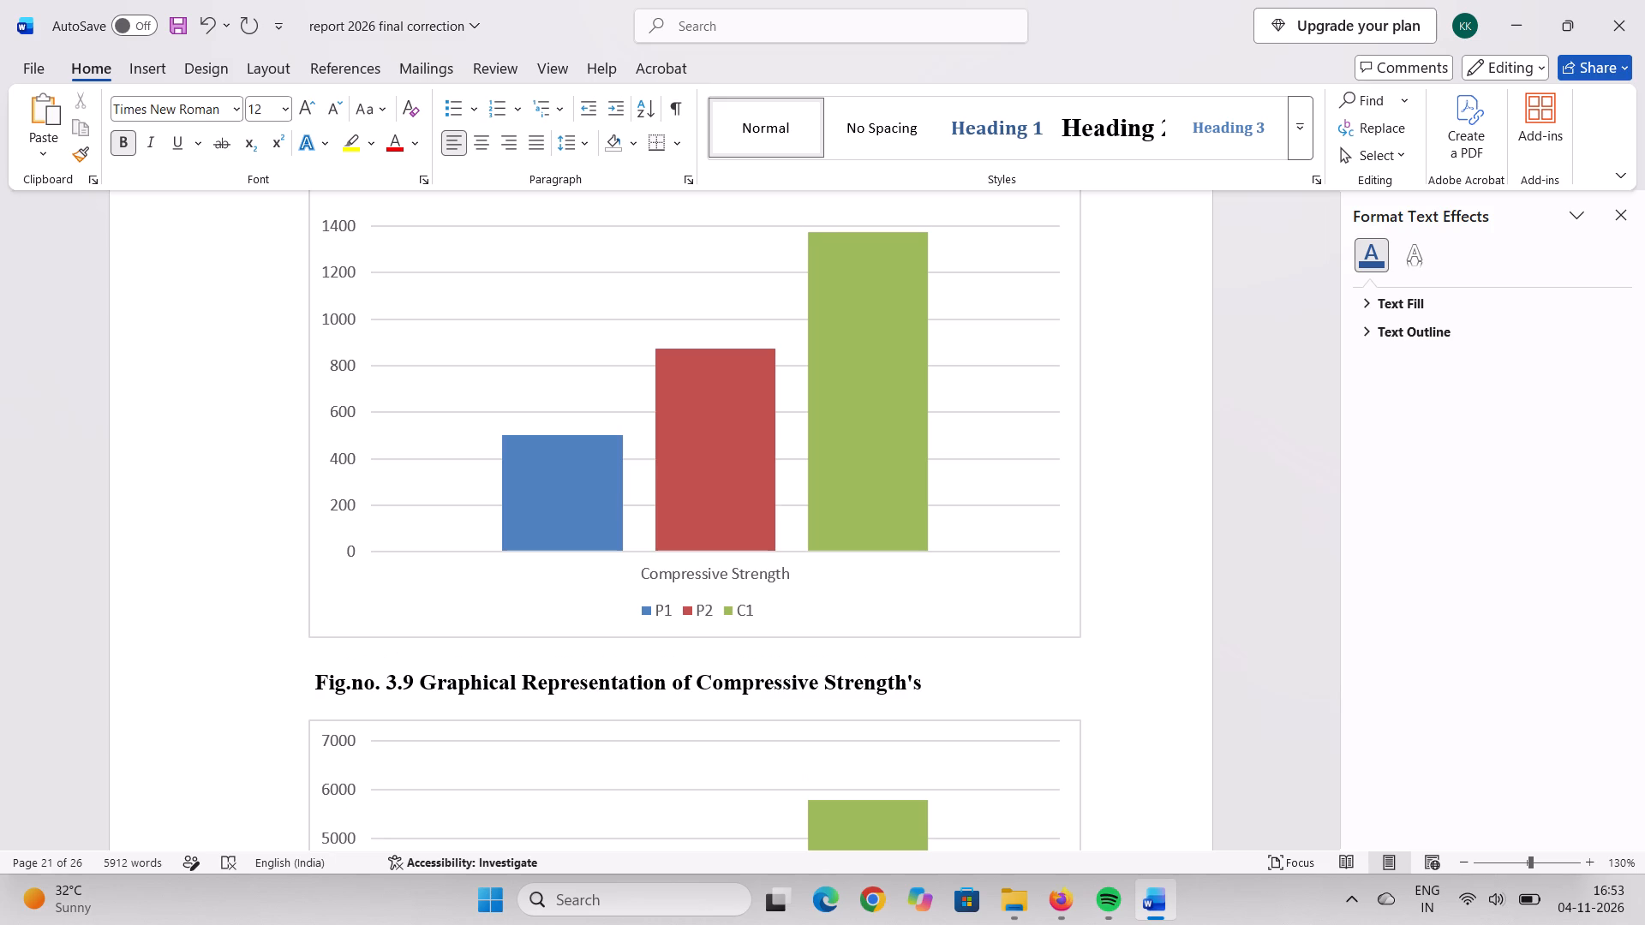
# Centre the Fig.no. 3.9 caption beneath the Compressive Strength chart.
pyautogui.scroll(2, 322, 652)
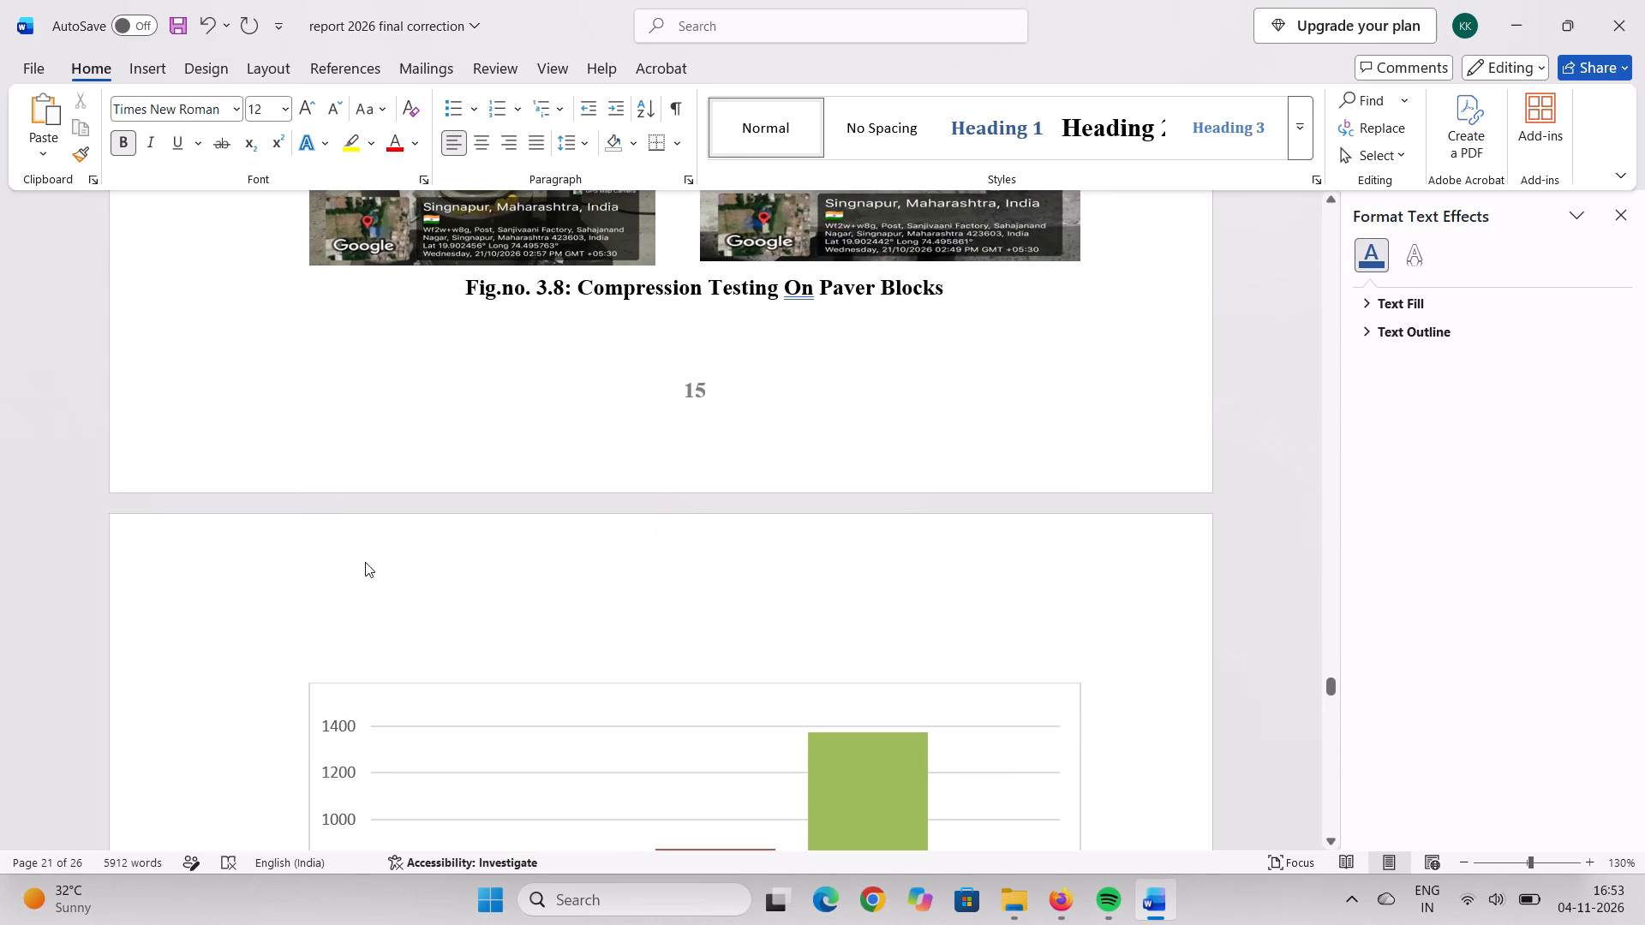
pyautogui.click(394, 655)
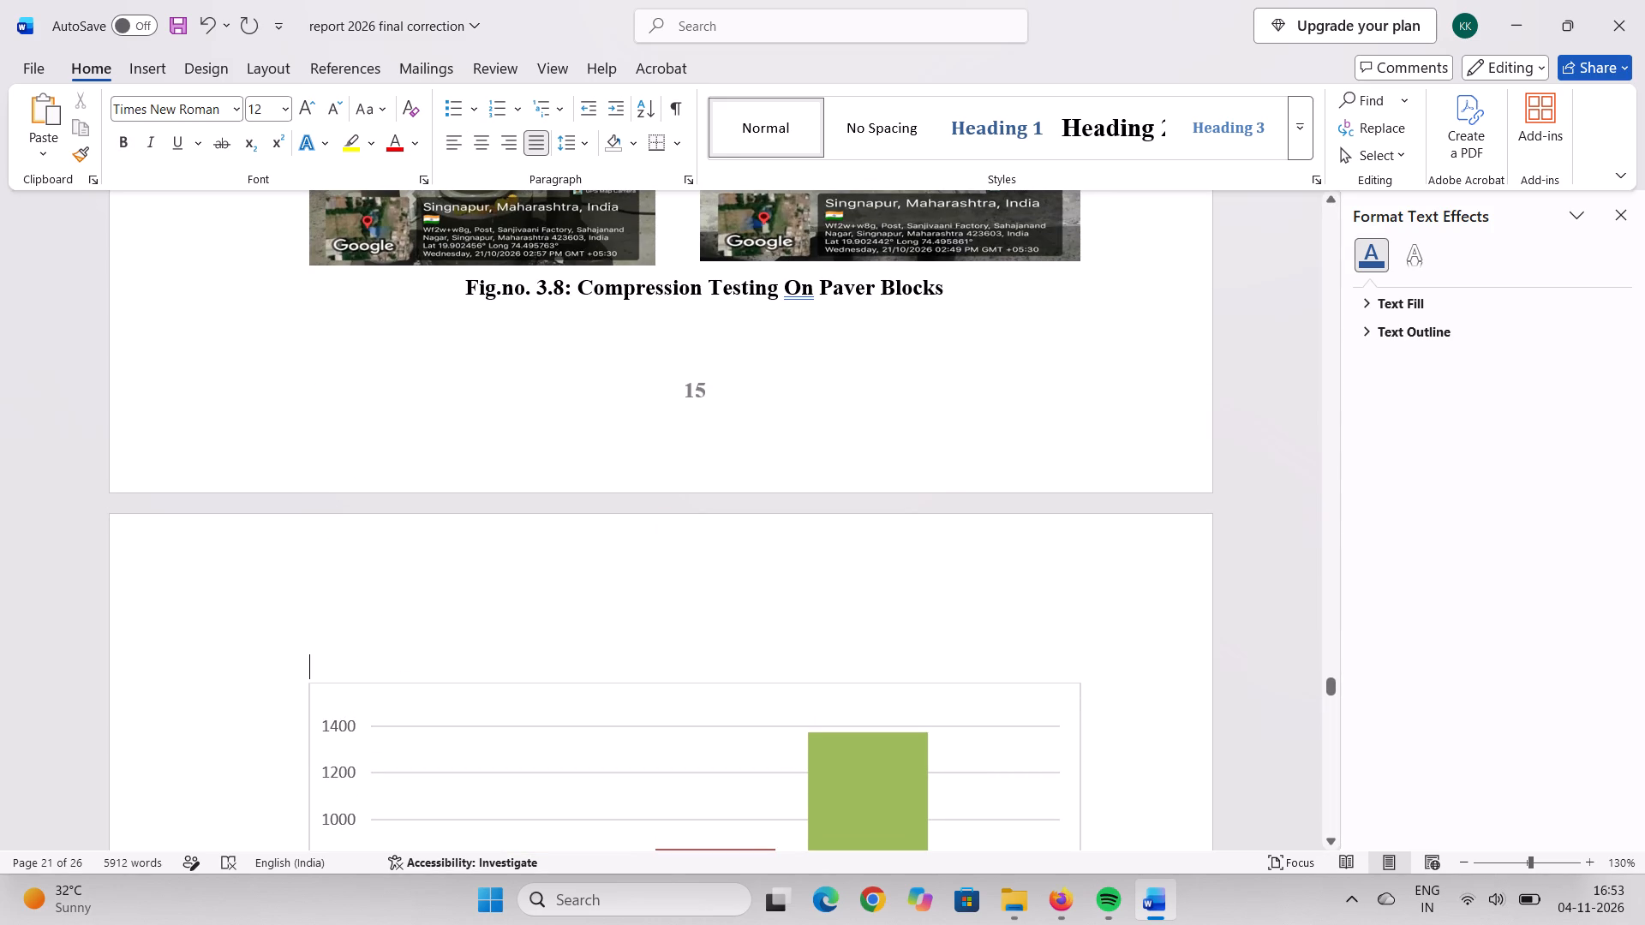
pyautogui.click(1081, 665)
pyautogui.scroll(-1, 1081, 665)
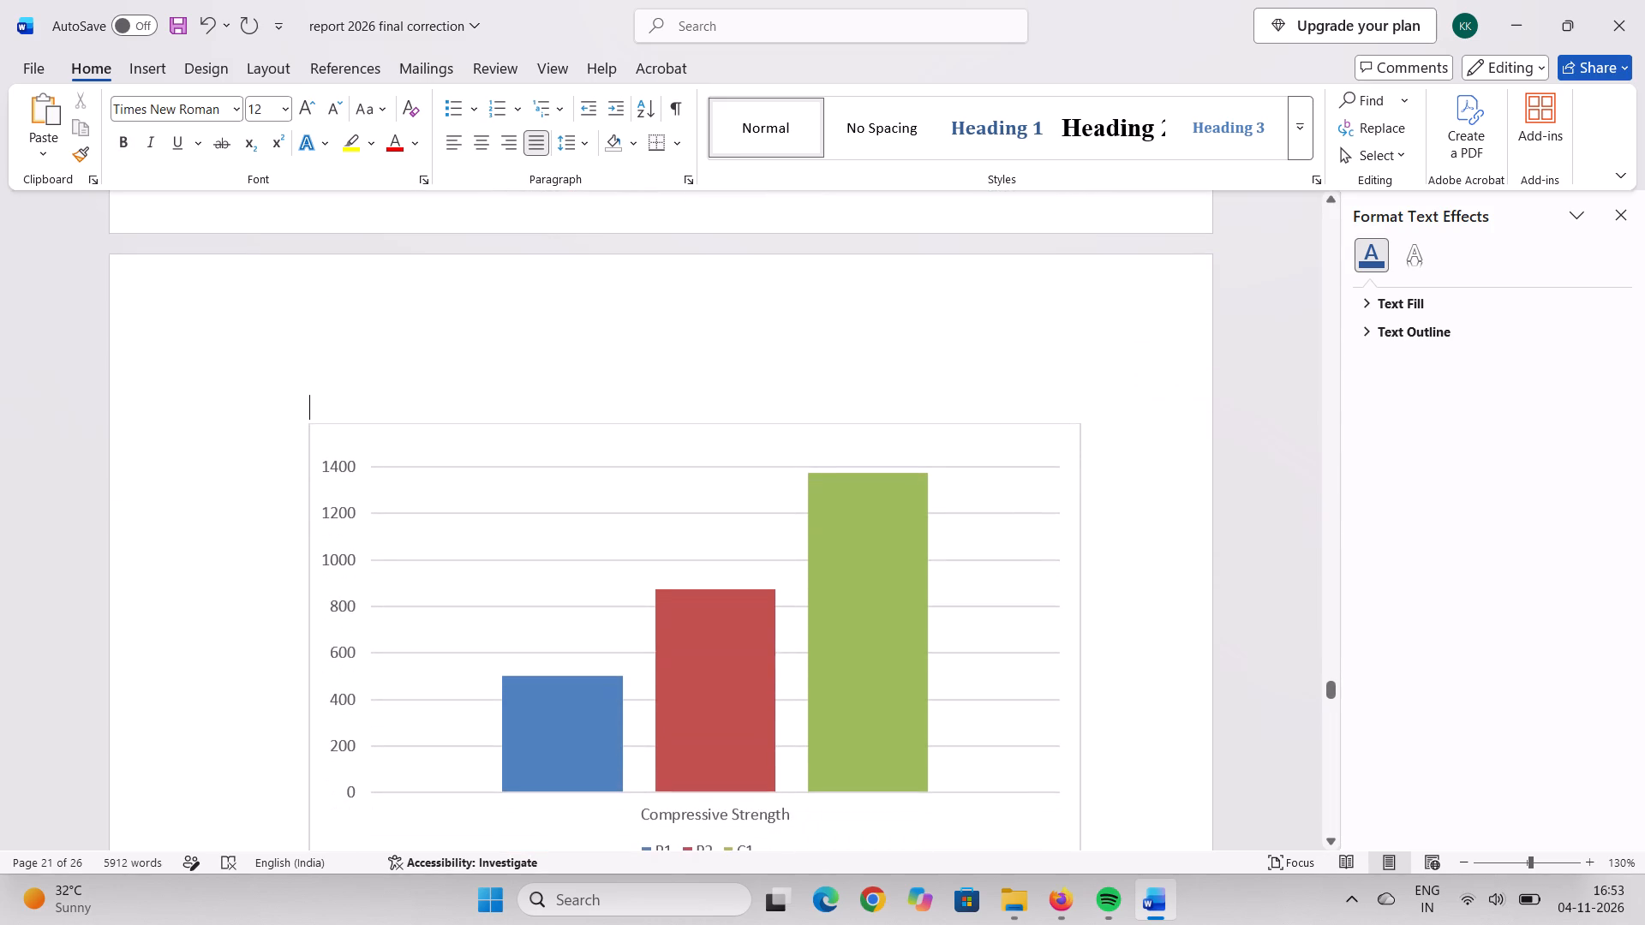
pyautogui.scroll(-2, 1081, 665)
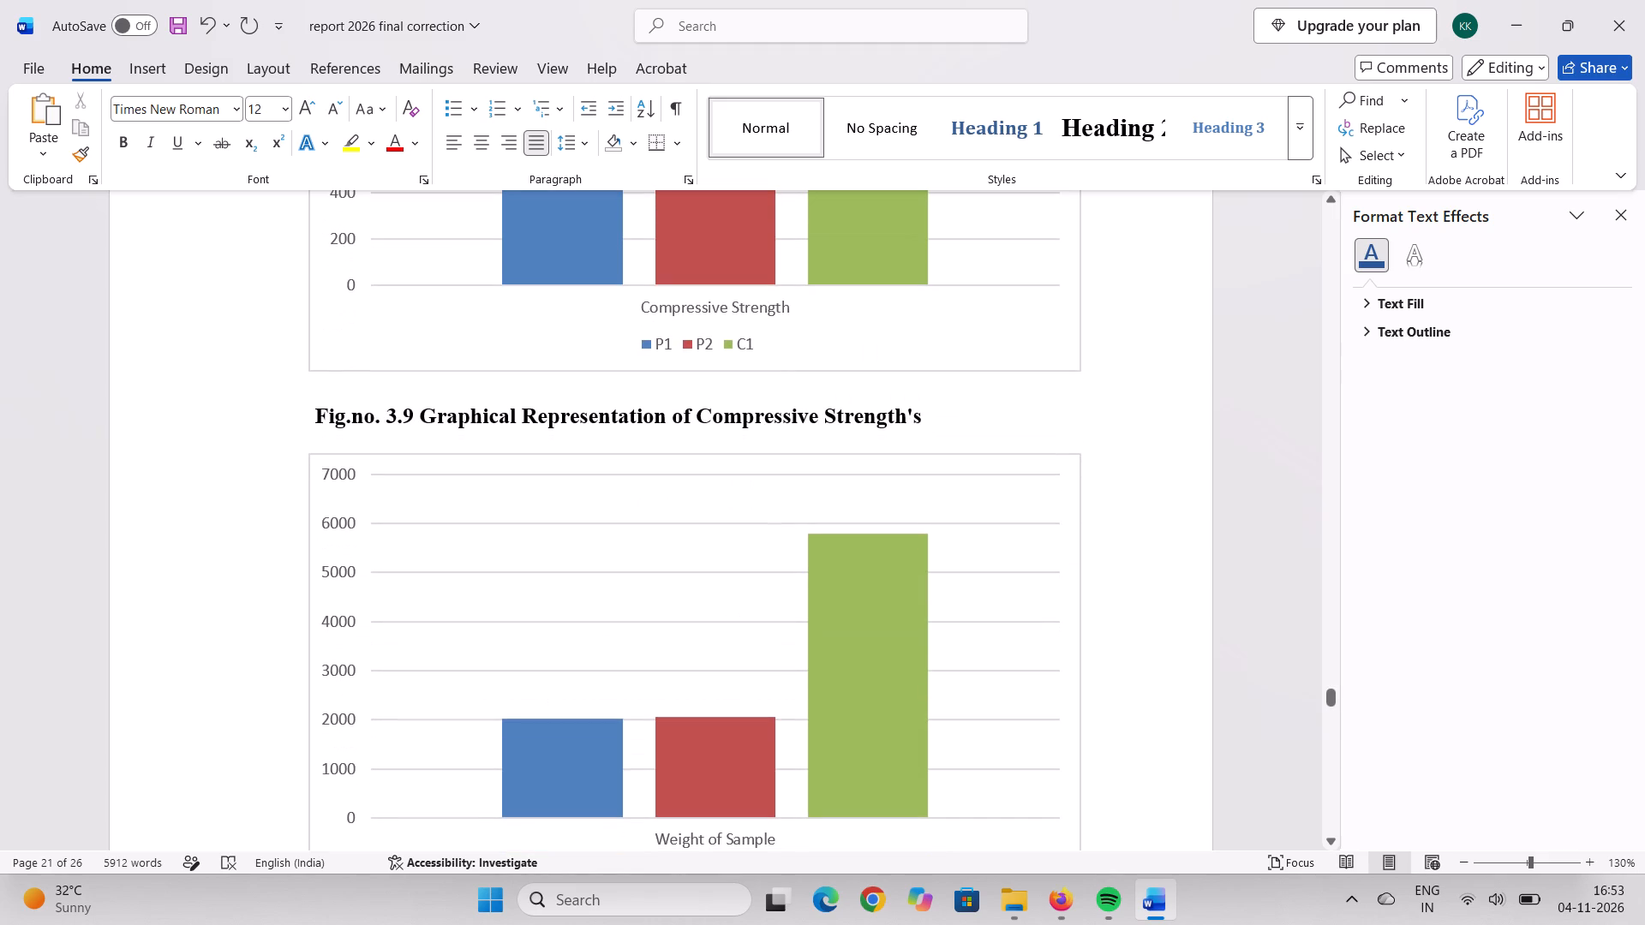
pyautogui.moveTo(317, 404); pyautogui.dragTo(350, 408)
pyautogui.moveTo(350, 408); pyautogui.dragTo(924, 404)
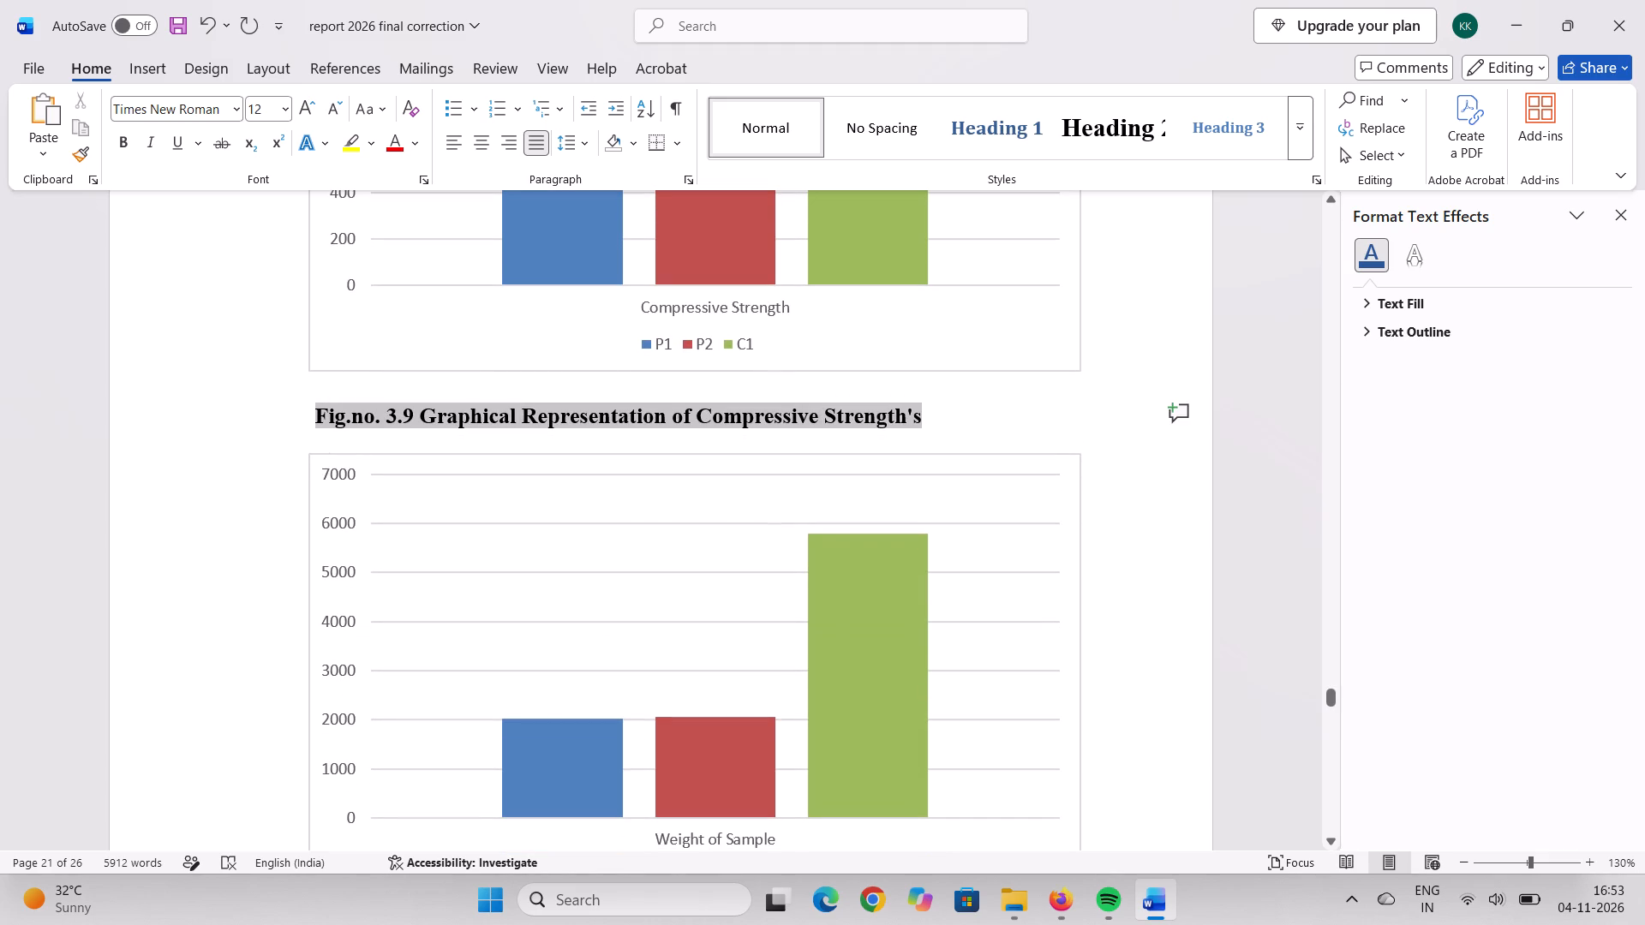
pyautogui.moveTo(924, 404); pyautogui.dragTo(954, 410)
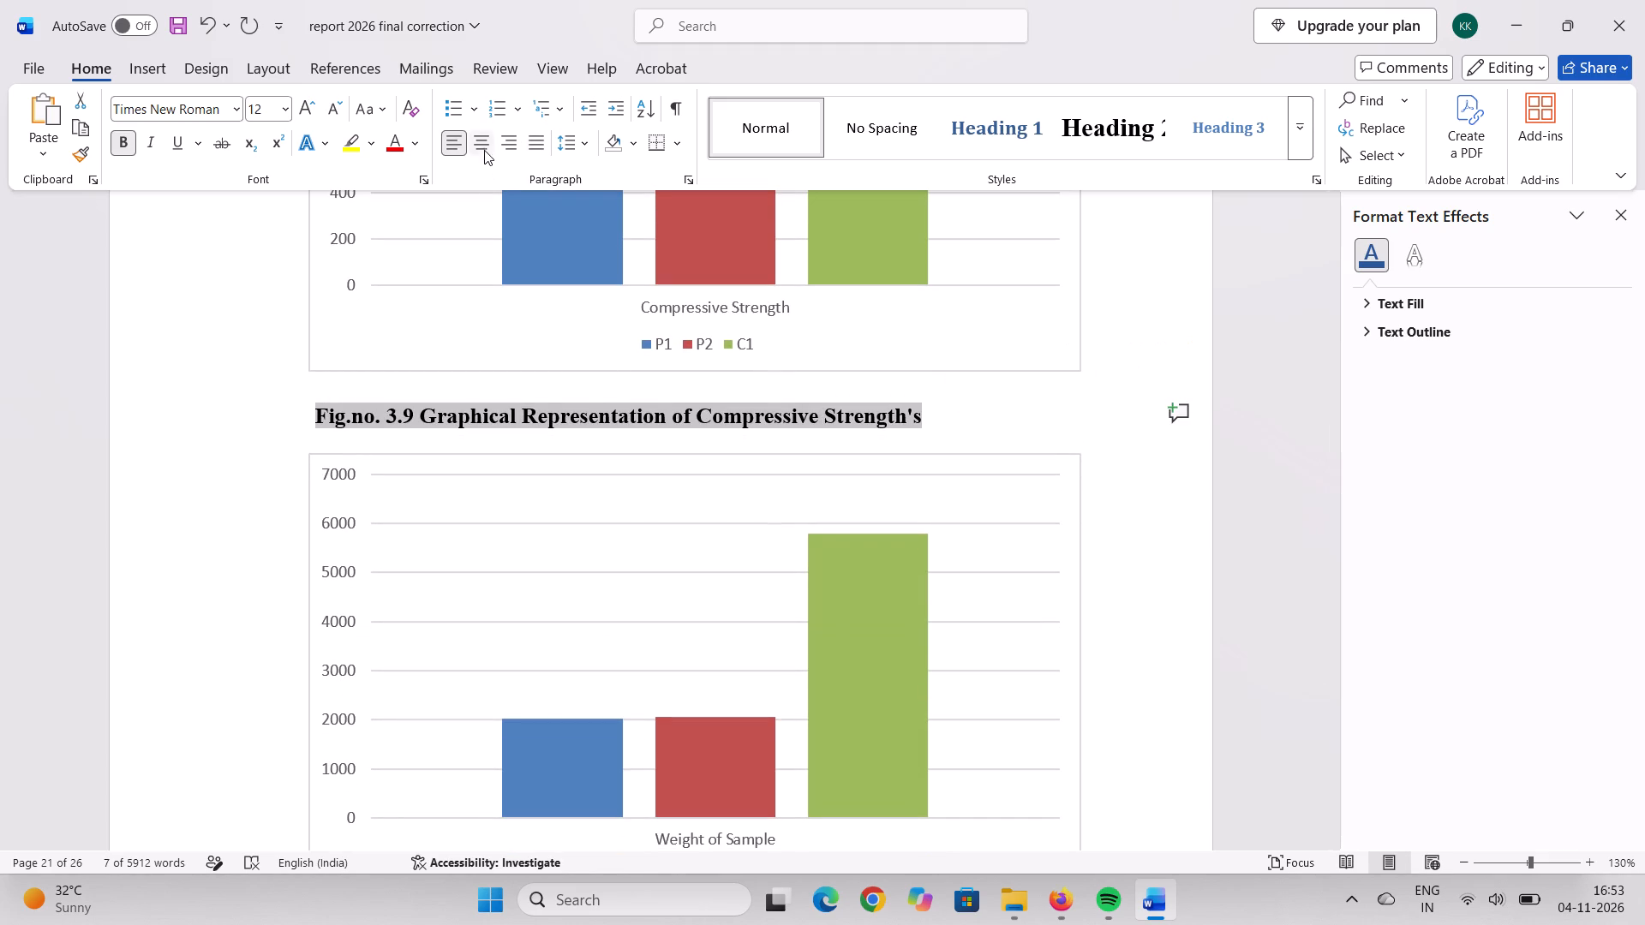
pyautogui.click(484, 146)
# Centre the Fig.no. 3.9 caption beneath the Weight of Sample chart.
pyautogui.scroll(-1, 582, 515)
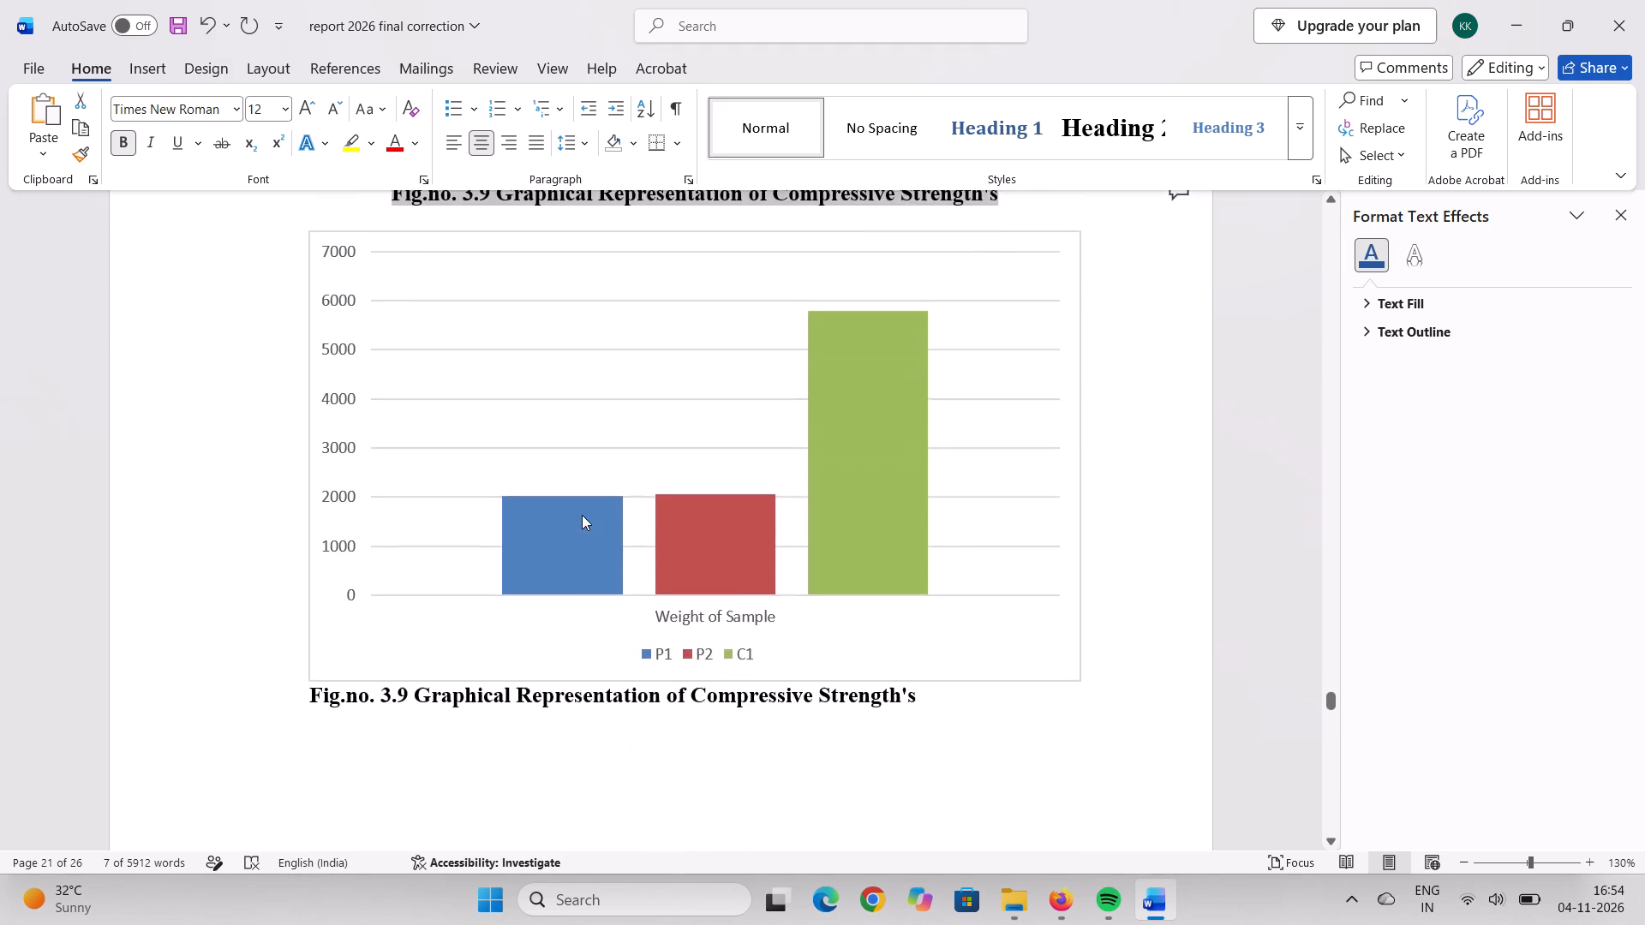
pyautogui.rightClick(582, 515)
pyautogui.click(309, 685)
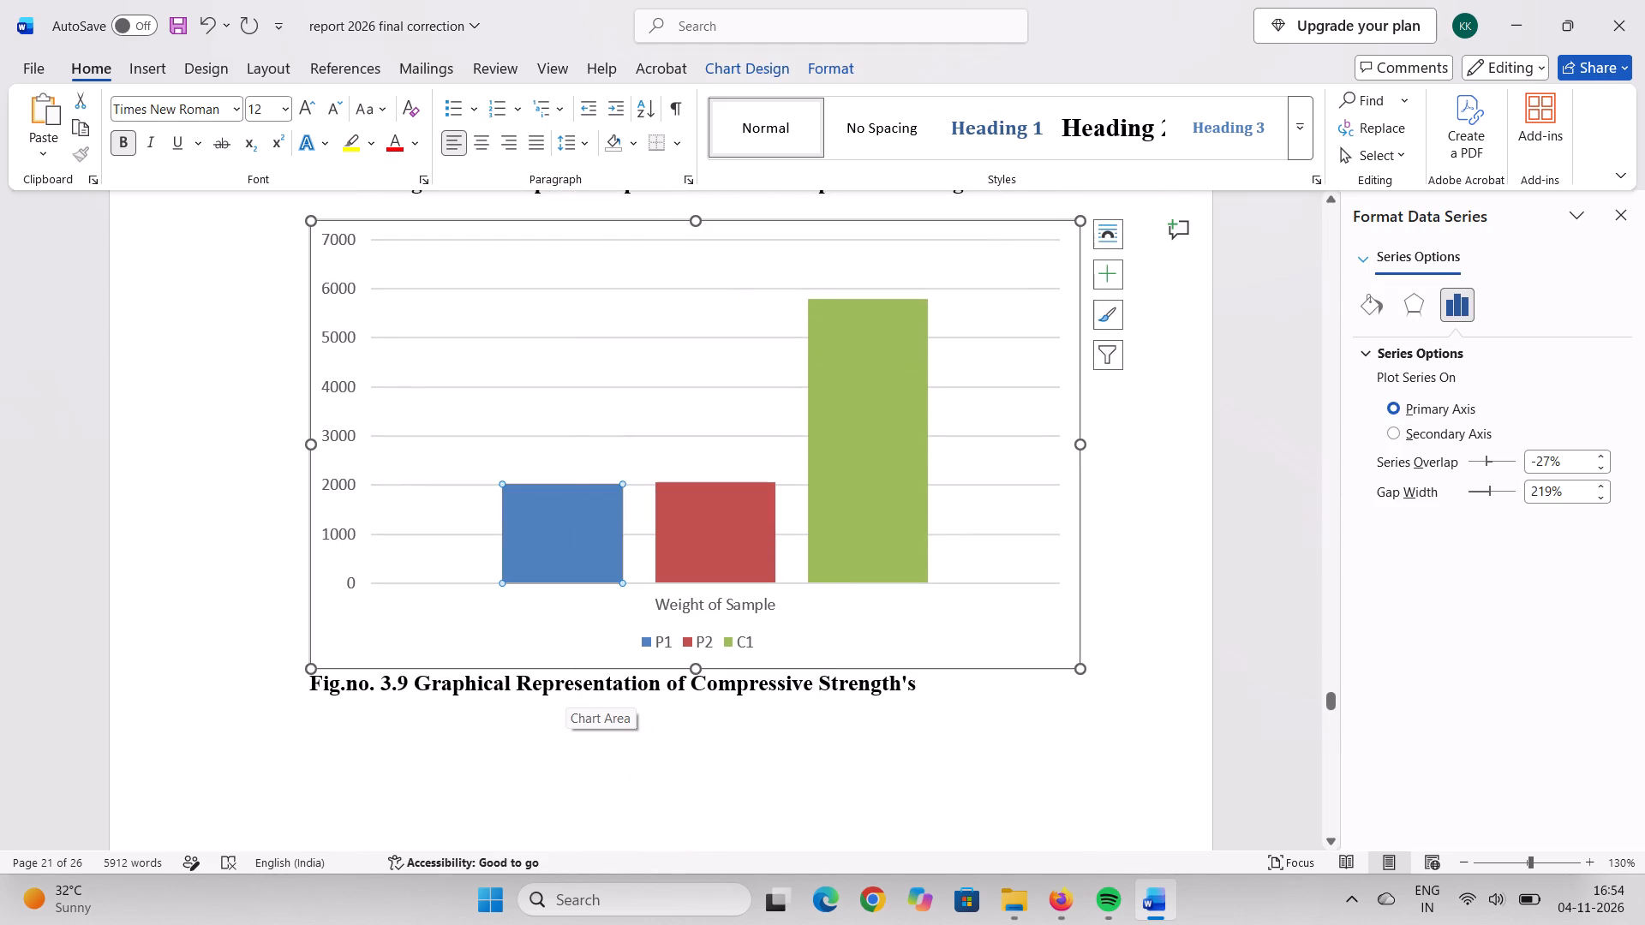
pyautogui.click(311, 688)
pyautogui.moveTo(311, 688); pyautogui.dragTo(649, 692)
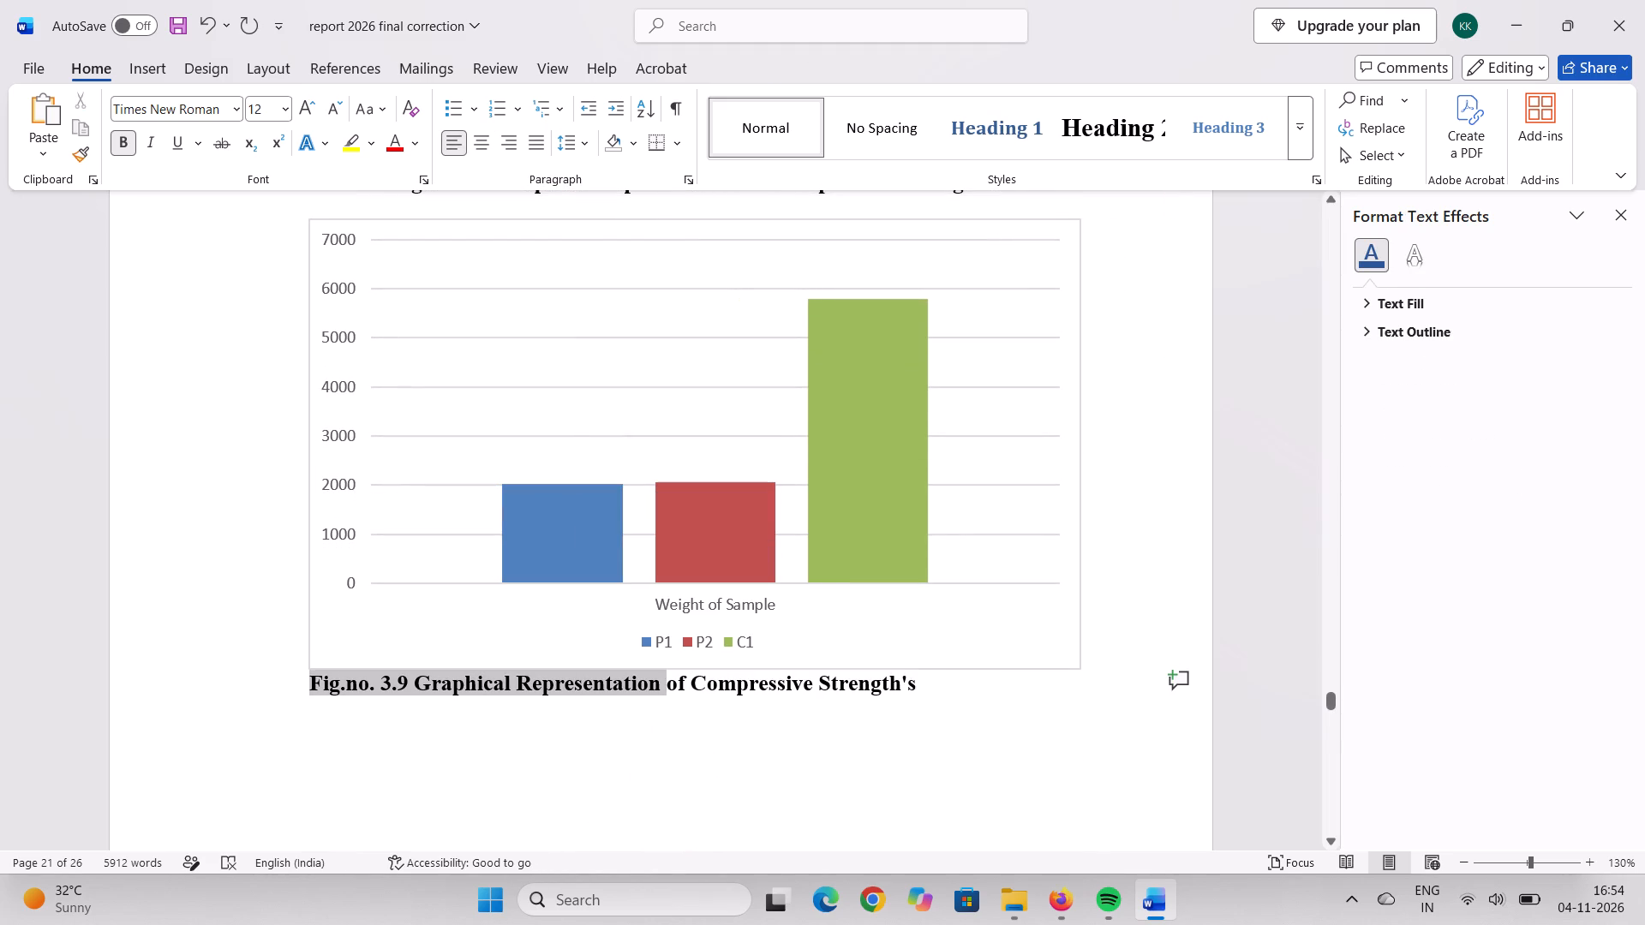
pyautogui.moveTo(649, 692); pyautogui.dragTo(928, 689)
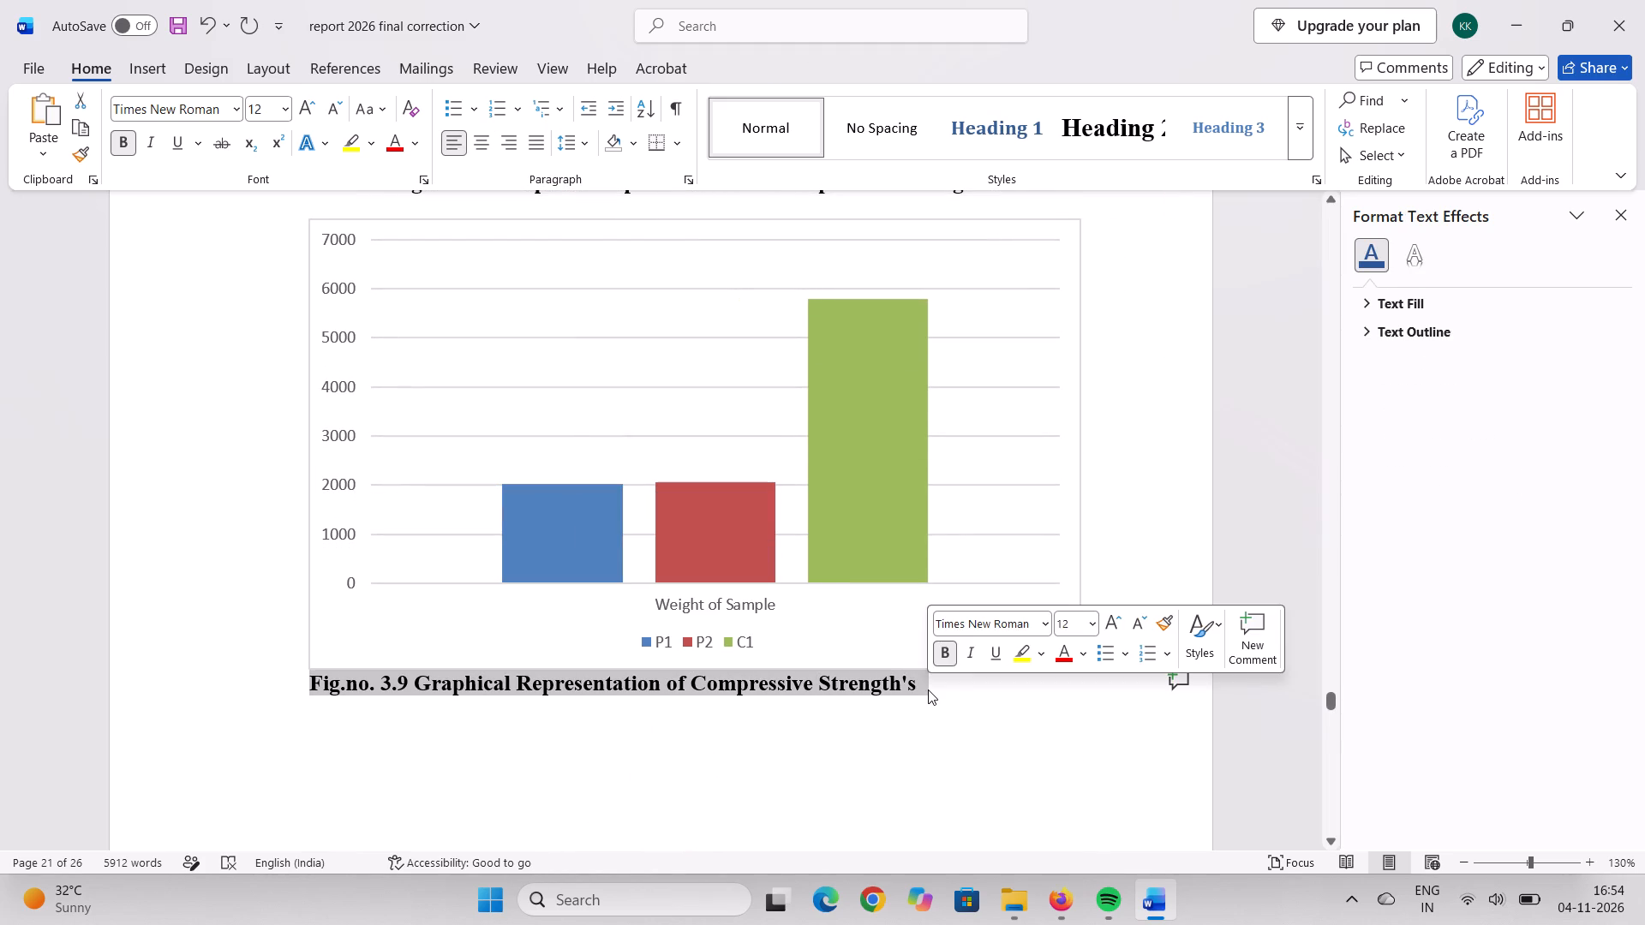
pyautogui.click(481, 141)
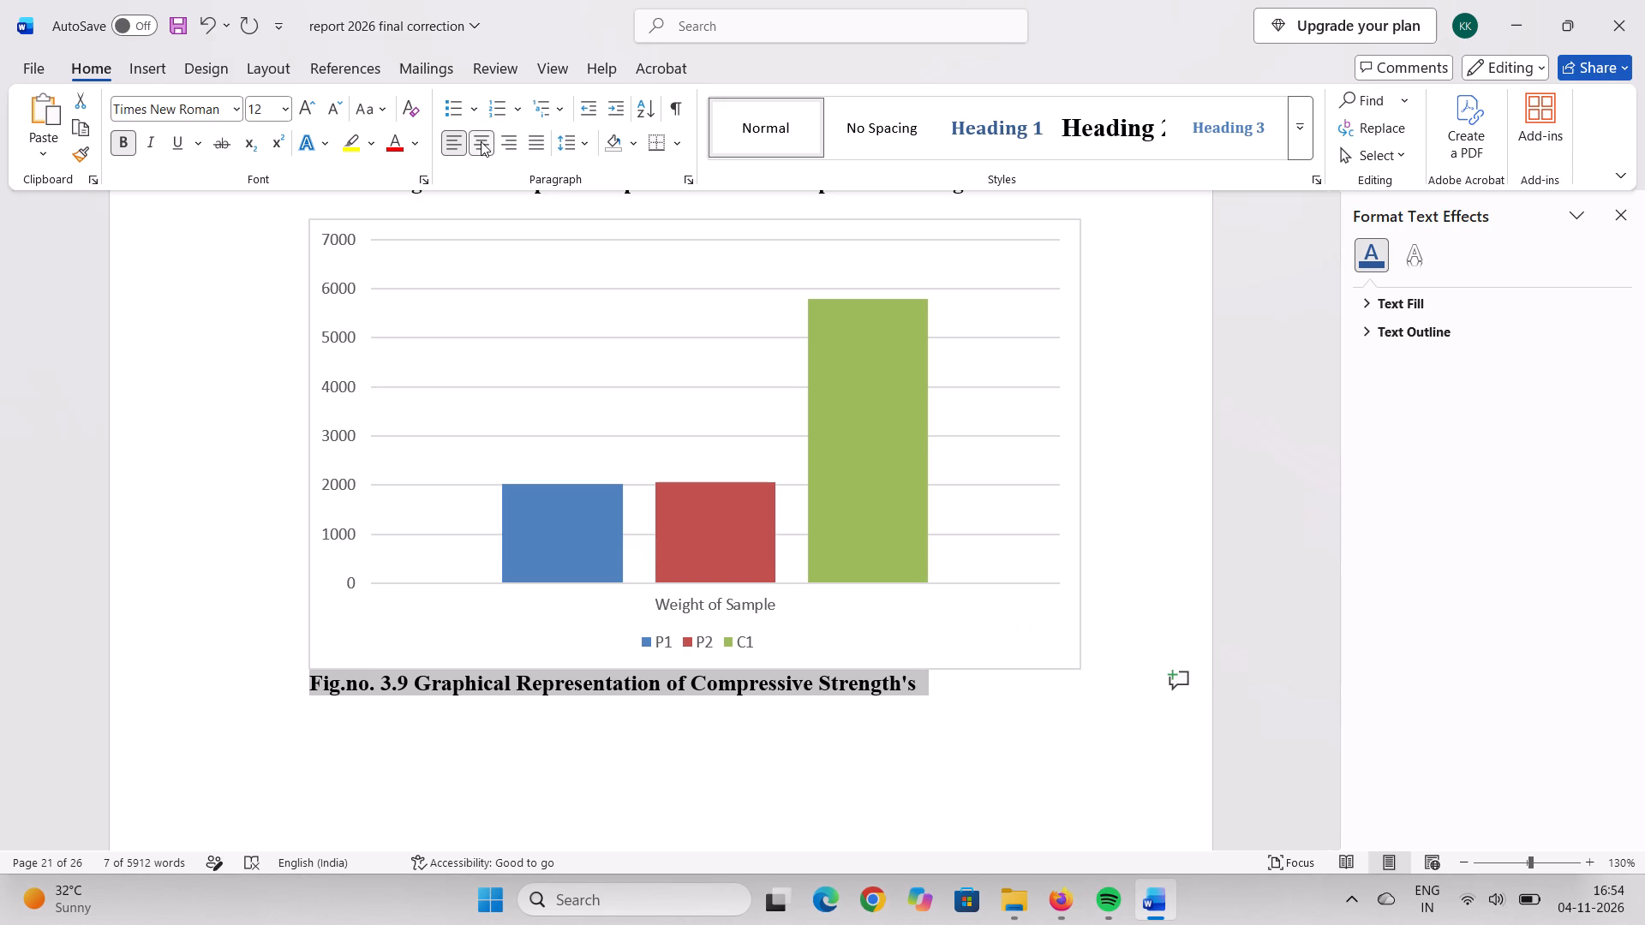
pyautogui.click(485, 673)
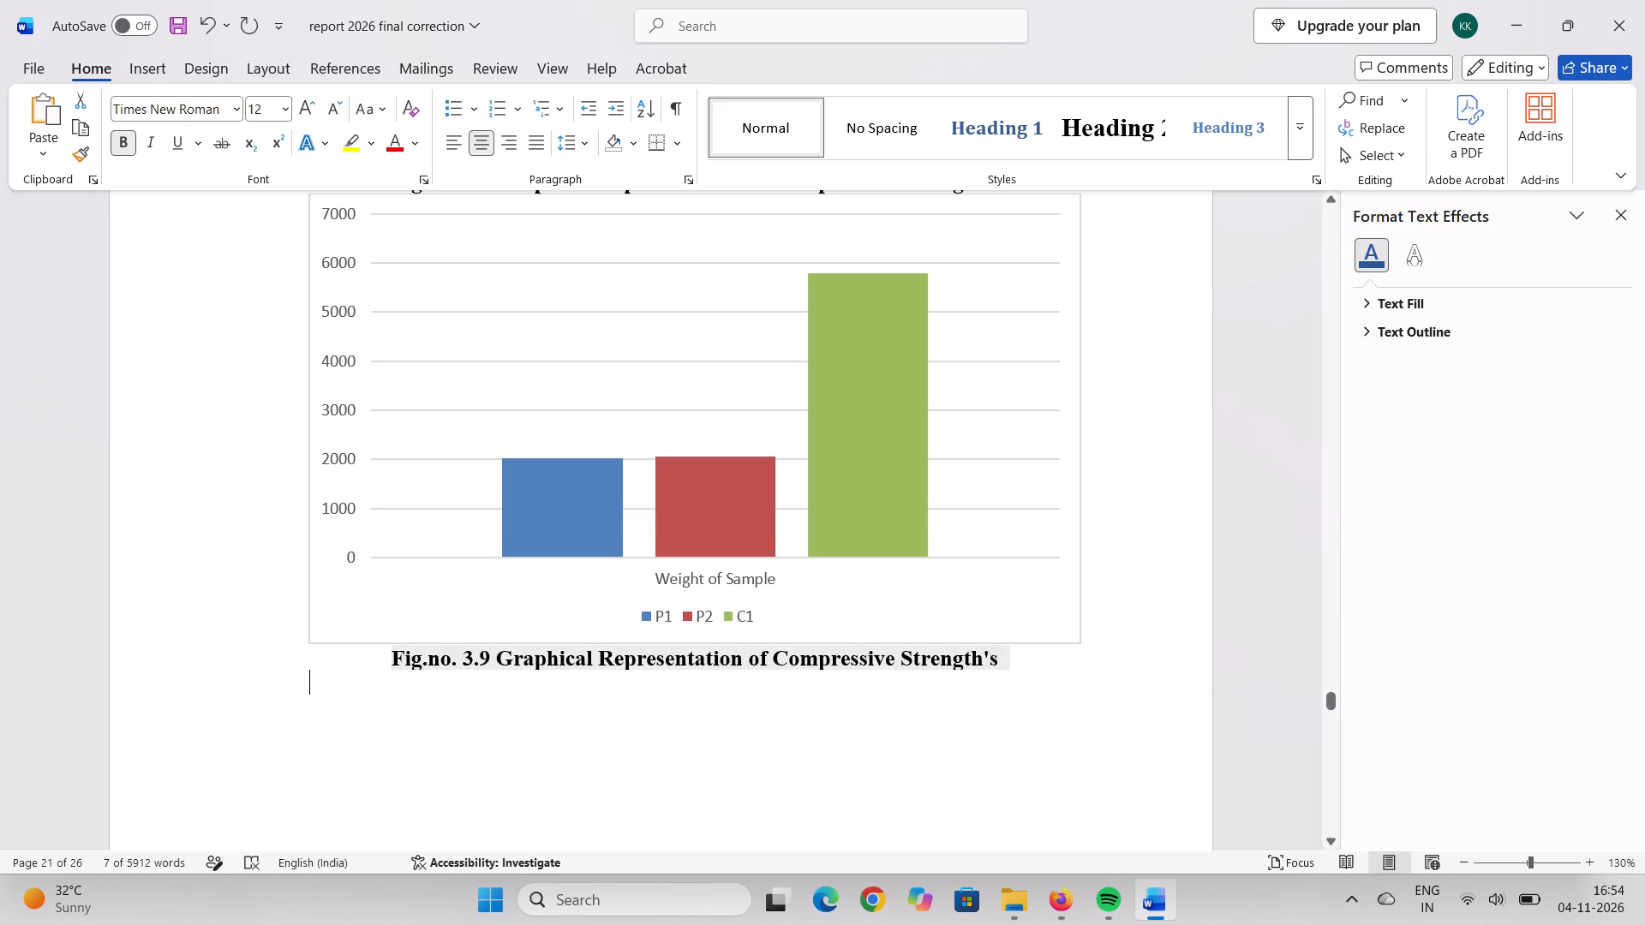
# In the caption beneath the Weight of Sample chart, replace "Compressive Strength's" with "Weight of Paver Block".
pyautogui.click(487, 648)
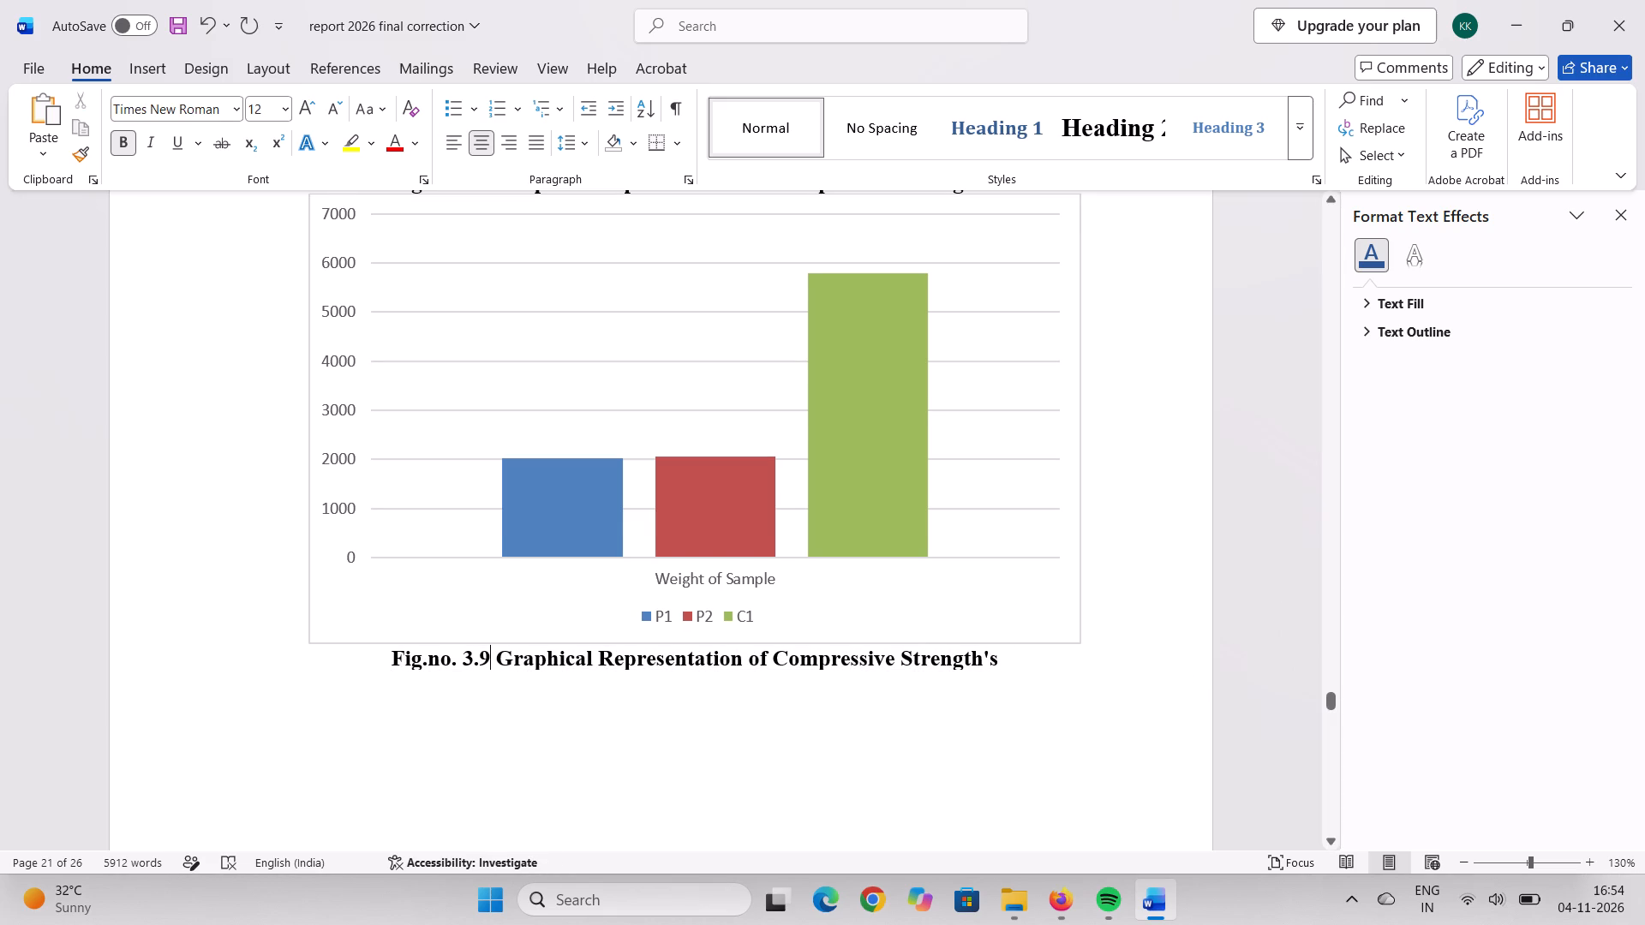
pyautogui.moveTo(775, 659); pyautogui.dragTo(912, 678)
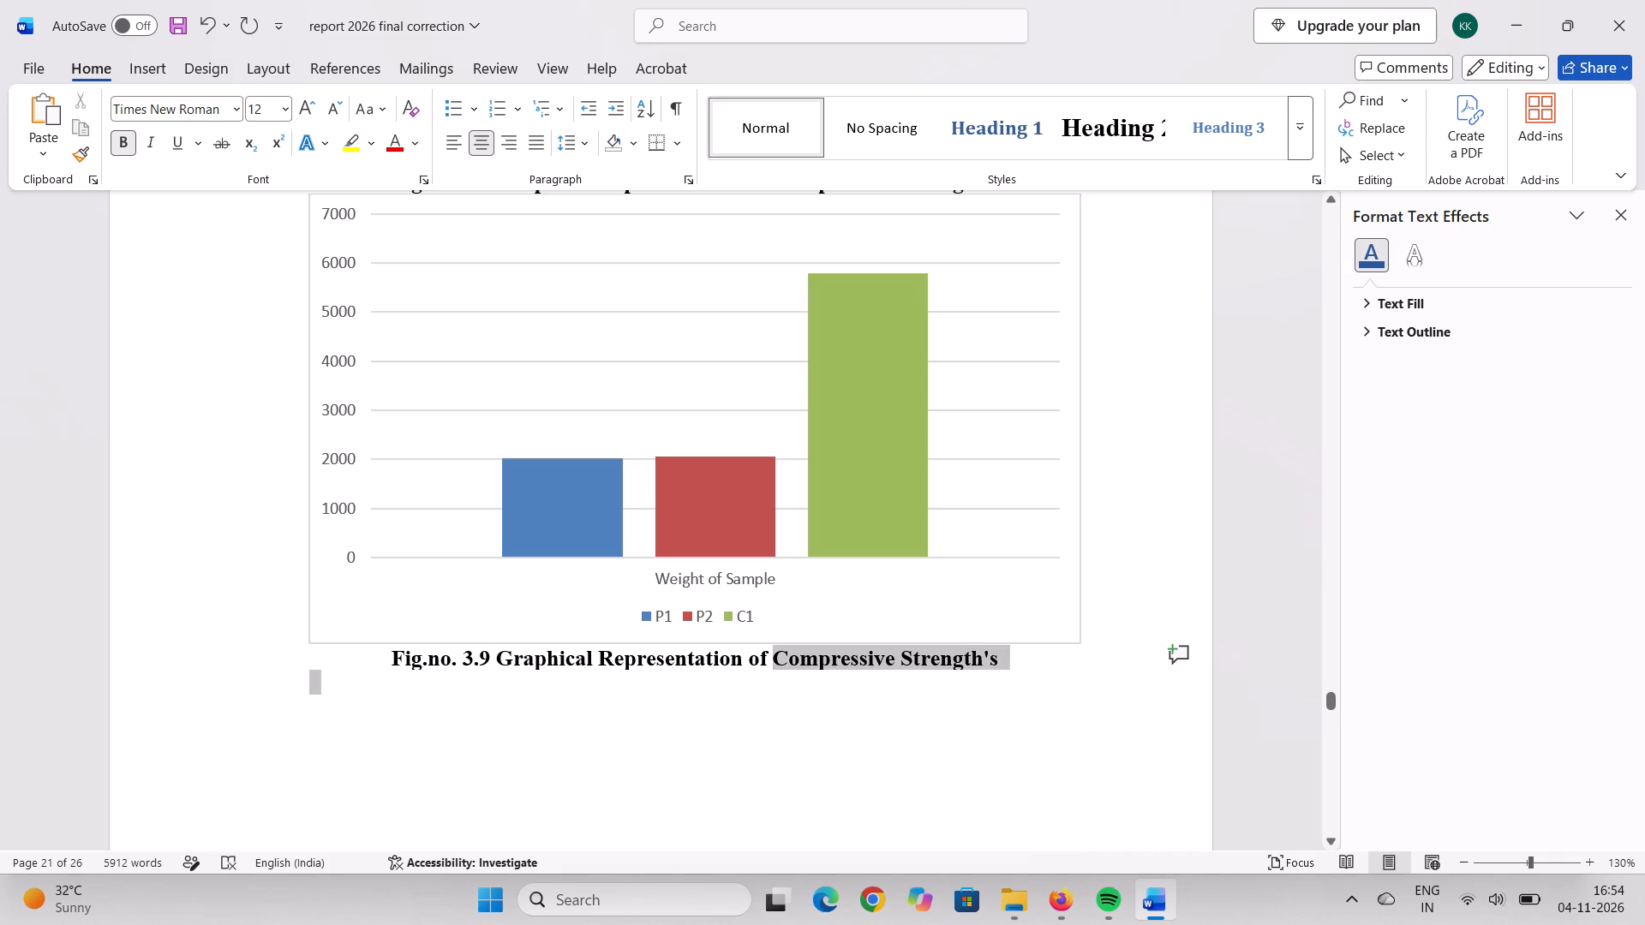
pyautogui.moveTo(912, 678); pyautogui.dragTo(1011, 647)
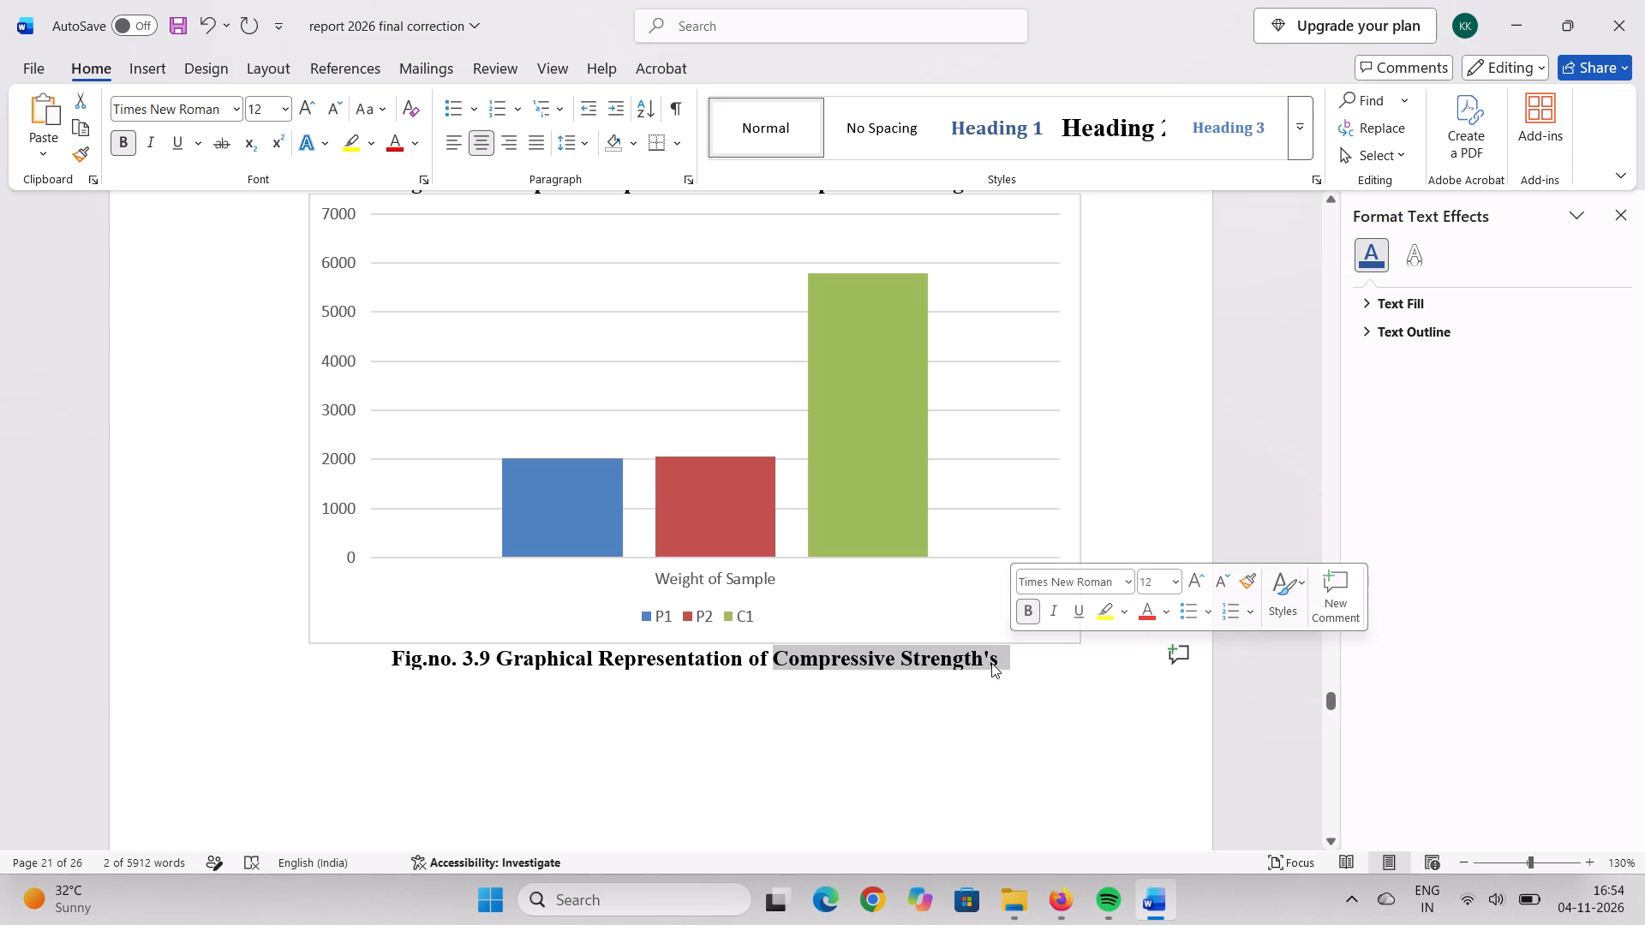
pyautogui.click(1004, 661)
pyautogui.click(1004, 661)
pyautogui.press('BackSpace')
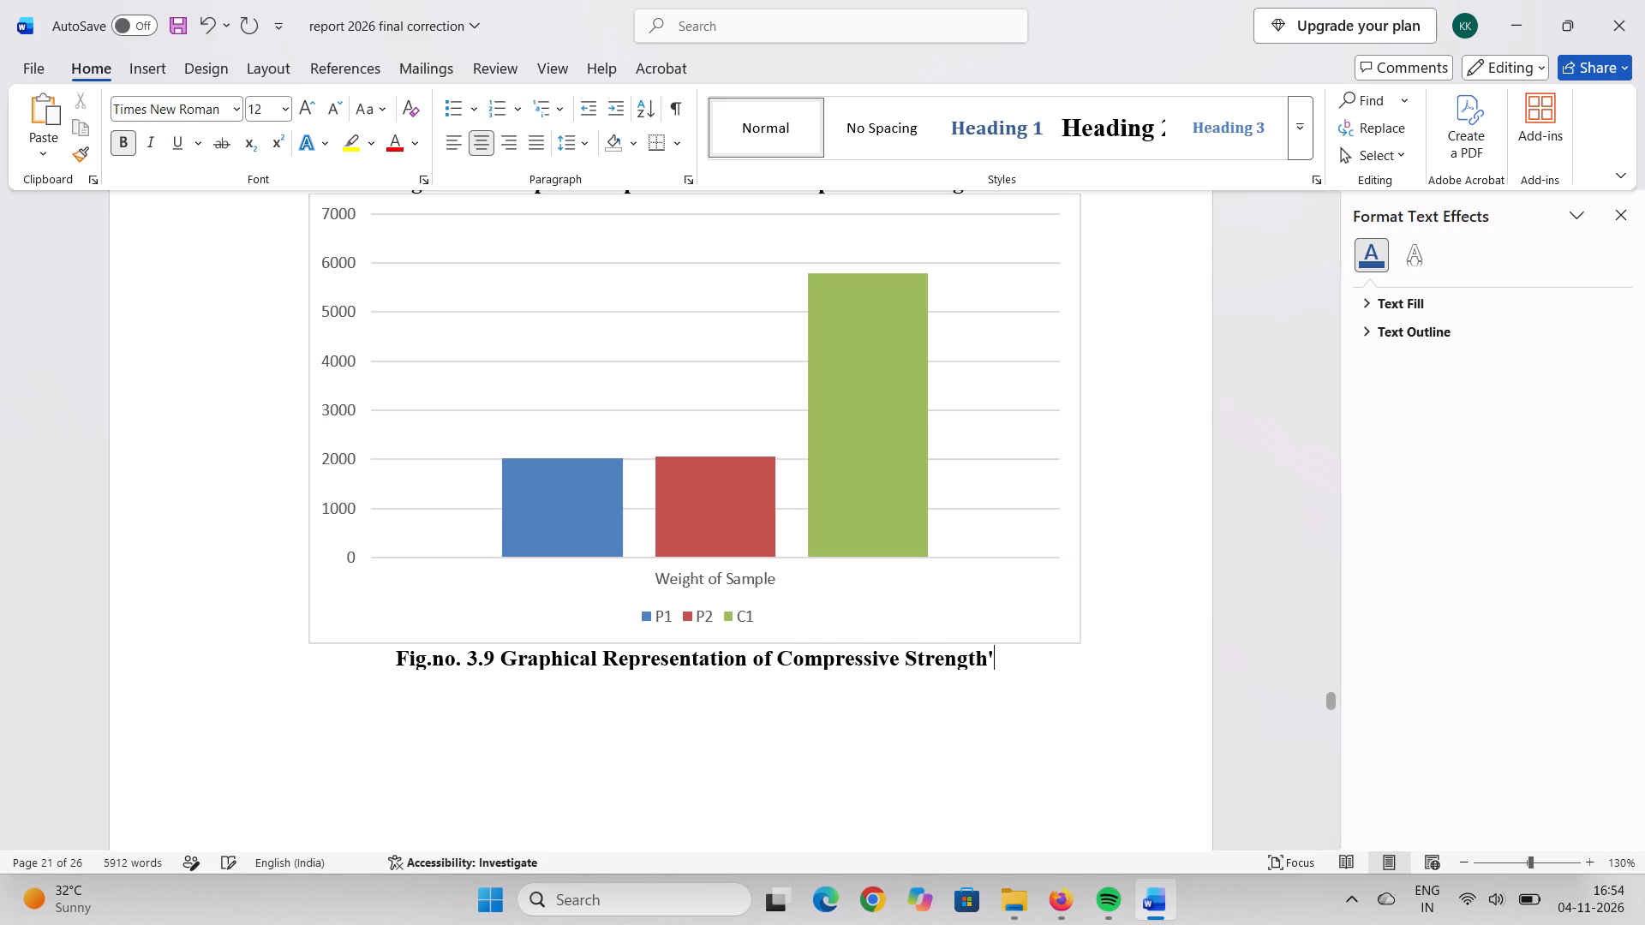
pyautogui.press('BackSpace')
pyautogui.press('BackSpace')
pyautogui.press('BackSpace')
pyautogui.press('BackSpace')
pyautogui.press('BackSpace')
pyautogui.press('BackSpace')
pyautogui.press('BackSpace')
pyautogui.press('BackSpace')
pyautogui.press('BackSpace')
pyautogui.press('BackSpace')
pyautogui.press('BackSpace')
pyautogui.press('BackSpace')
pyautogui.press('BackSpace')
pyautogui.press('BackSpace')
pyautogui.press('BackSpace')
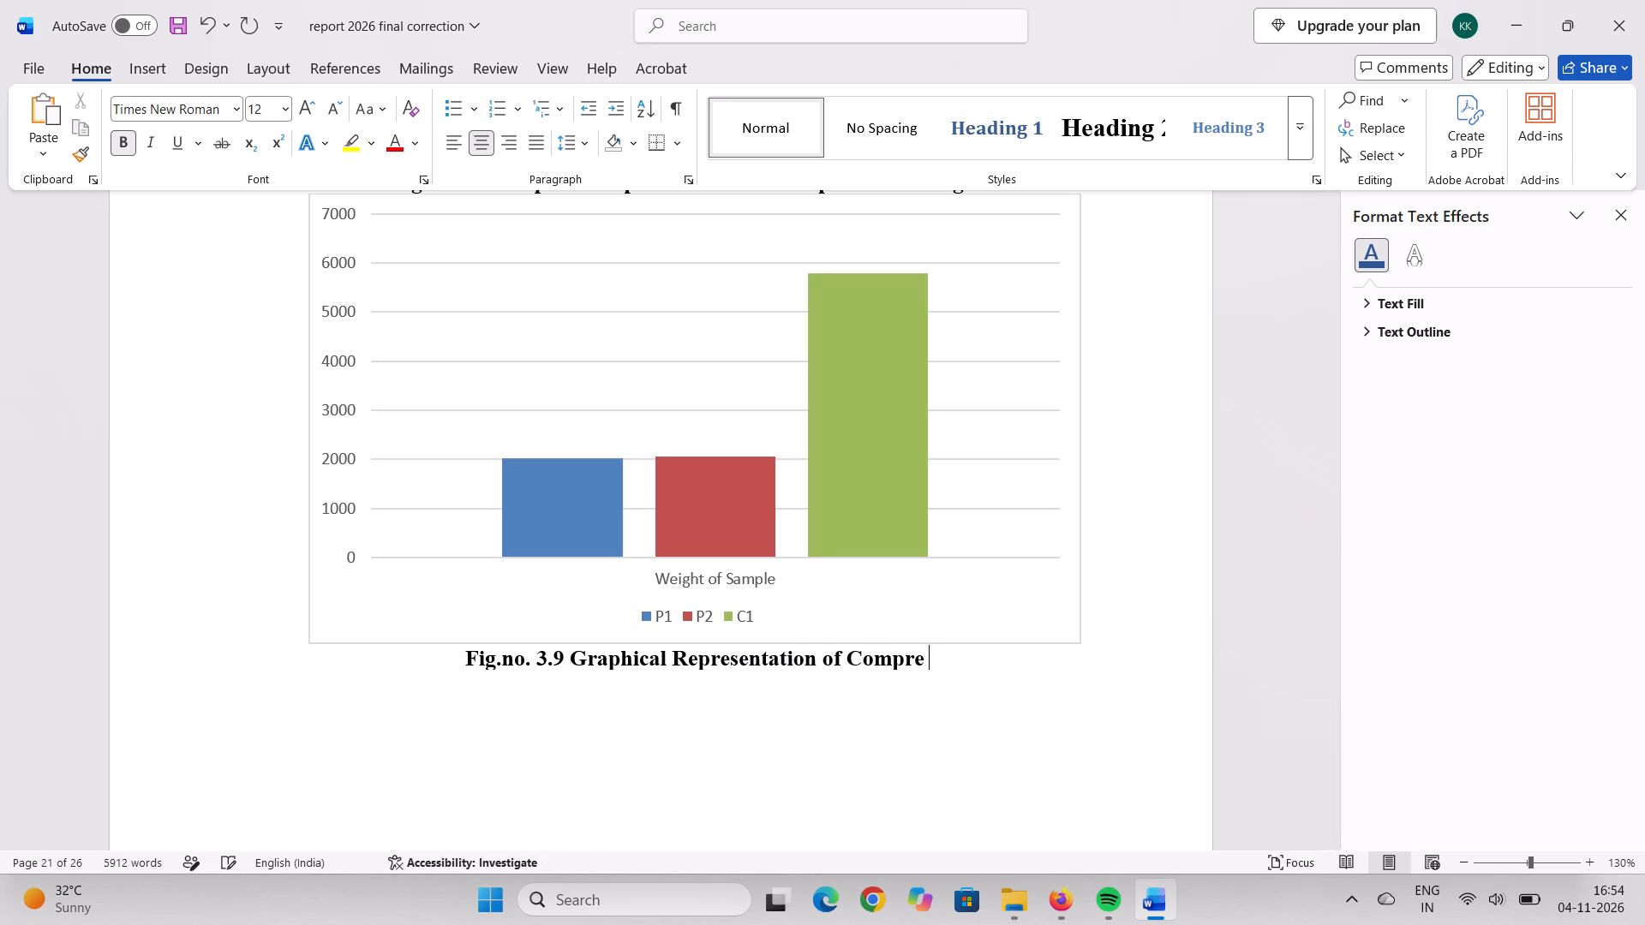
pyautogui.press('BackSpace')
pyautogui.press('BackSpace')
pyautogui.press('BackSpace')
pyautogui.press('BackSpace')
pyautogui.press('BackSpace')
pyautogui.press('BackSpace')
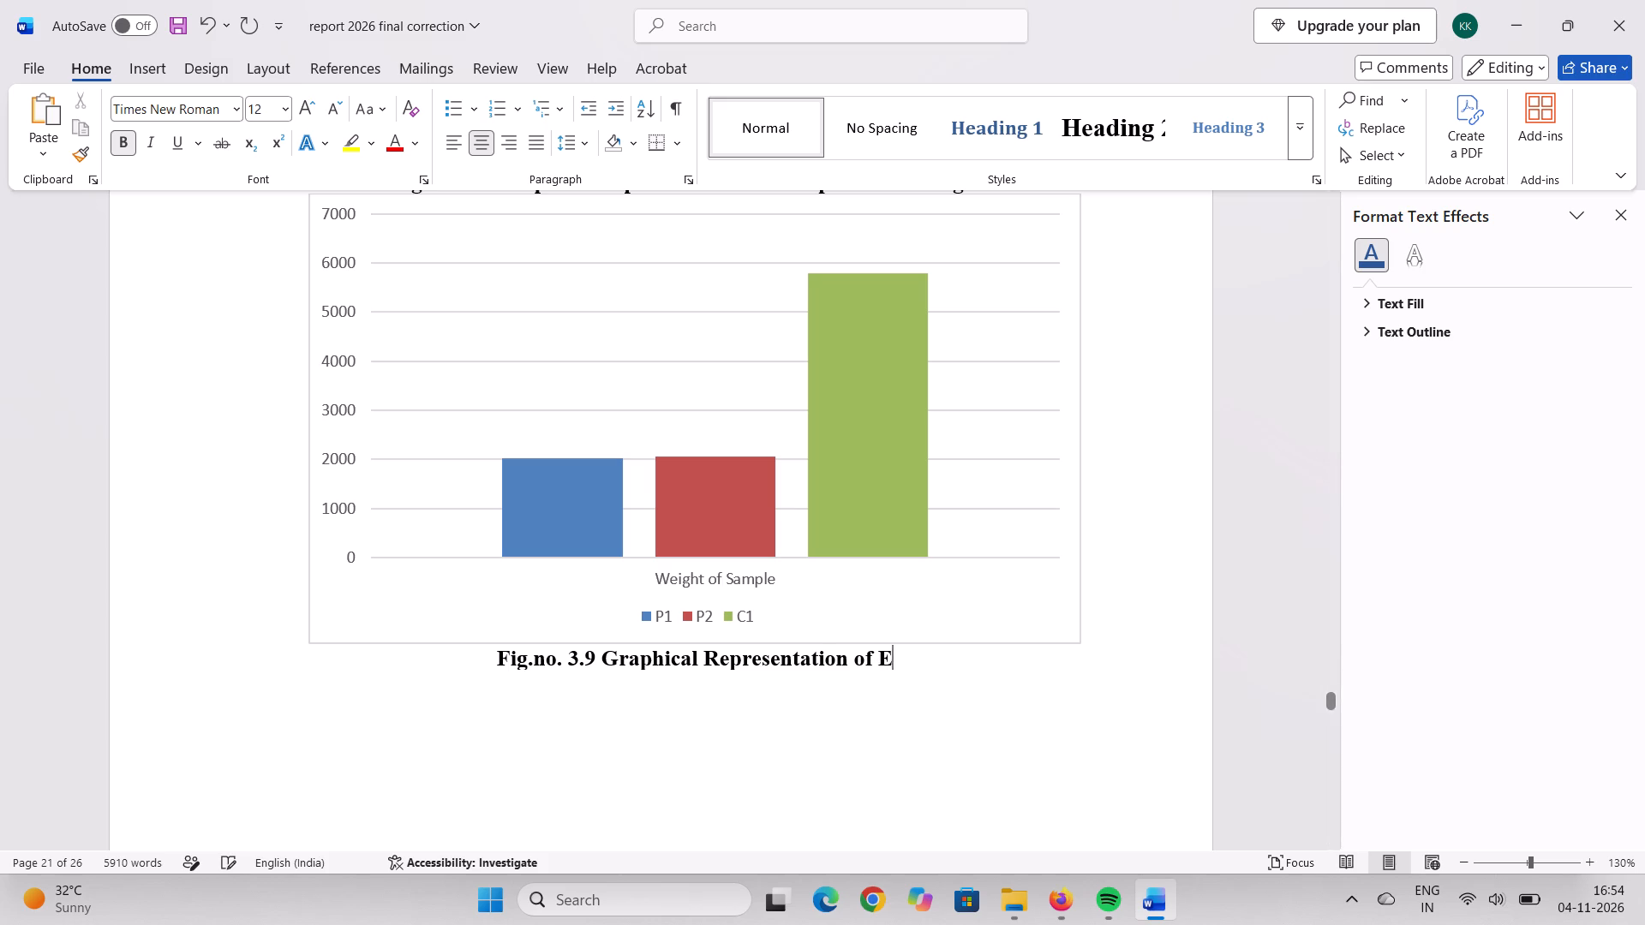
pyautogui.press('BackSpace')
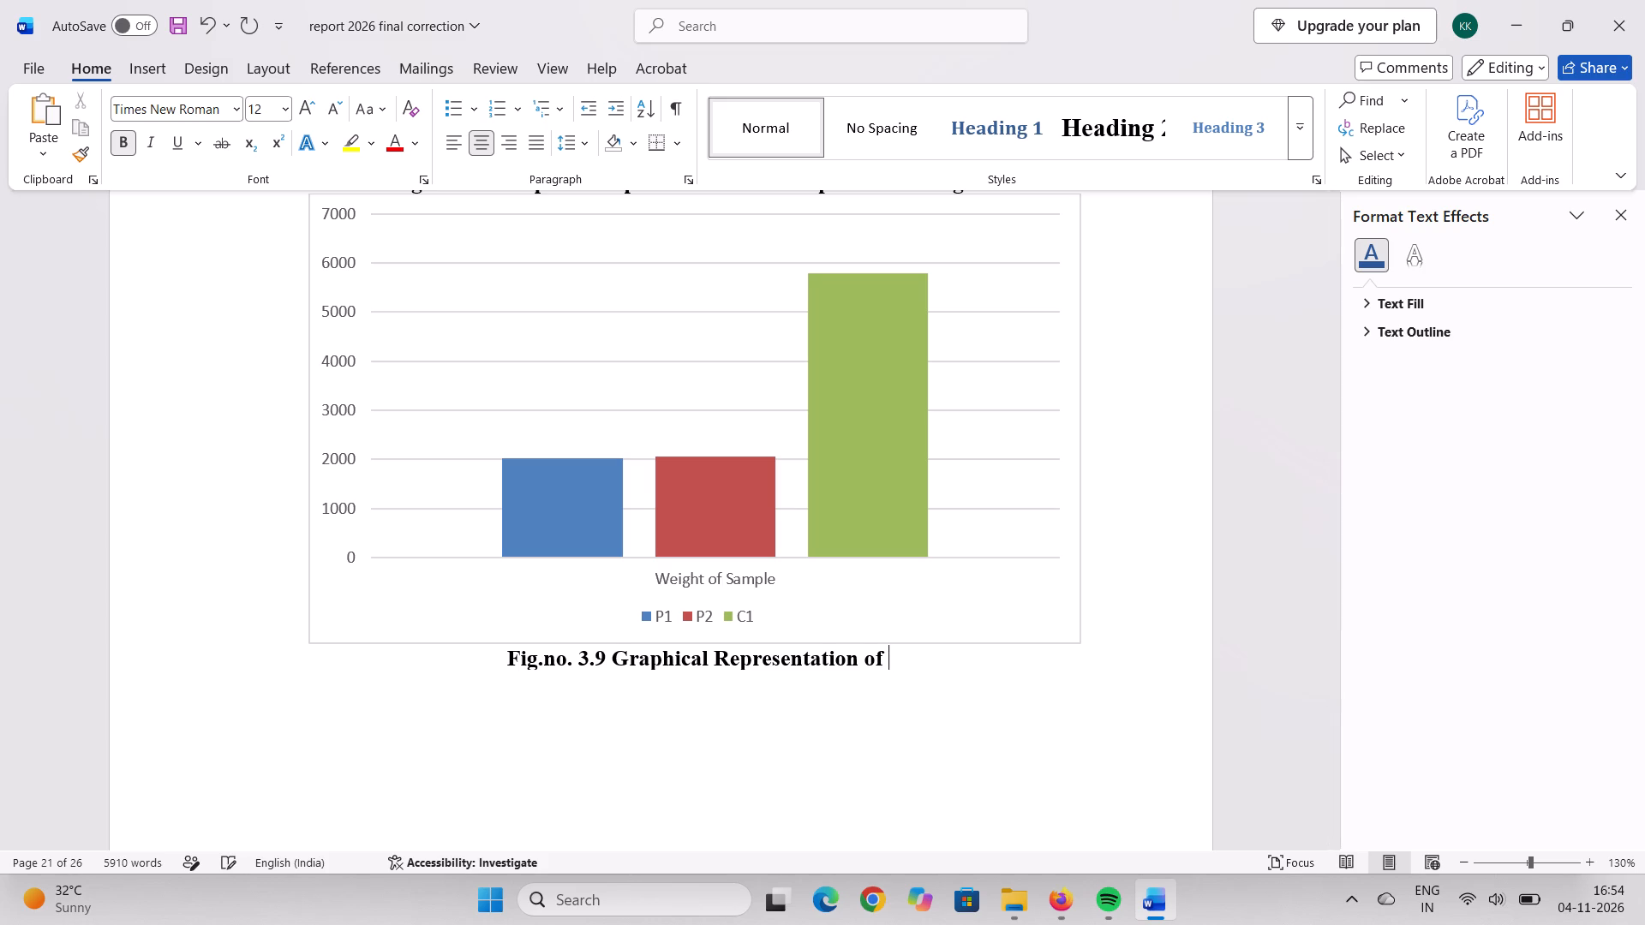
pyautogui.press('w')
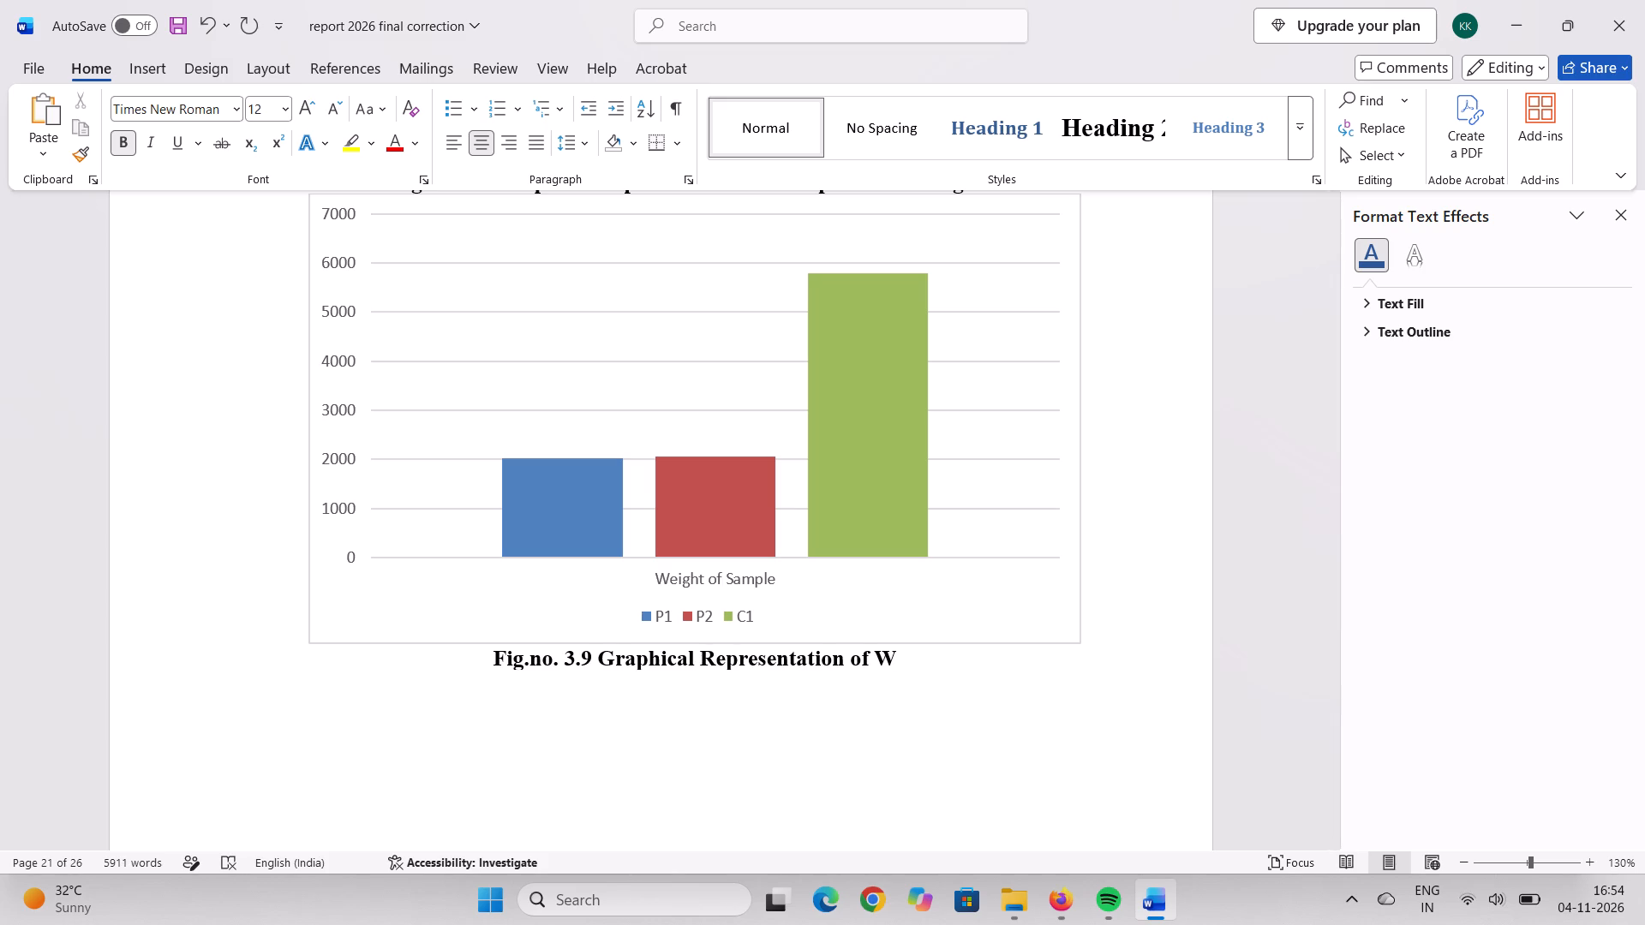
pyautogui.write('eight')
pyautogui.press('space')
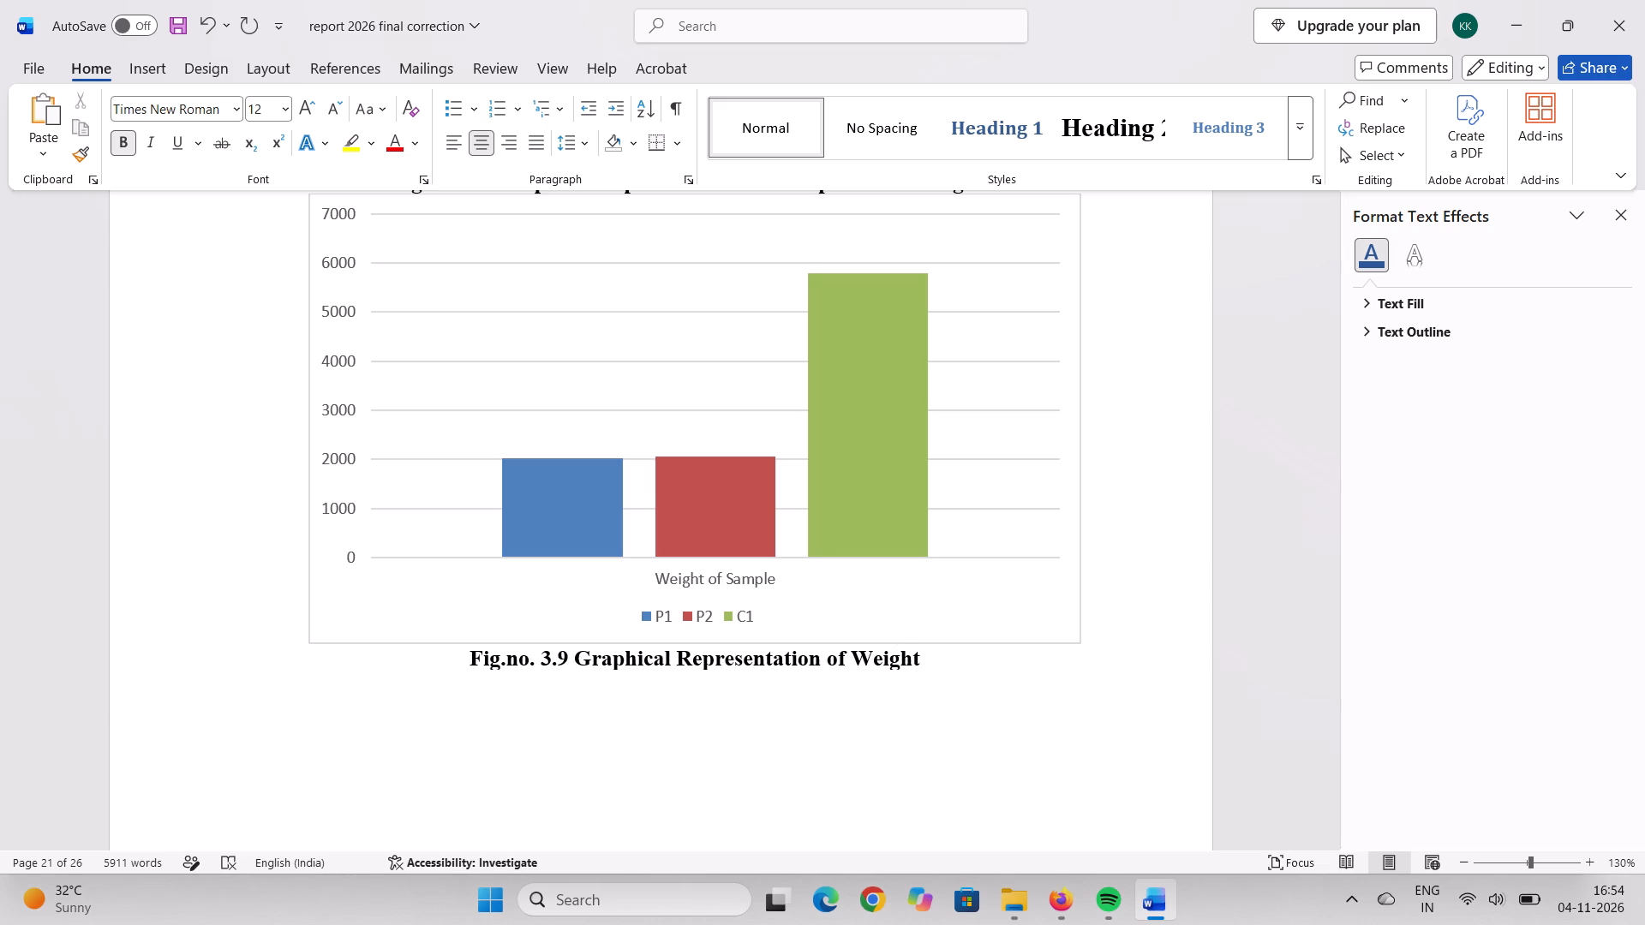
pyautogui.write('of')
pyautogui.press('space')
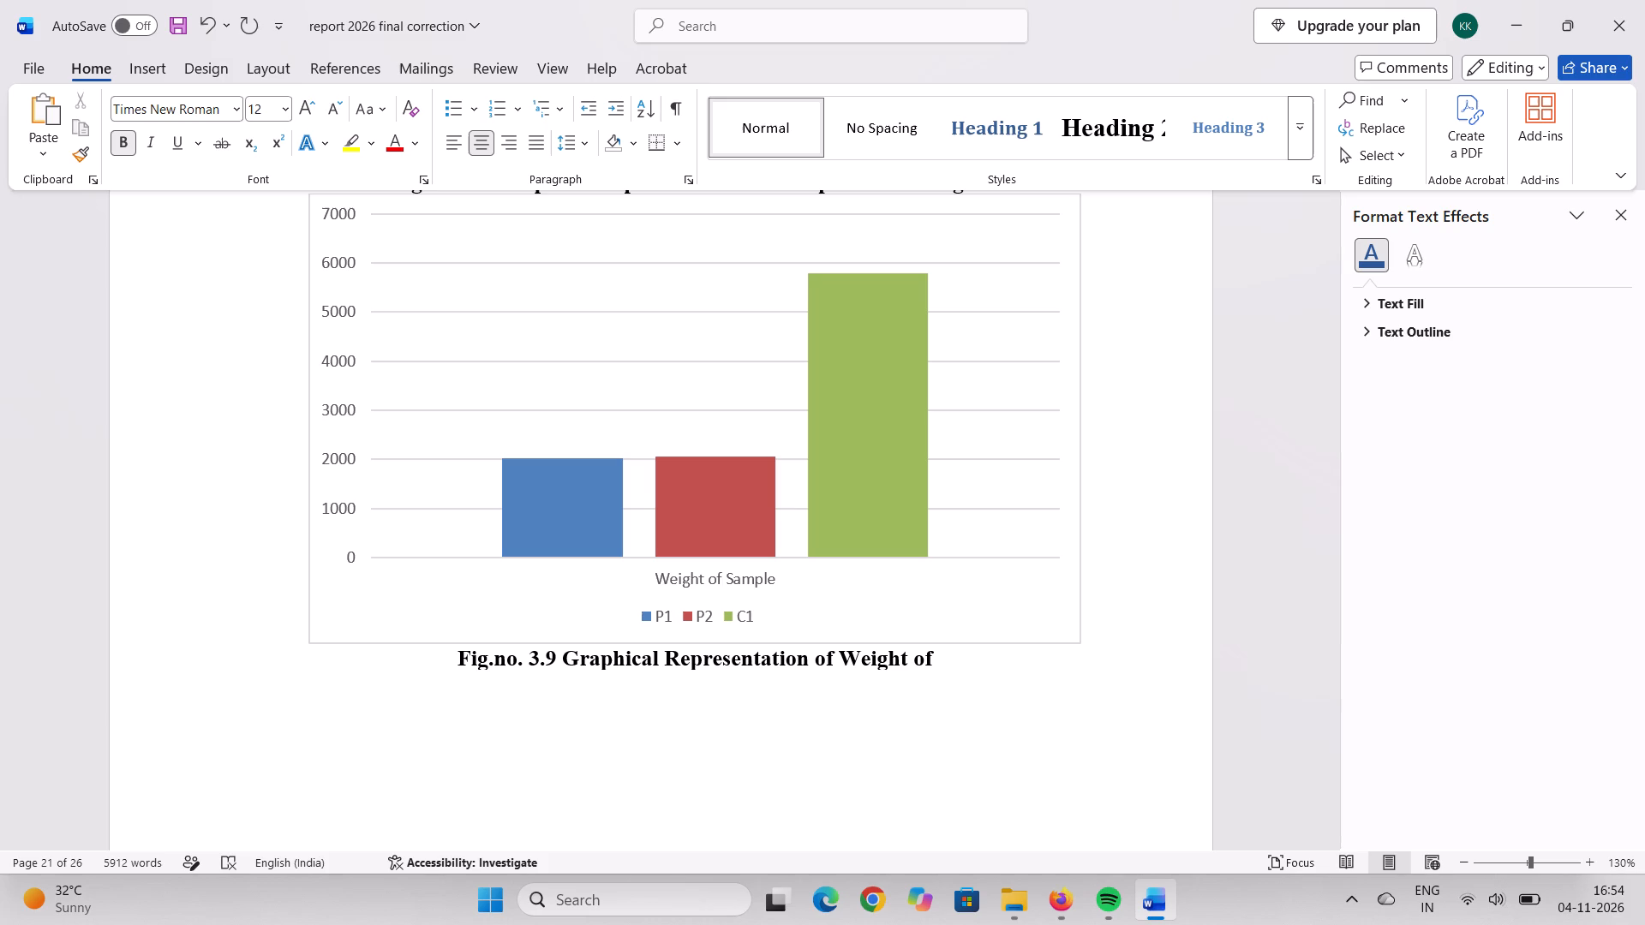
pyautogui.write('aver')
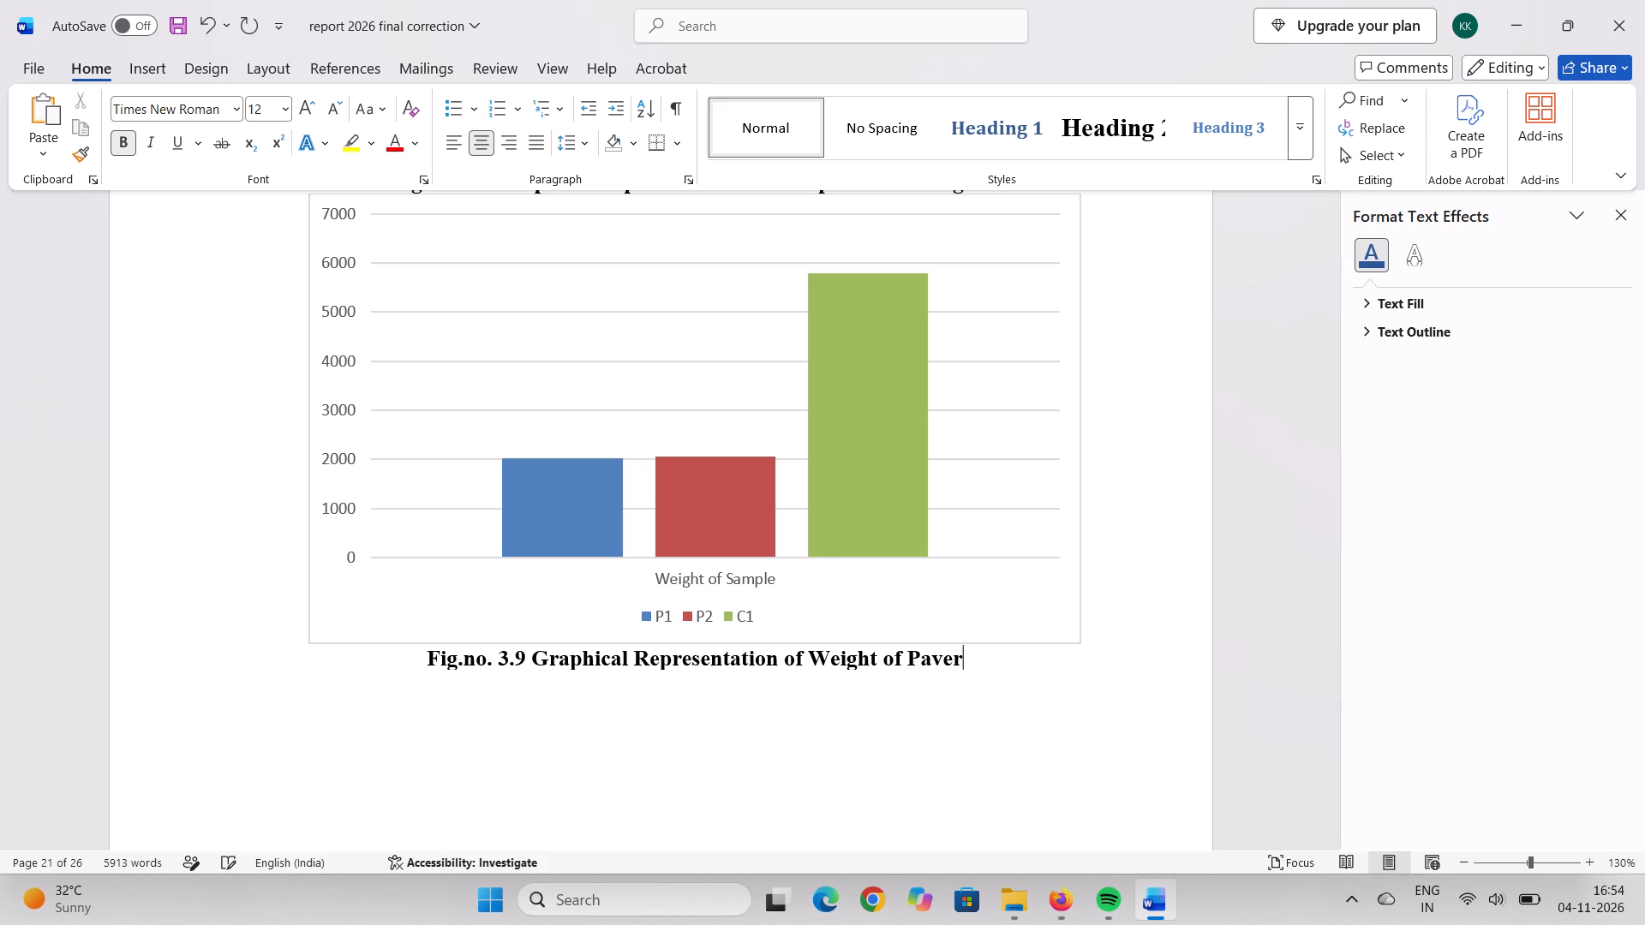
pyautogui.press('space')
pyautogui.write('lock')
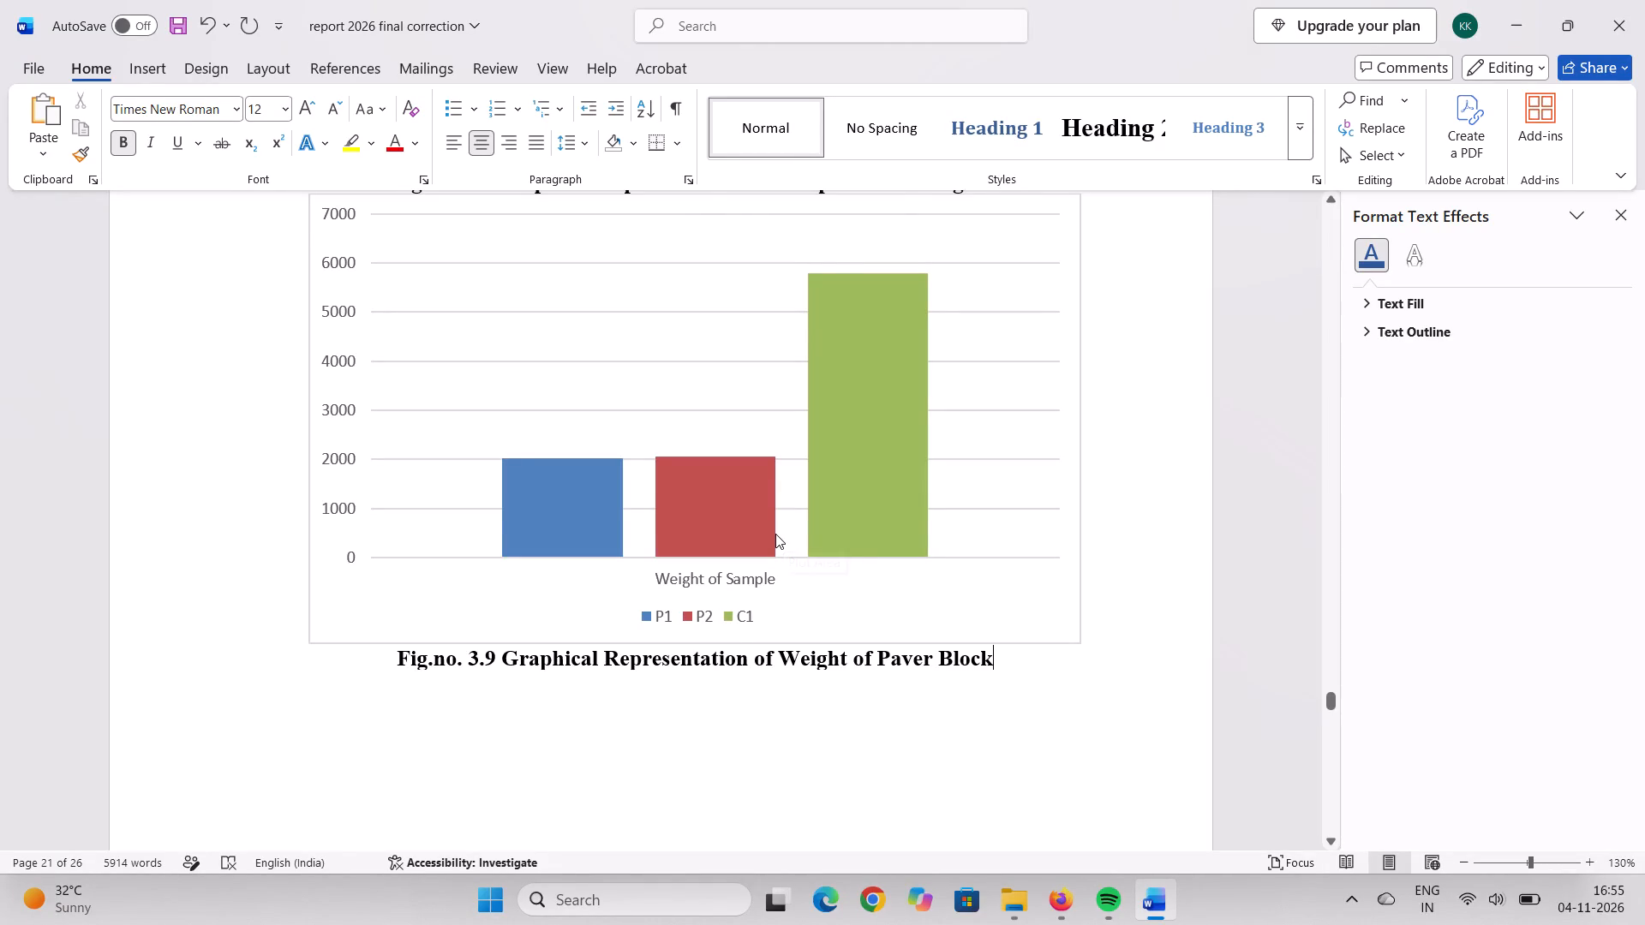
# Close the chart formatting pane and insert a blank line between the Compressive Strength caption and the Weight of Sample chart.
pyautogui.scroll(3, 775, 534)
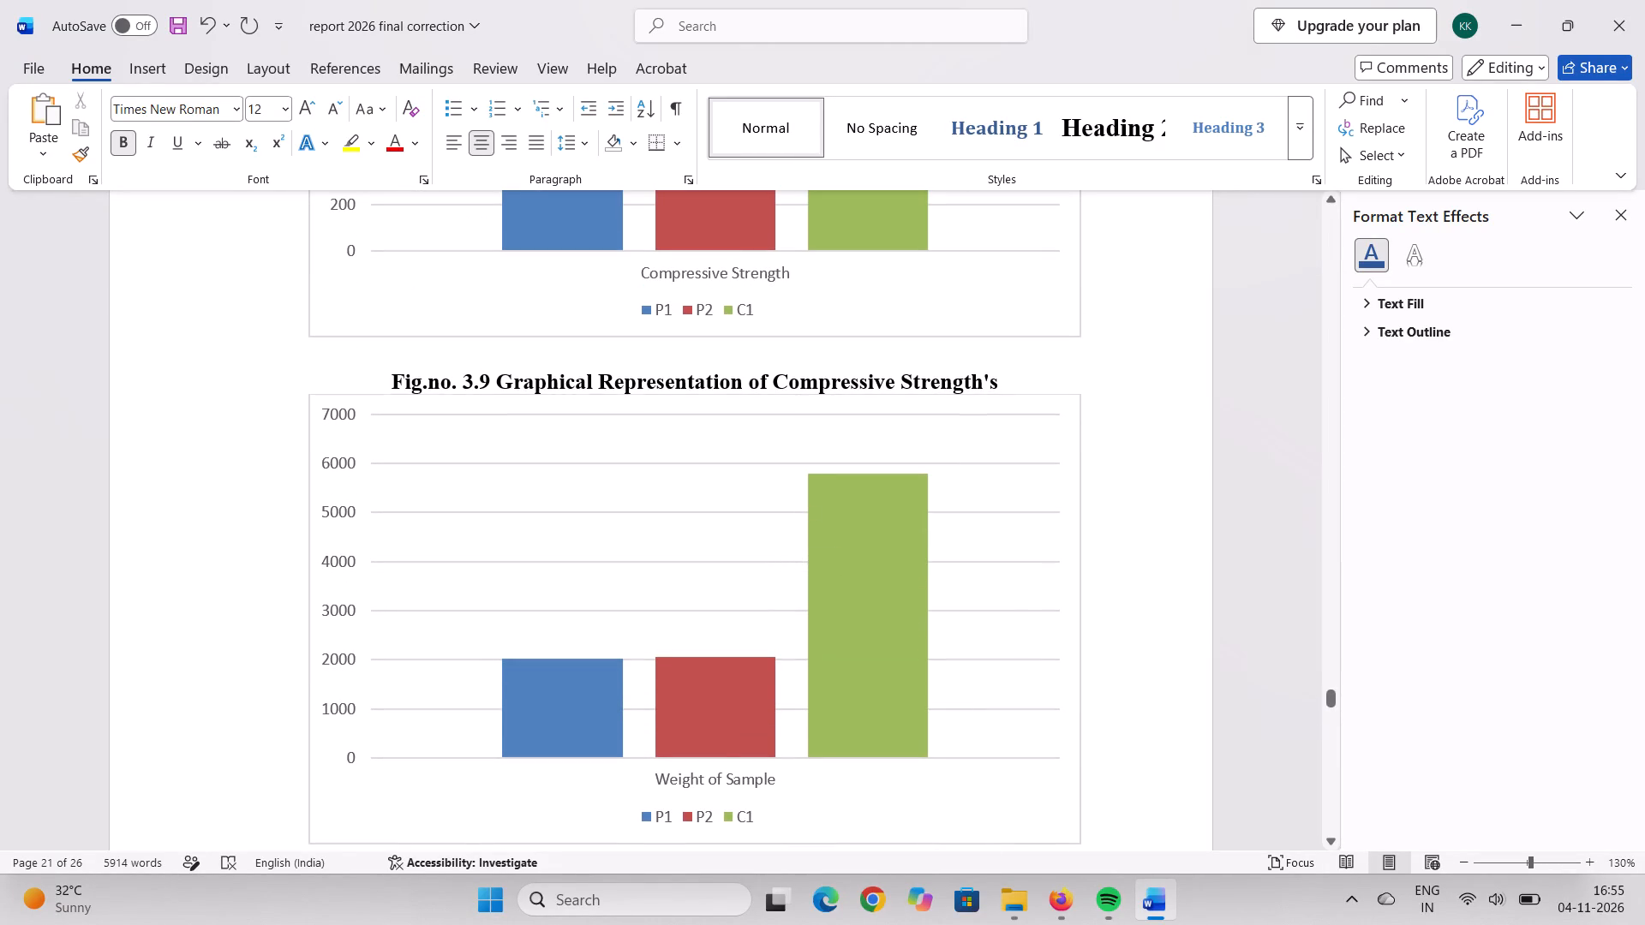
pyautogui.scroll(-2, 984, 448)
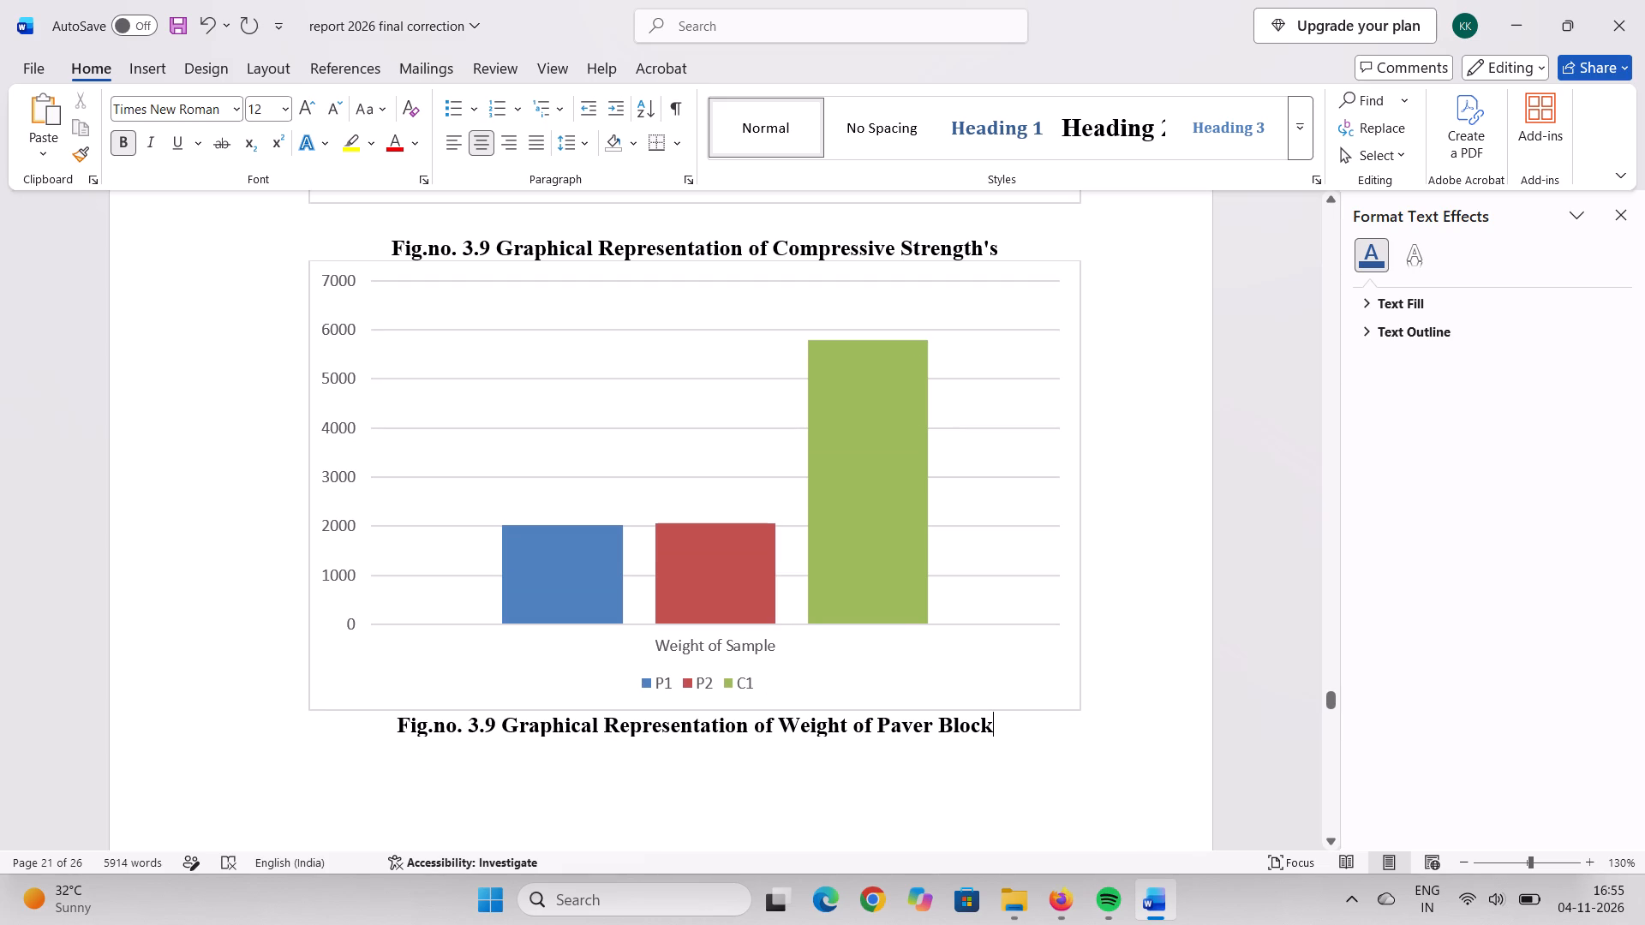
pyautogui.click(292, 260)
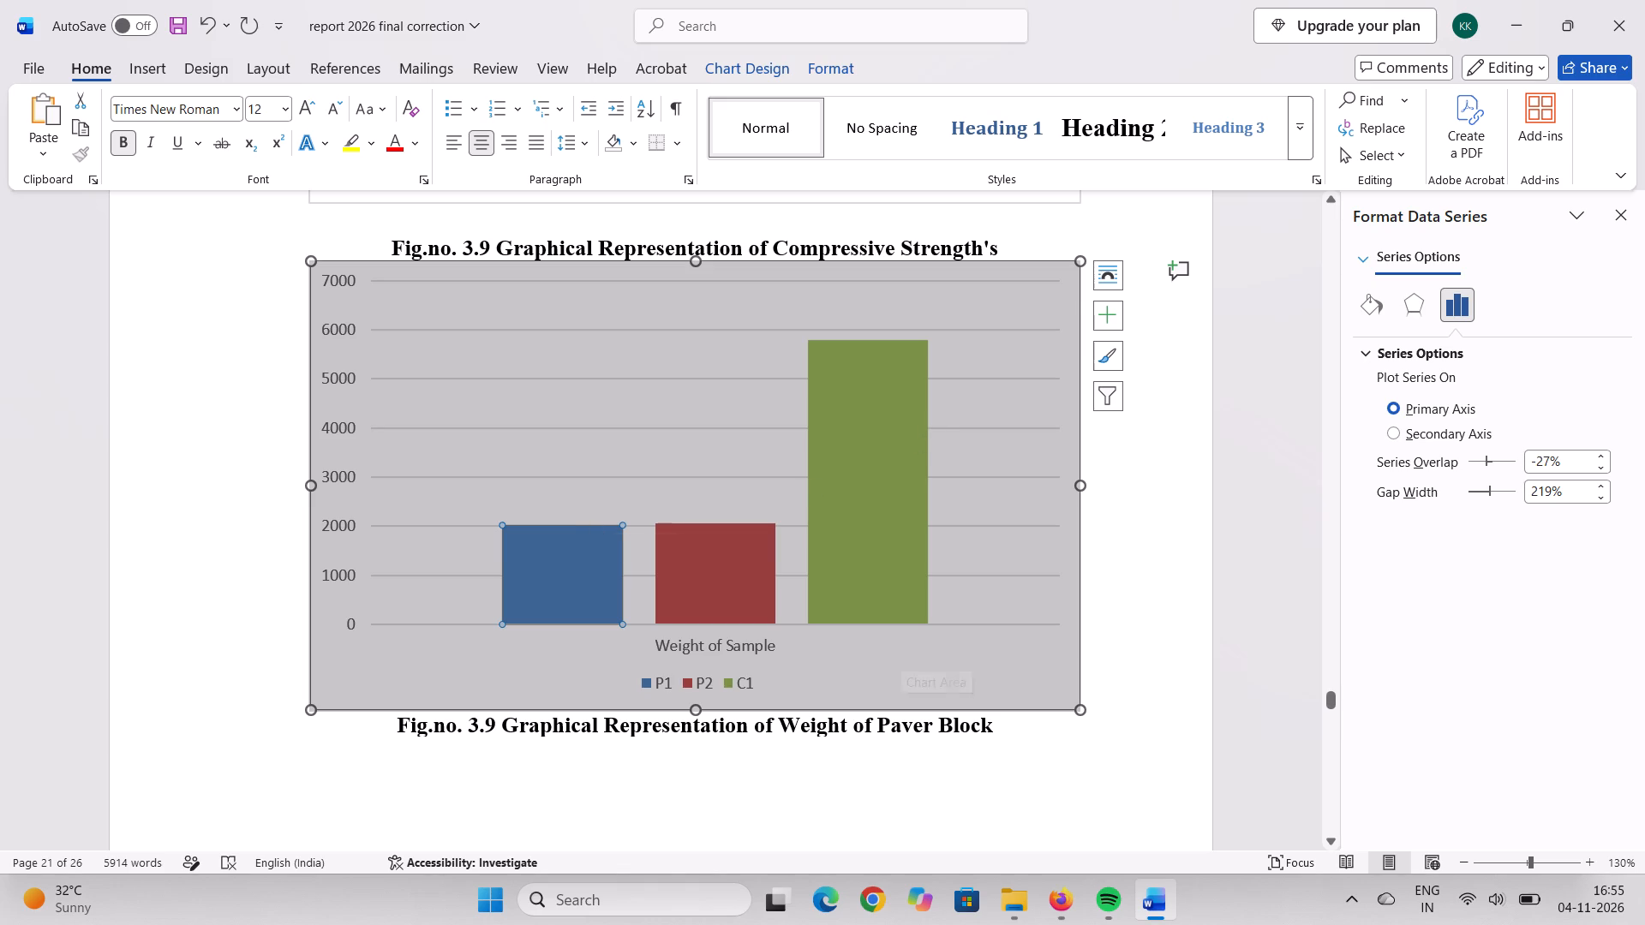
pyautogui.press('Return')
pyautogui.press('Return')
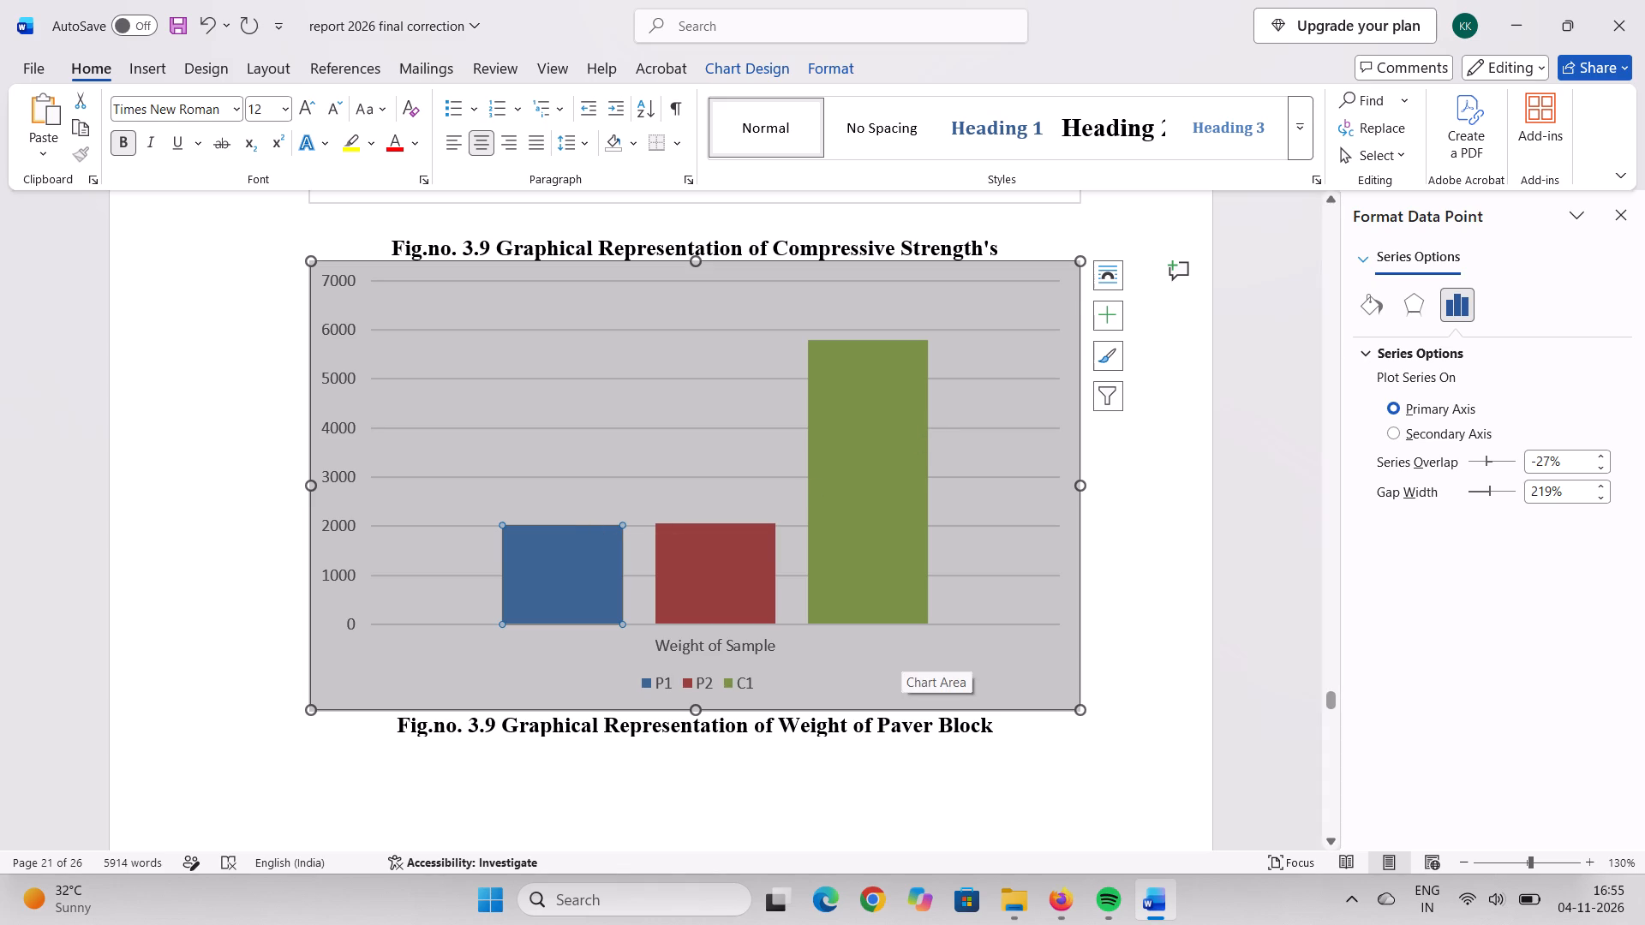
pyautogui.click(1623, 209)
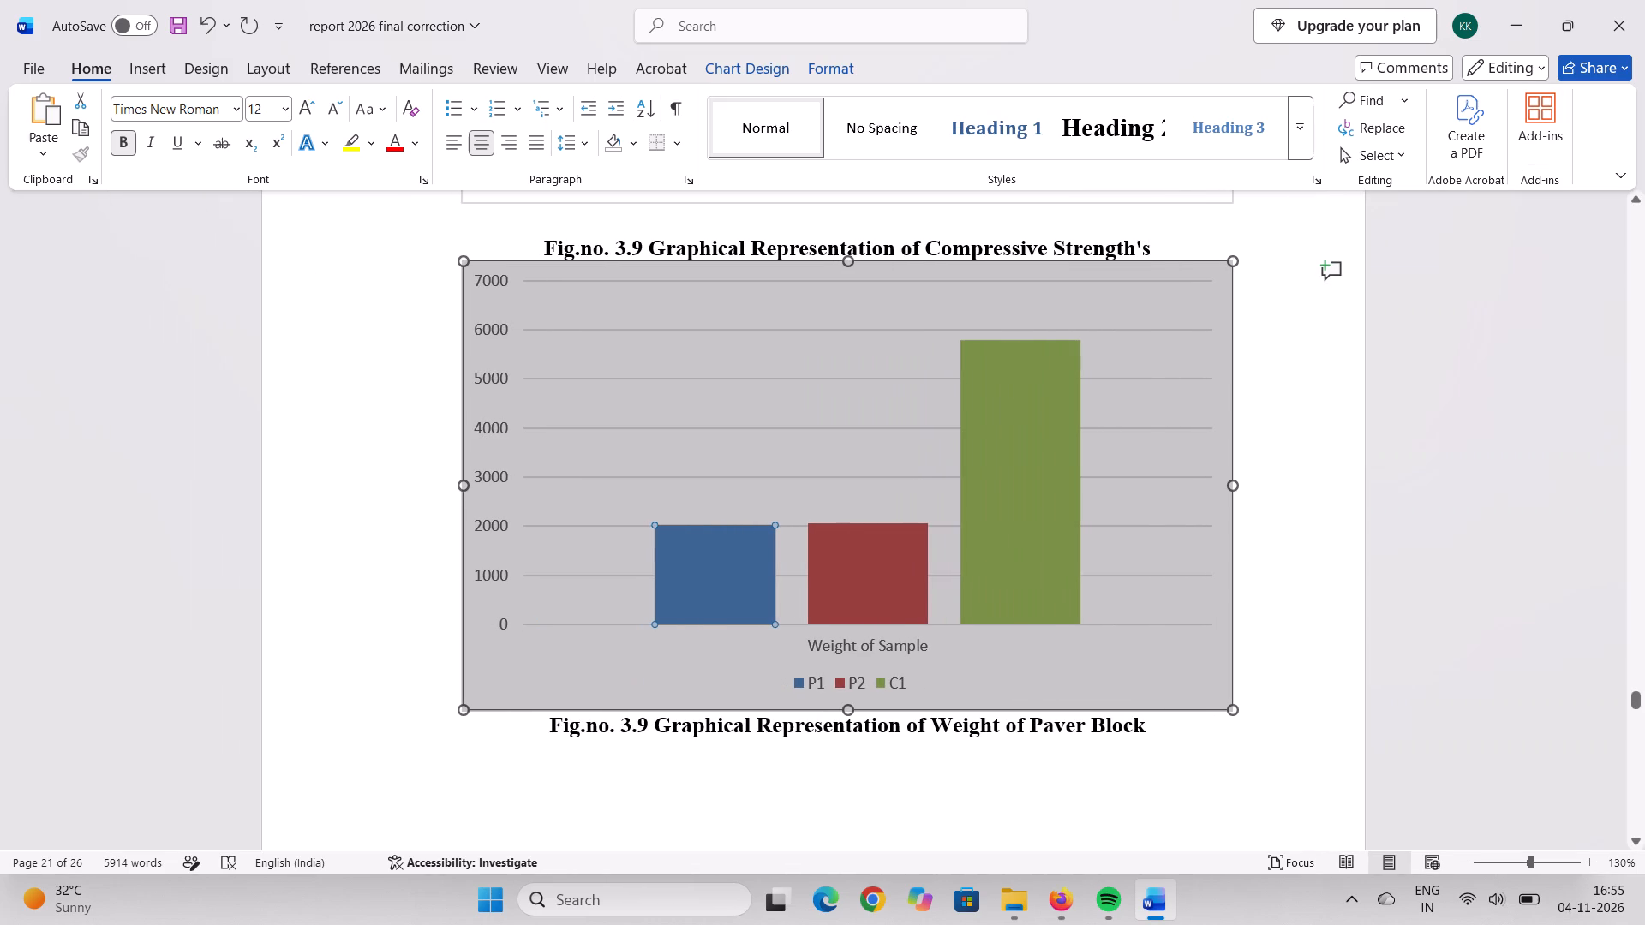
pyautogui.press('Return')
pyautogui.click(1210, 243)
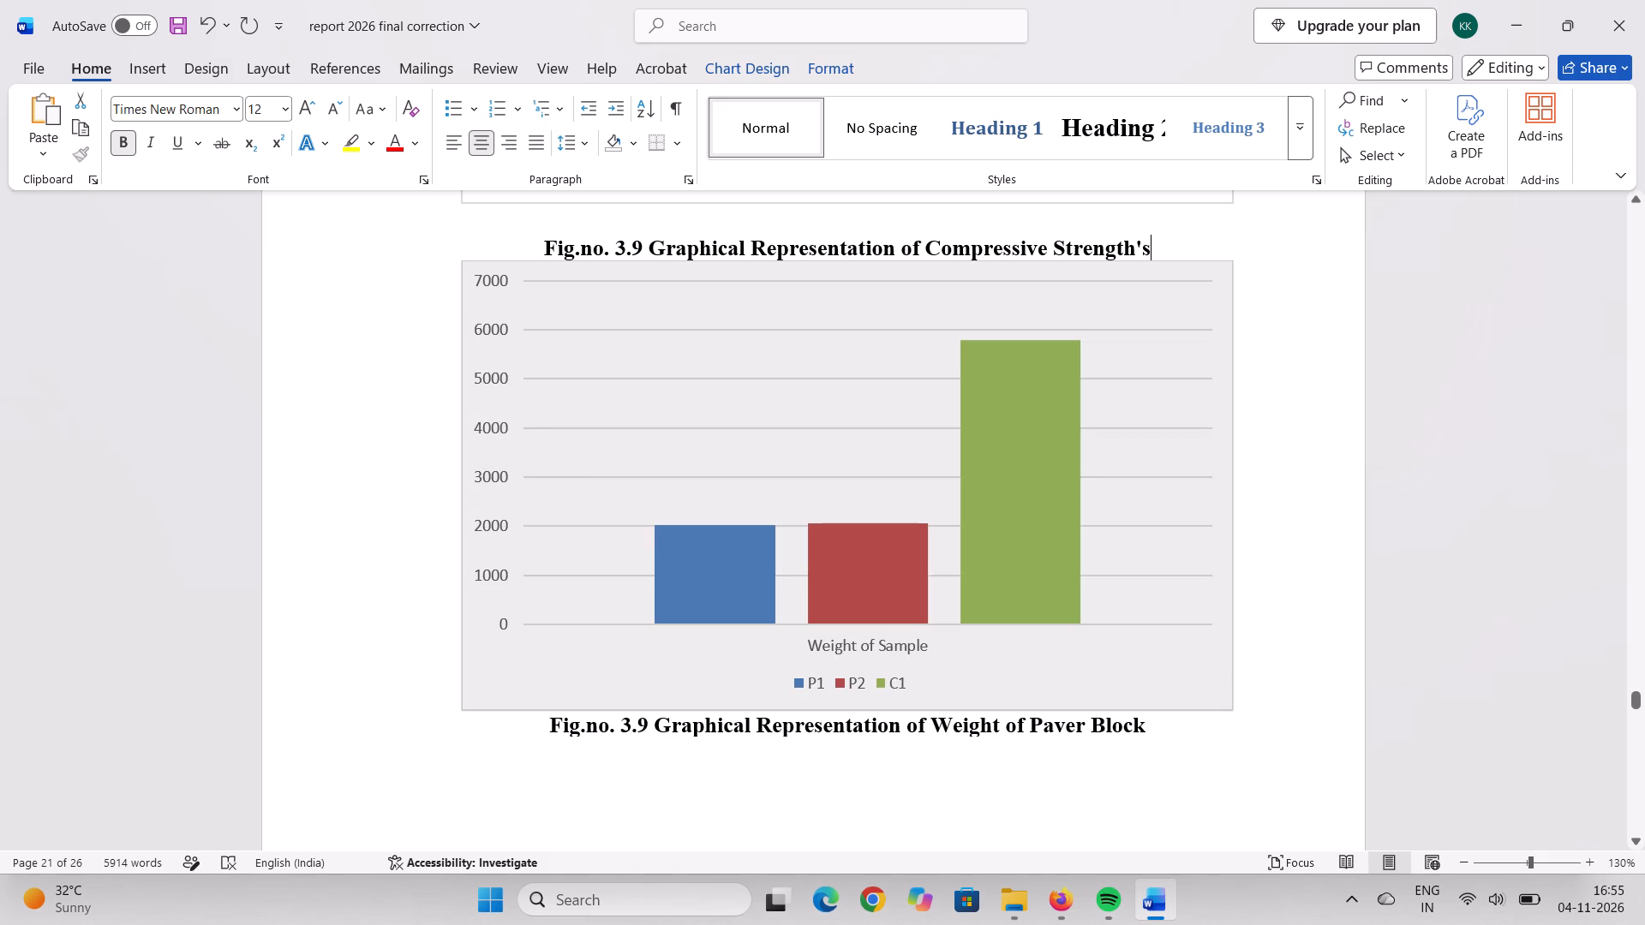
pyautogui.press('Return')
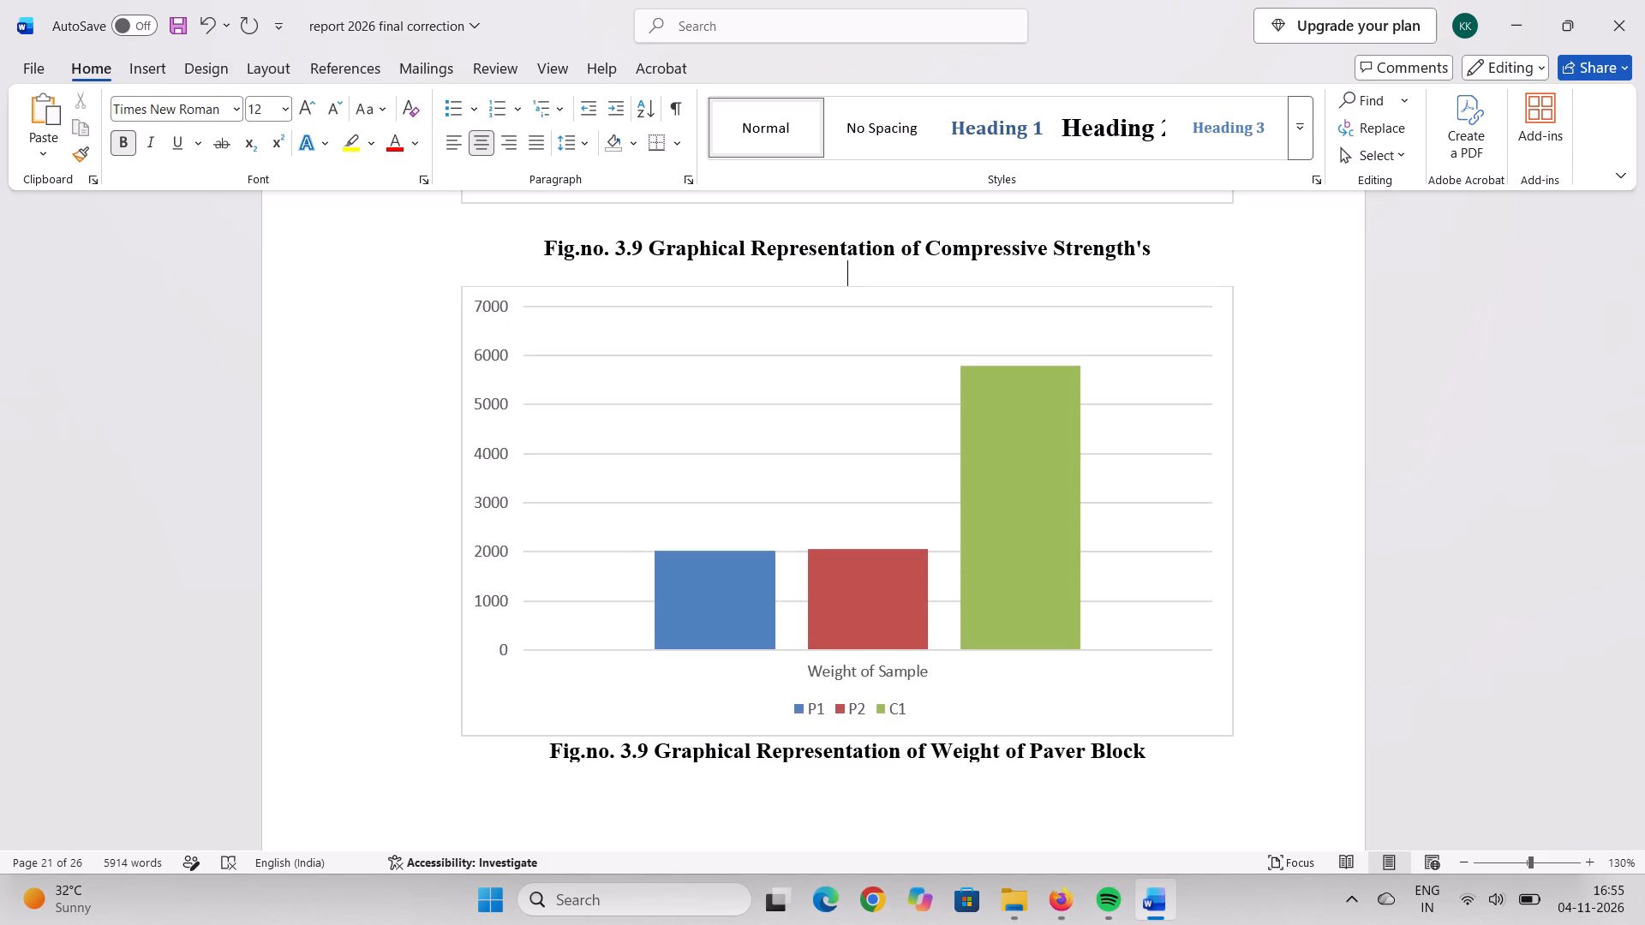
# Add another blank line between the Compressive Strength caption and the Weight of Sample chart.
pyautogui.press('Return')
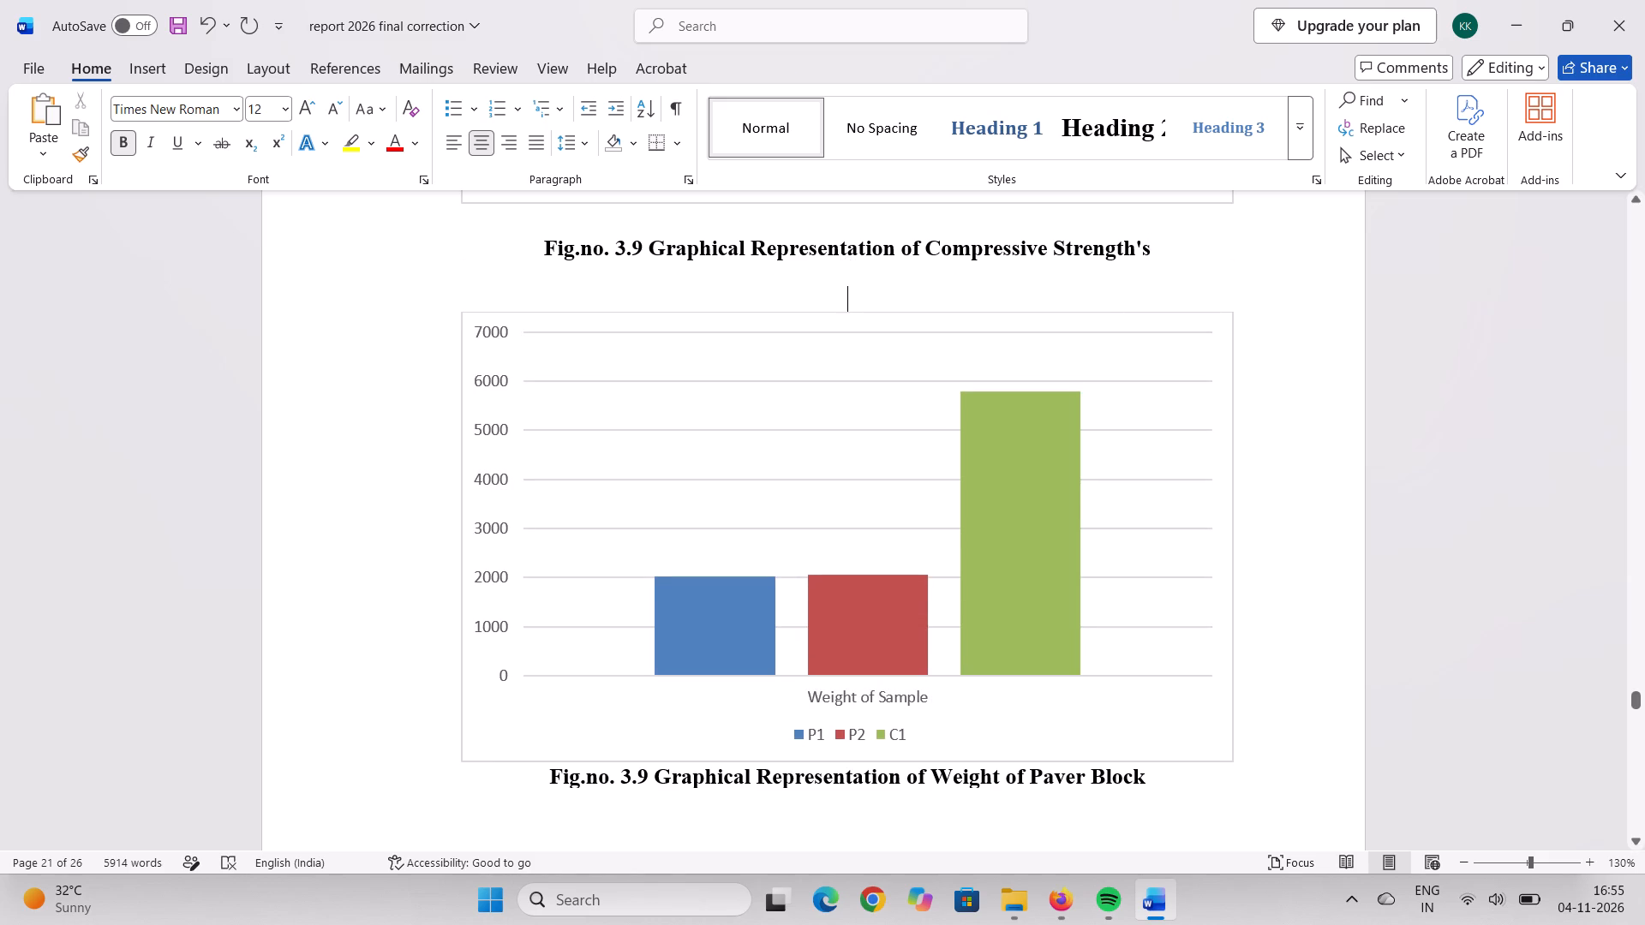
# Insert a blank line between the Weight of Sample chart and its Fig.no. 3.9 caption.
pyautogui.scroll(-1, 733, 379)
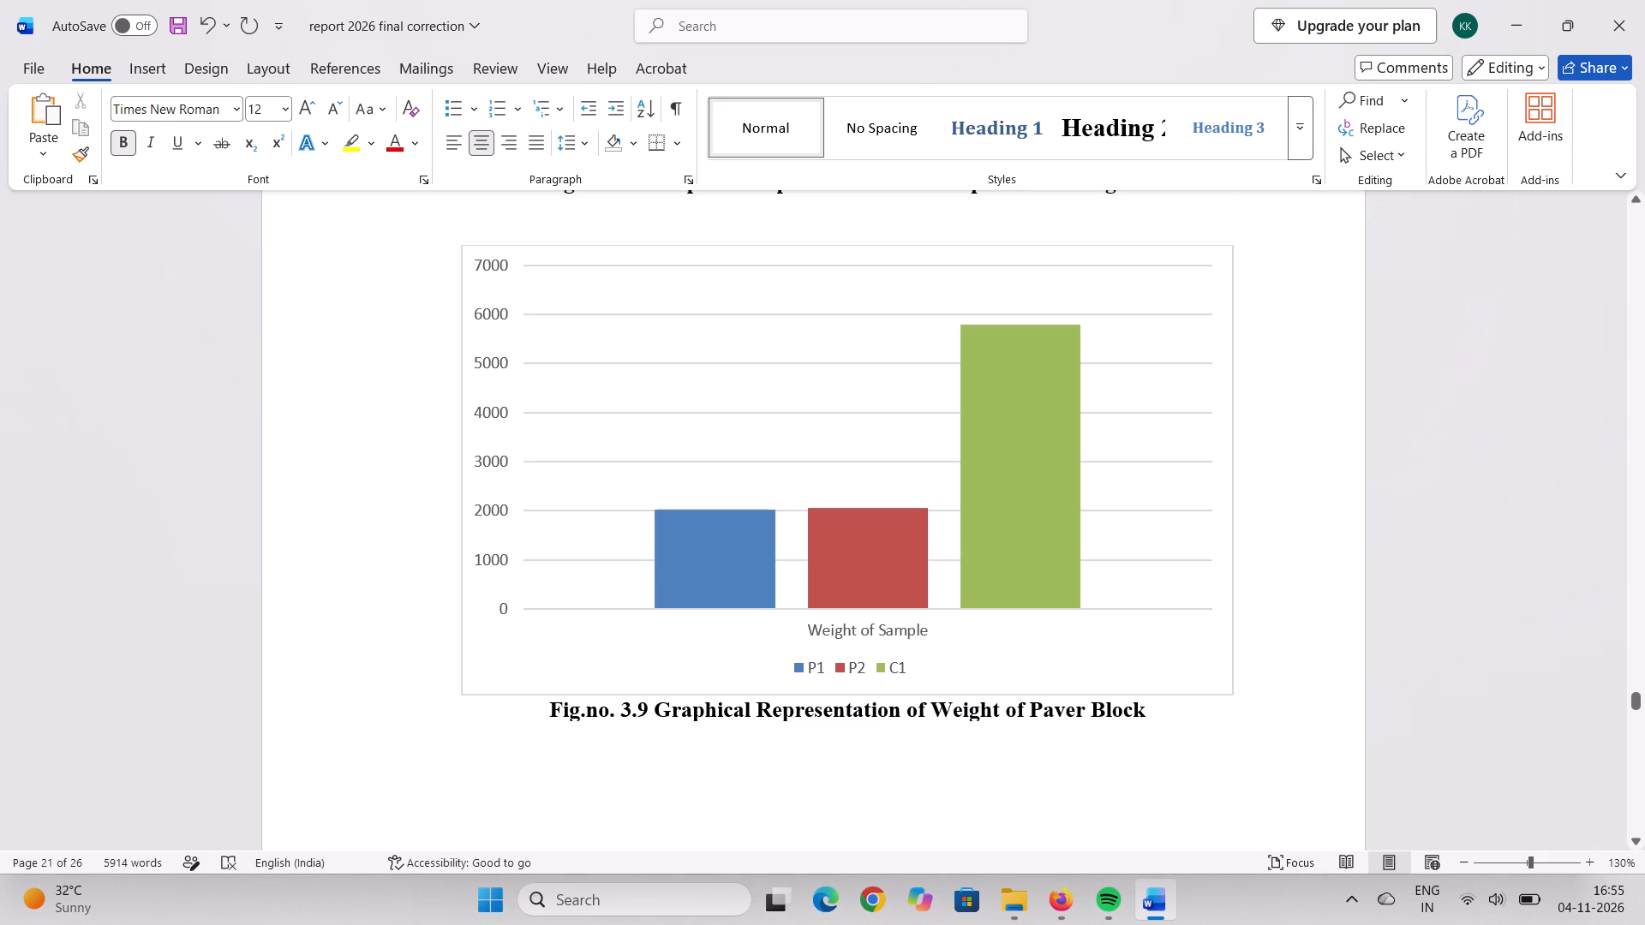
pyautogui.scroll(-3, 588, 729)
pyautogui.moveTo(541, 511); pyautogui.dragTo(927, 525)
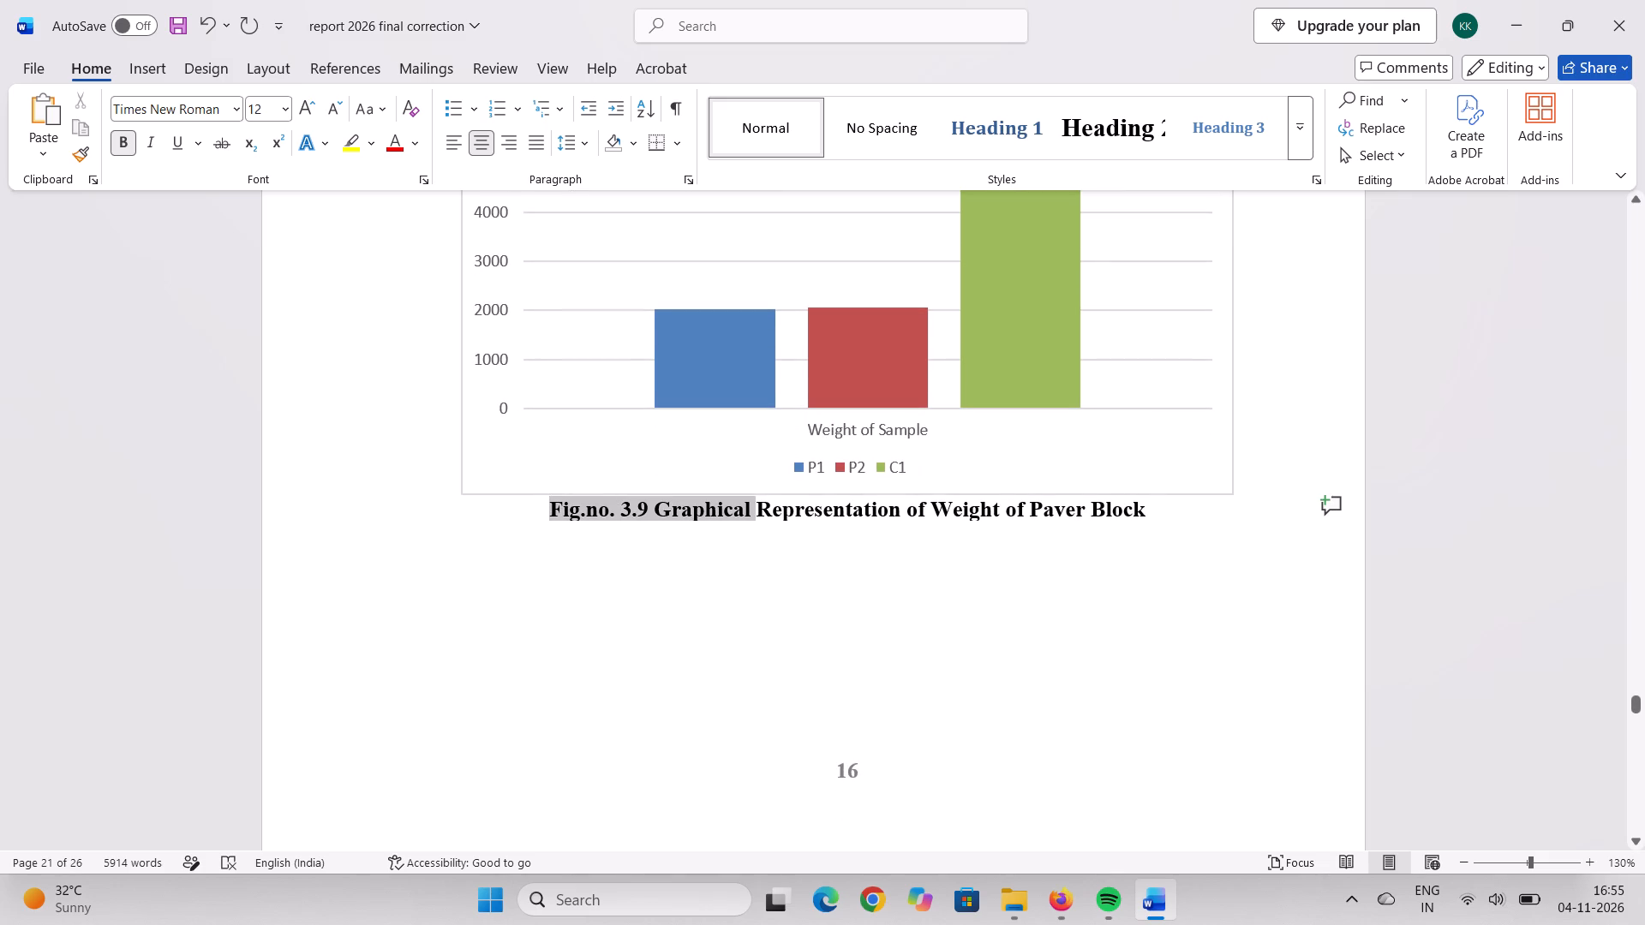
pyautogui.moveTo(927, 525); pyautogui.dragTo(1080, 522)
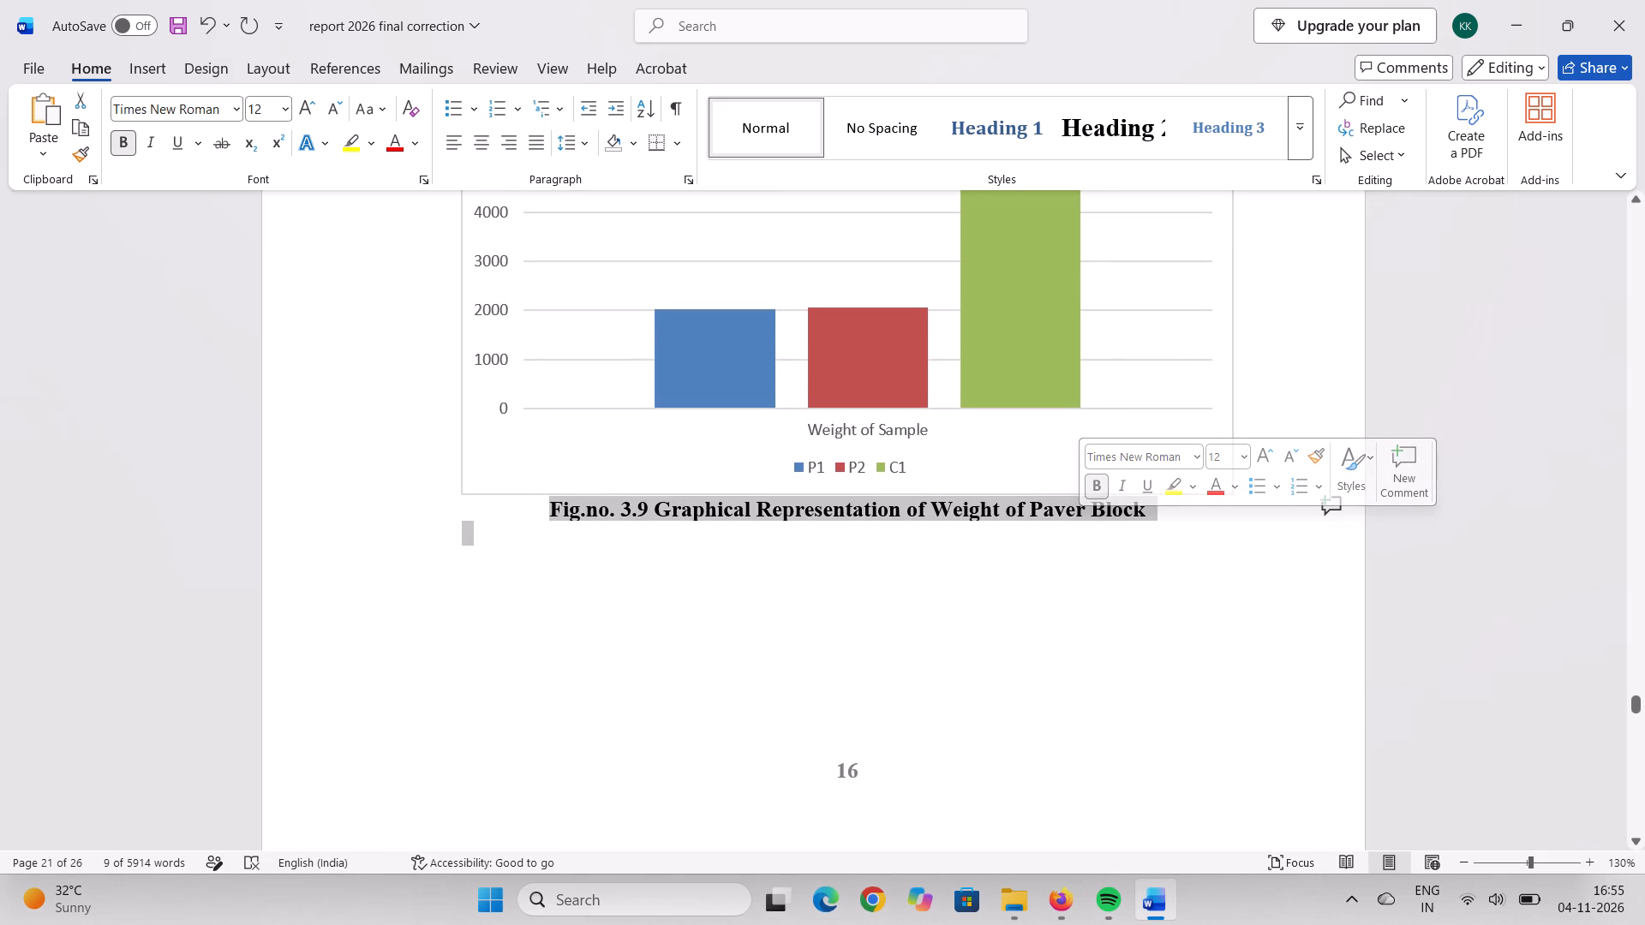
pyautogui.click(1183, 551)
pyautogui.click(521, 547)
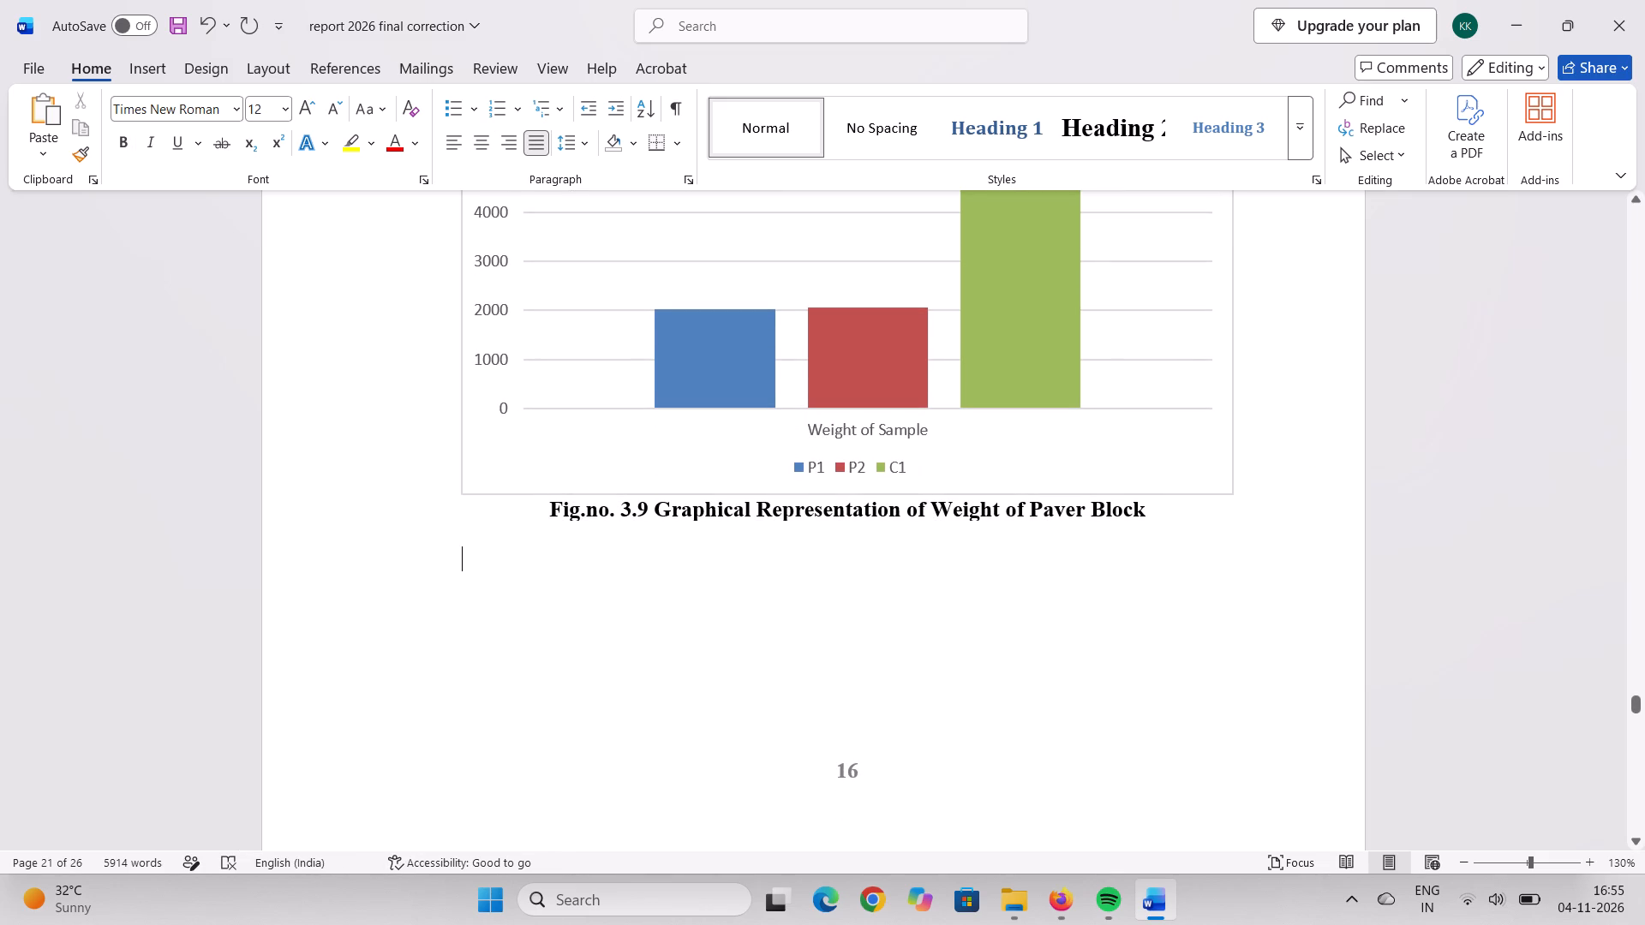
pyautogui.click(541, 522)
pyautogui.click(537, 504)
pyautogui.press('Return')
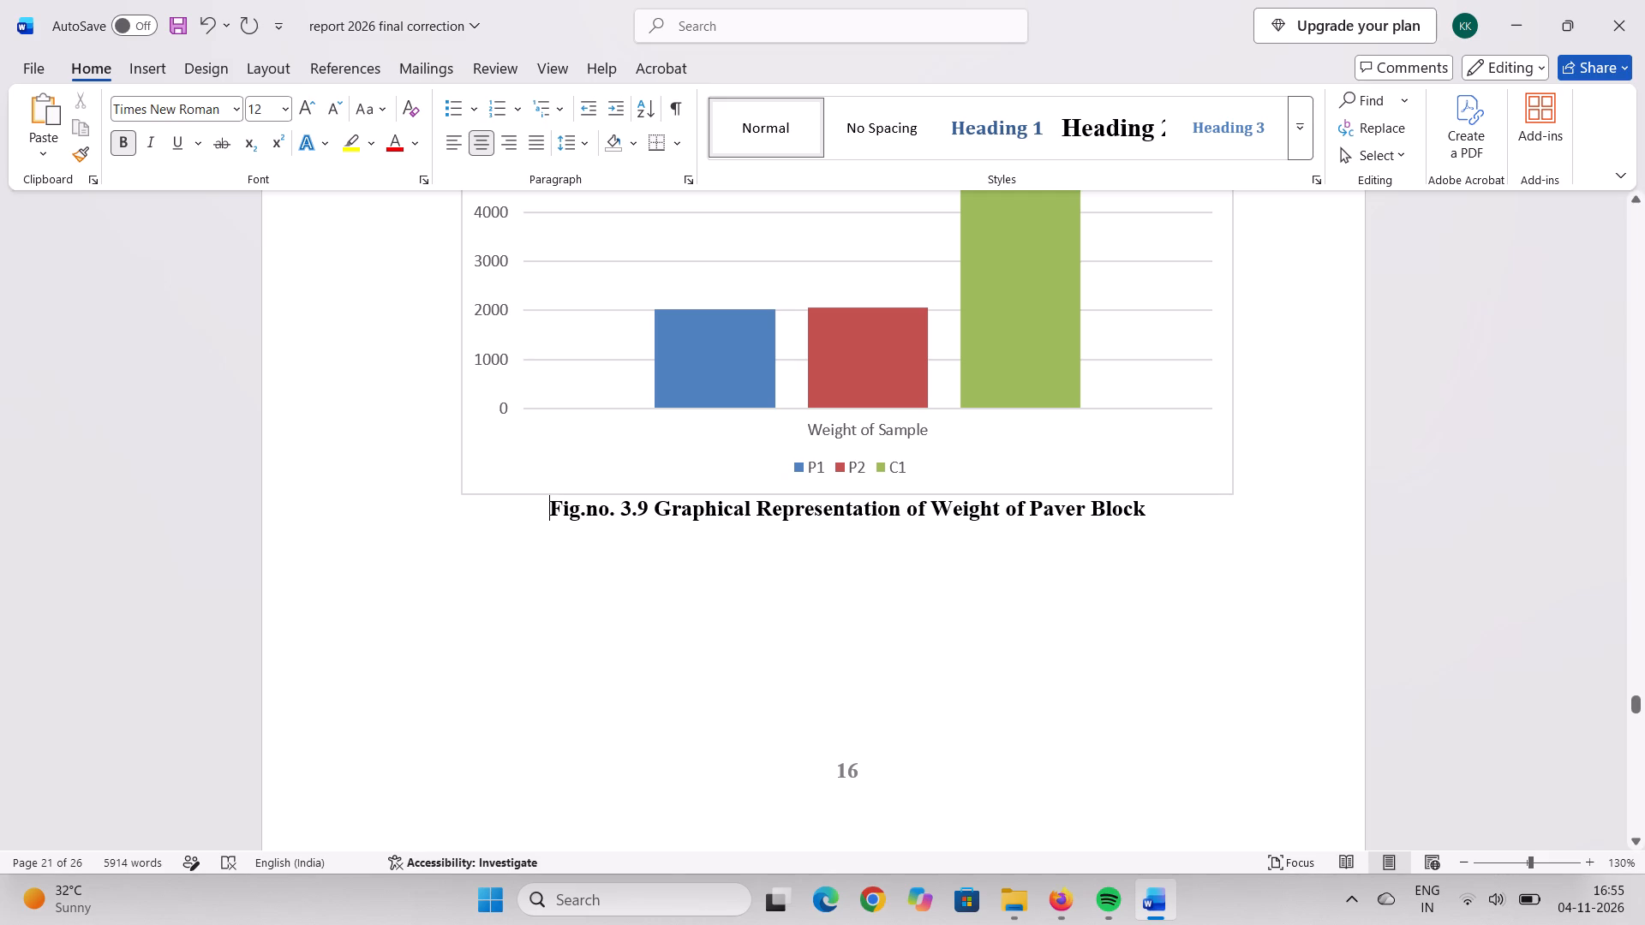
pyautogui.click(1157, 518)
pyautogui.press('Return')
pyautogui.click(1246, 459)
pyautogui.press('Return')
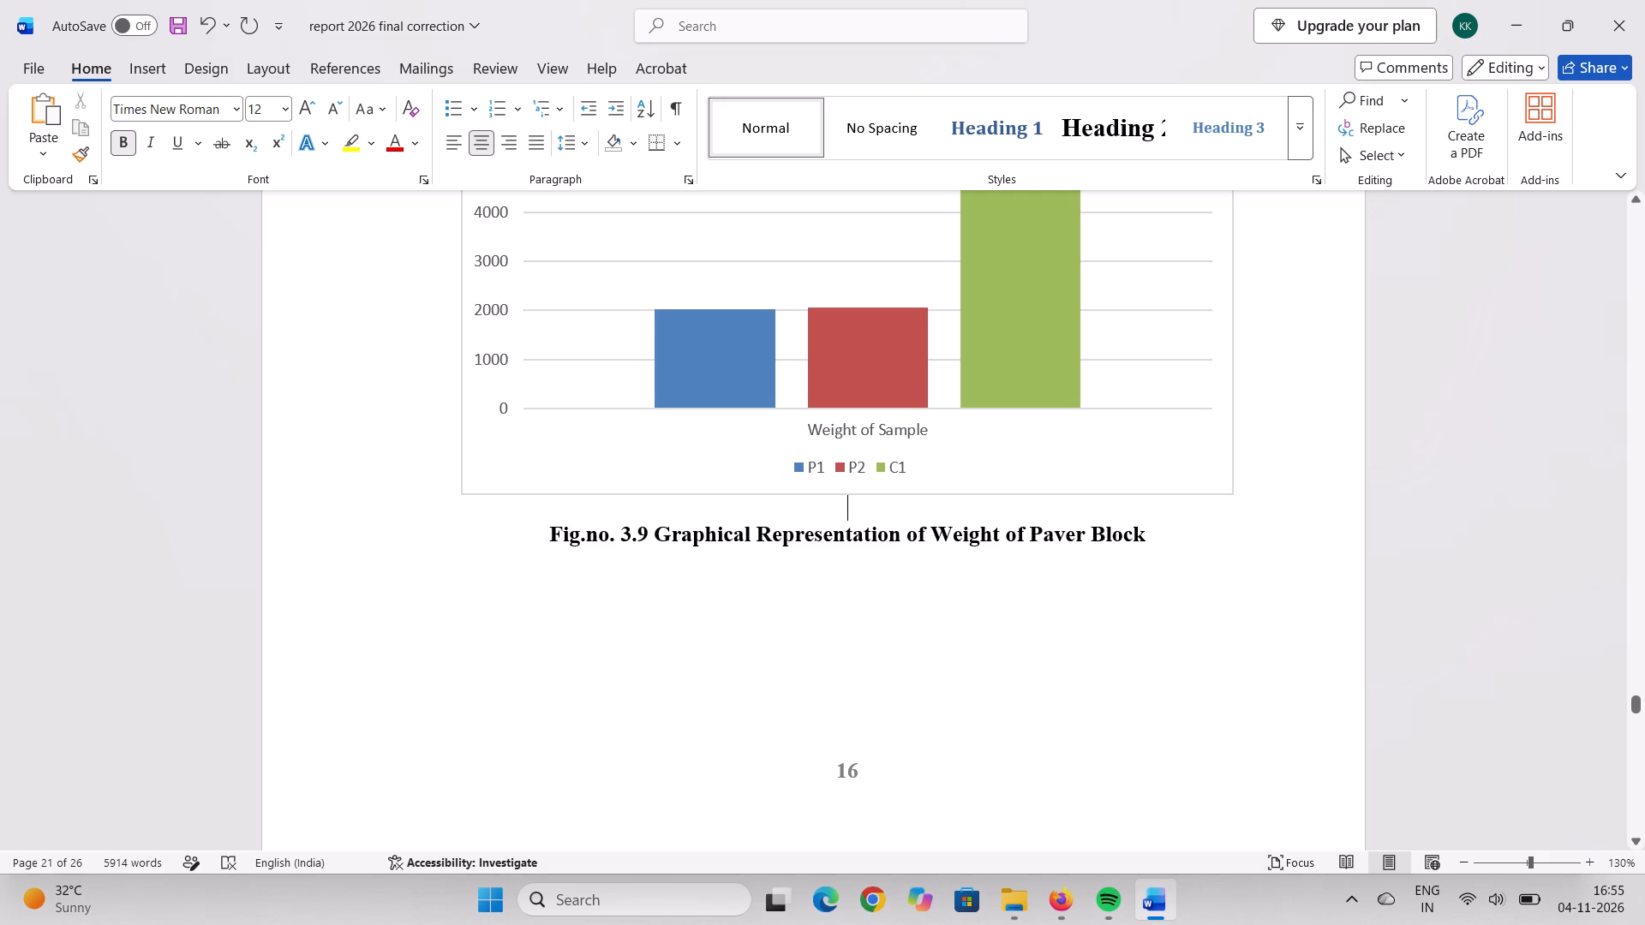
# Delete the surplus blank lines above the Chapter 4 Conclusion heading so that it starts at the top of its page.
pyautogui.scroll(2, 893, 553)
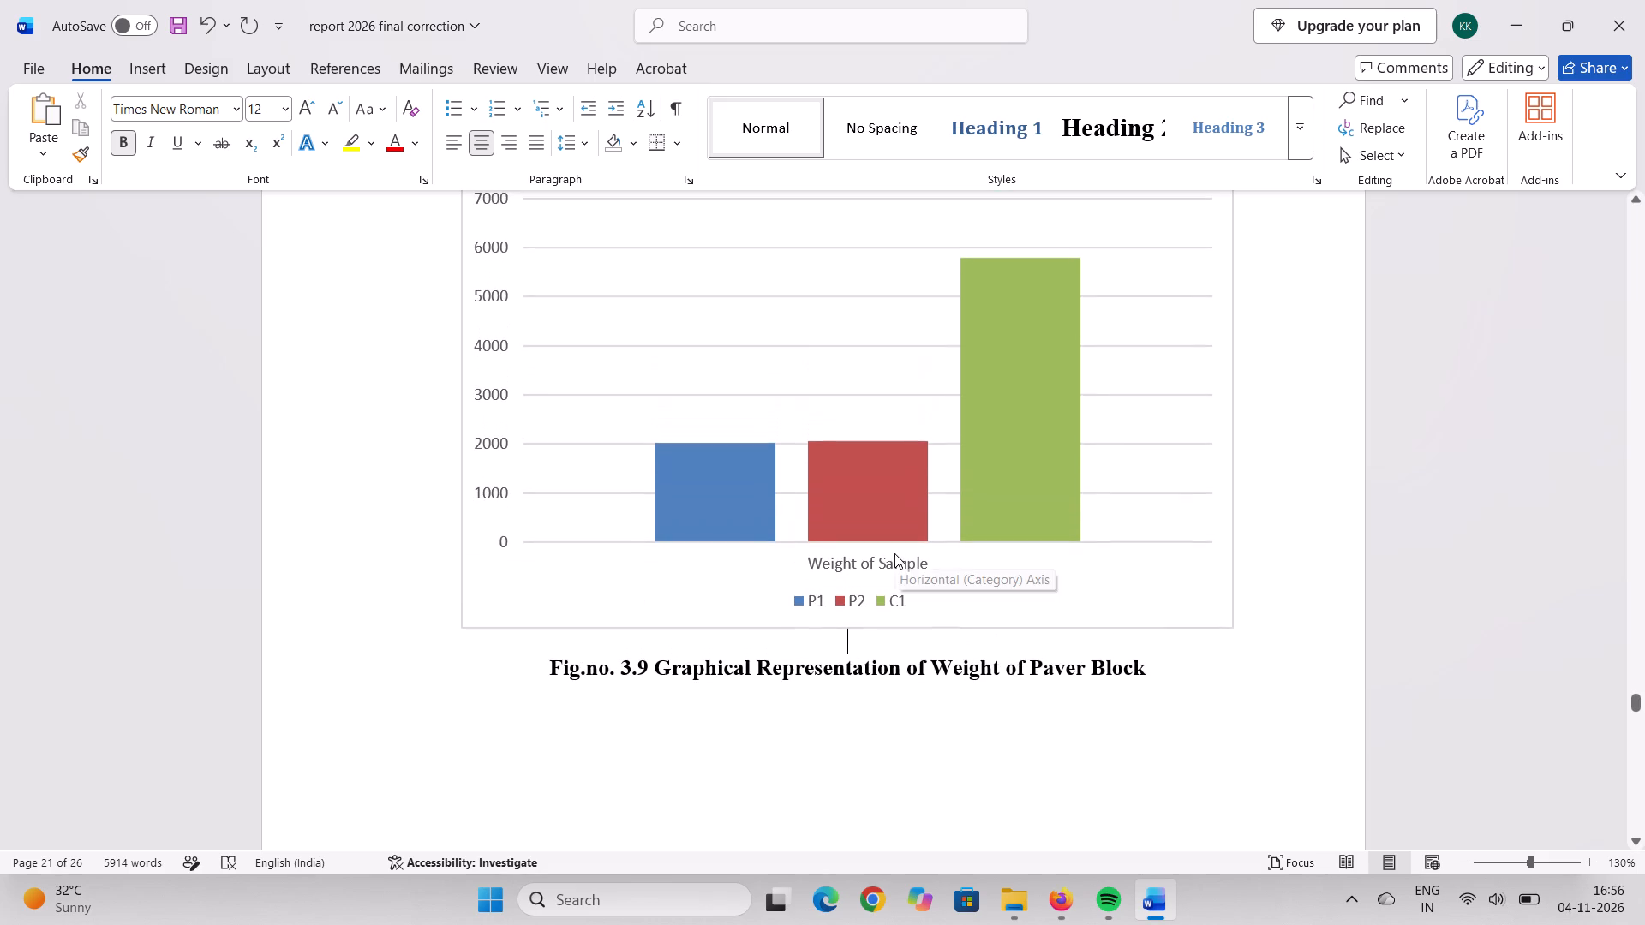
pyautogui.scroll(6, 894, 553)
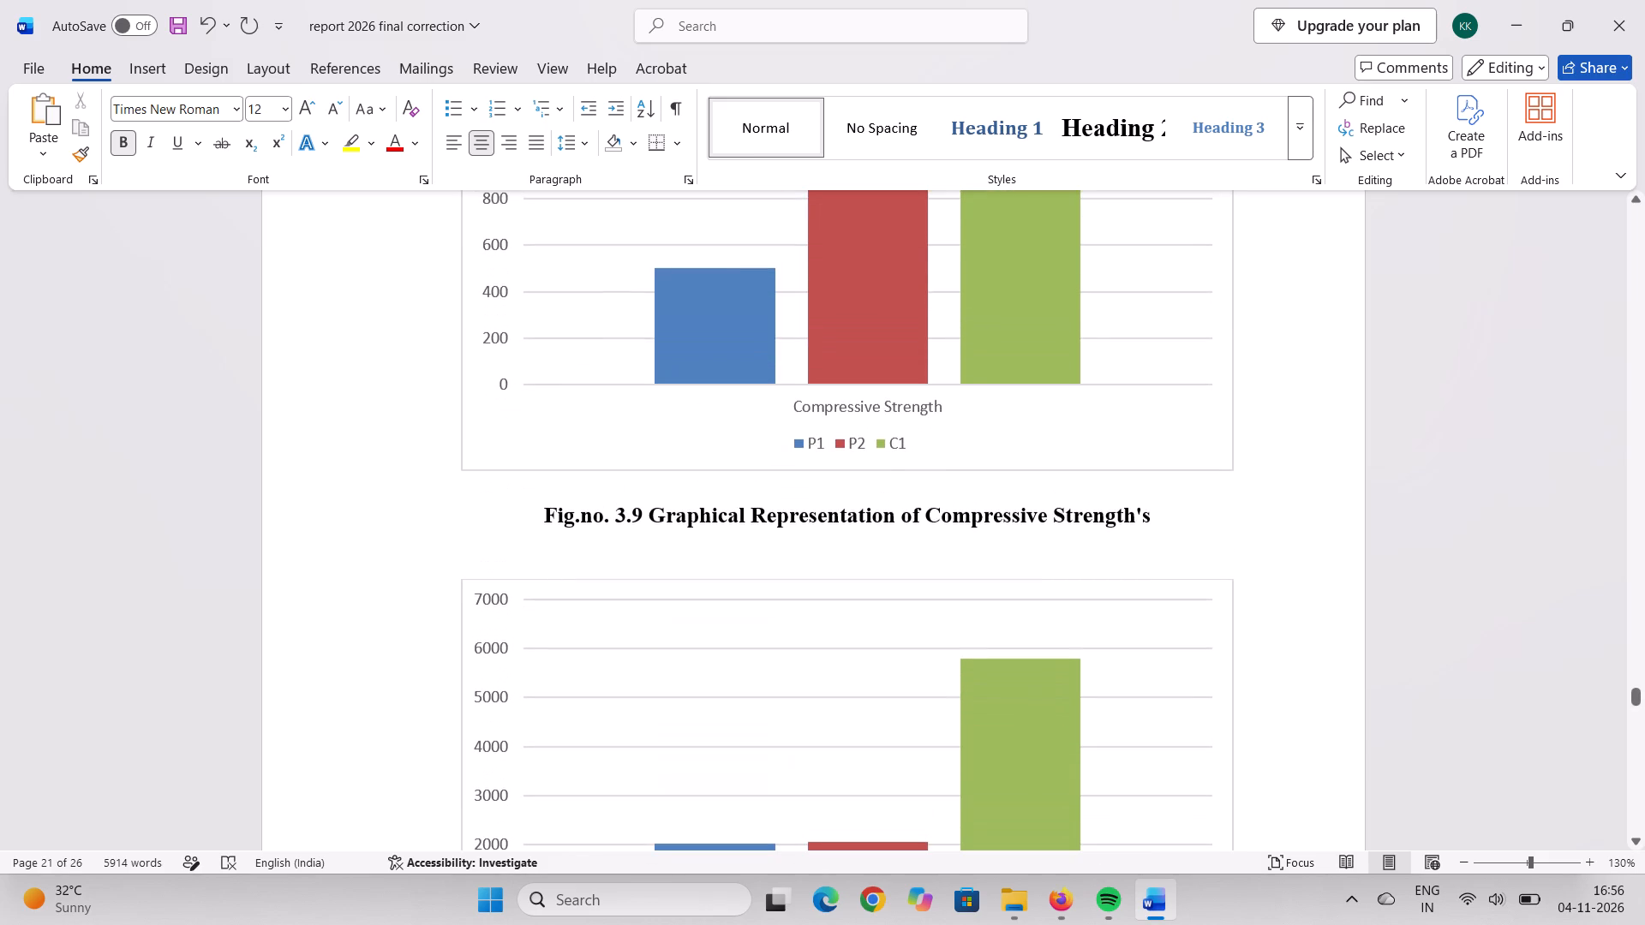
pyautogui.scroll(-5, 900, 552)
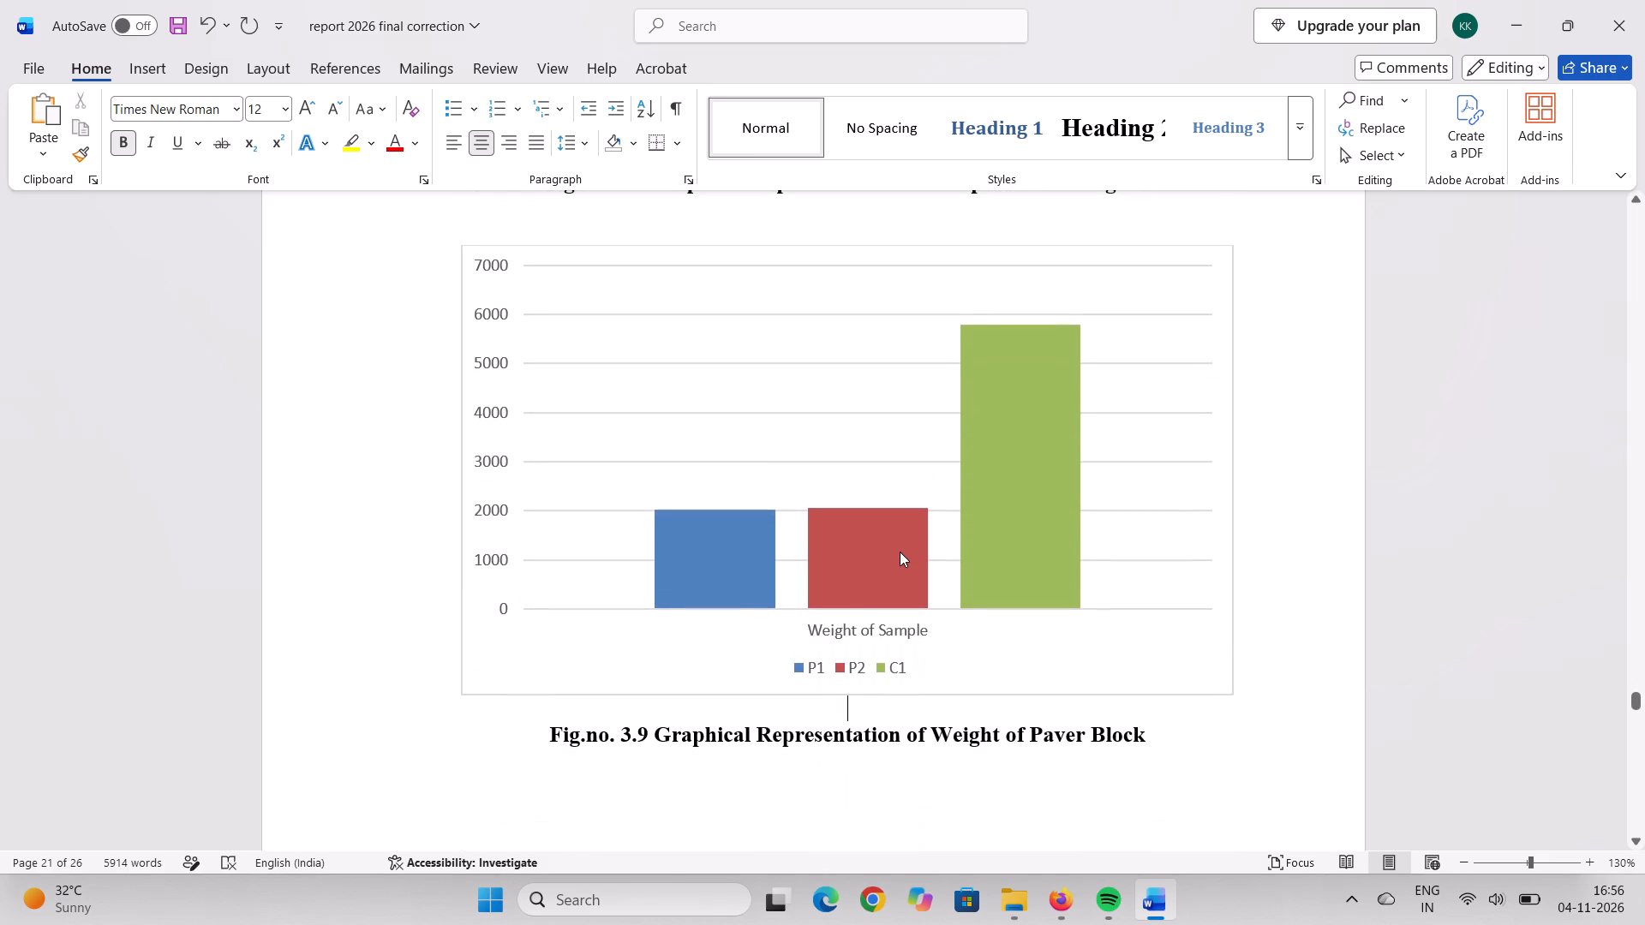
pyautogui.scroll(-9, 900, 552)
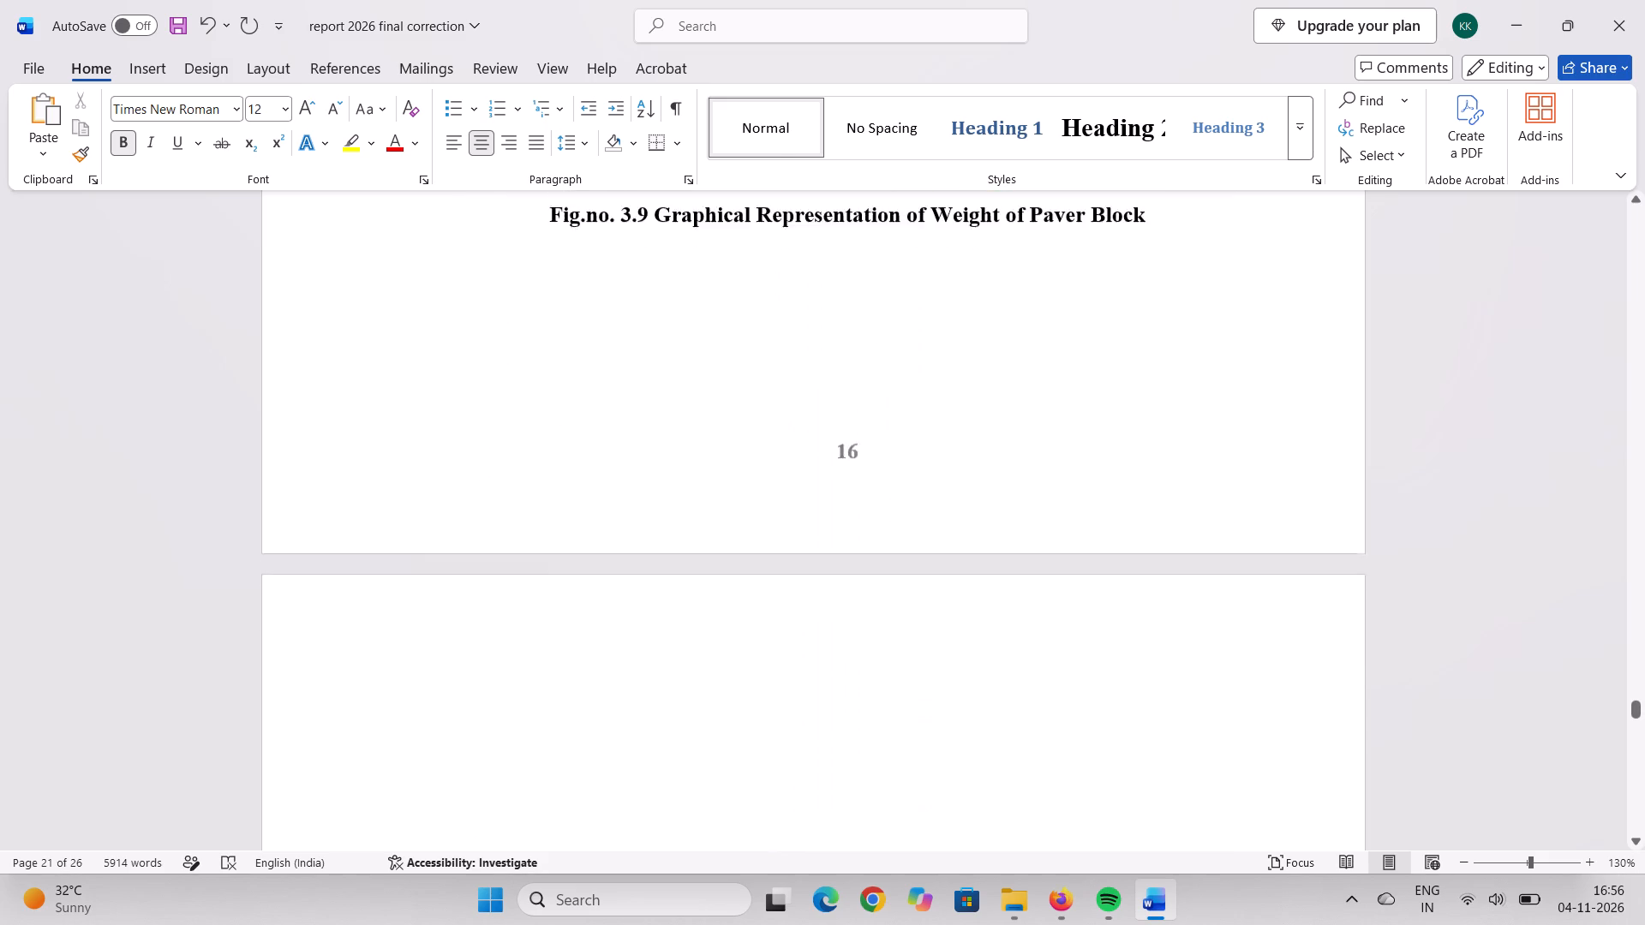
pyautogui.scroll(-10, 900, 552)
pyautogui.scroll(2, 900, 552)
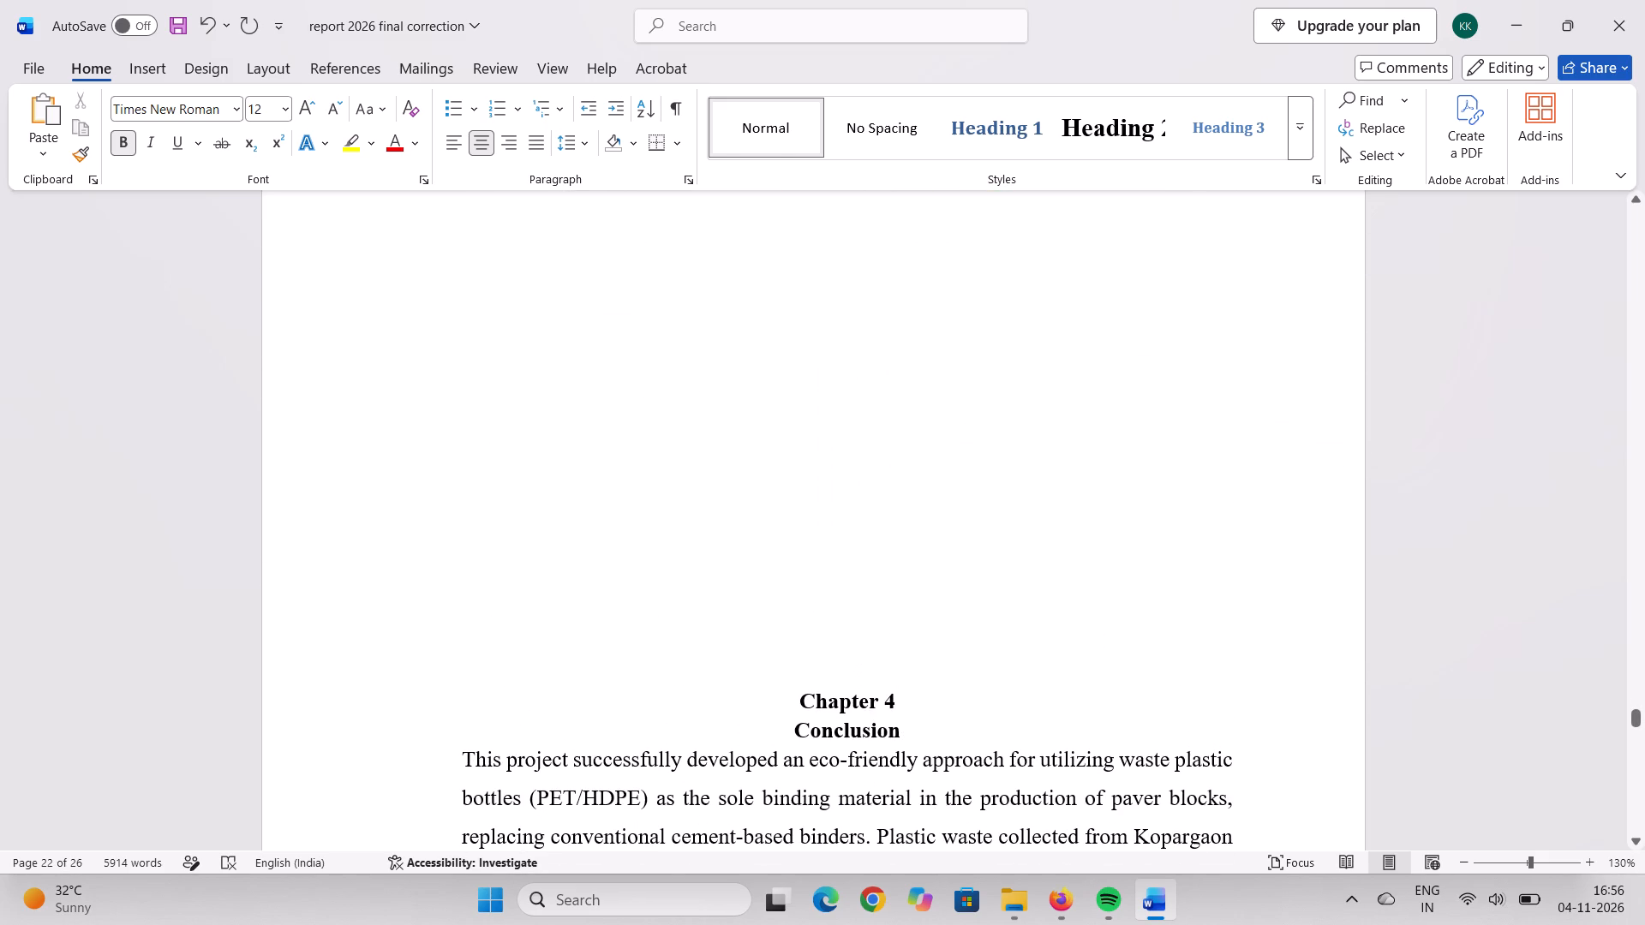
pyautogui.click(782, 691)
pyautogui.press('BackSpace')
pyautogui.press('BackSpace')
pyautogui.press('BackSpace')
pyautogui.press('BackSpace')
pyautogui.press('BackSpace')
pyautogui.press('BackSpace')
pyautogui.press('BackSpace')
pyautogui.press('BackSpace')
pyautogui.press('BackSpace')
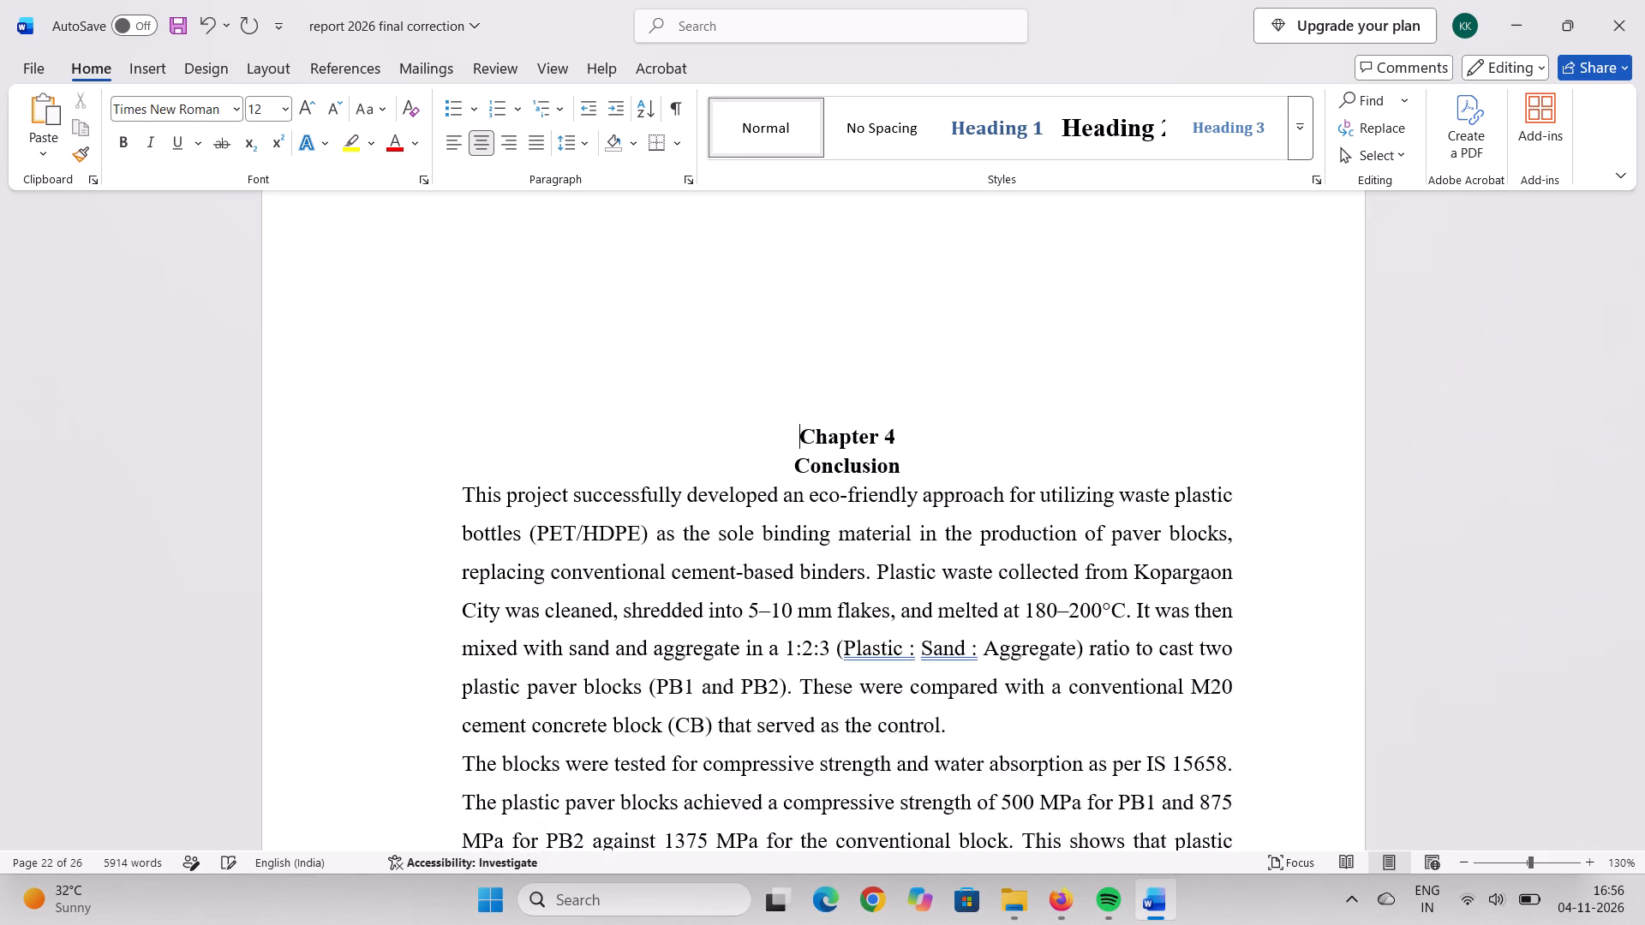
pyautogui.press('BackSpace')
pyautogui.press('BackSpace')
pyautogui.press('BackSpace')
pyautogui.press('BackSpace')
pyautogui.press('BackSpace')
pyautogui.press('BackSpace')
pyautogui.scroll(6, 779, 707)
pyautogui.press('BackSpace')
pyautogui.press('BackSpace')
pyautogui.press('BackSpace')
pyautogui.press('BackSpace')
pyautogui.press('BackSpace')
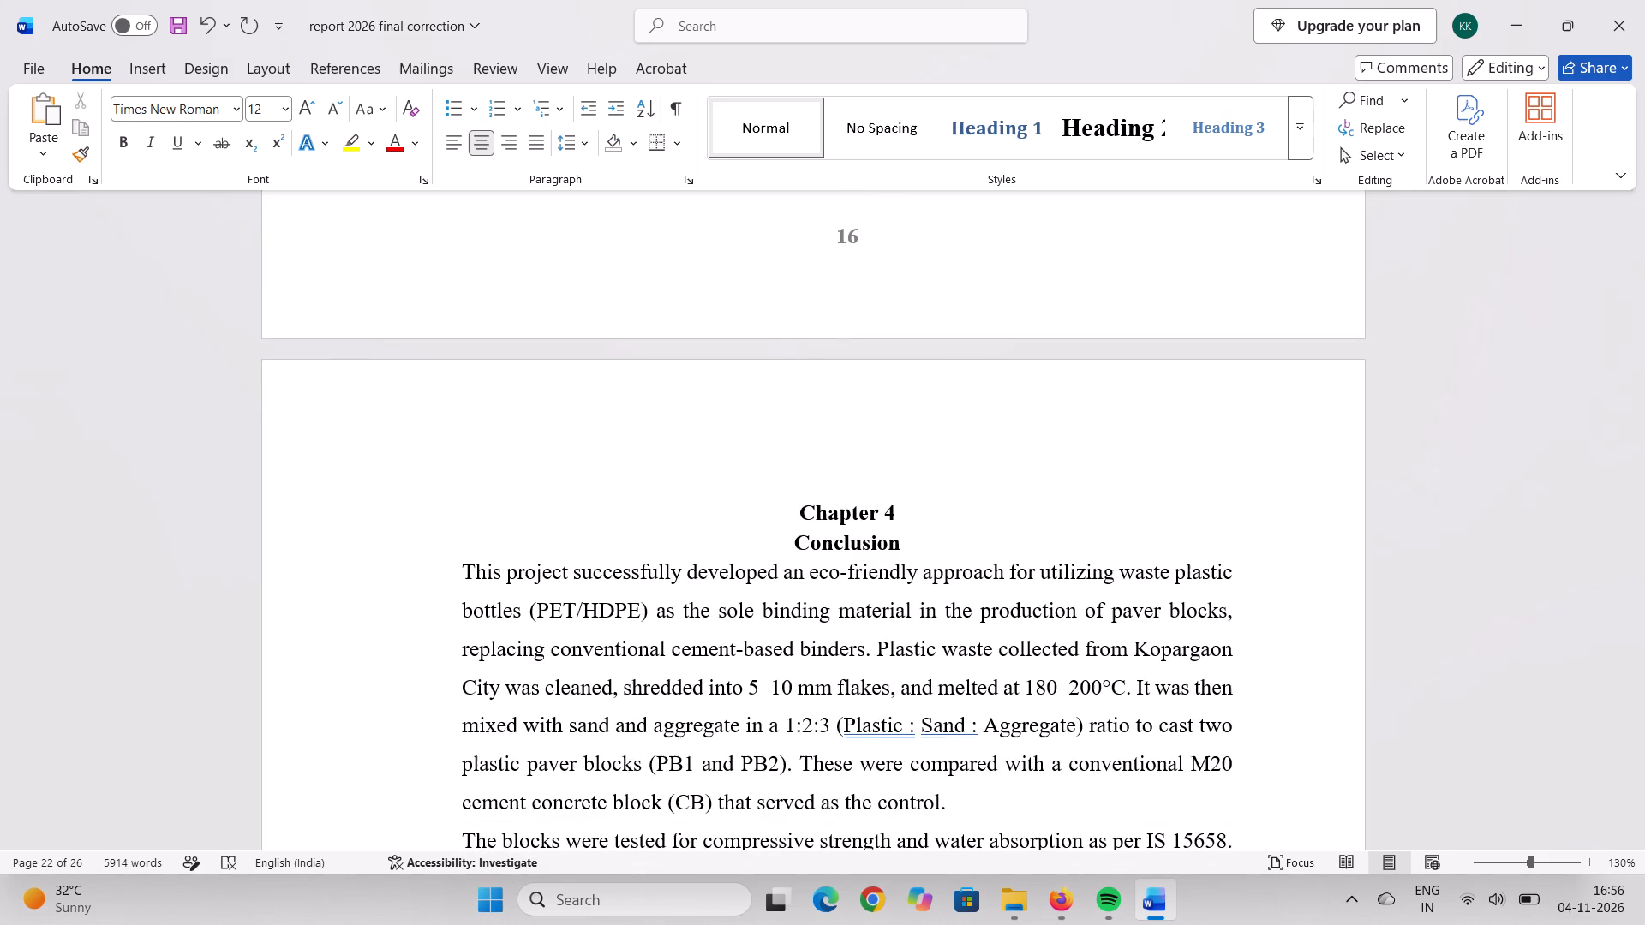
pyautogui.press('BackSpace')
pyautogui.press('Return')
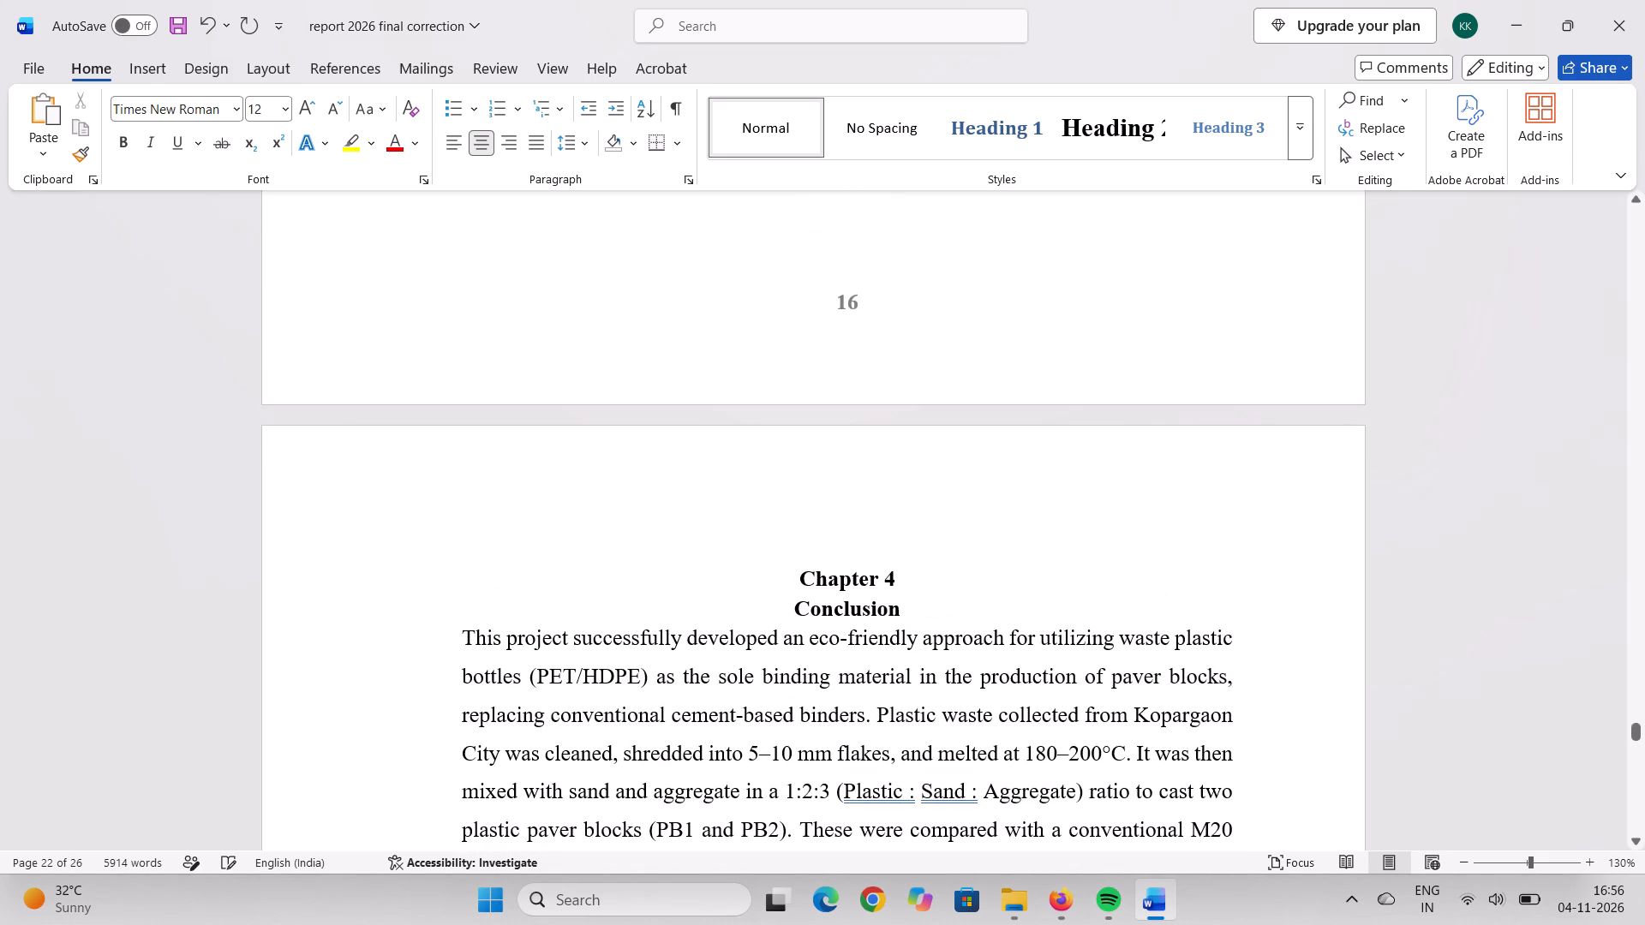
# Insert three blank lines before the References heading to push it onto a new page after the SDG table.
pyautogui.scroll(-15, 779, 708)
pyautogui.scroll(-11, 788, 704)
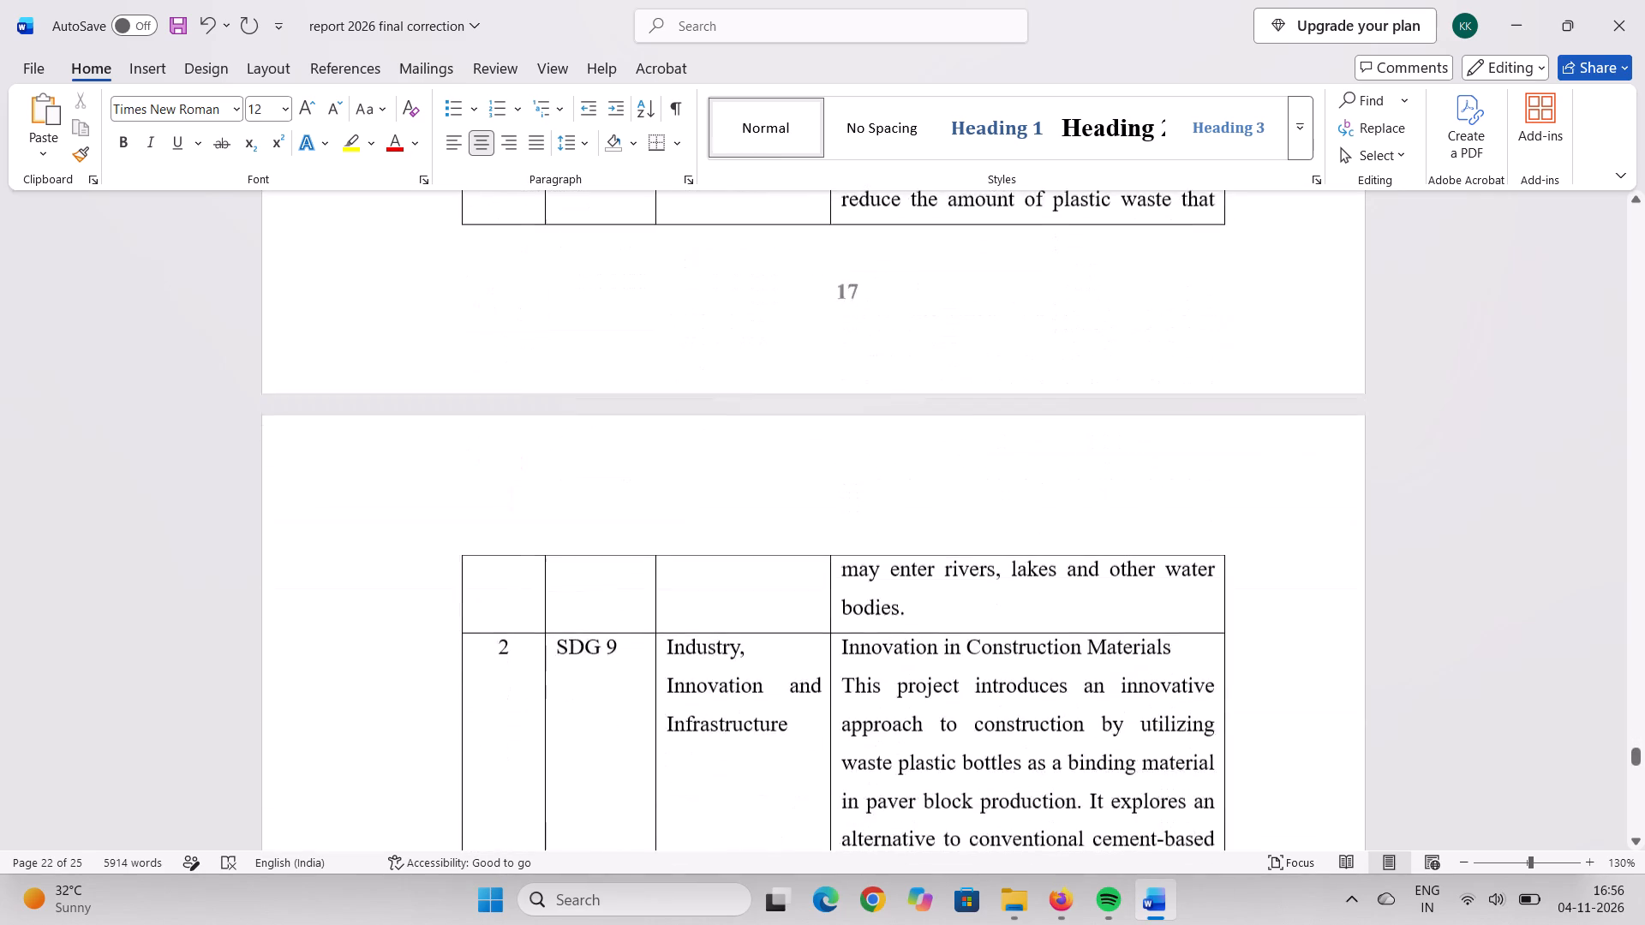
pyautogui.scroll(-20, 802, 694)
pyautogui.scroll(-4, 805, 691)
pyautogui.scroll(3, 805, 691)
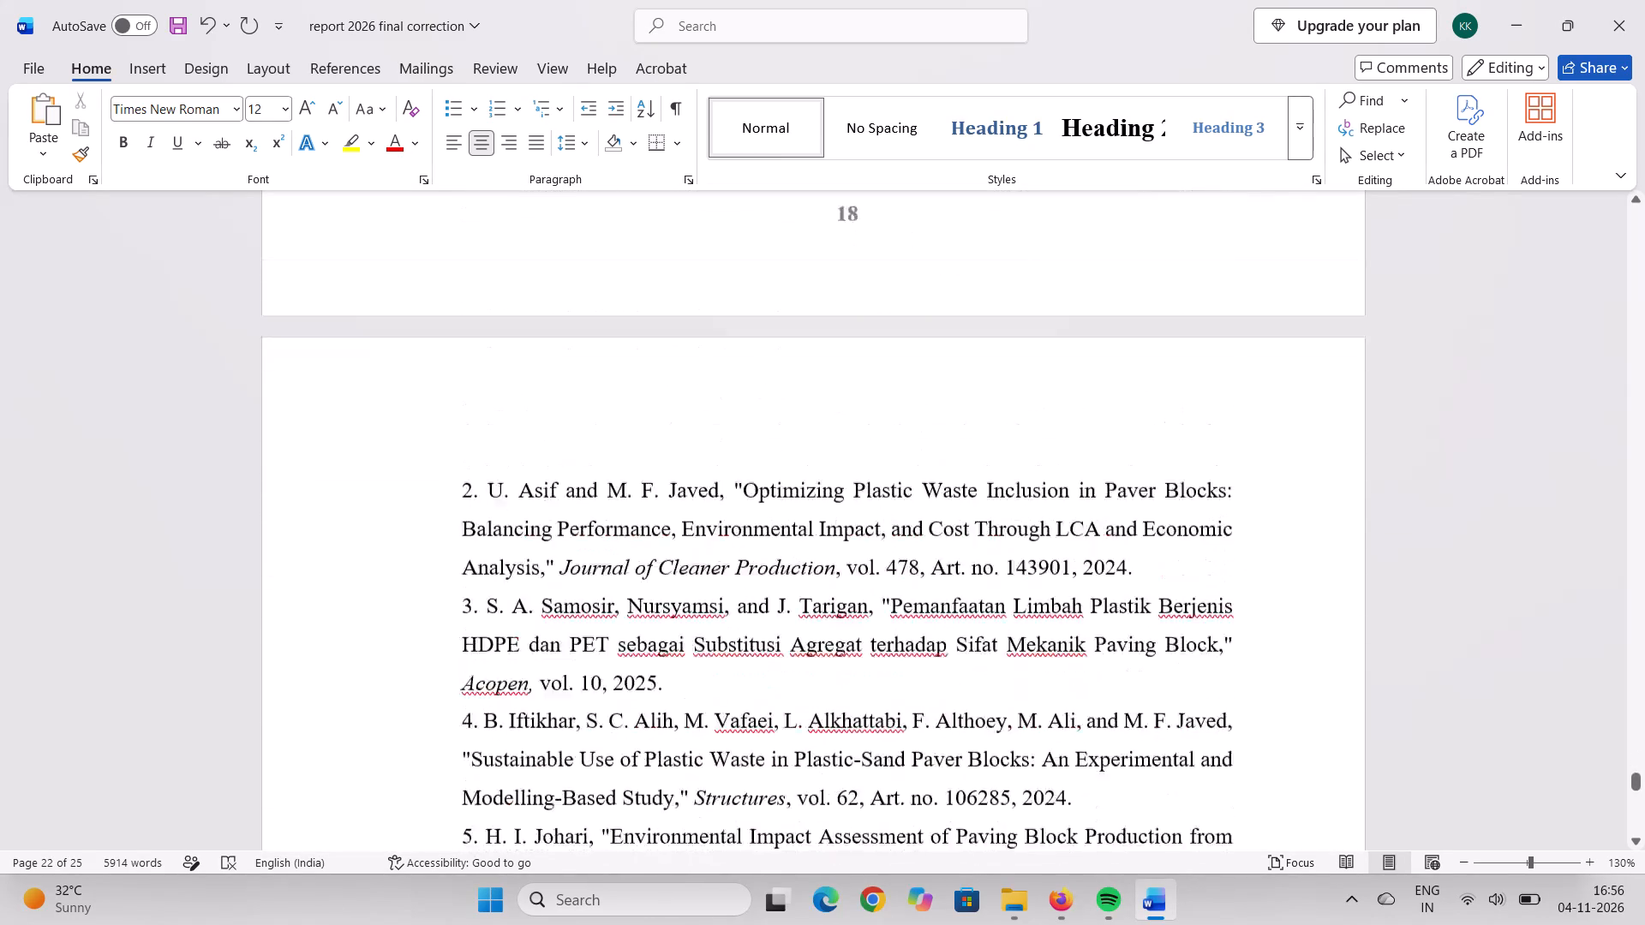
pyautogui.scroll(6, 805, 691)
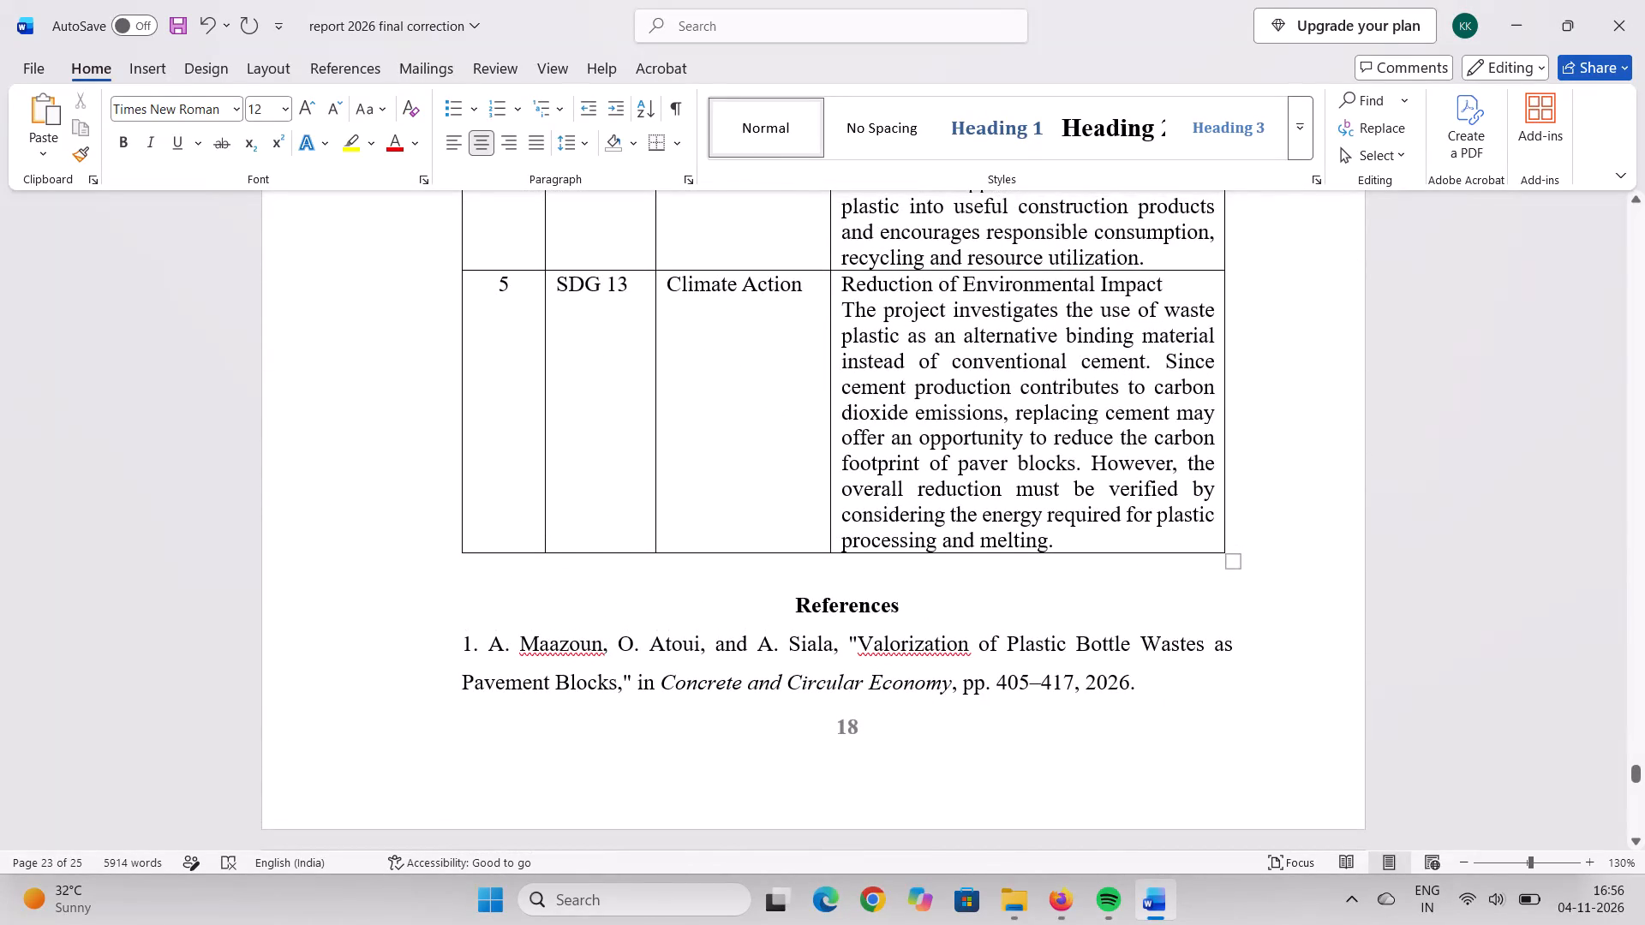
pyautogui.click(784, 605)
pyautogui.click(936, 612)
pyautogui.click(787, 608)
pyautogui.press('Return')
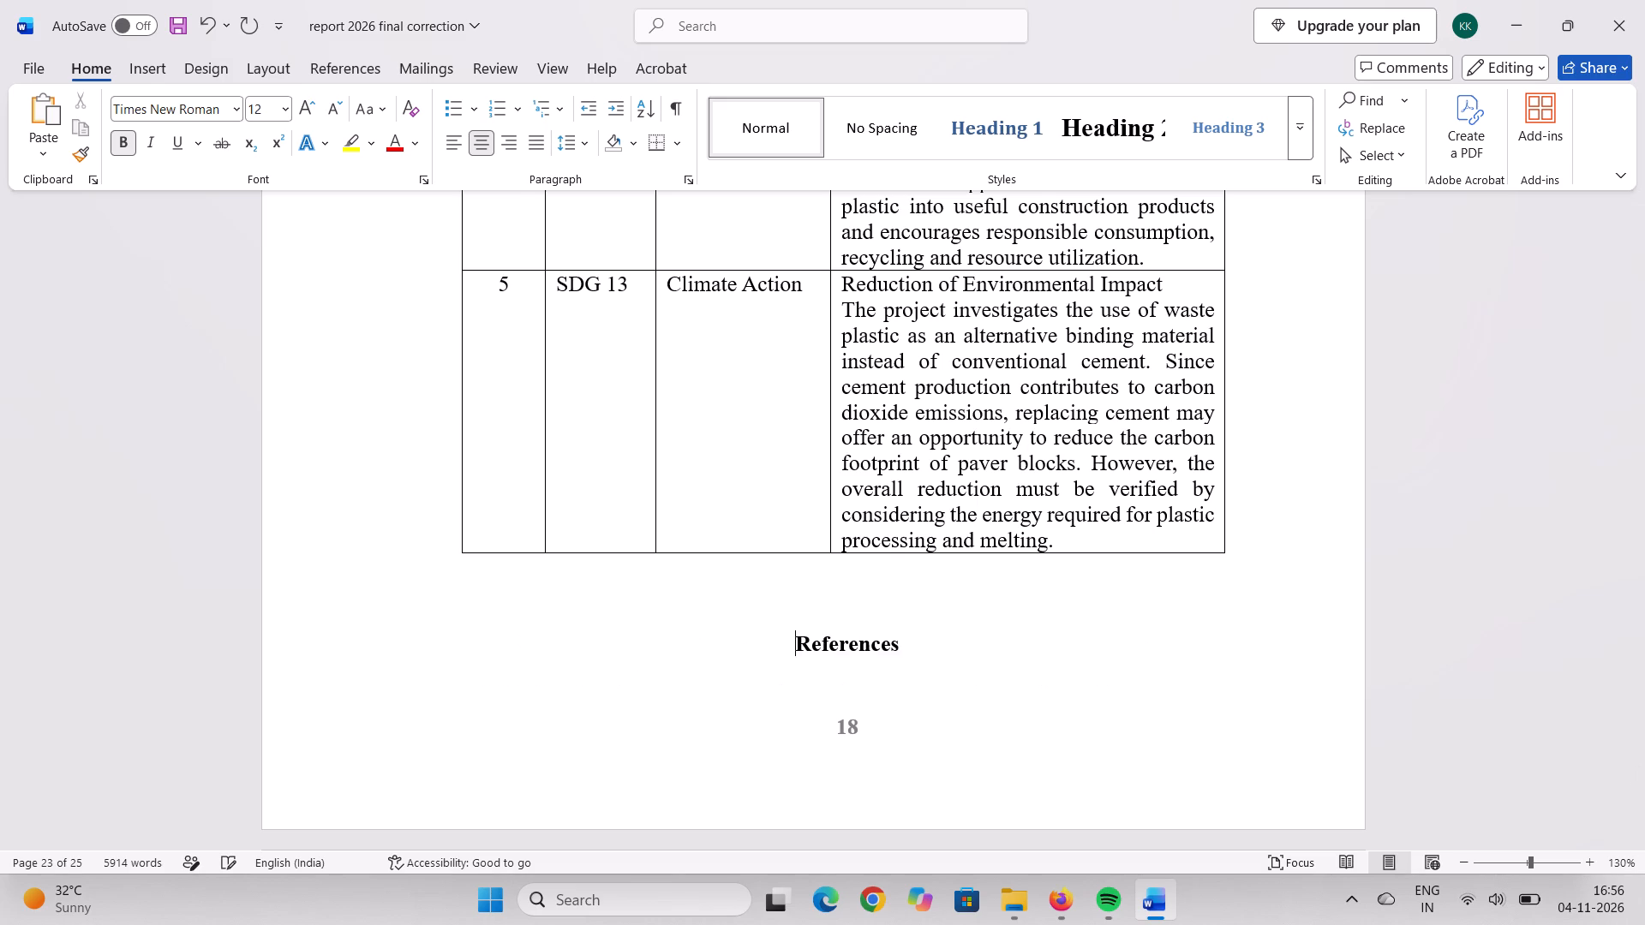
pyautogui.press('Return')
pyautogui.press('Return')
# Review the page layout of the references list, the SDG table and the Chapter 4 opening page.
pyautogui.scroll(-4, 912, 636)
pyautogui.scroll(10, 912, 636)
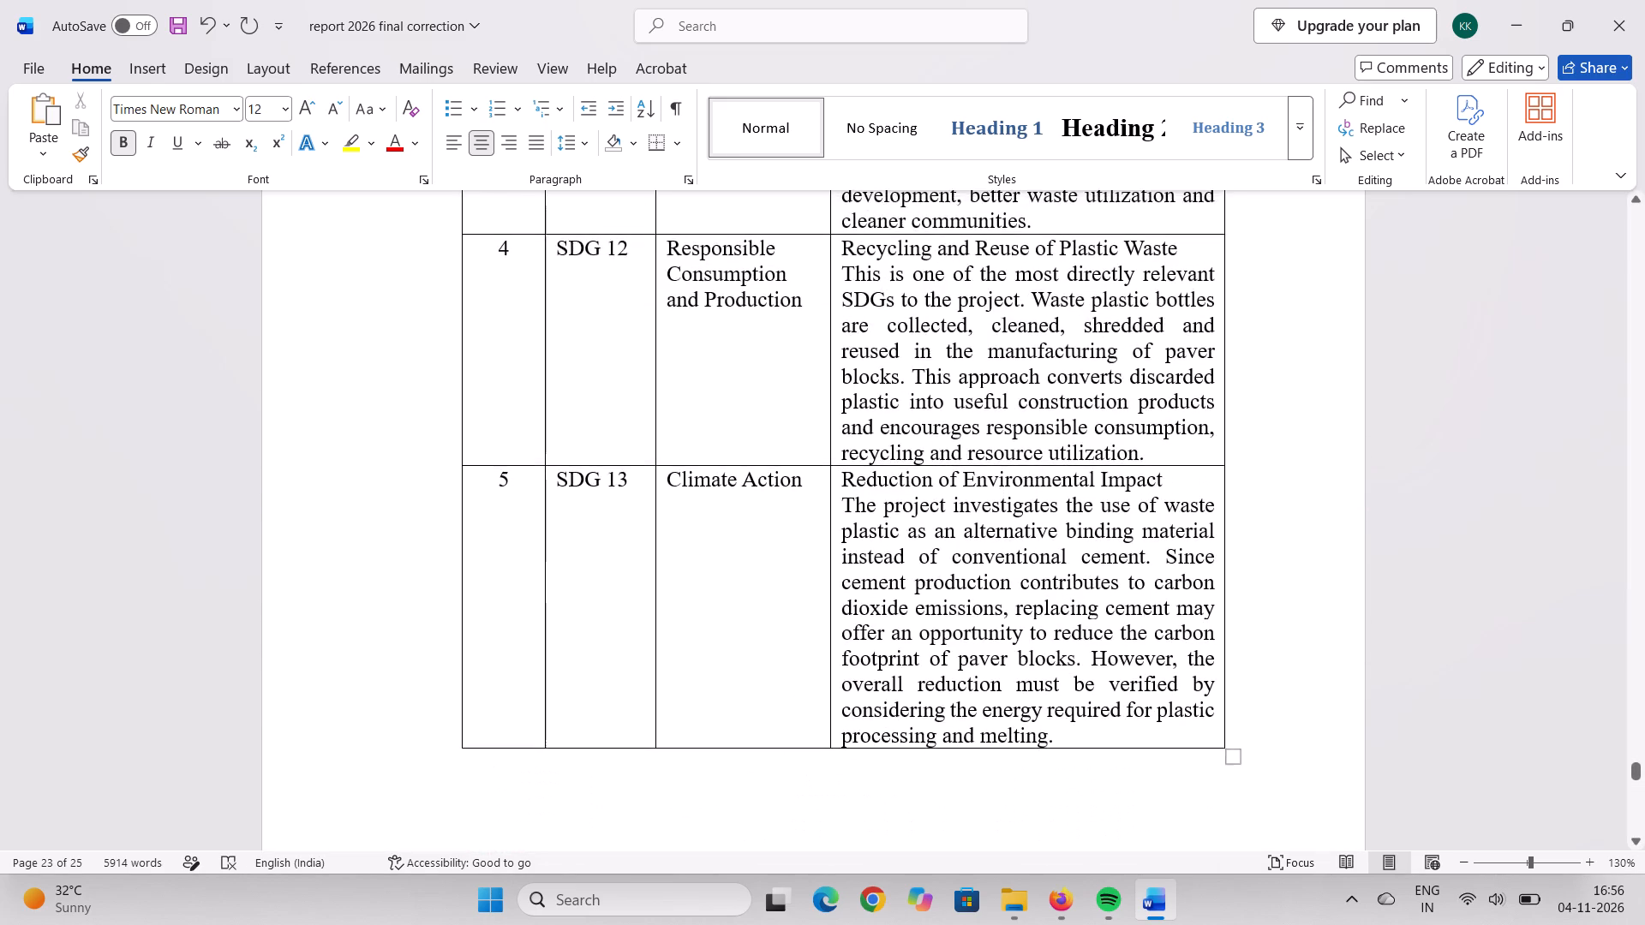
pyautogui.scroll(-11, 912, 636)
pyautogui.scroll(-11, 919, 630)
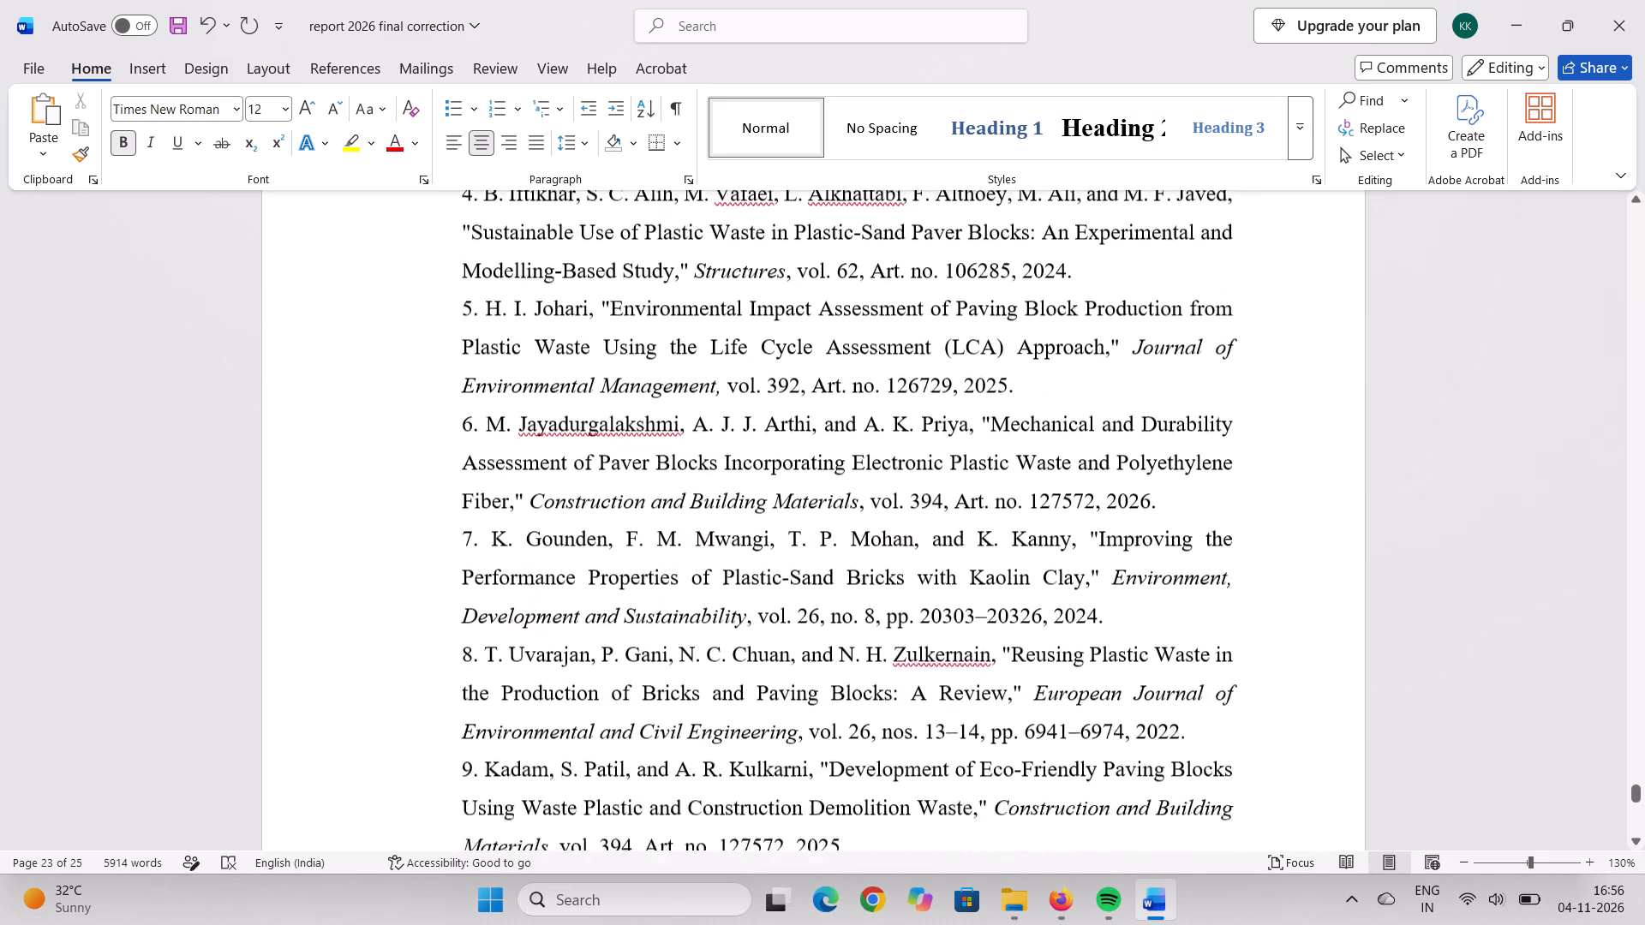
pyautogui.scroll(-18, 919, 630)
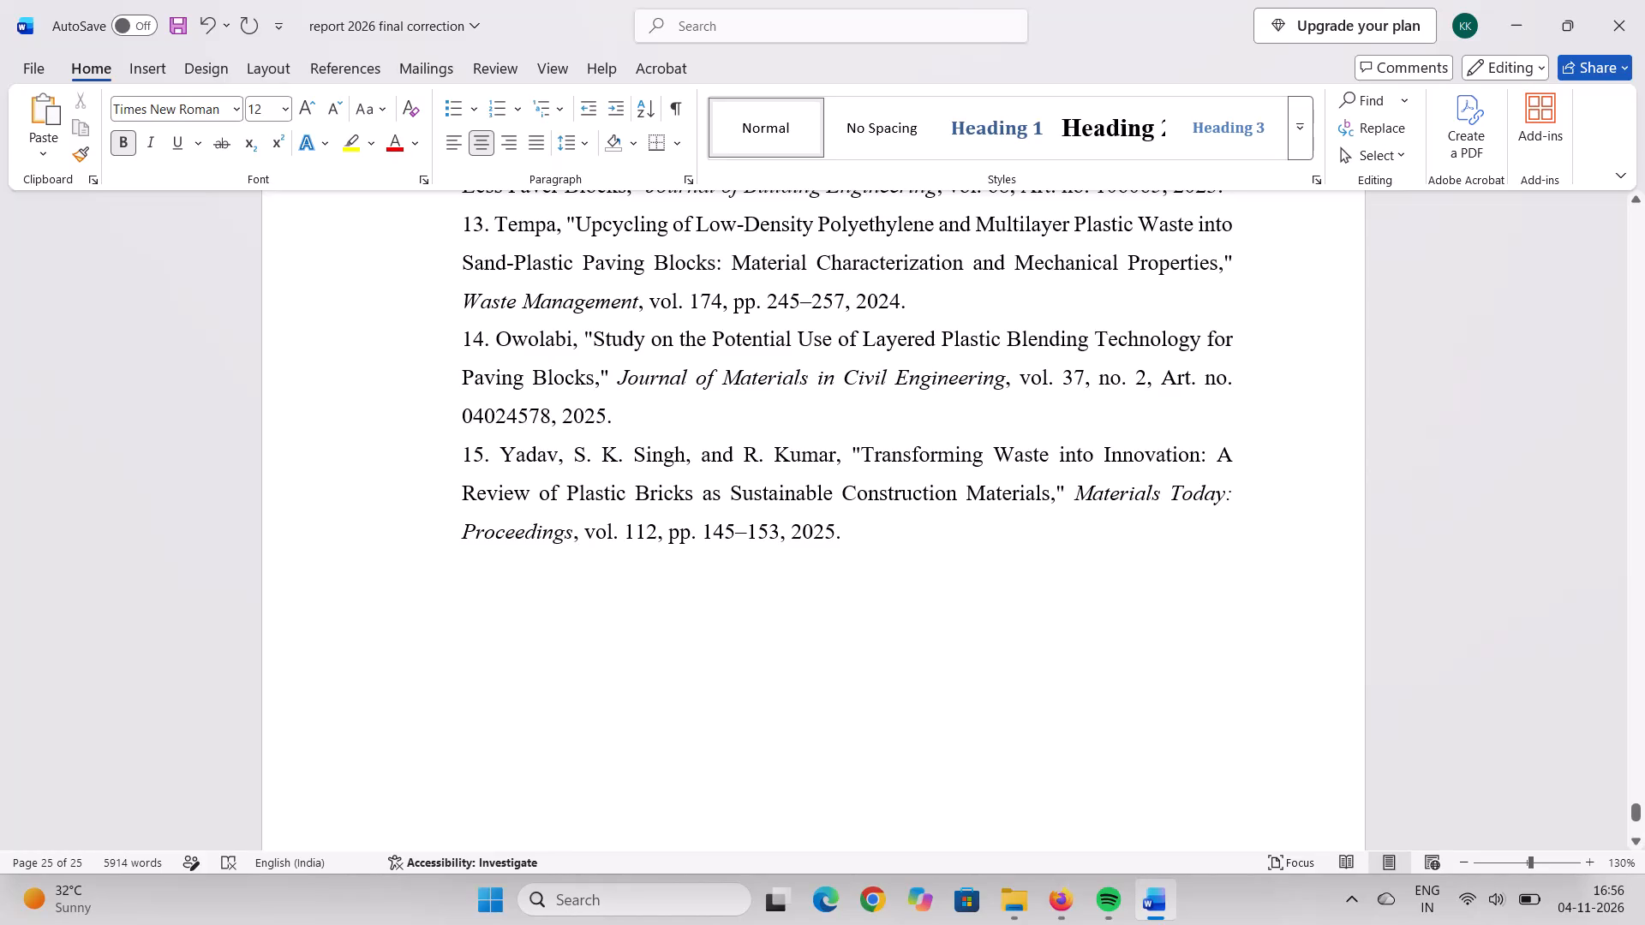
pyautogui.scroll(-15, 923, 628)
pyautogui.scroll(9, 923, 628)
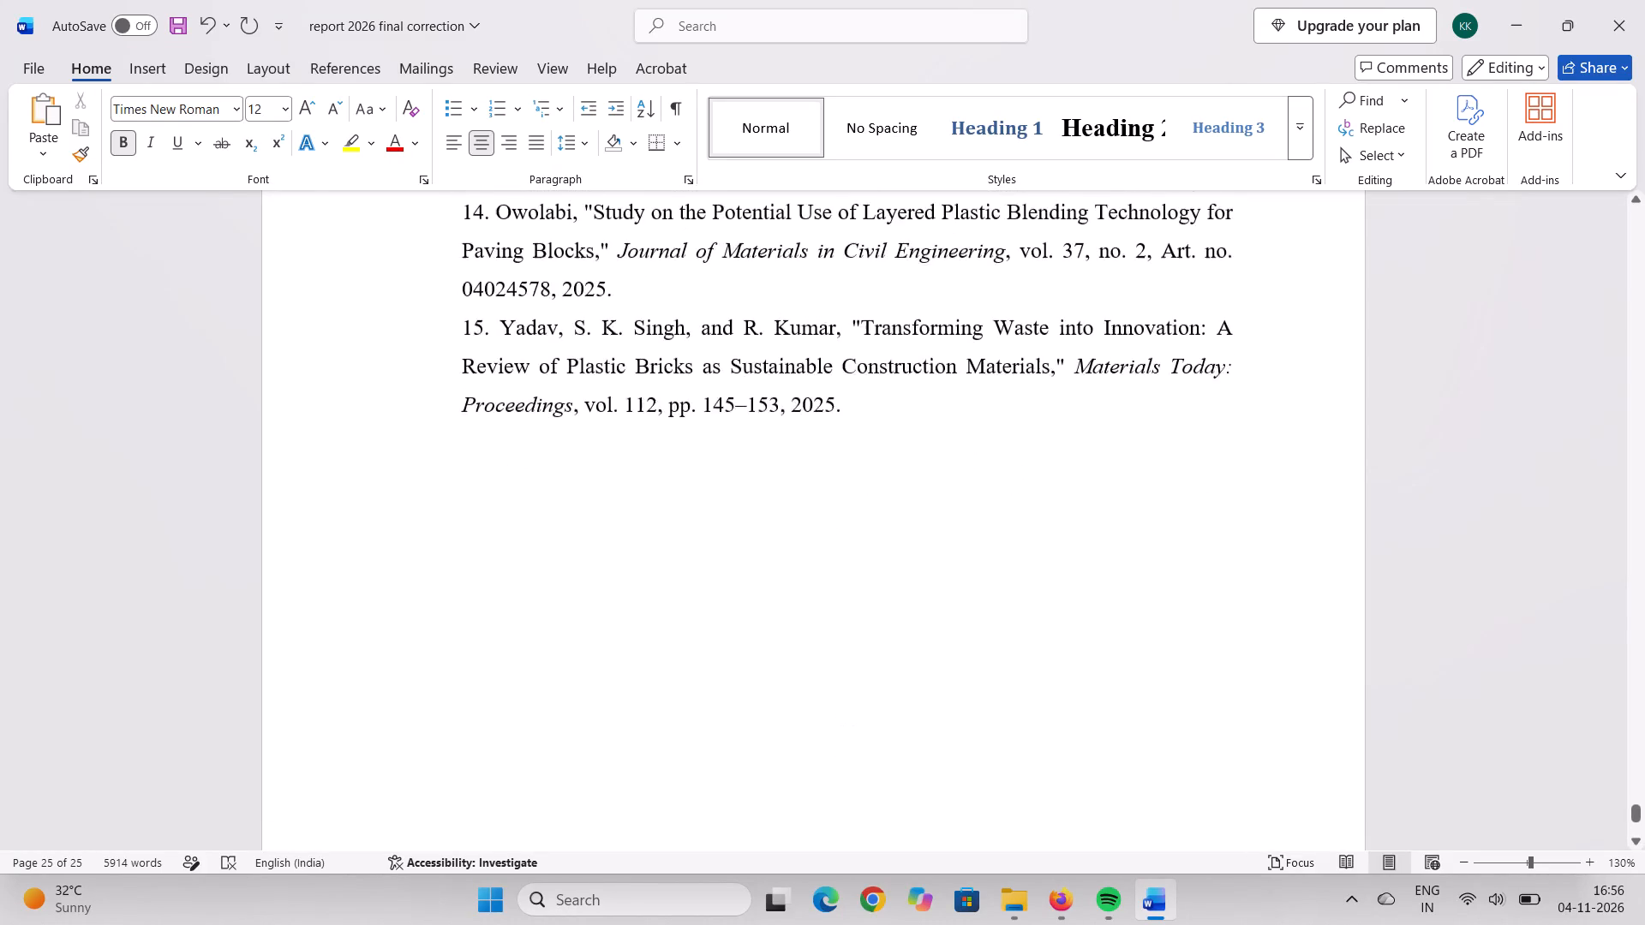
pyautogui.scroll(15, 923, 628)
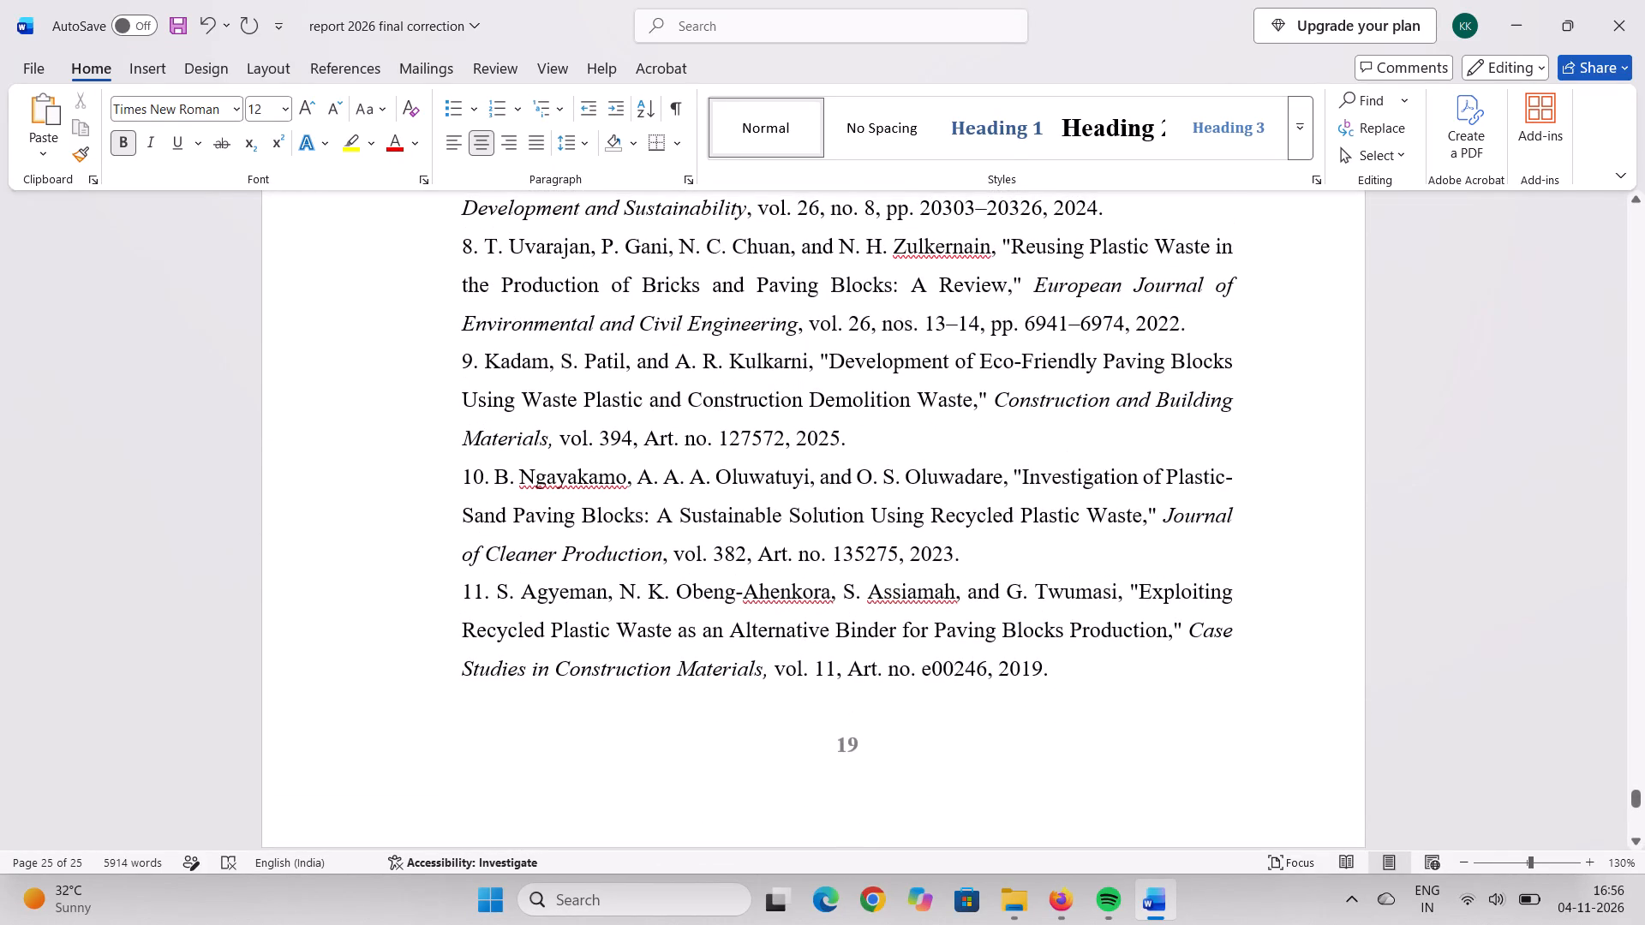
pyautogui.scroll(19, 923, 626)
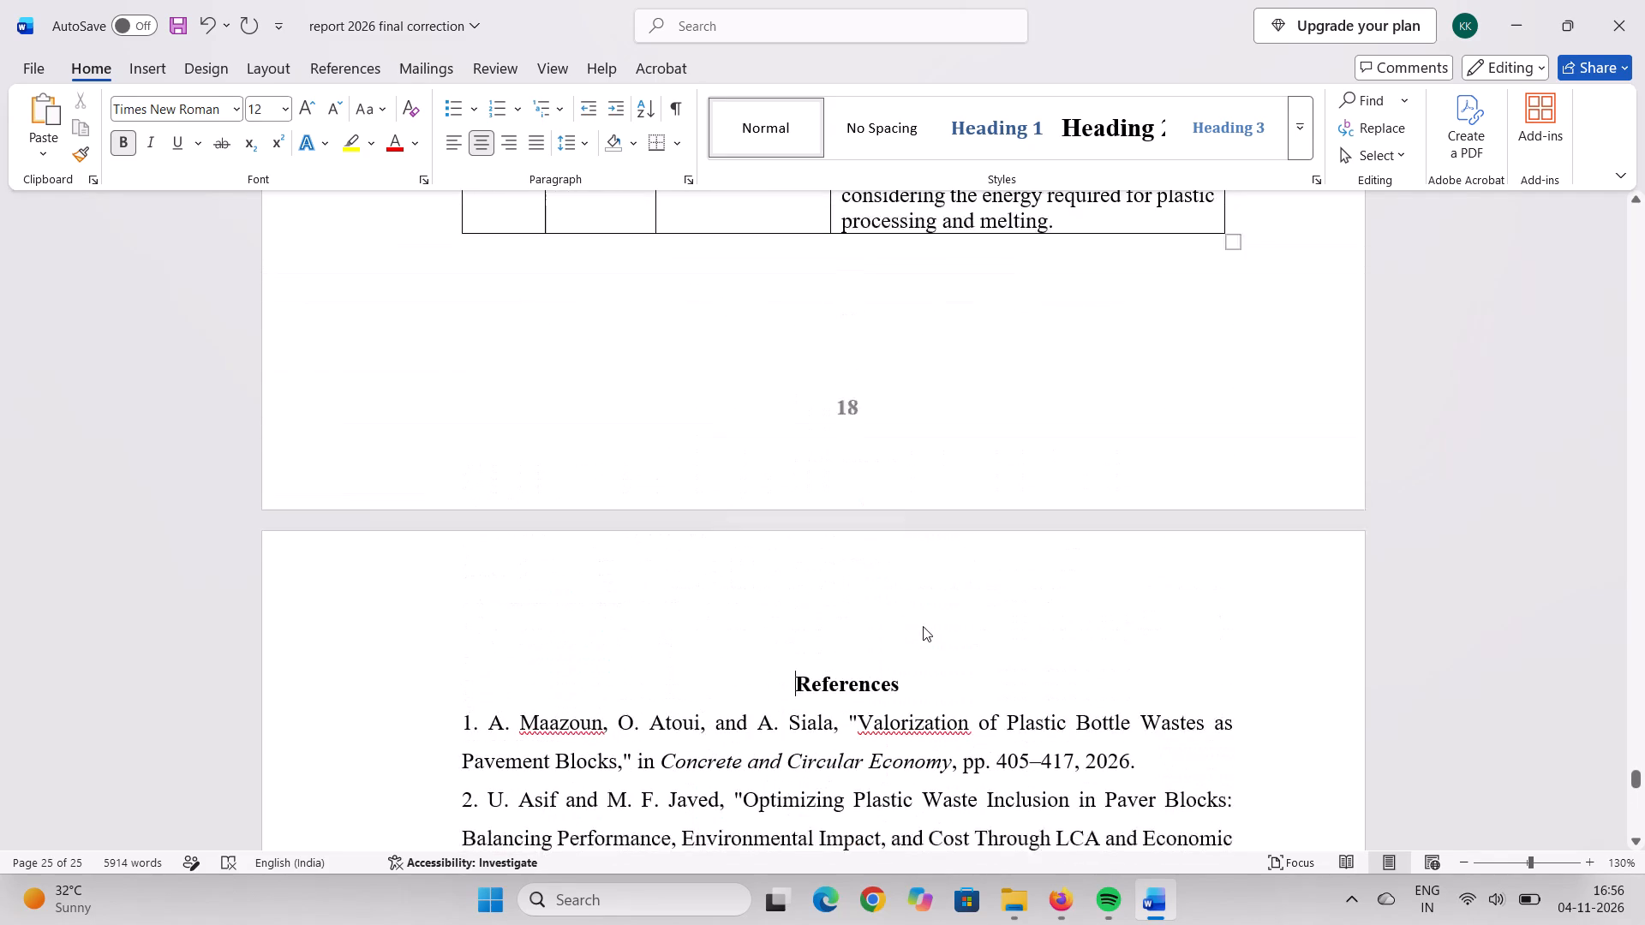
pyautogui.scroll(-3, 923, 626)
pyautogui.scroll(11, 923, 626)
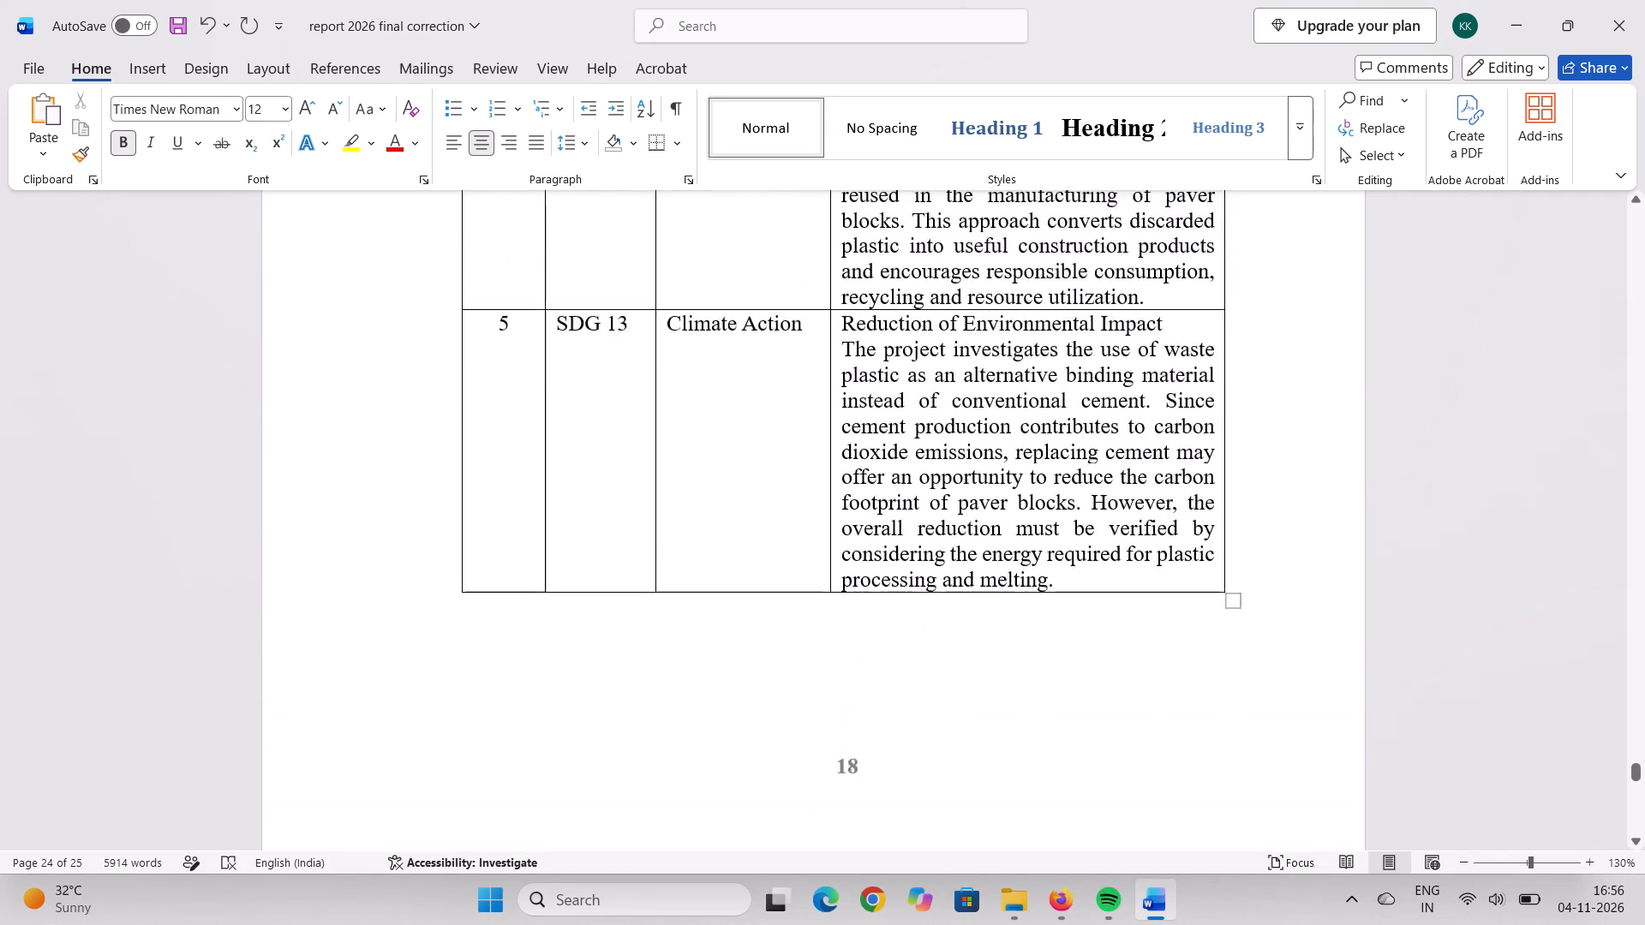
pyautogui.scroll(9, 923, 626)
pyautogui.scroll(13, 915, 636)
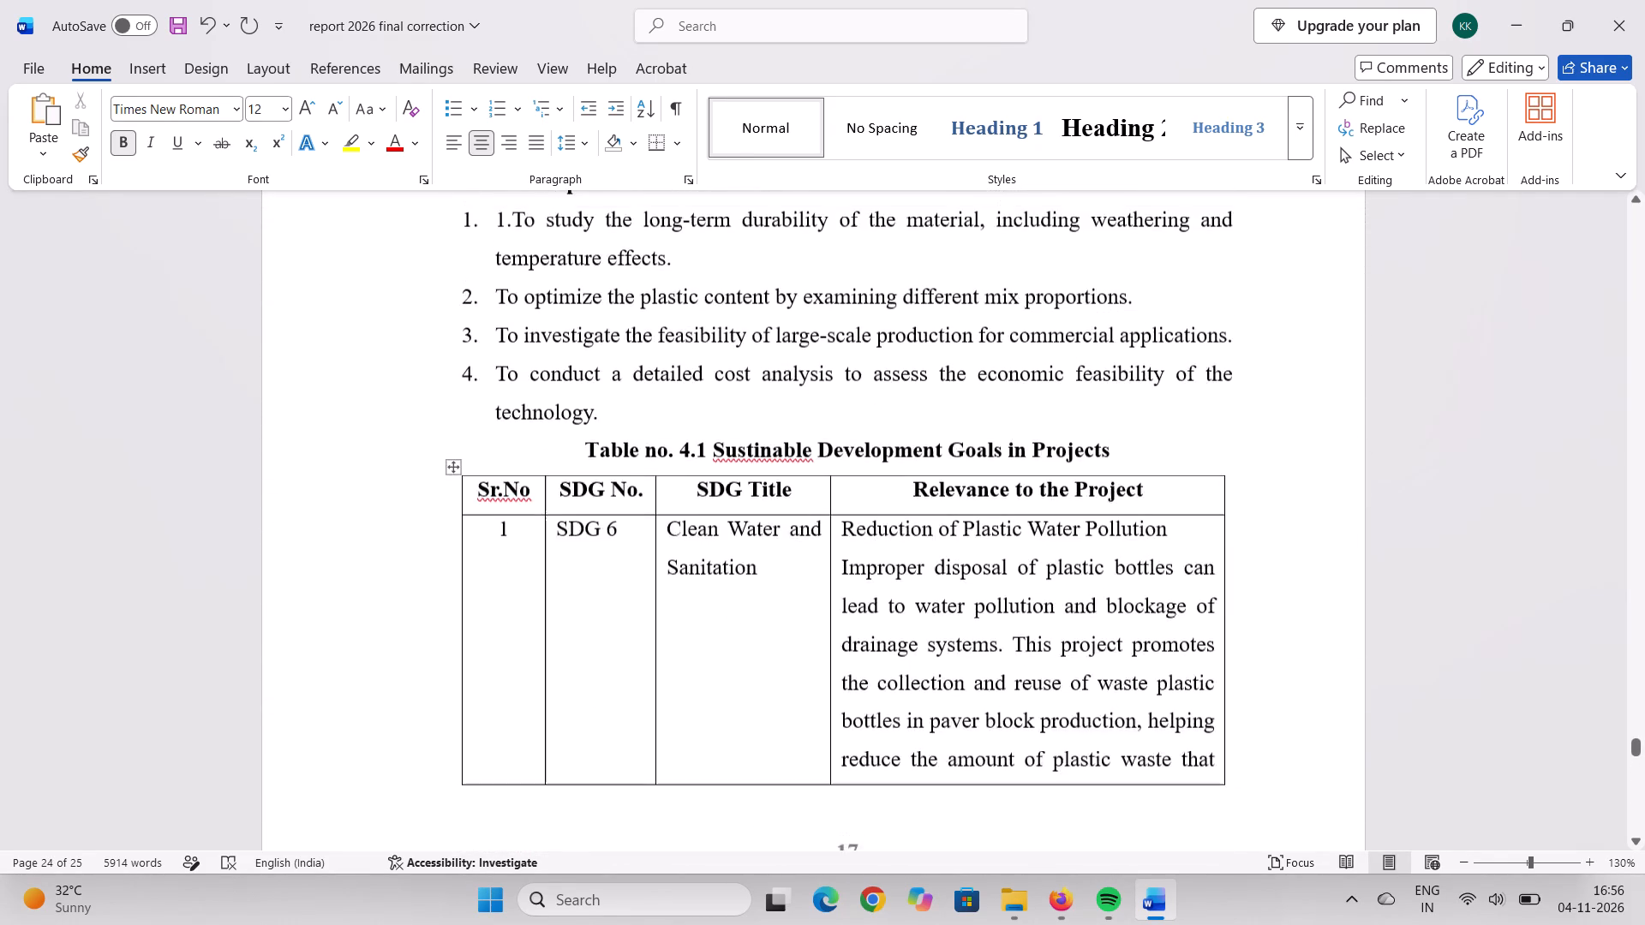
pyautogui.scroll(15, 916, 636)
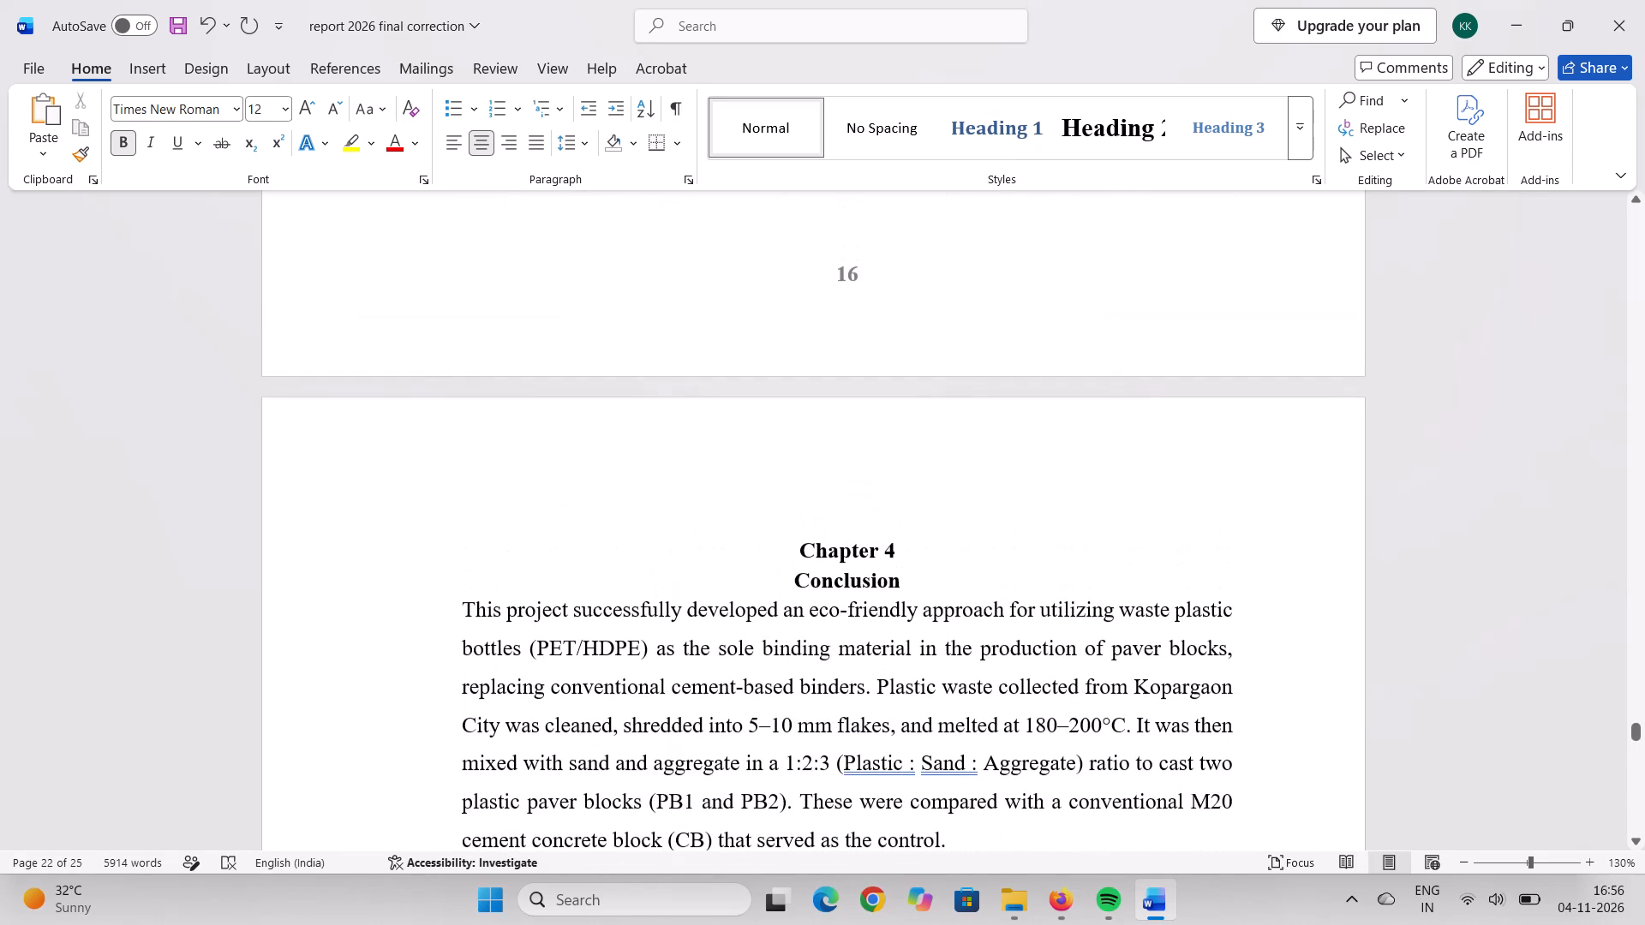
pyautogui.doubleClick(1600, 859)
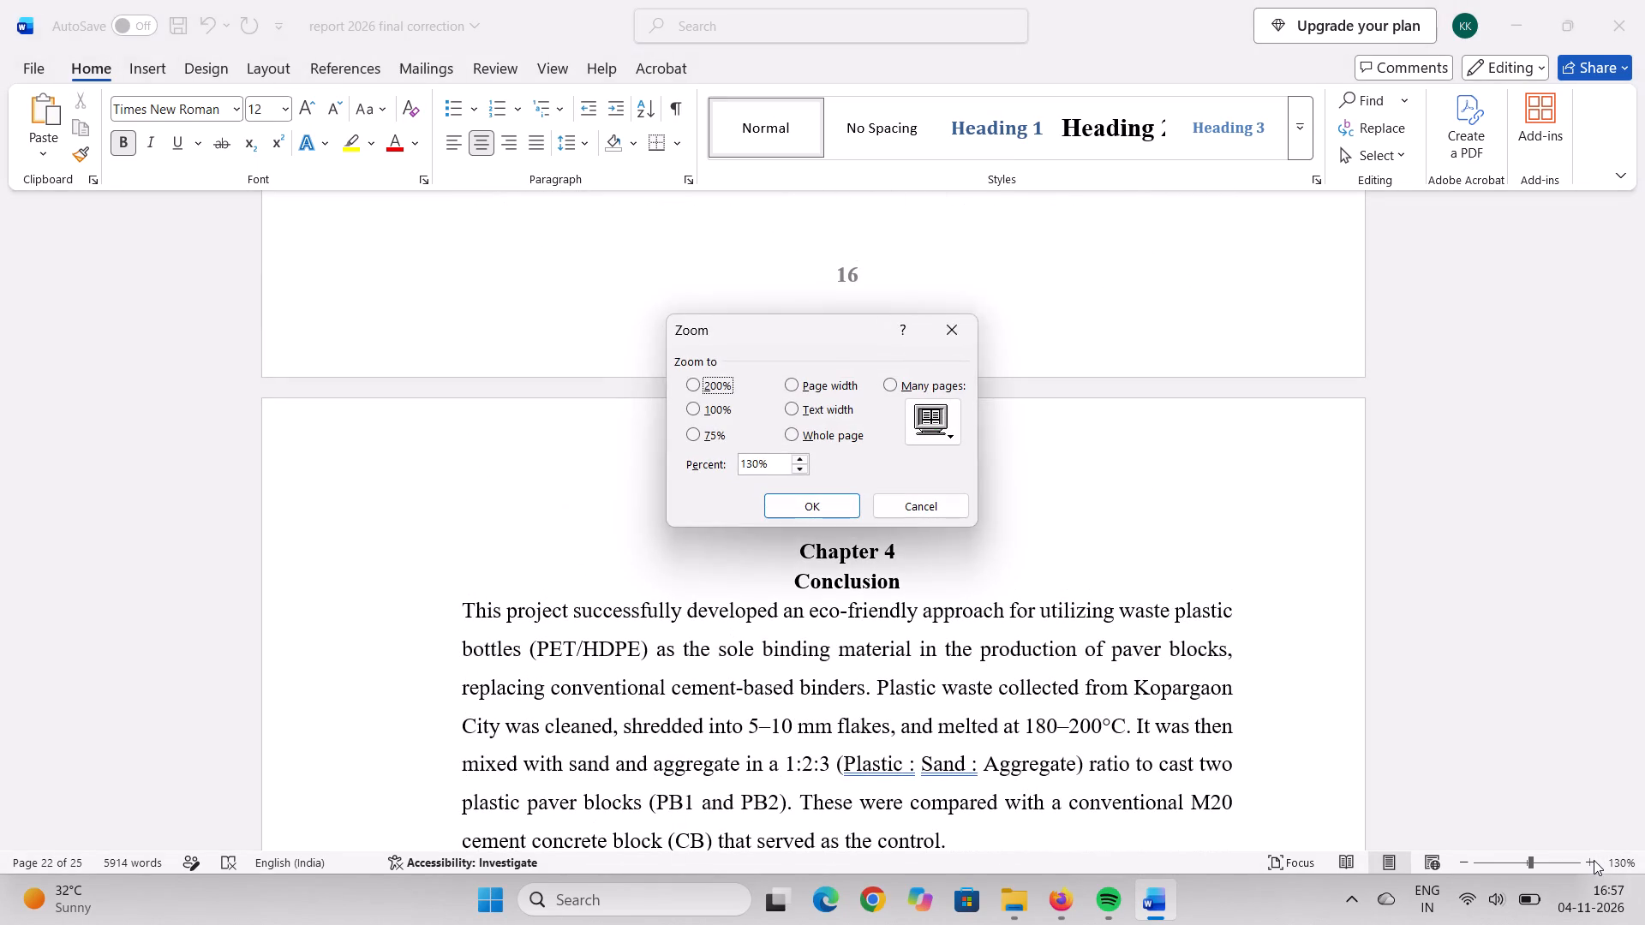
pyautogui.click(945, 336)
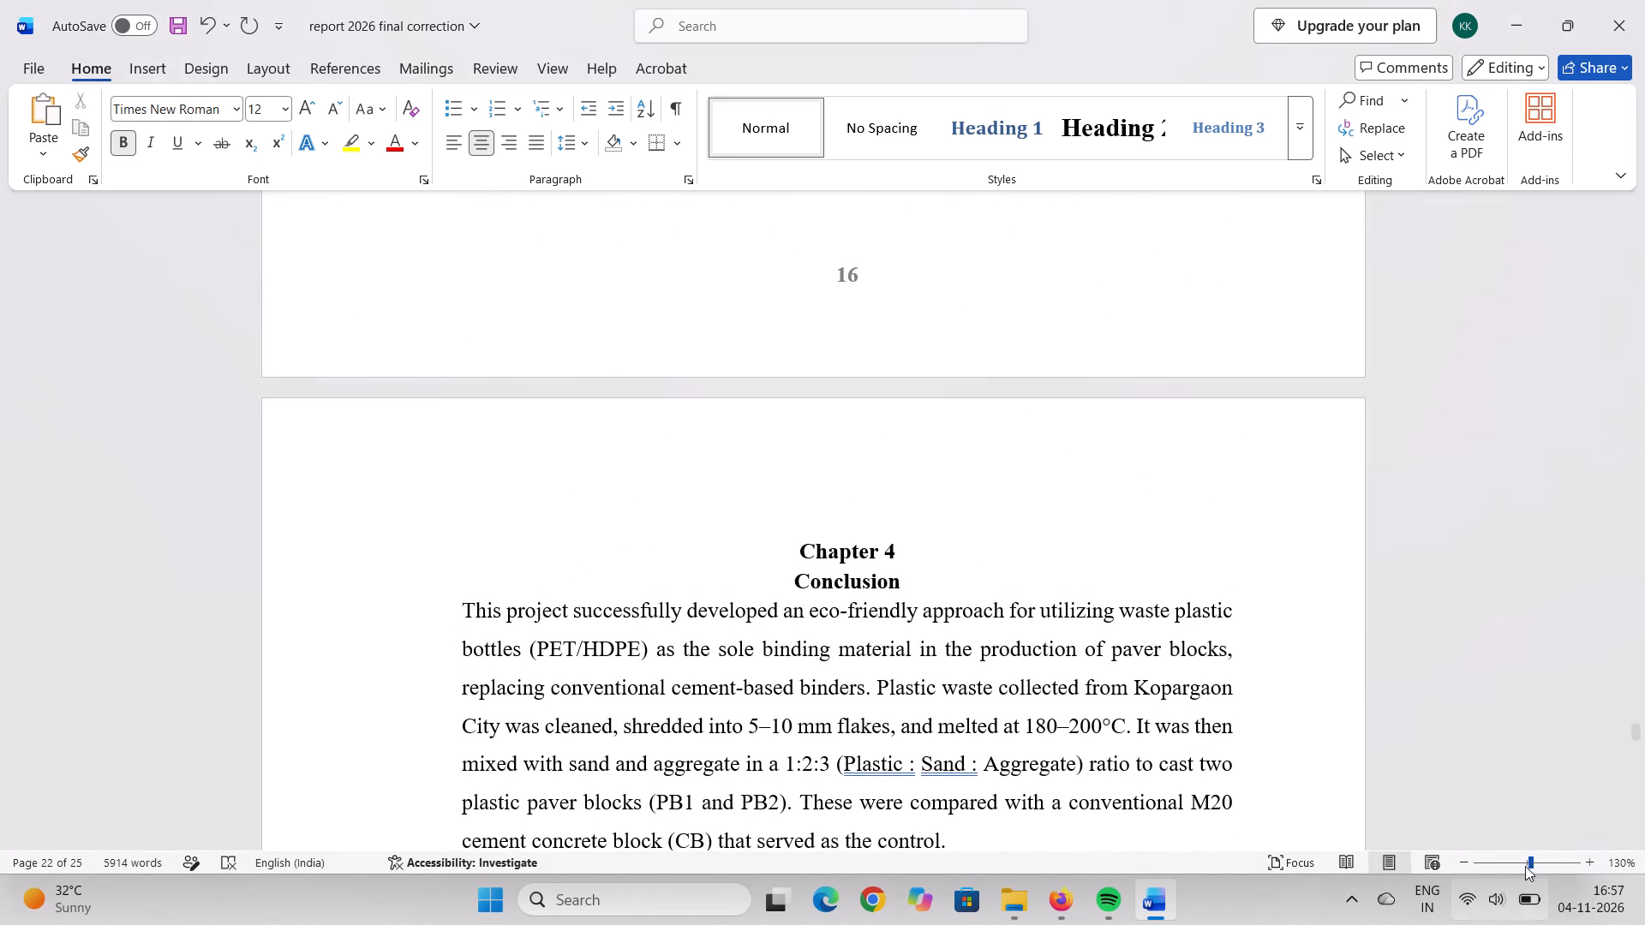
# Correct the misspelled word in the Table no. 4.1 caption to "Sustainable", followed by a space before "Development".
pyautogui.click(1588, 862)
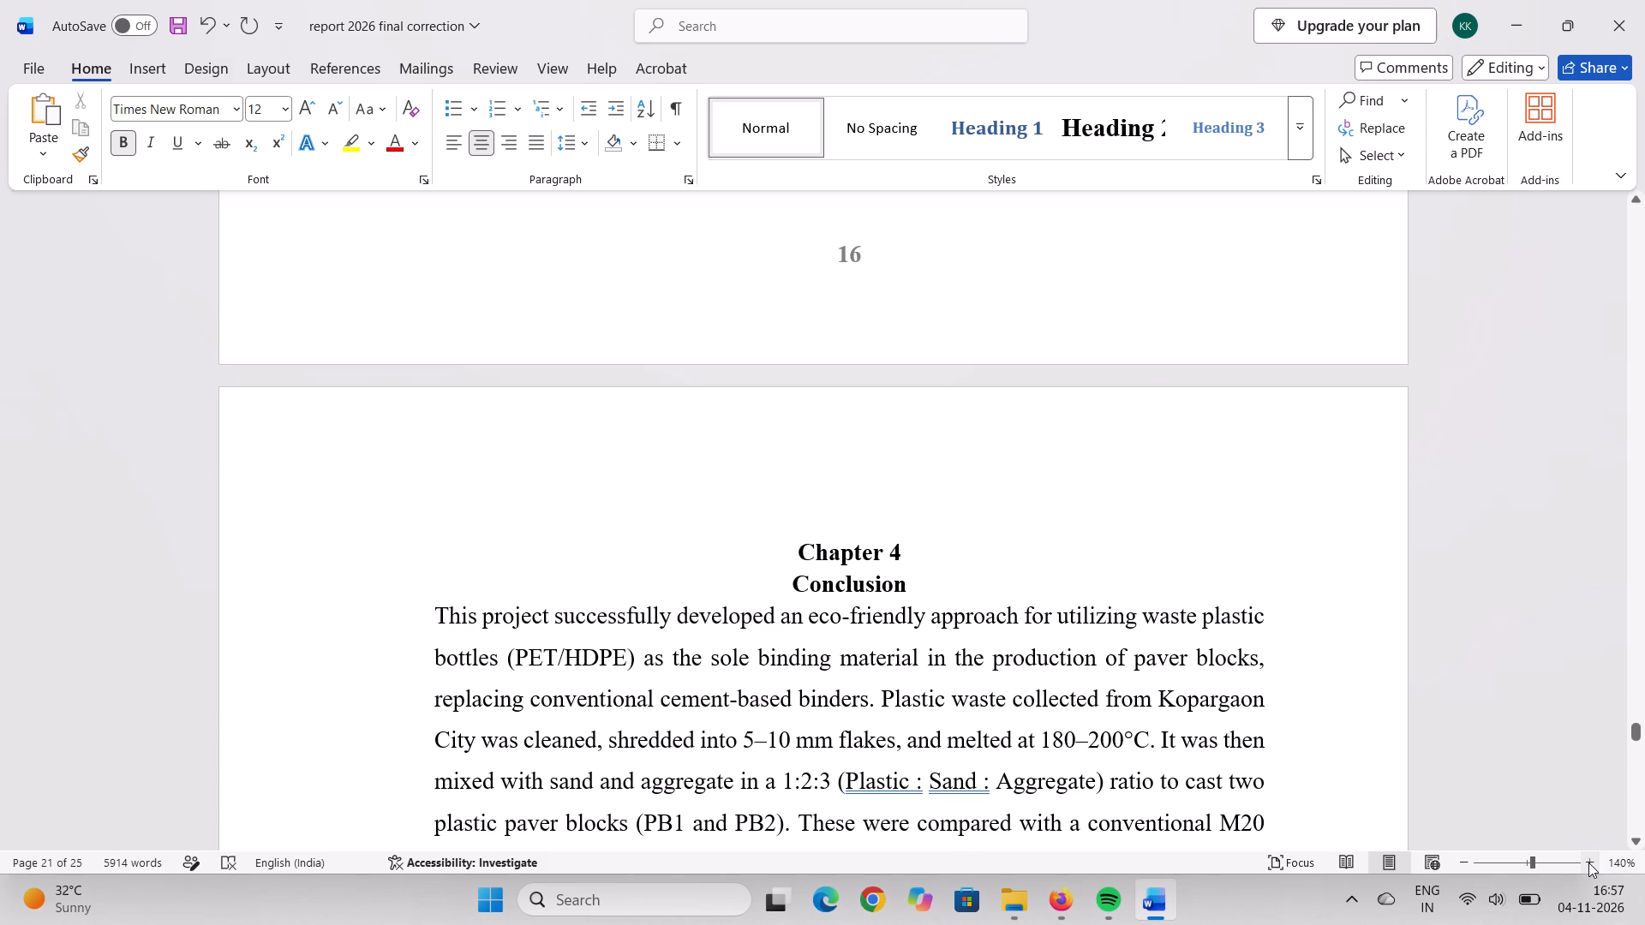
pyautogui.scroll(-6, 1056, 679)
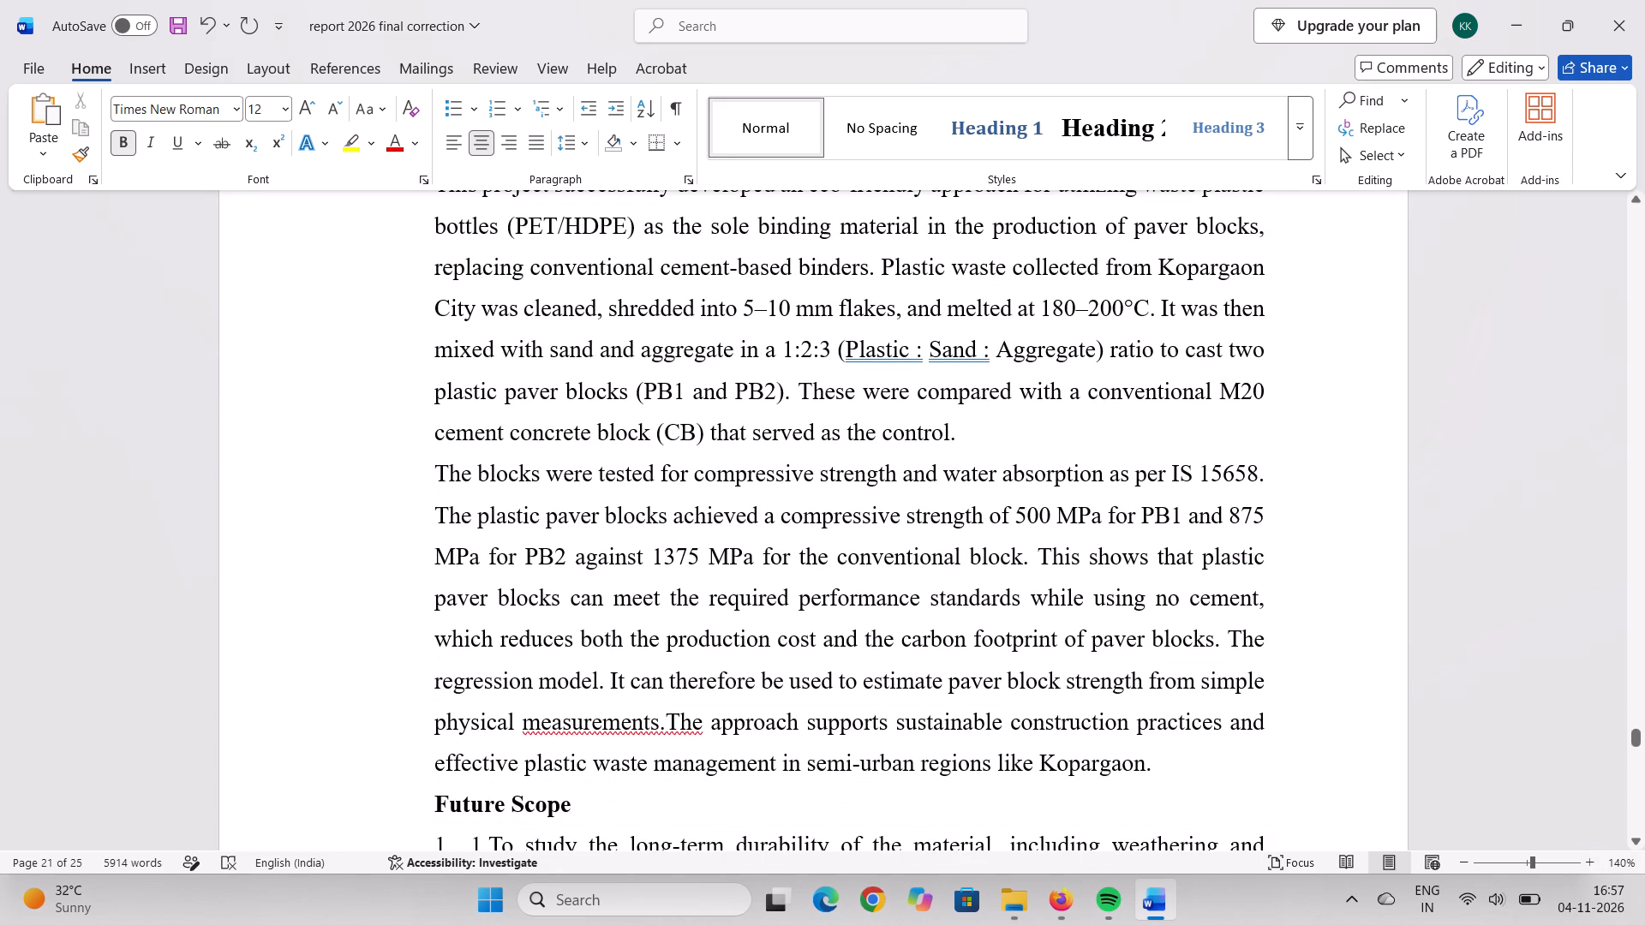
pyautogui.click(1587, 858)
pyautogui.scroll(-4, 909, 599)
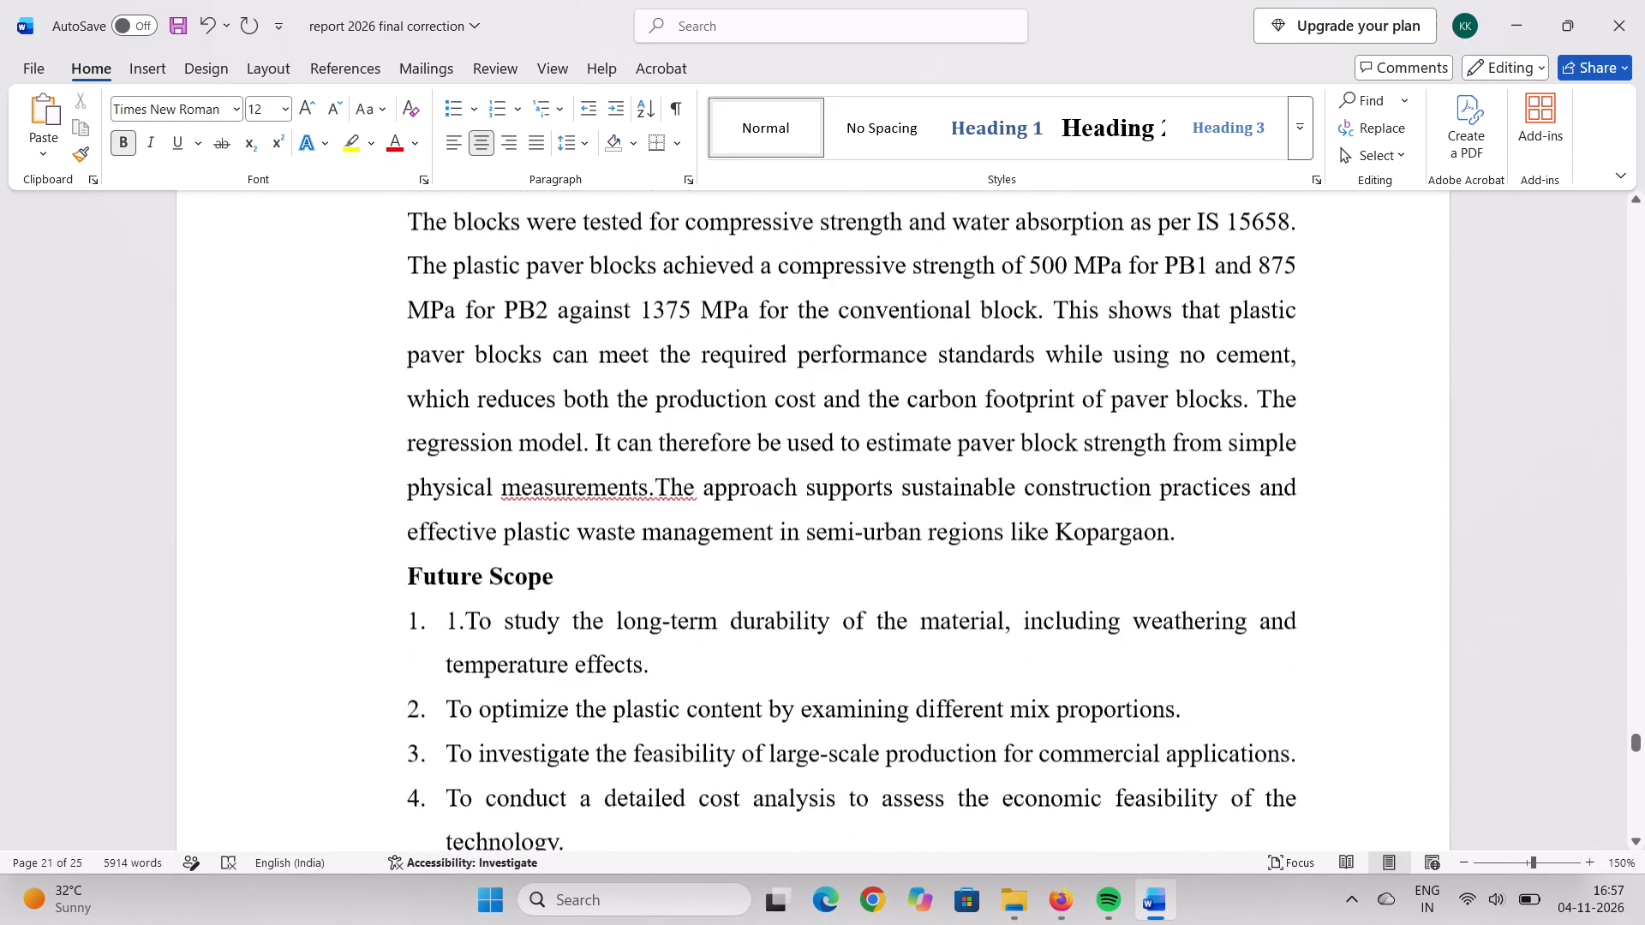
pyautogui.scroll(-7, 909, 599)
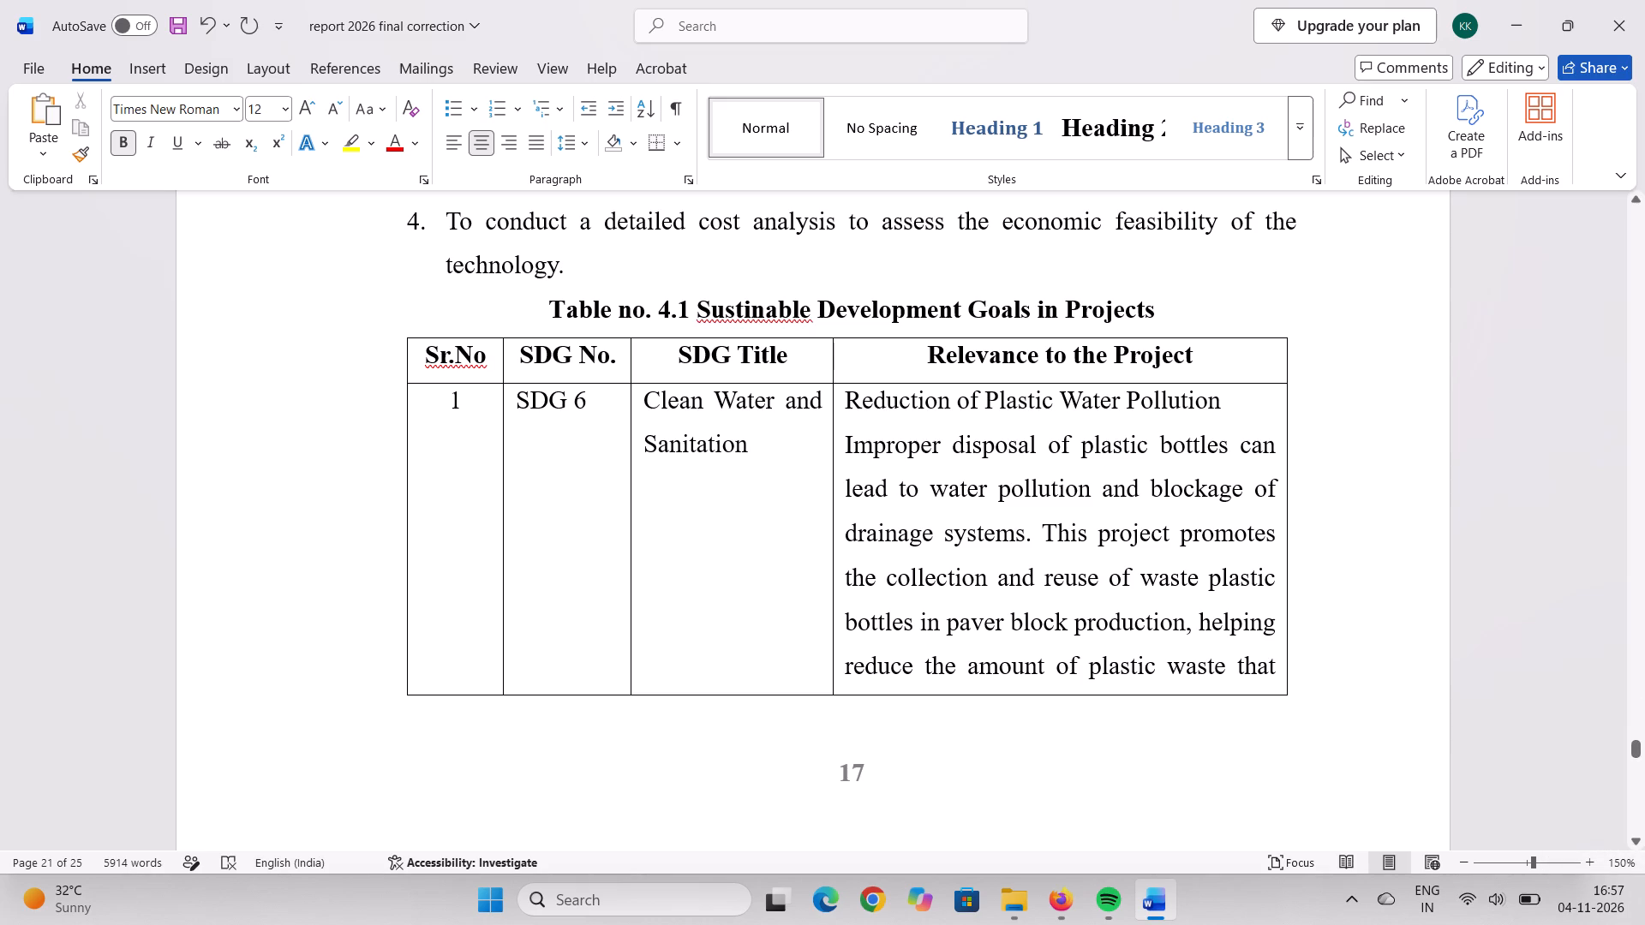
pyautogui.click(814, 313)
pyautogui.press('BackSpace')
pyautogui.press('BackSpace')
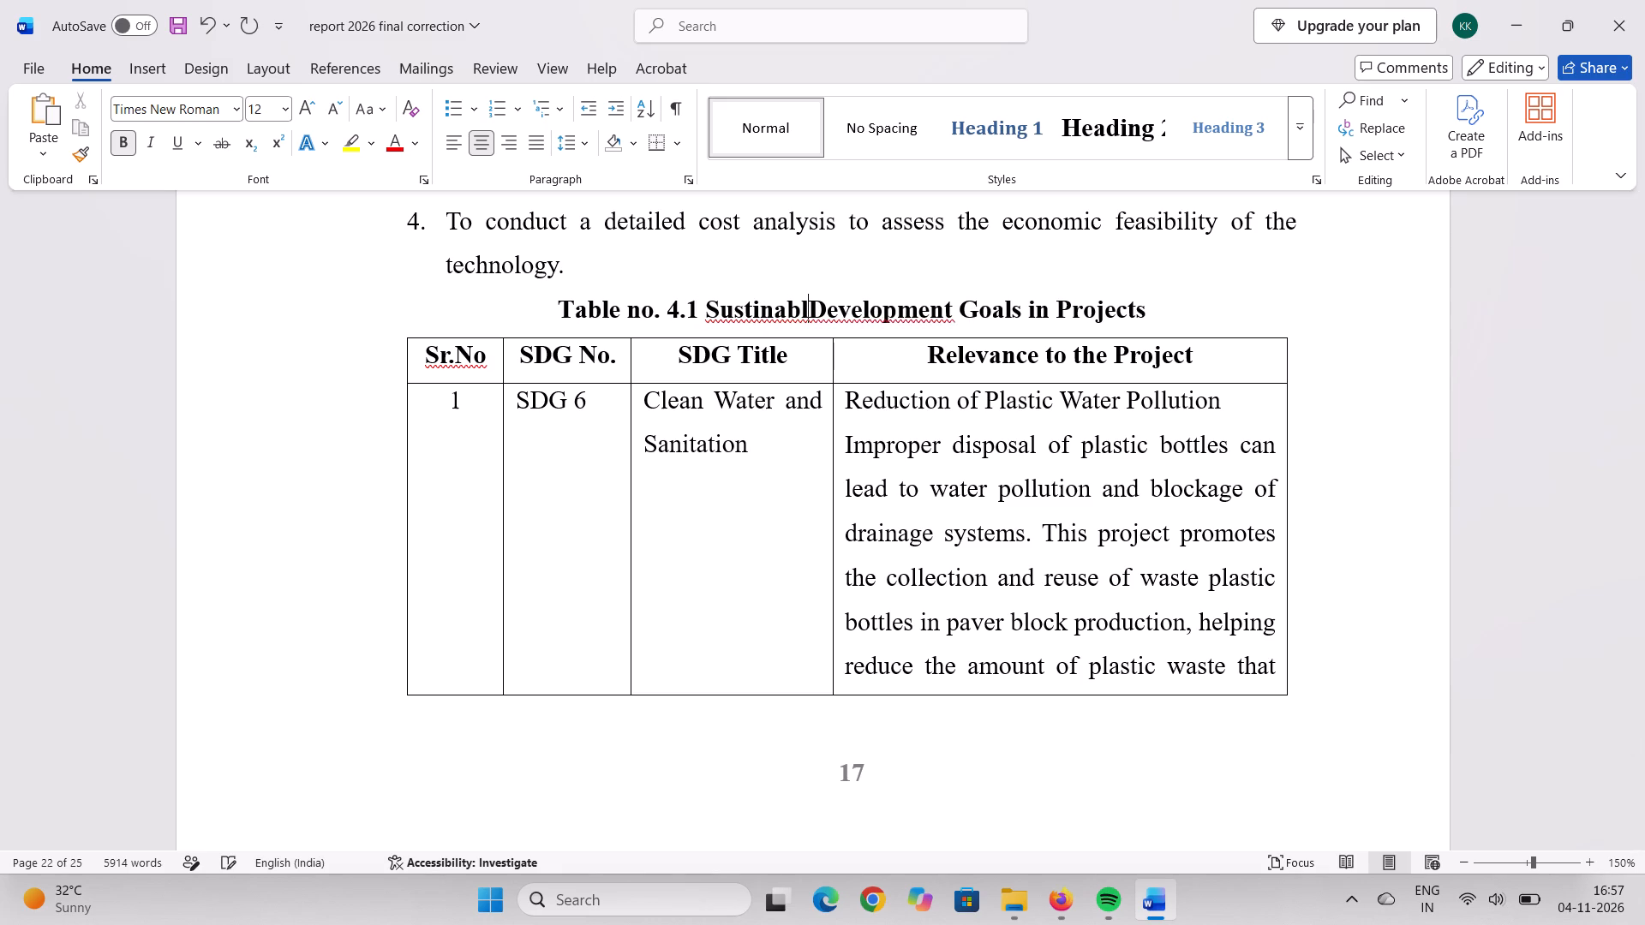
pyautogui.press('BackSpace')
pyautogui.press('BackSpace')
pyautogui.press('BackSpace')
pyautogui.press('BackSpace')
pyautogui.press('BackSpace')
pyautogui.press('BackSpace')
pyautogui.press('BackSpace')
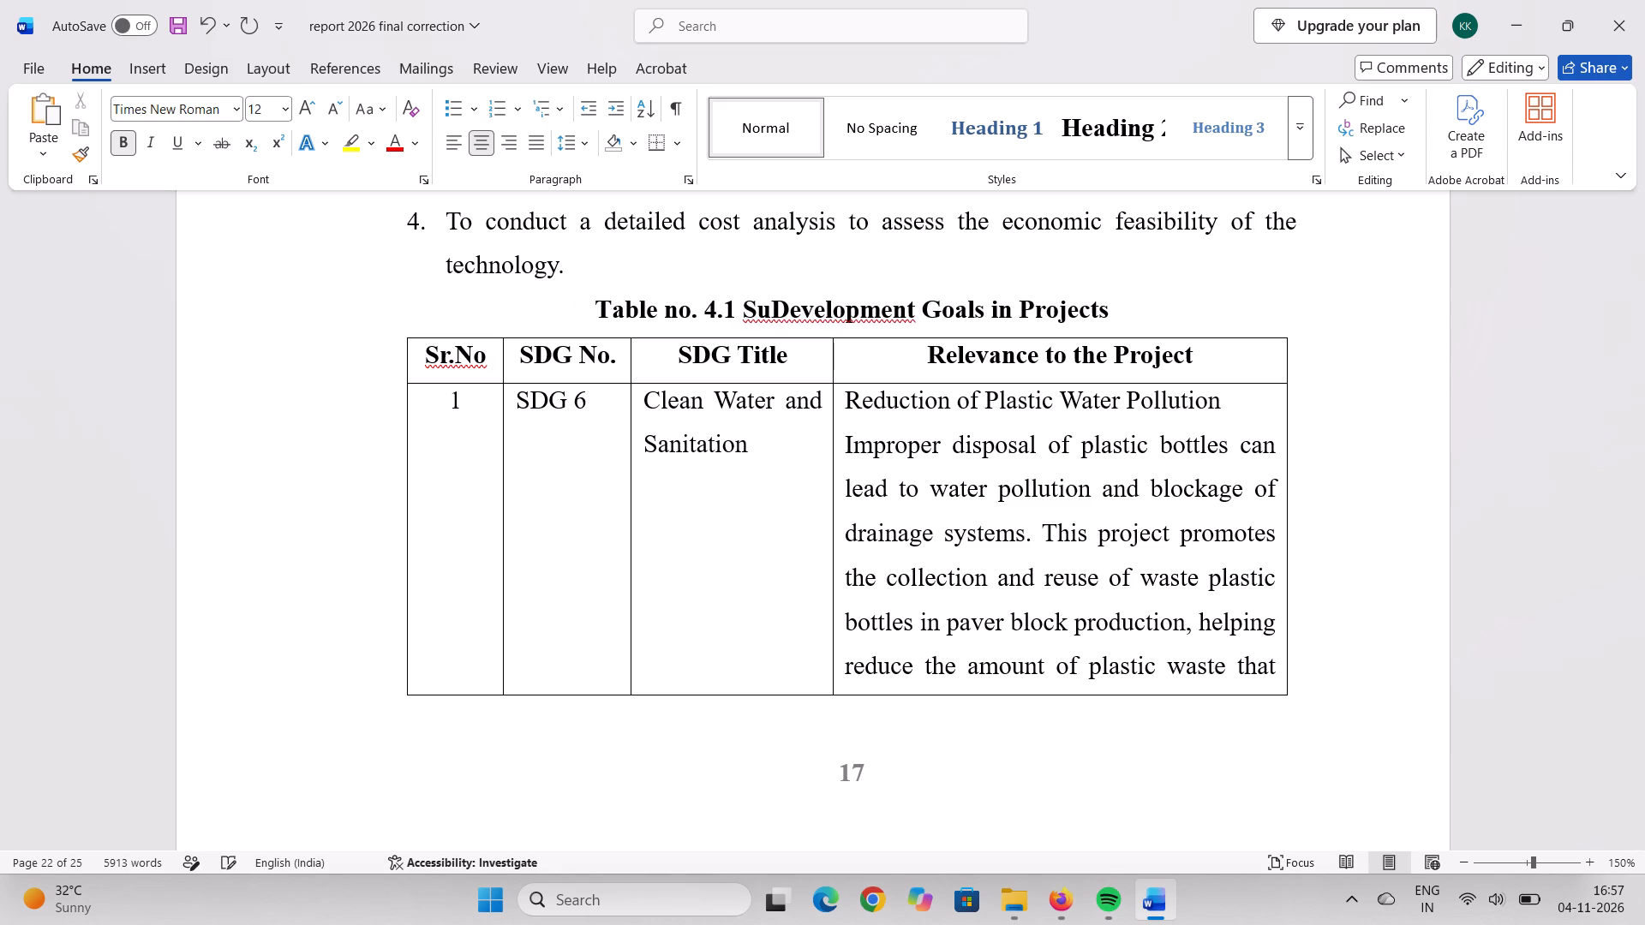
pyautogui.write('st')
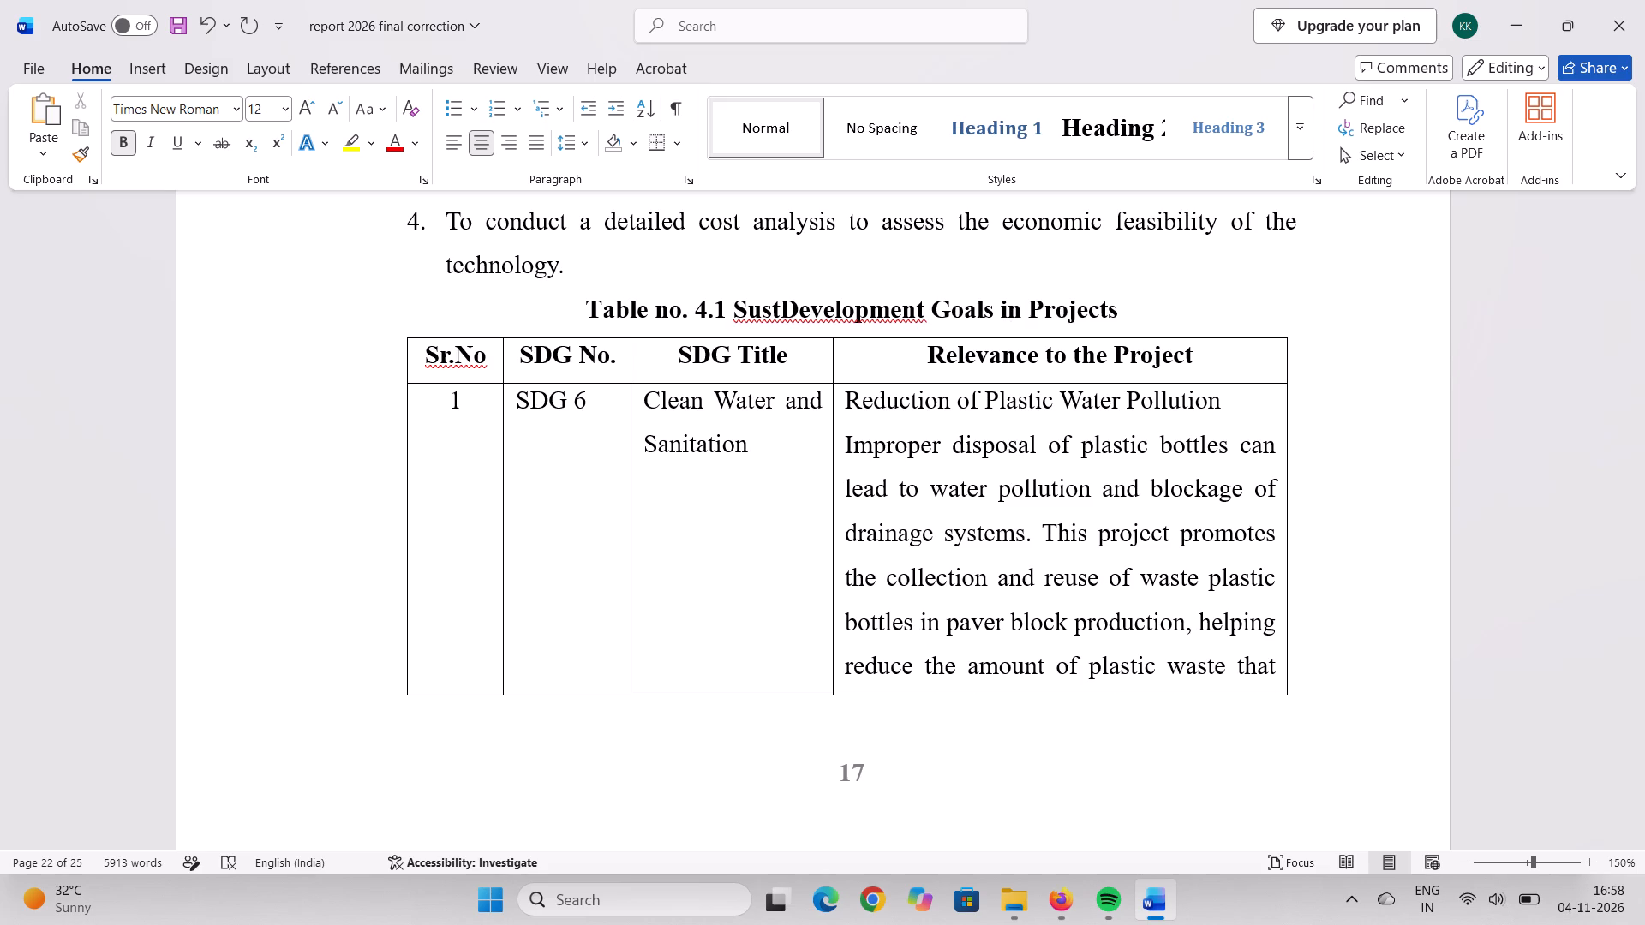
pyautogui.write('aina')
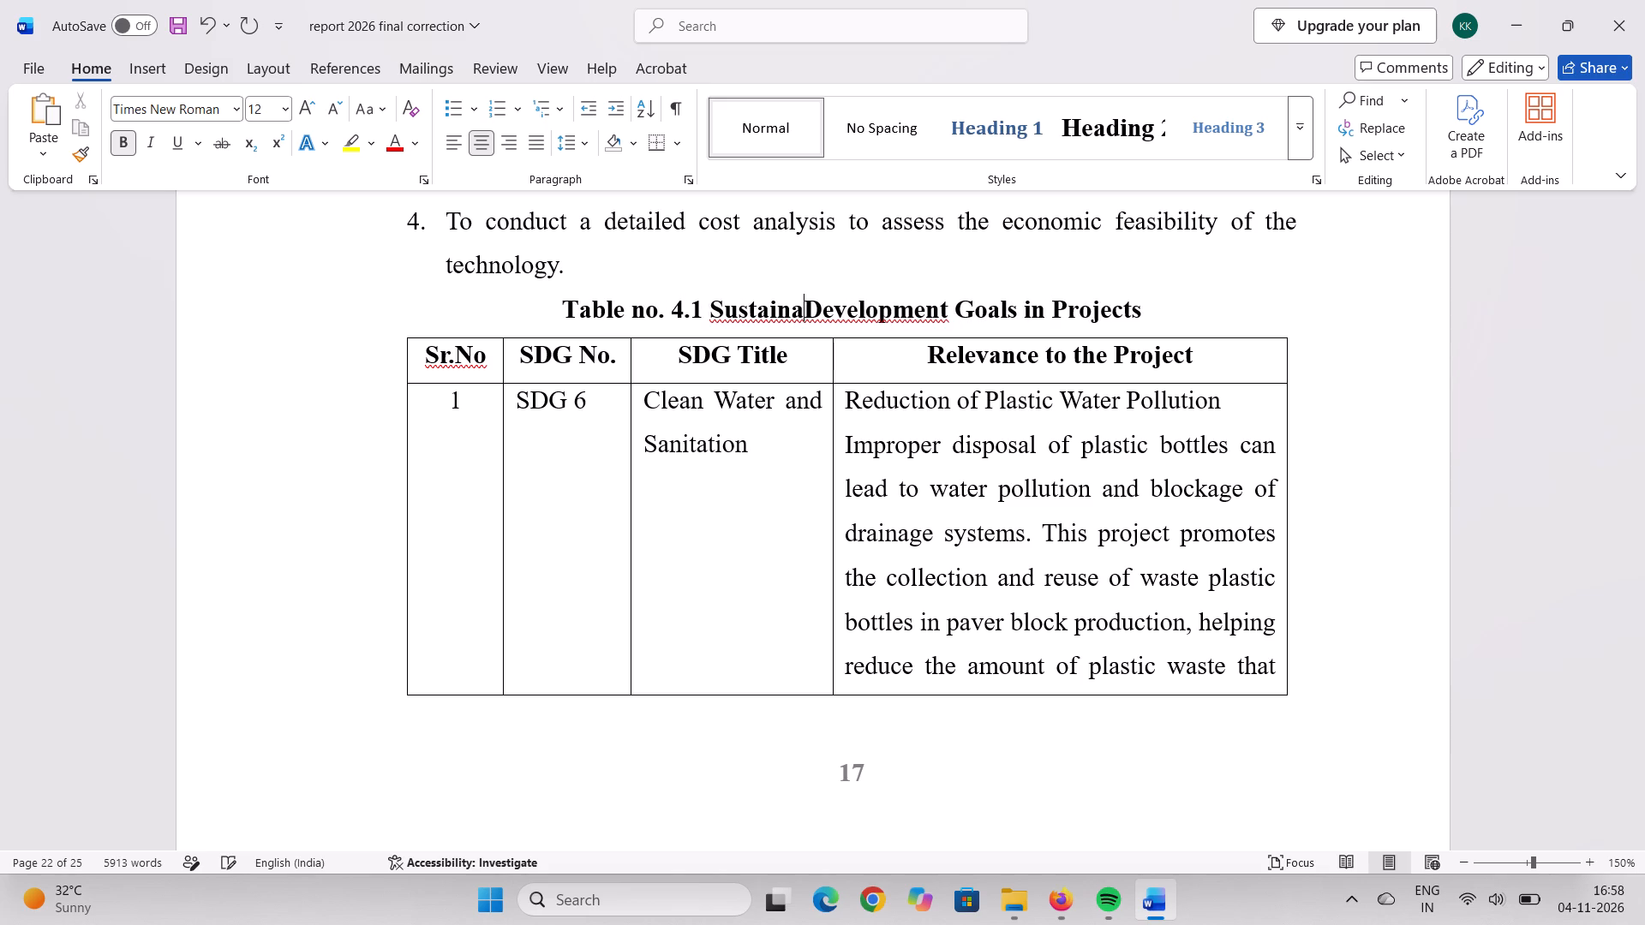
pyautogui.write('ble')
pyautogui.press('space')
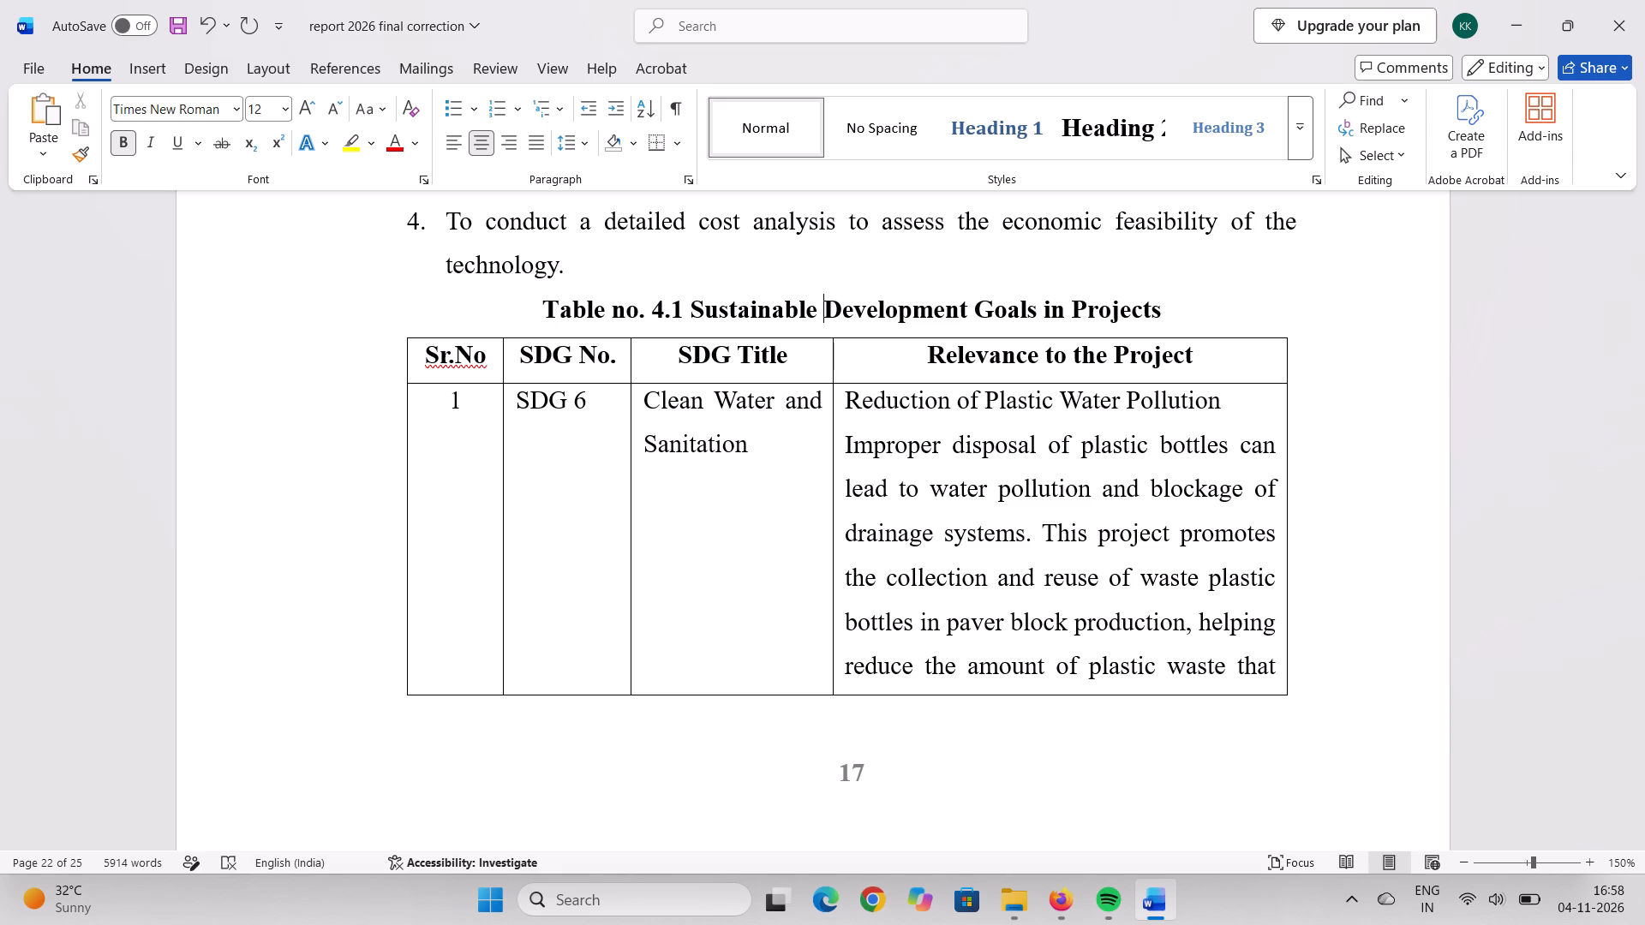
# Review the rest of the SDG table and the References list through the last entry and back to its heading.
pyautogui.scroll(-9, 701, 263)
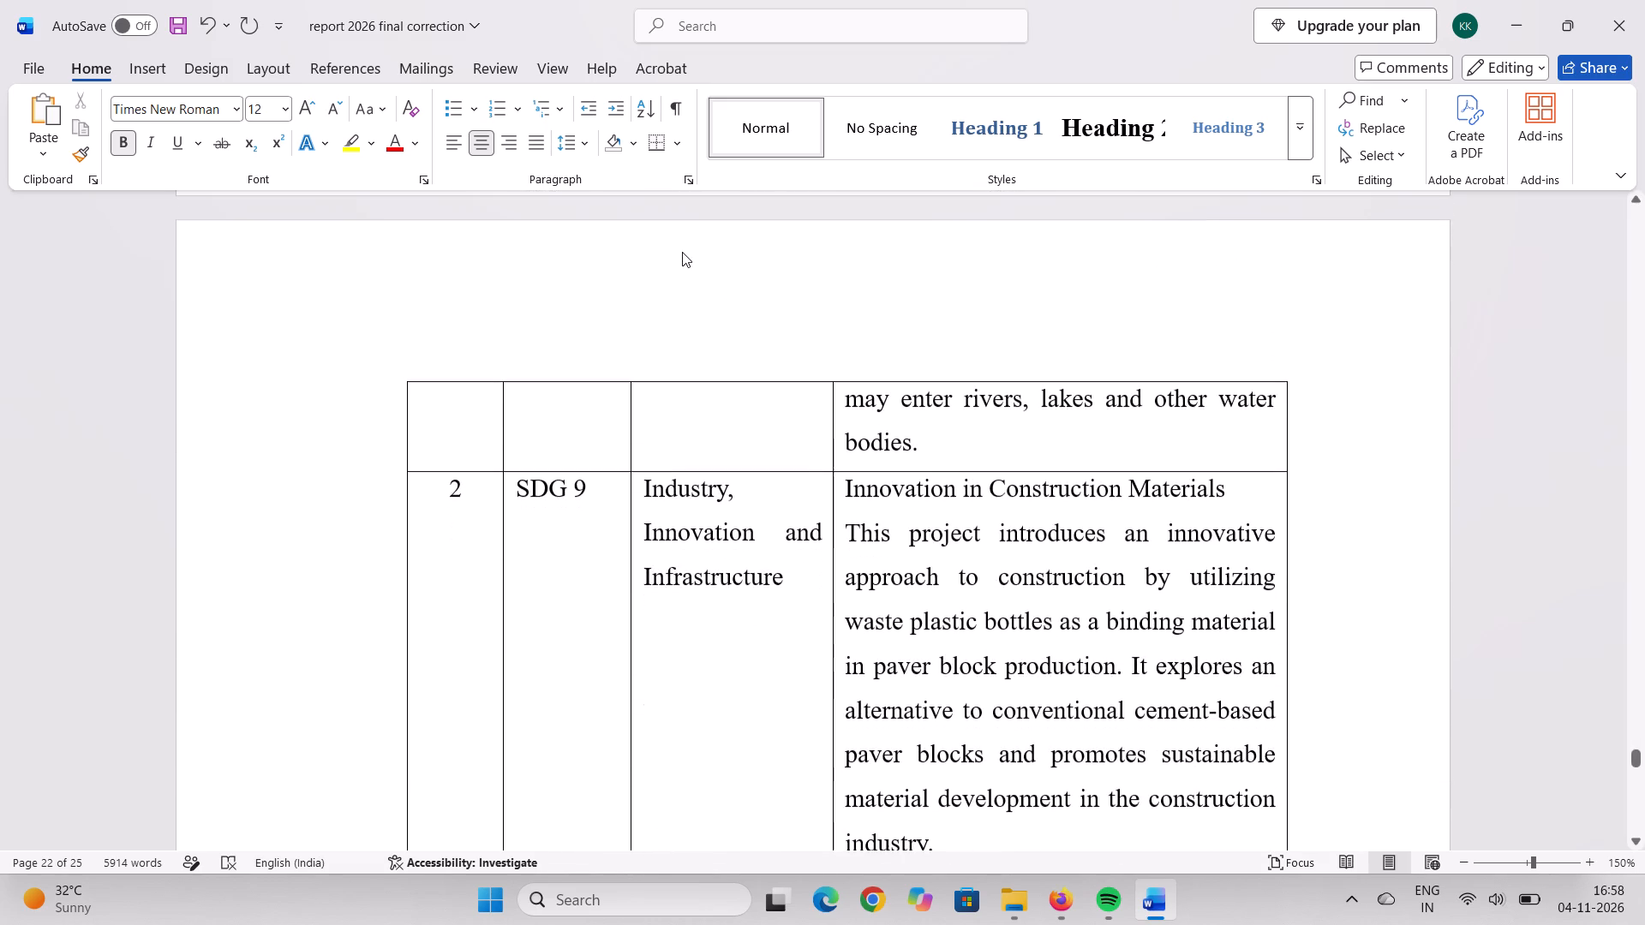
pyautogui.scroll(-19, 682, 252)
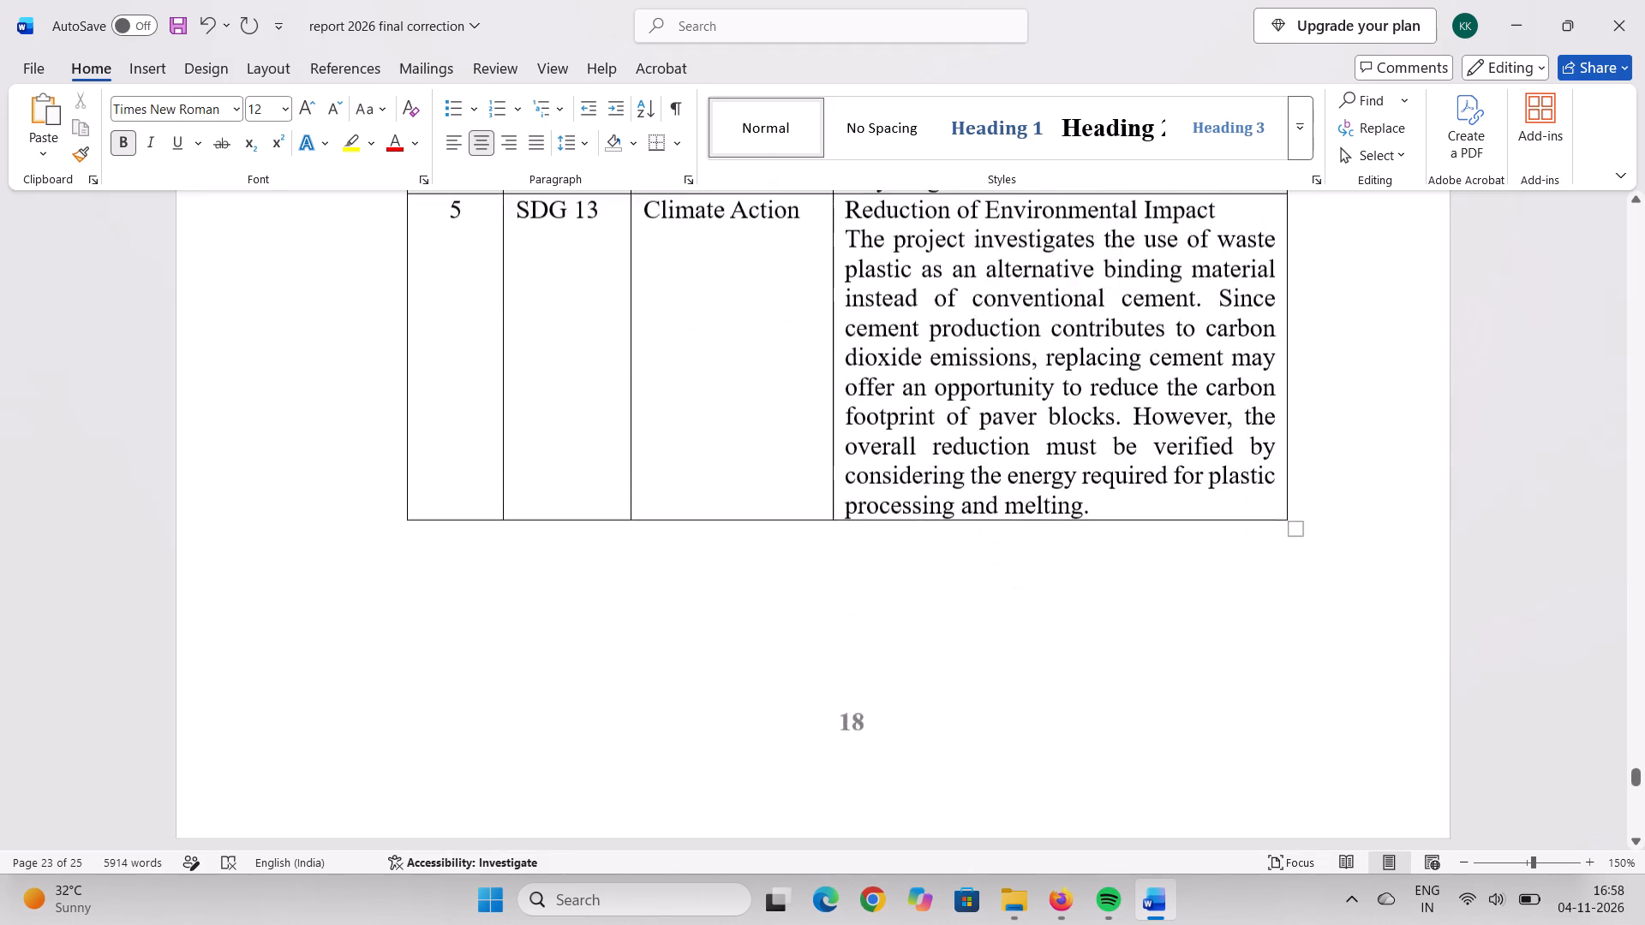
pyautogui.scroll(-17, 682, 252)
pyautogui.scroll(-4, 682, 252)
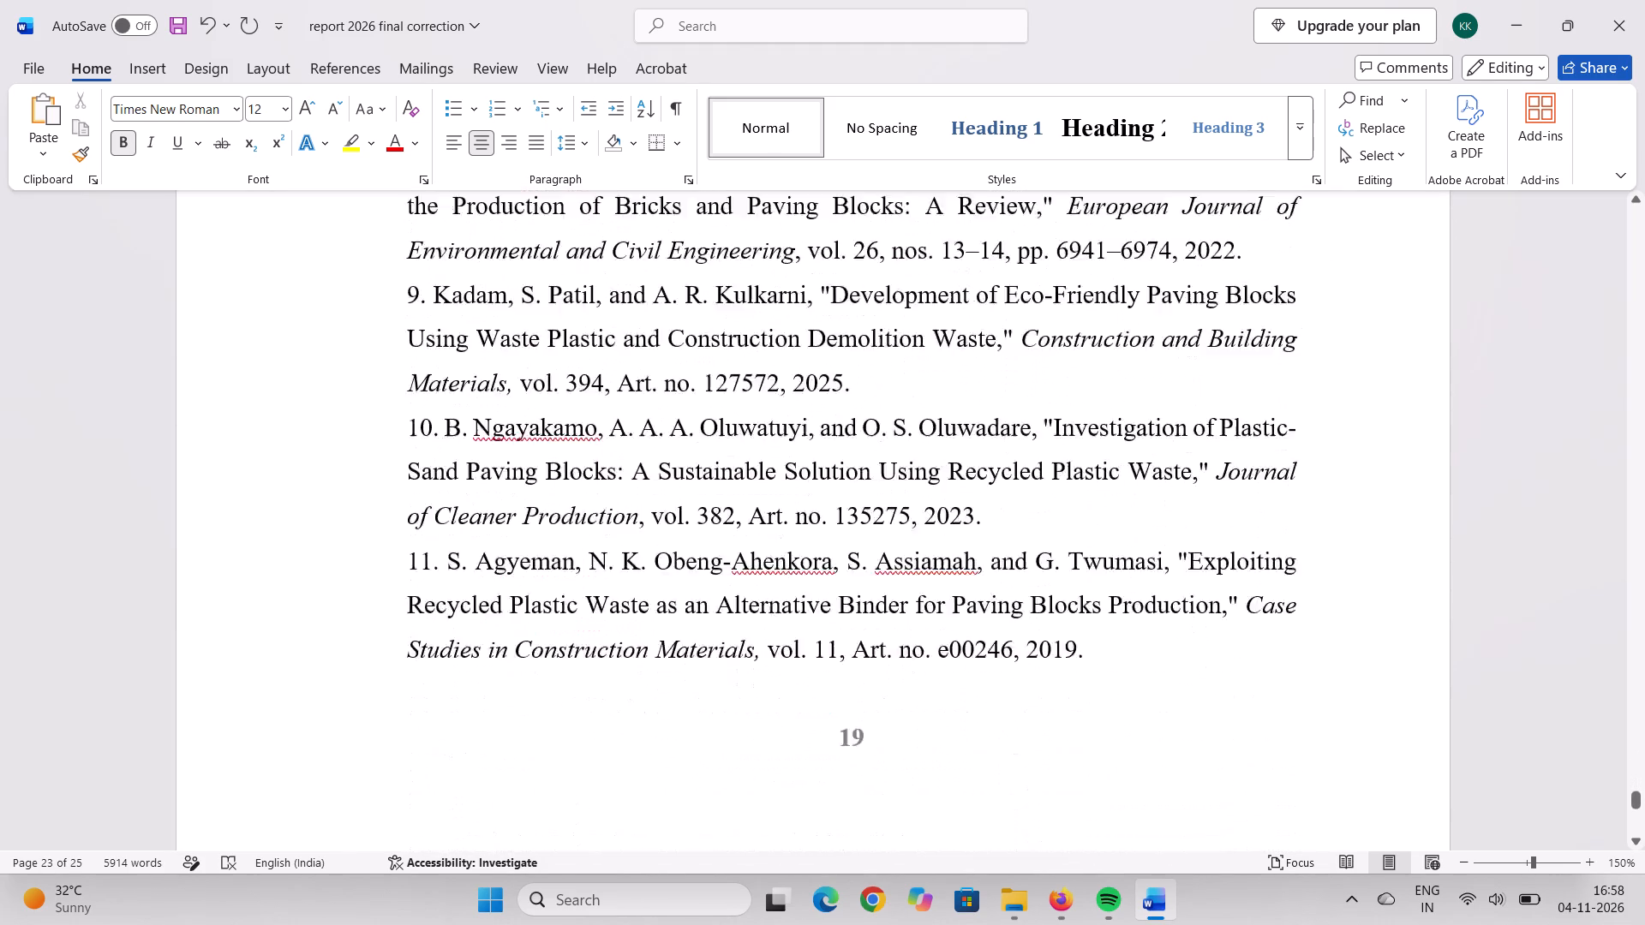
pyautogui.scroll(-10, 682, 252)
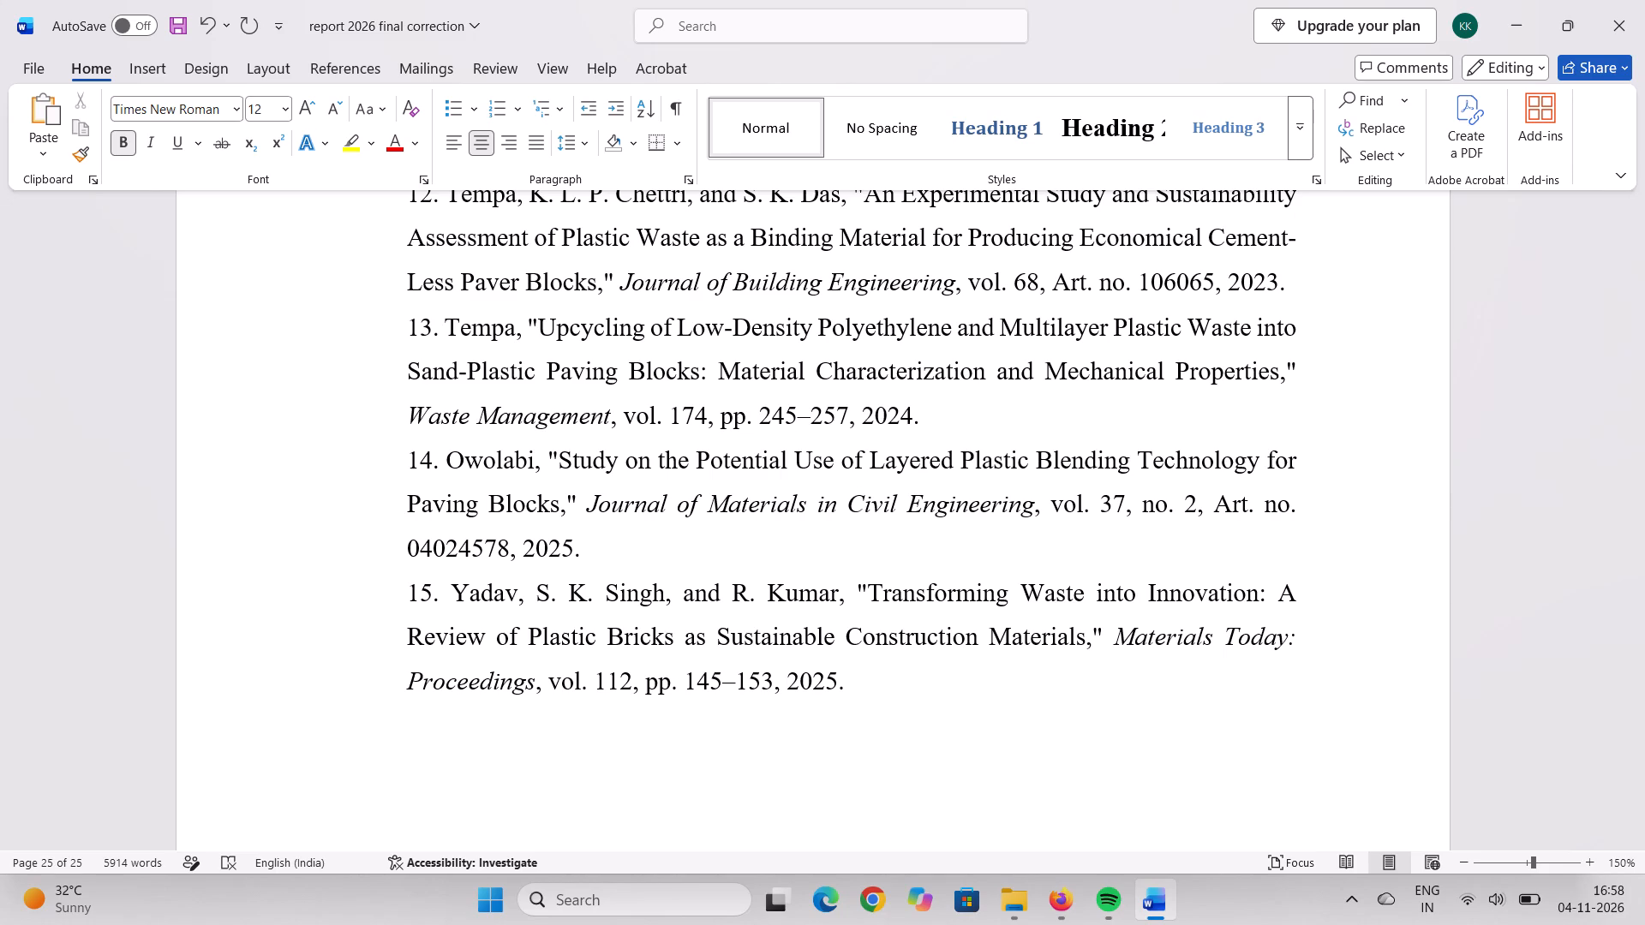
pyautogui.scroll(4, 985, 438)
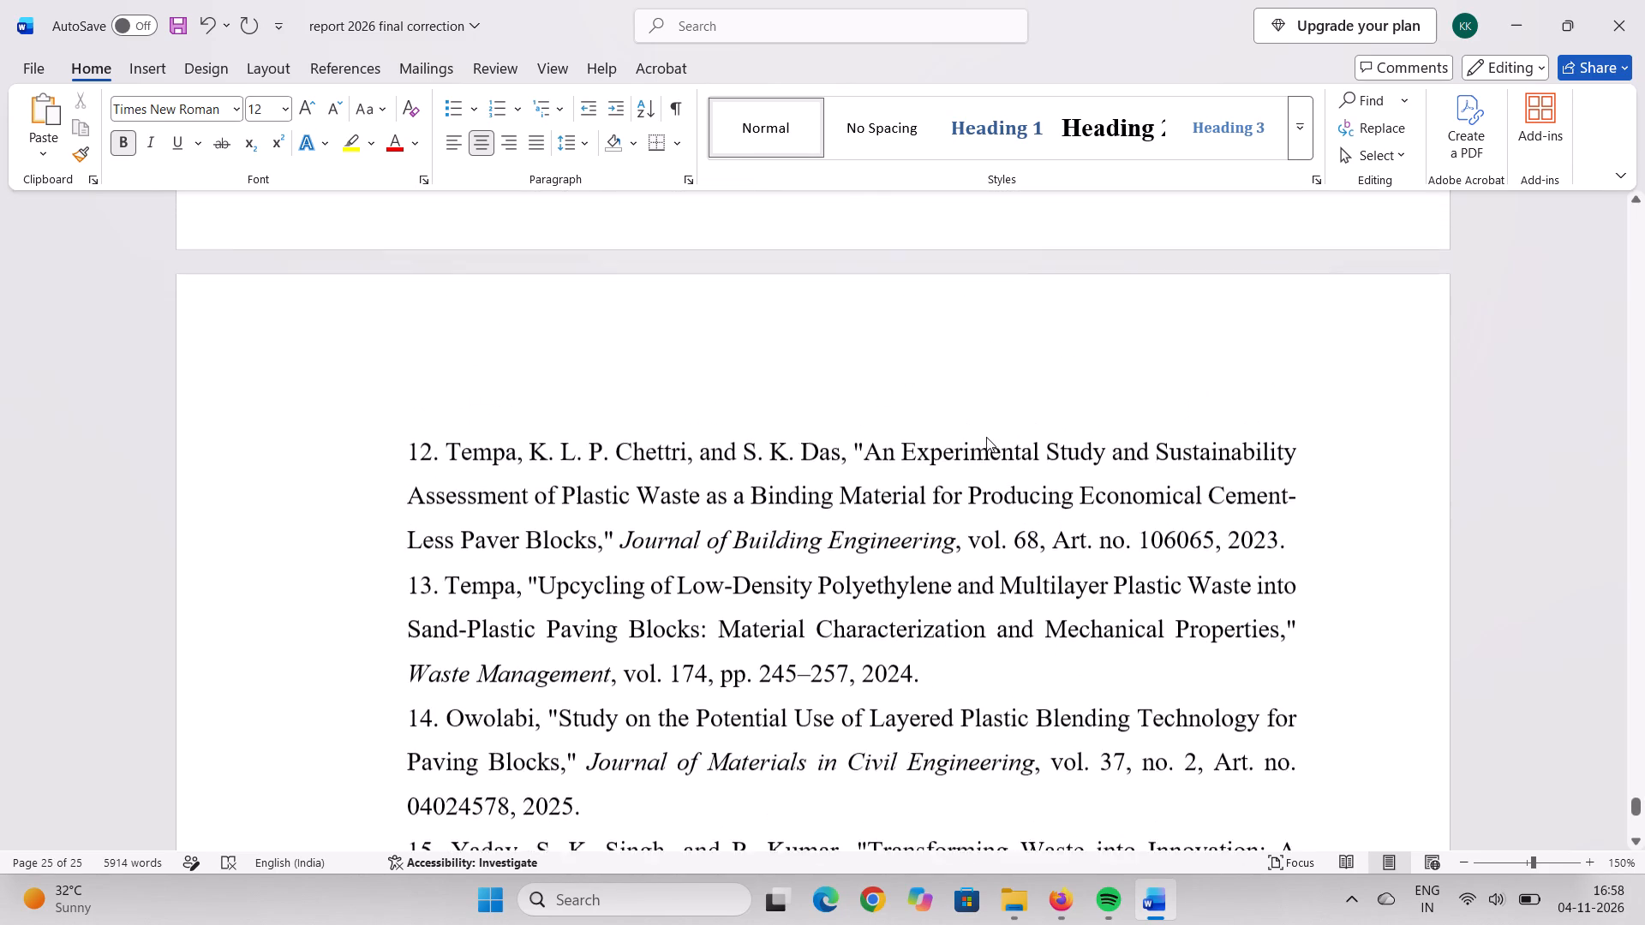
pyautogui.scroll(14, 986, 437)
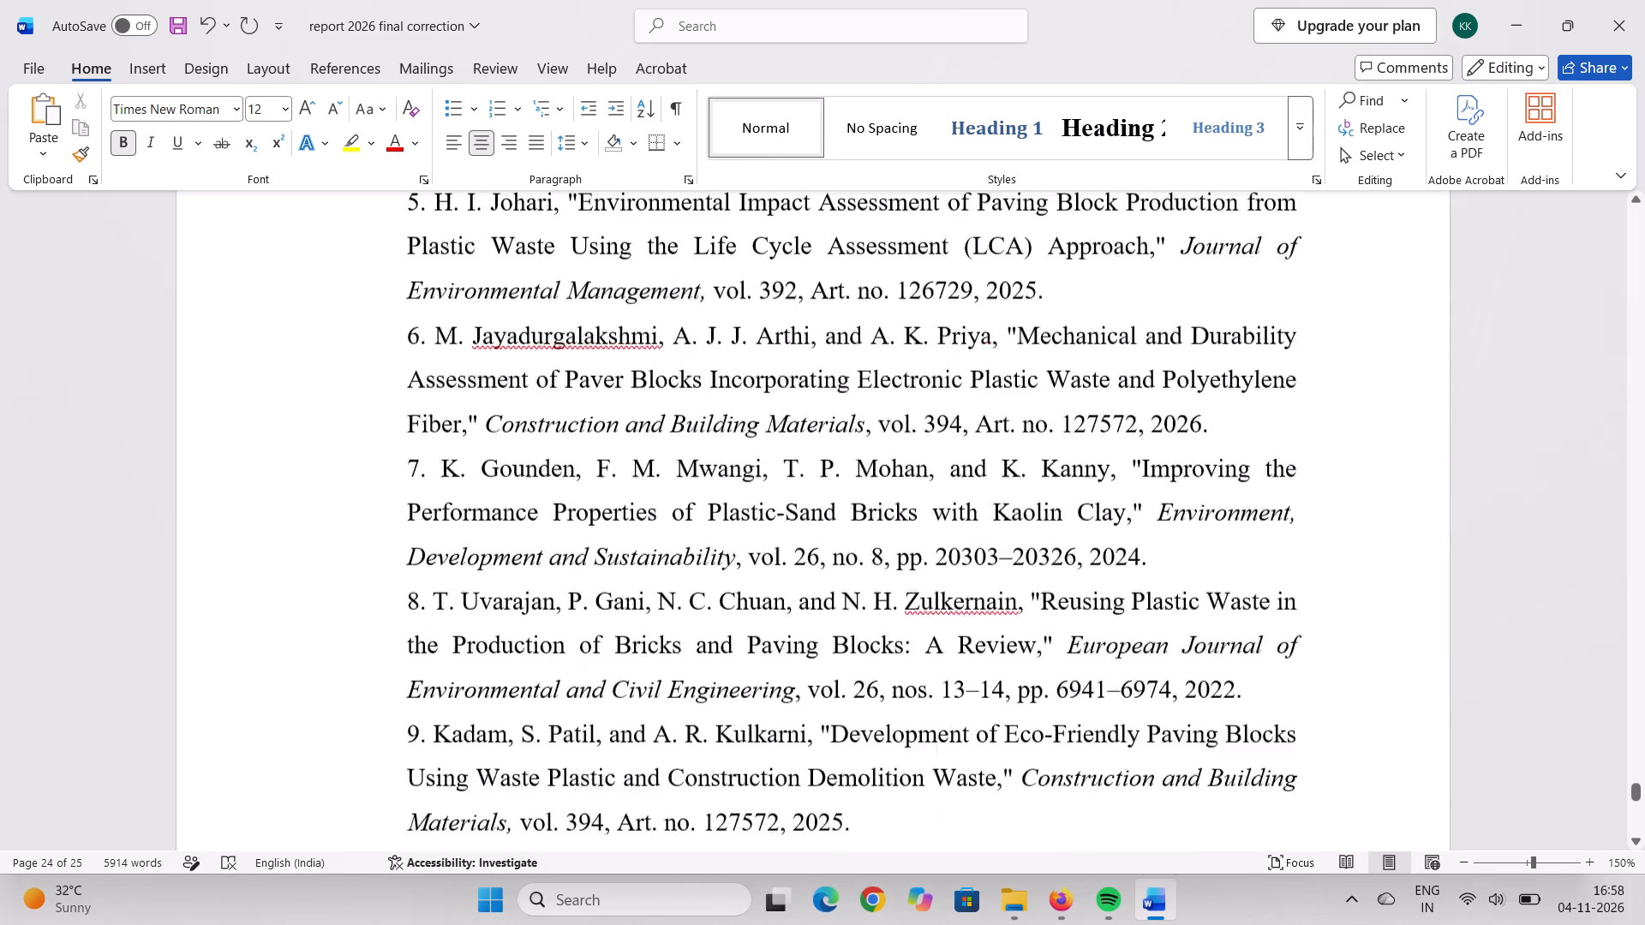
pyautogui.scroll(8, 986, 437)
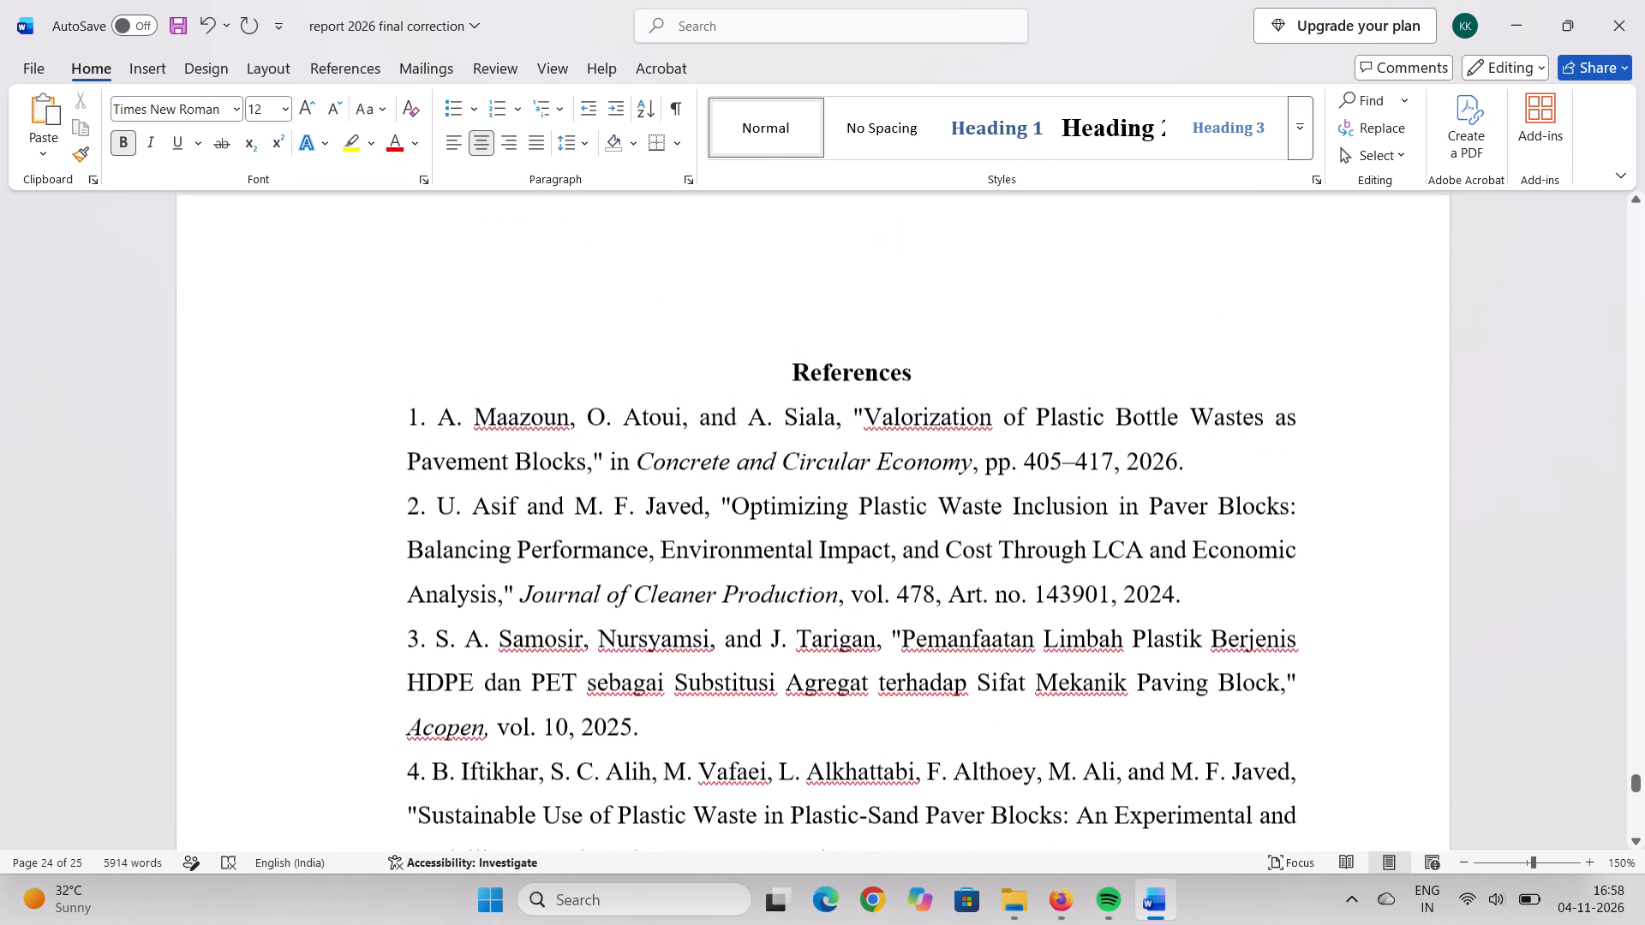
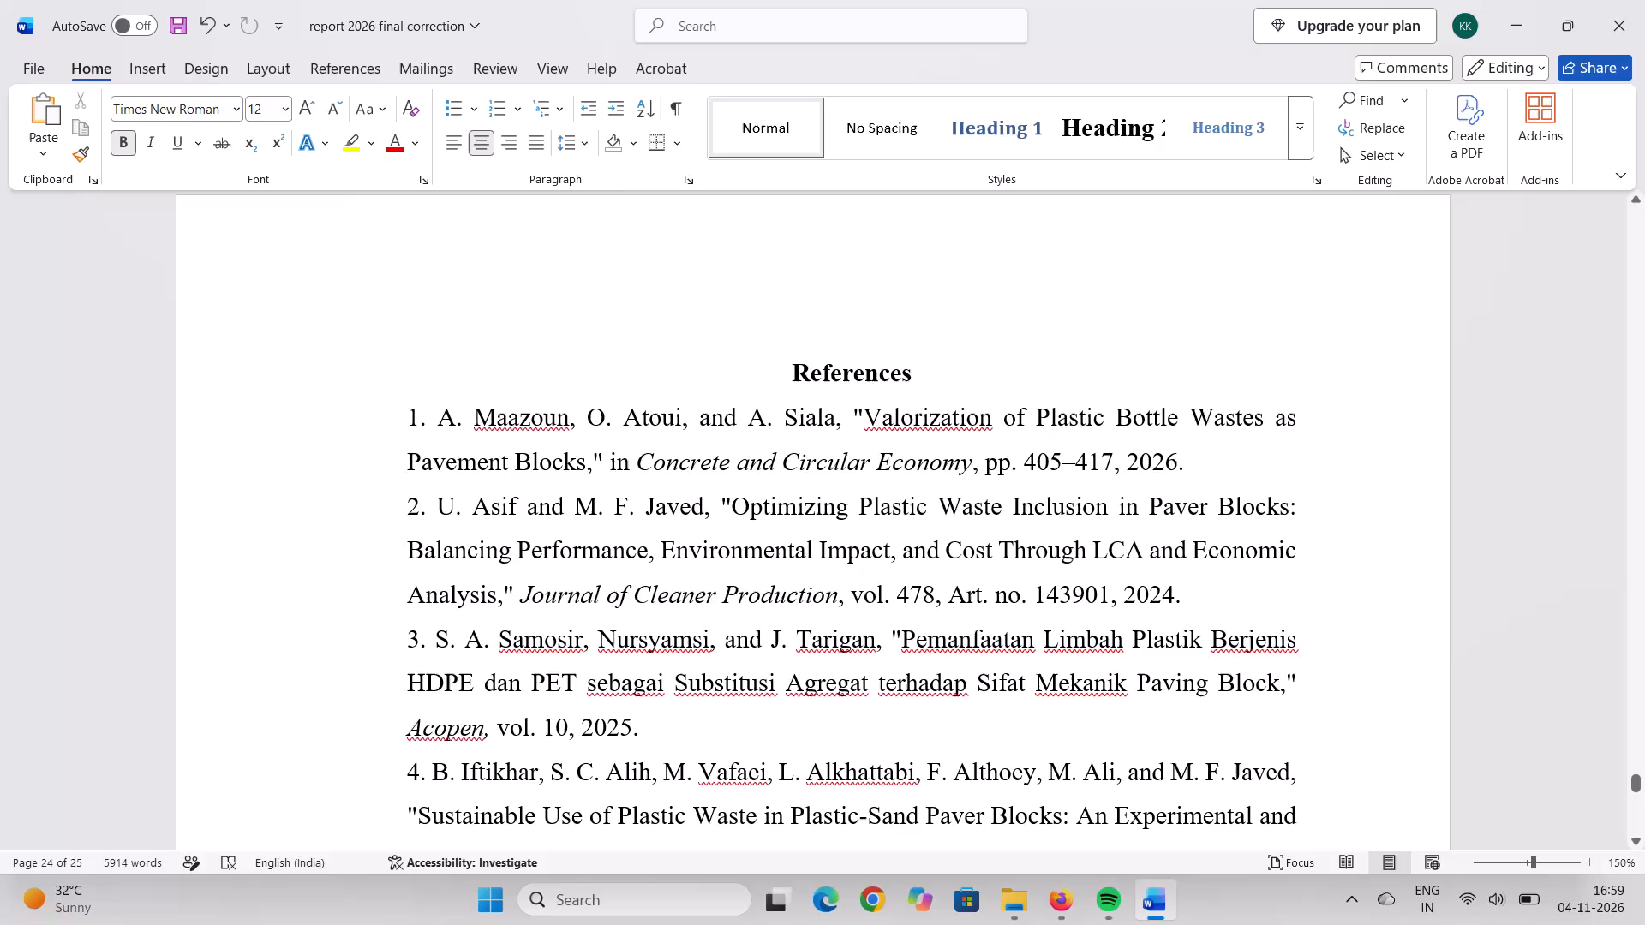
# Remove blank lines above the References heading to pull it back under the SDG table on page 18, and add a blank line after it.
pyautogui.scroll(2, 1054, 437)
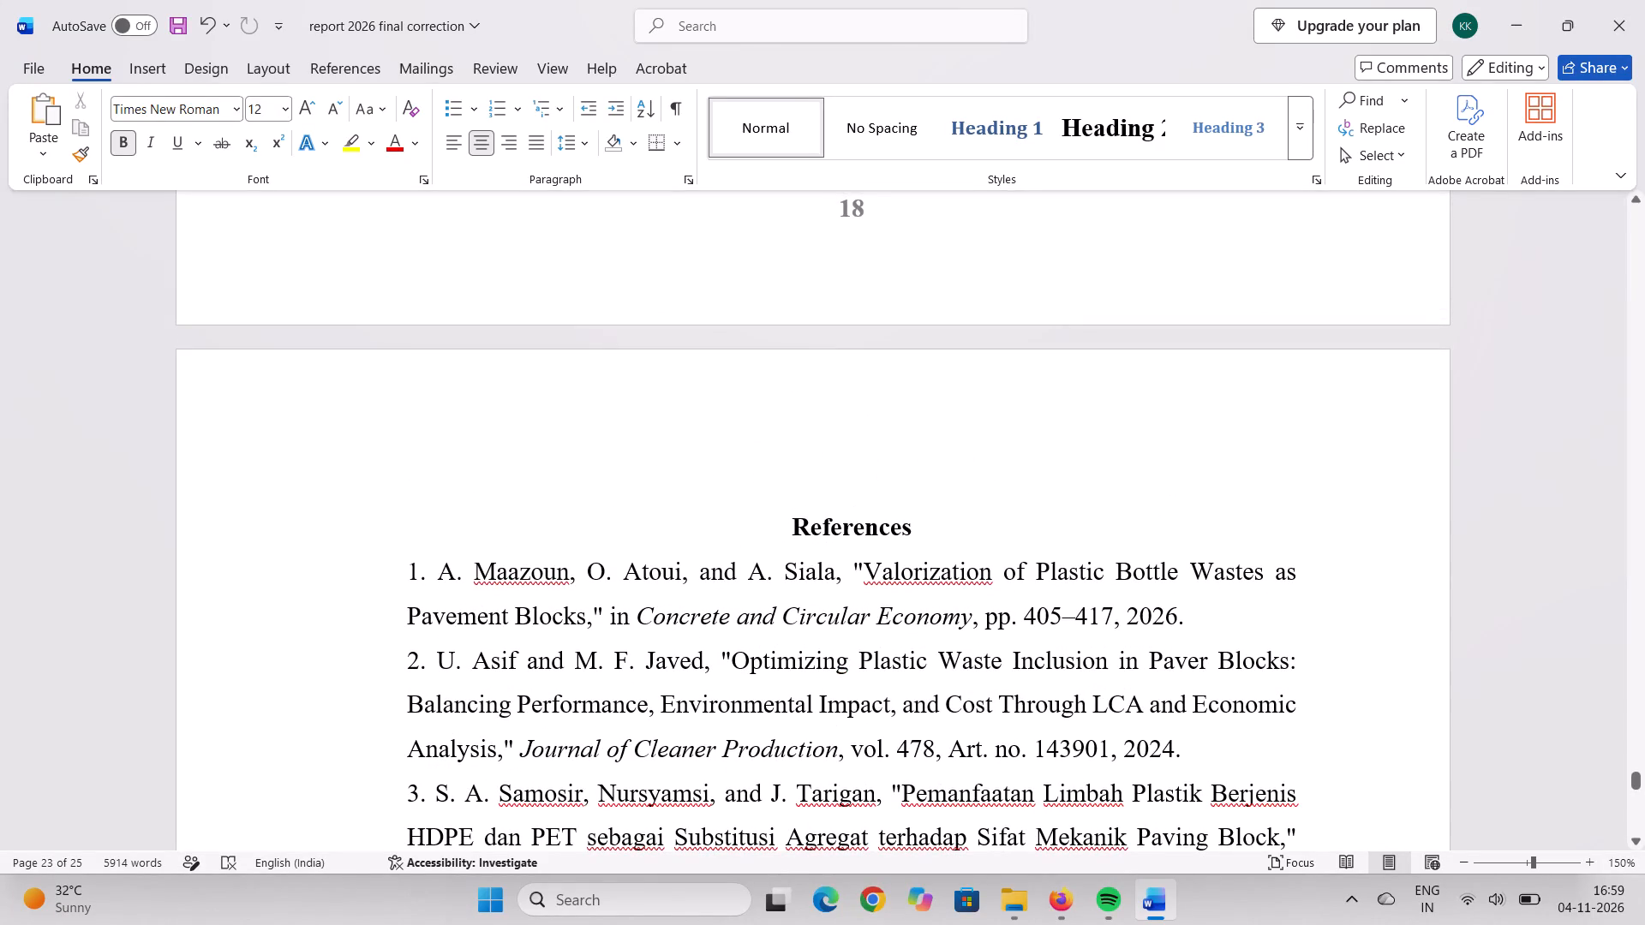
pyautogui.click(790, 518)
pyautogui.press('BackSpace')
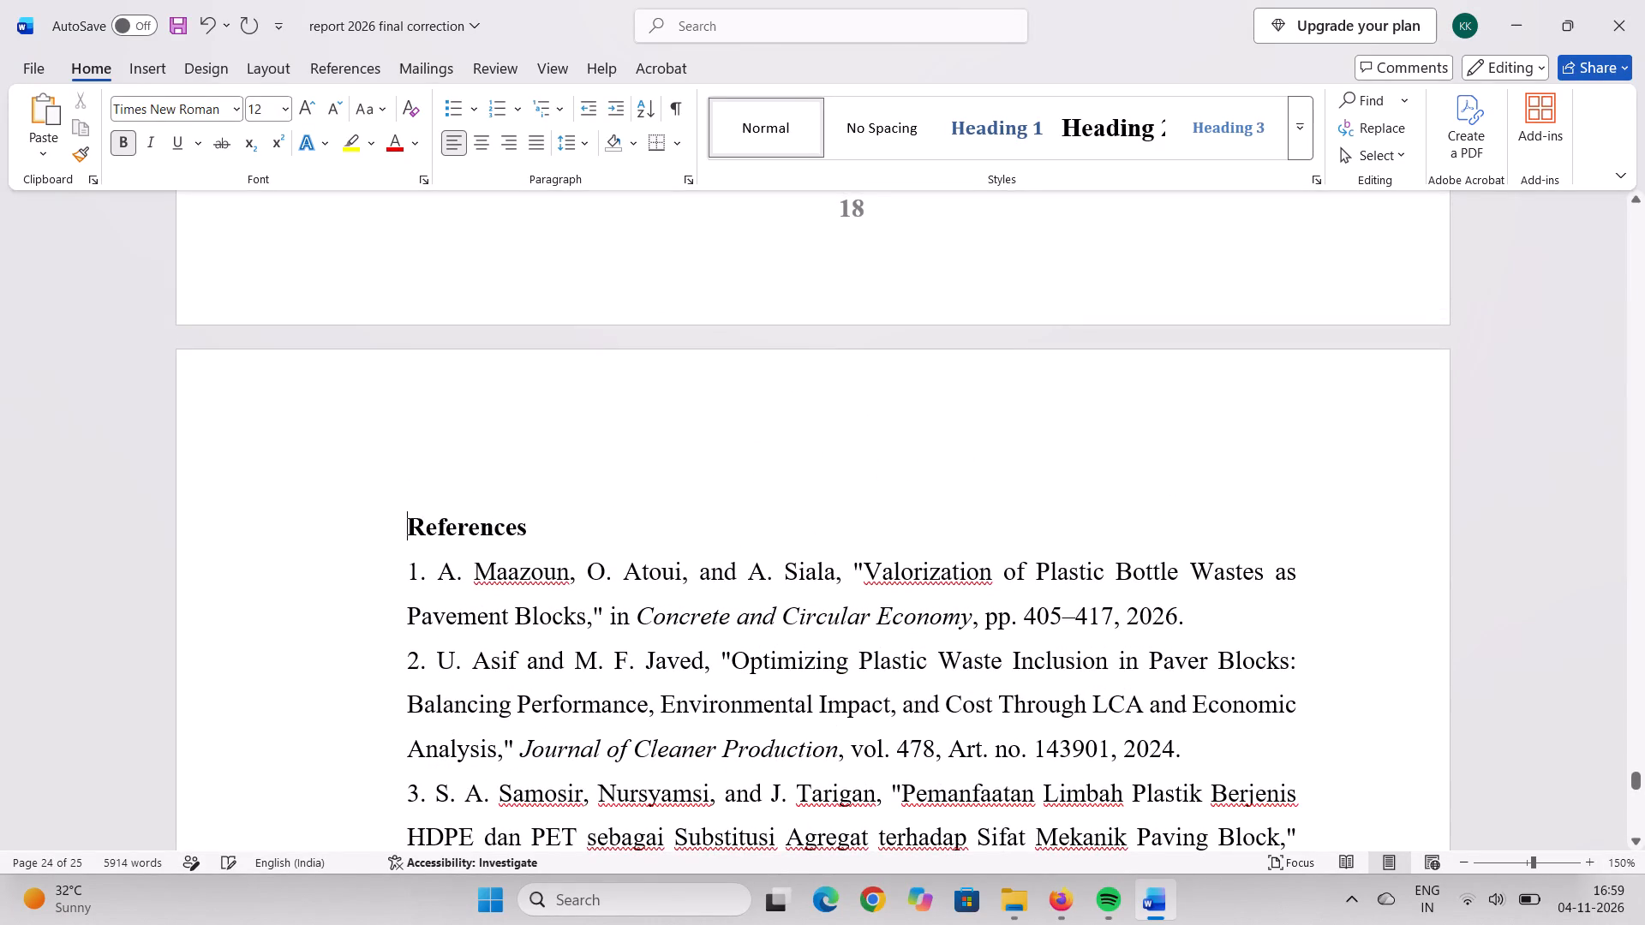
pyautogui.press('BackSpace')
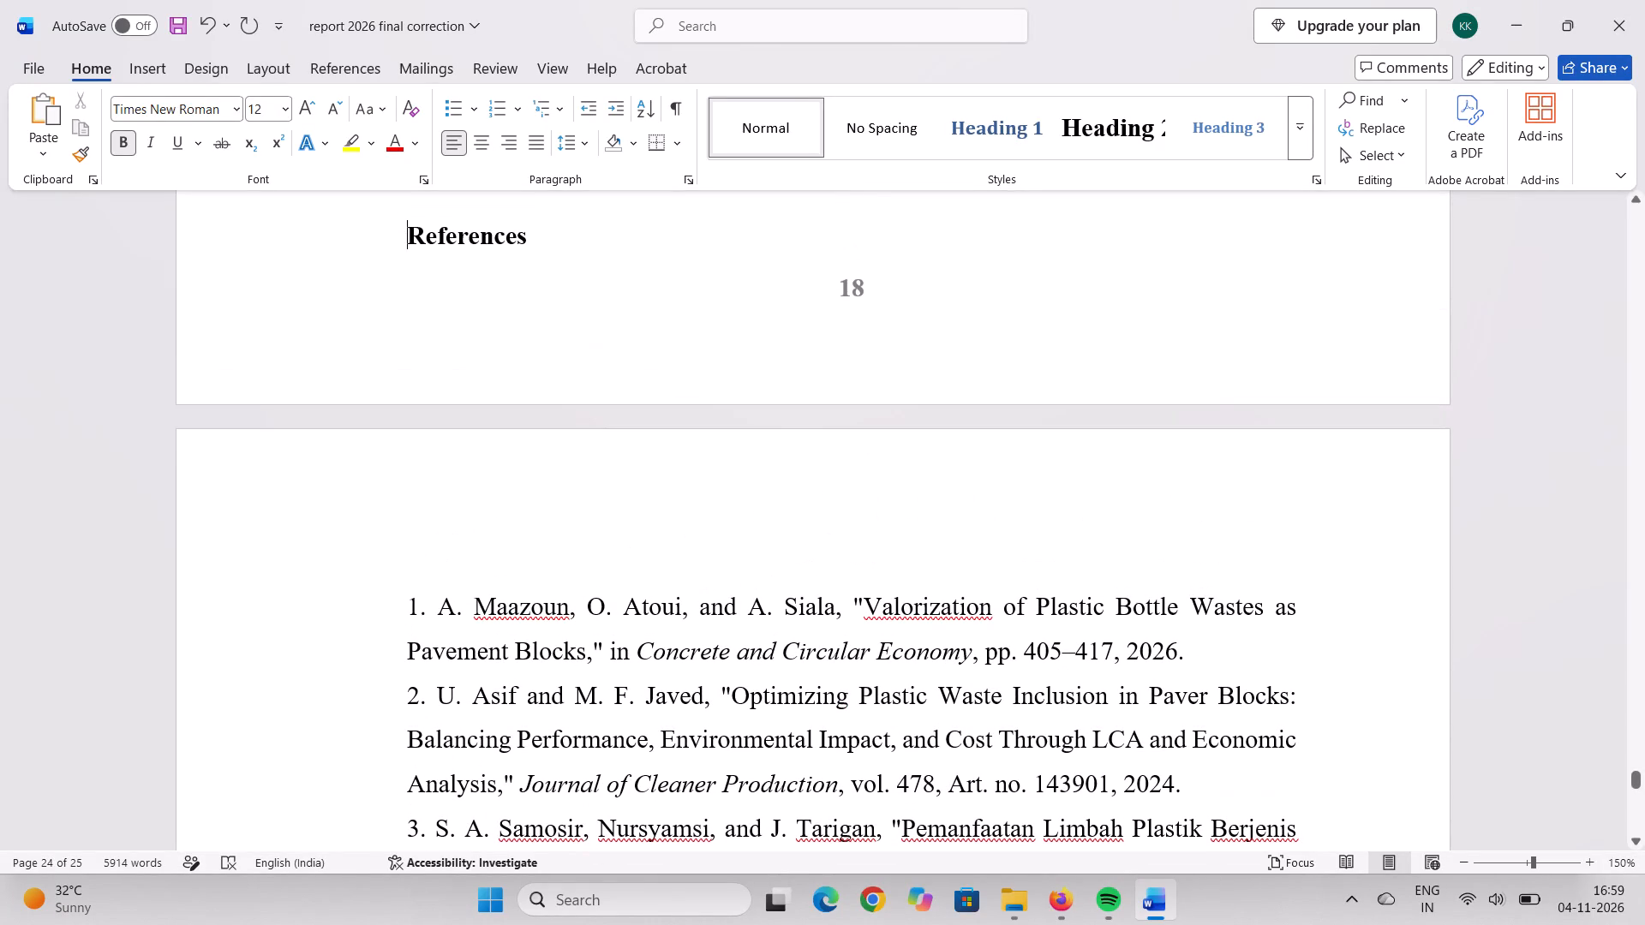
pyautogui.click(592, 234)
pyautogui.press('Return')
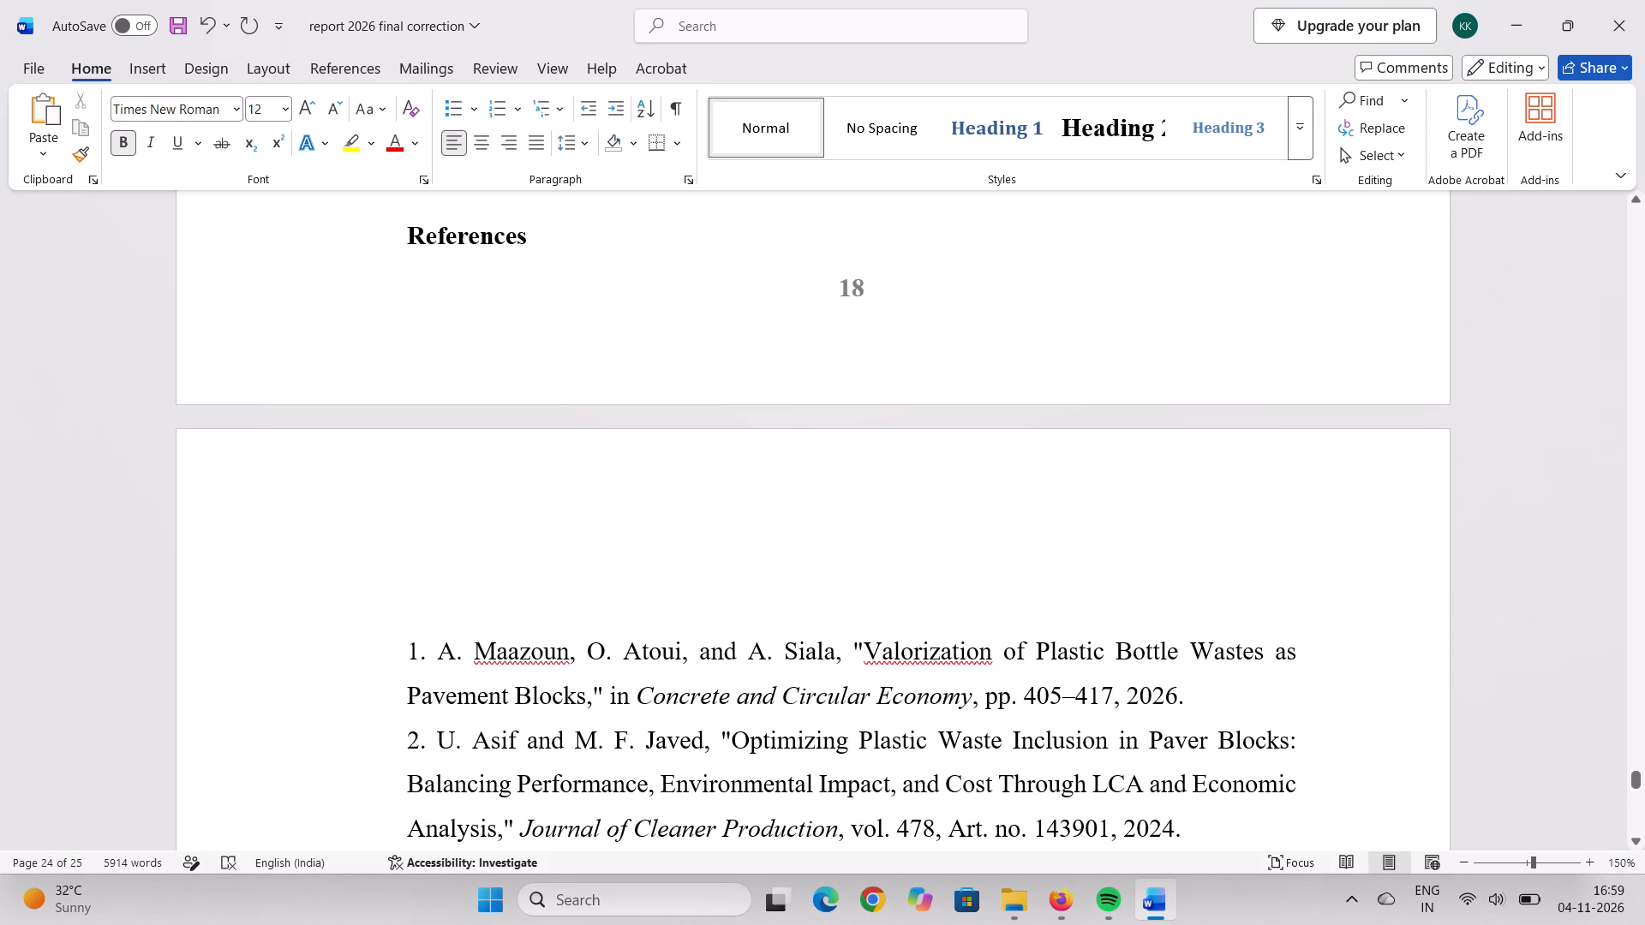
pyautogui.click(395, 242)
pyautogui.press('BackSpace')
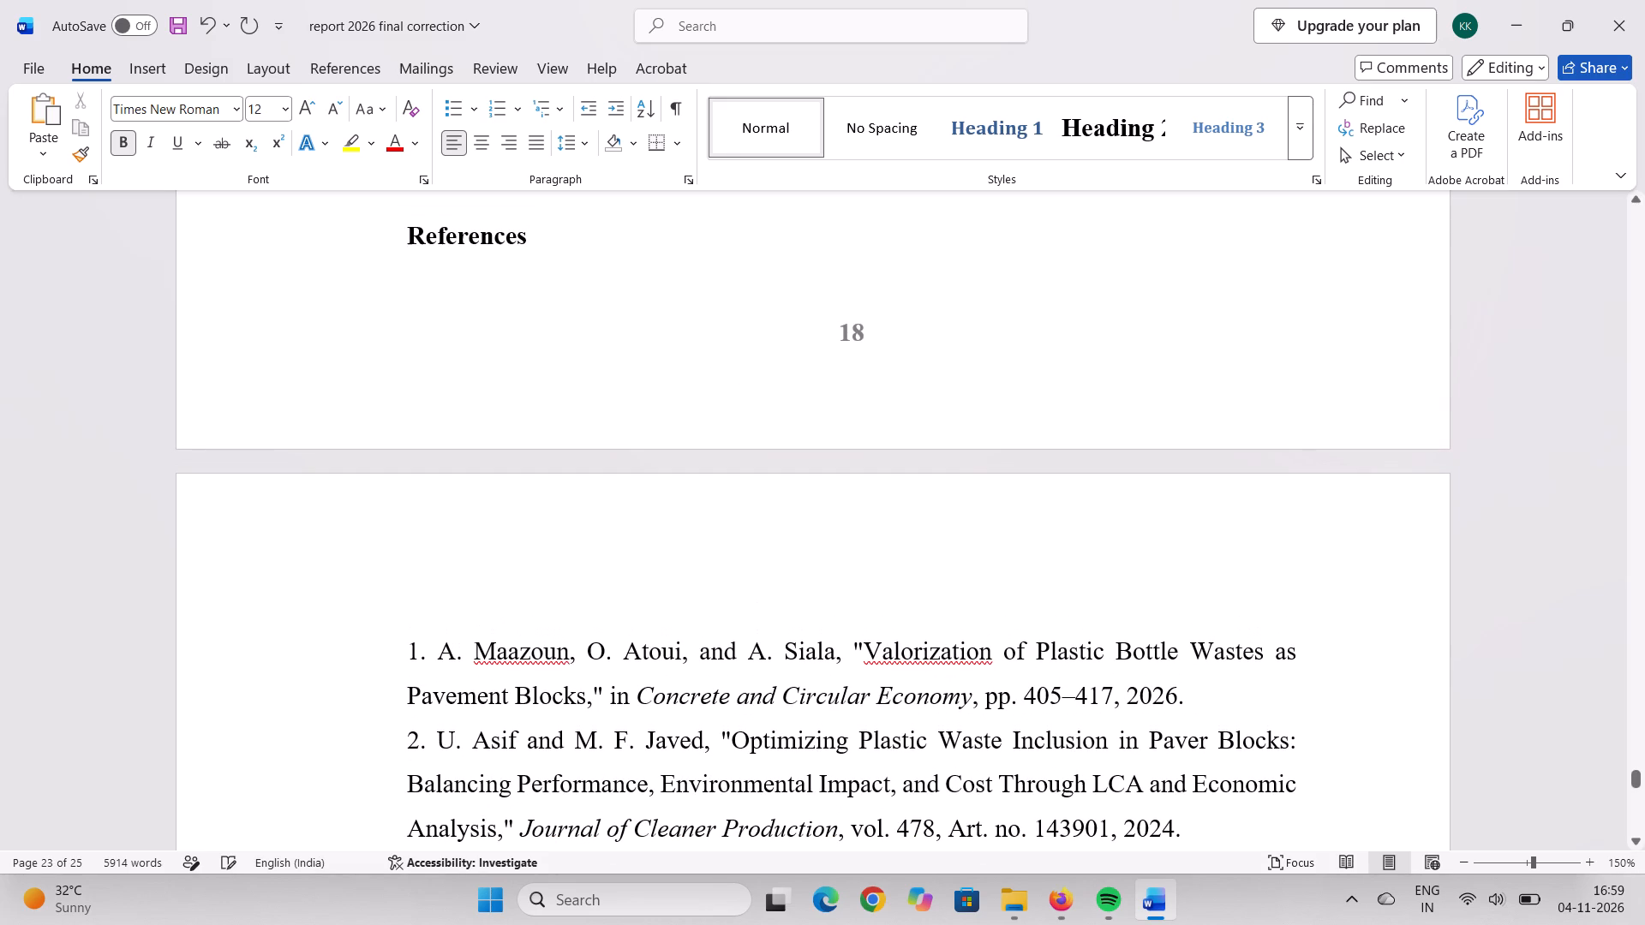
# Shorten the heading to "Reference" and delete one more blank line above it.
pyautogui.click(557, 242)
pyautogui.press('BackSpace')
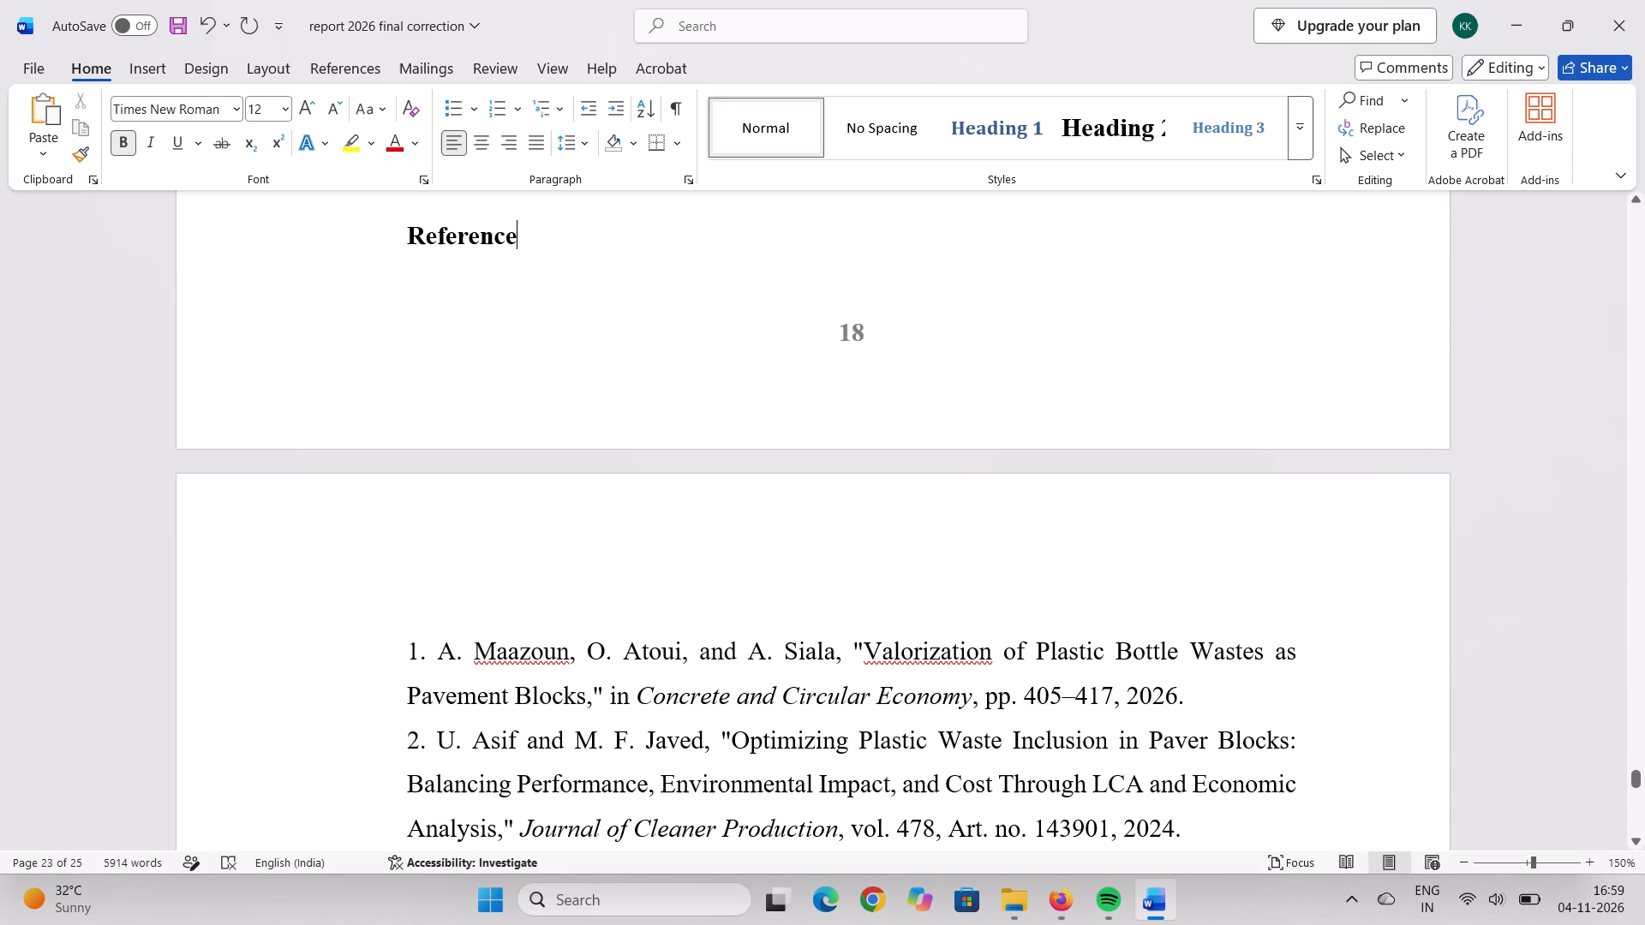
pyautogui.click(403, 236)
pyautogui.press('BackSpace')
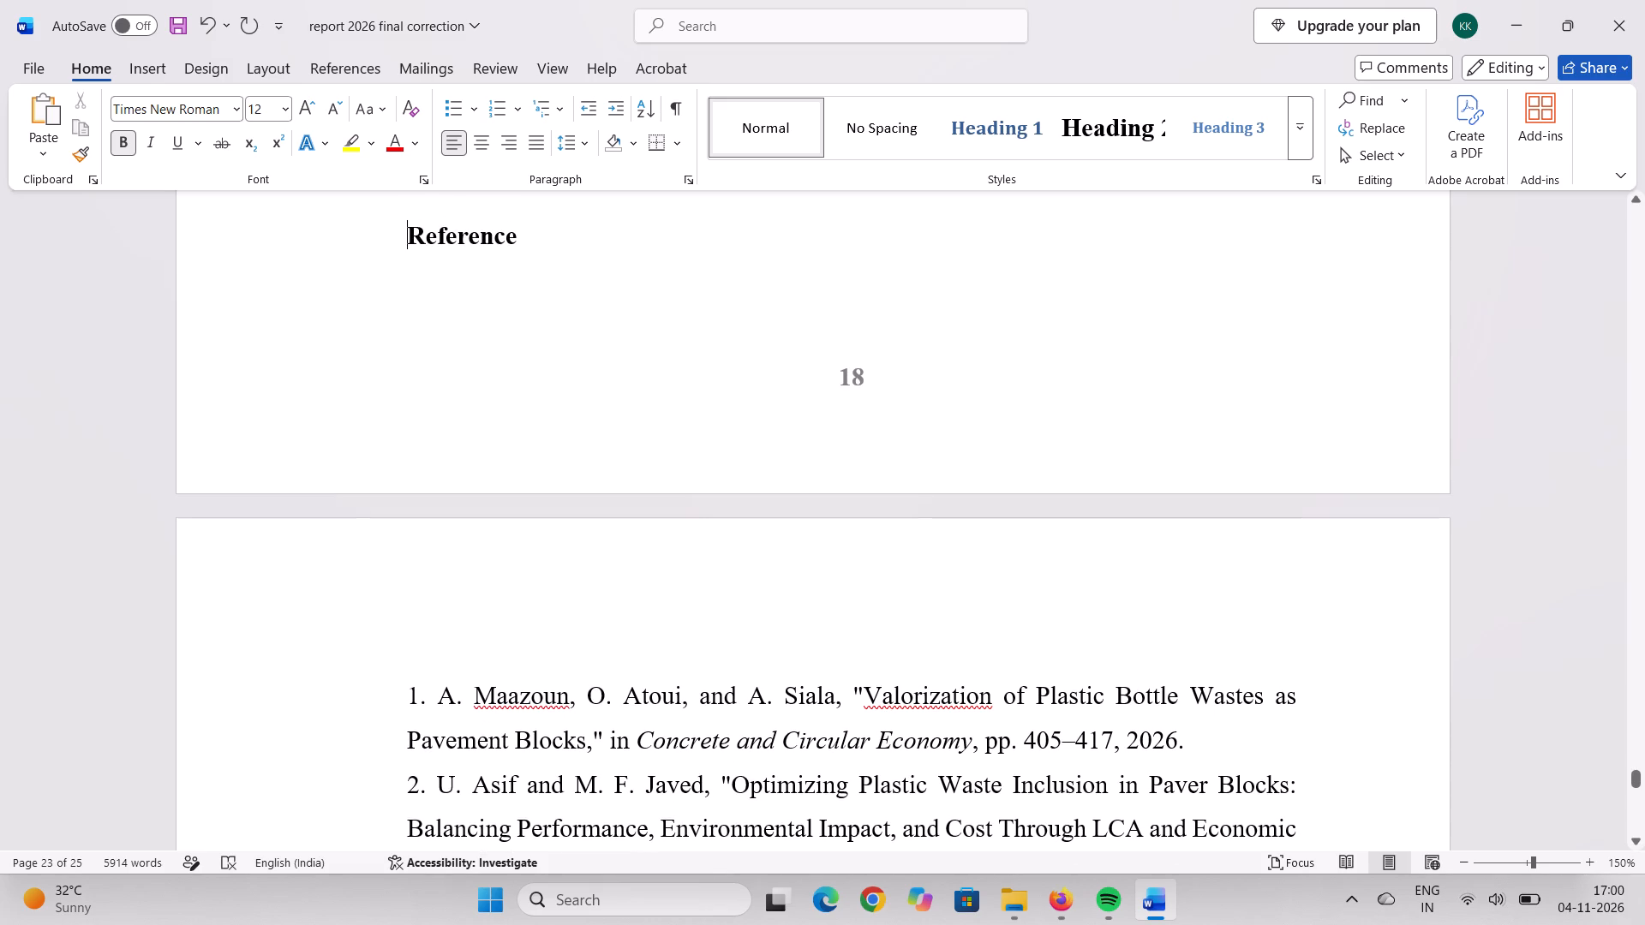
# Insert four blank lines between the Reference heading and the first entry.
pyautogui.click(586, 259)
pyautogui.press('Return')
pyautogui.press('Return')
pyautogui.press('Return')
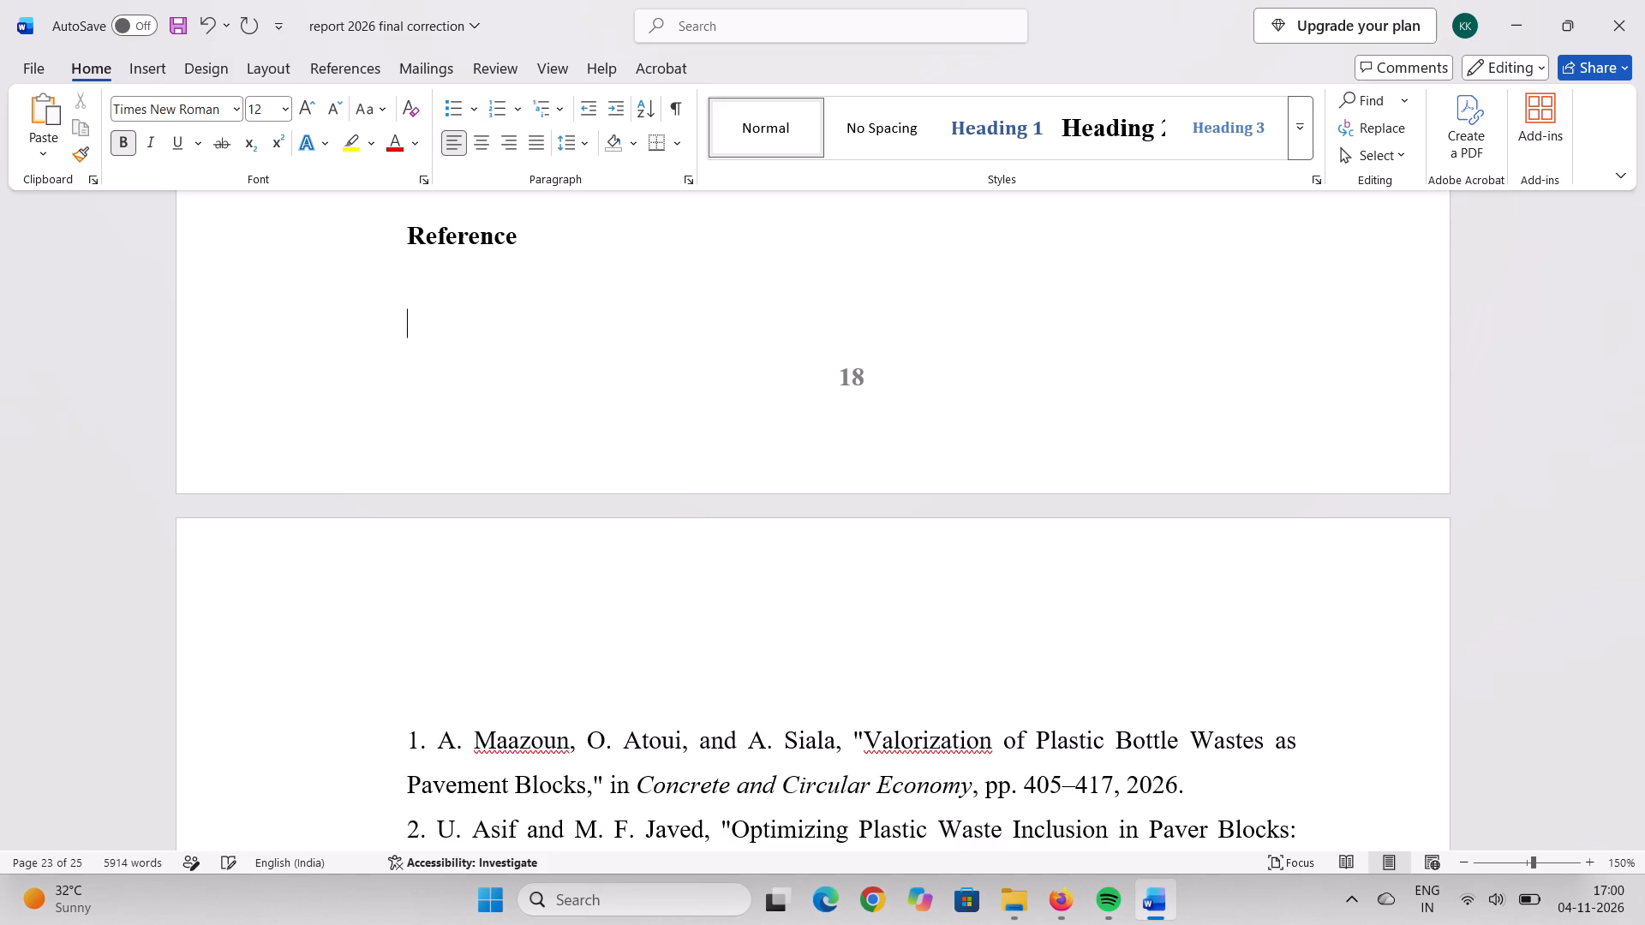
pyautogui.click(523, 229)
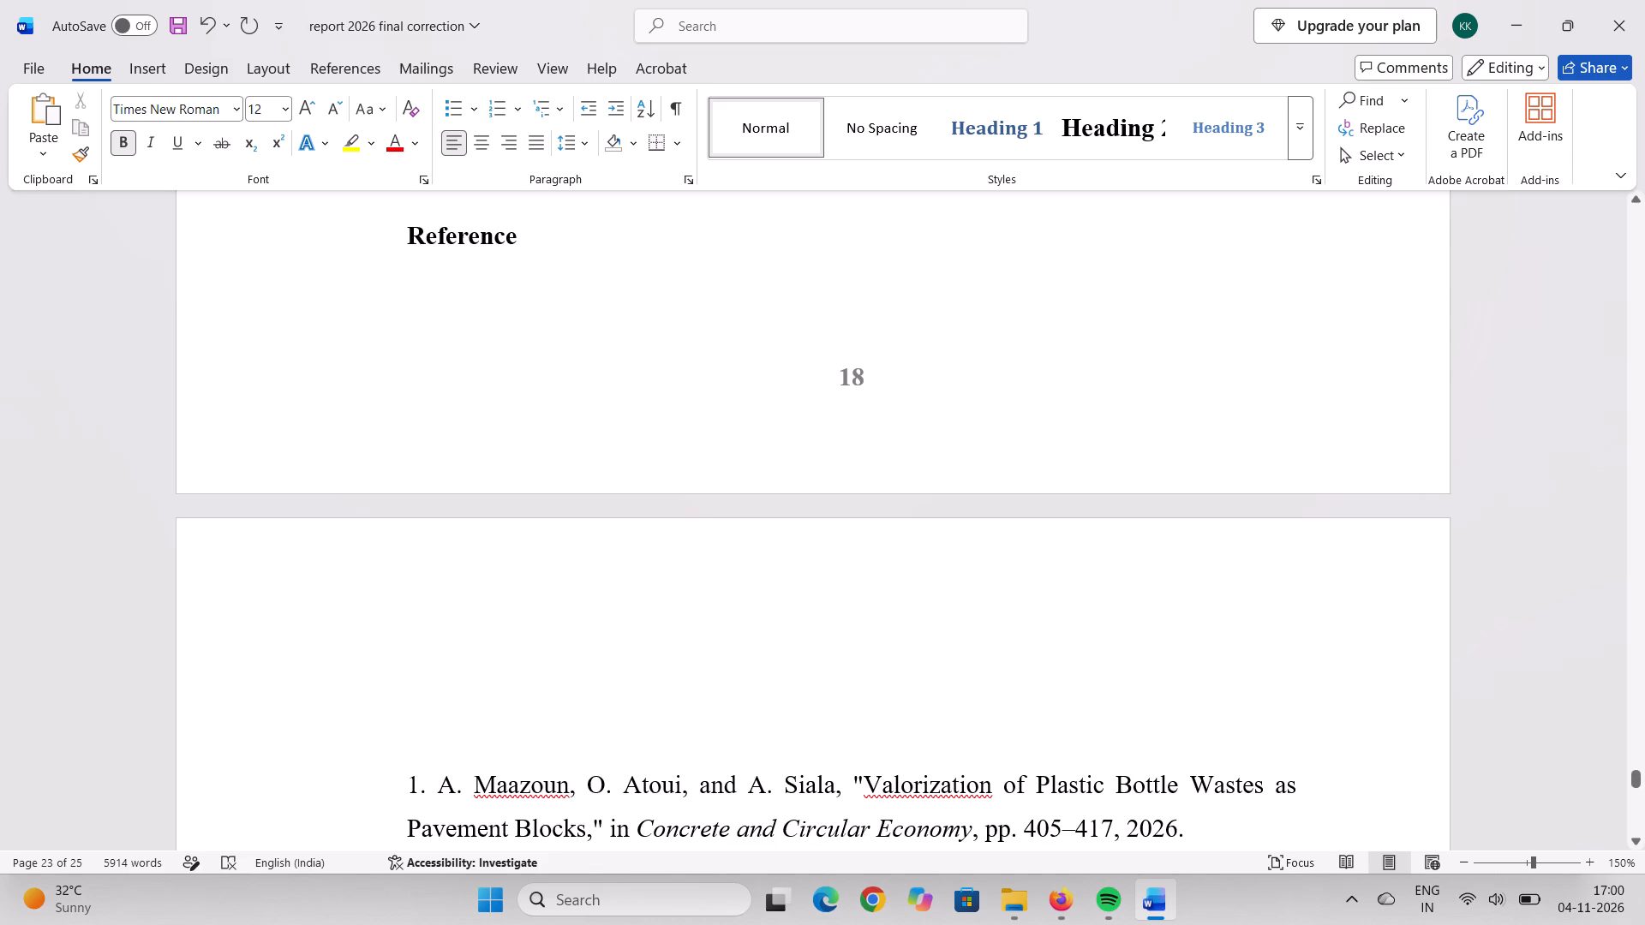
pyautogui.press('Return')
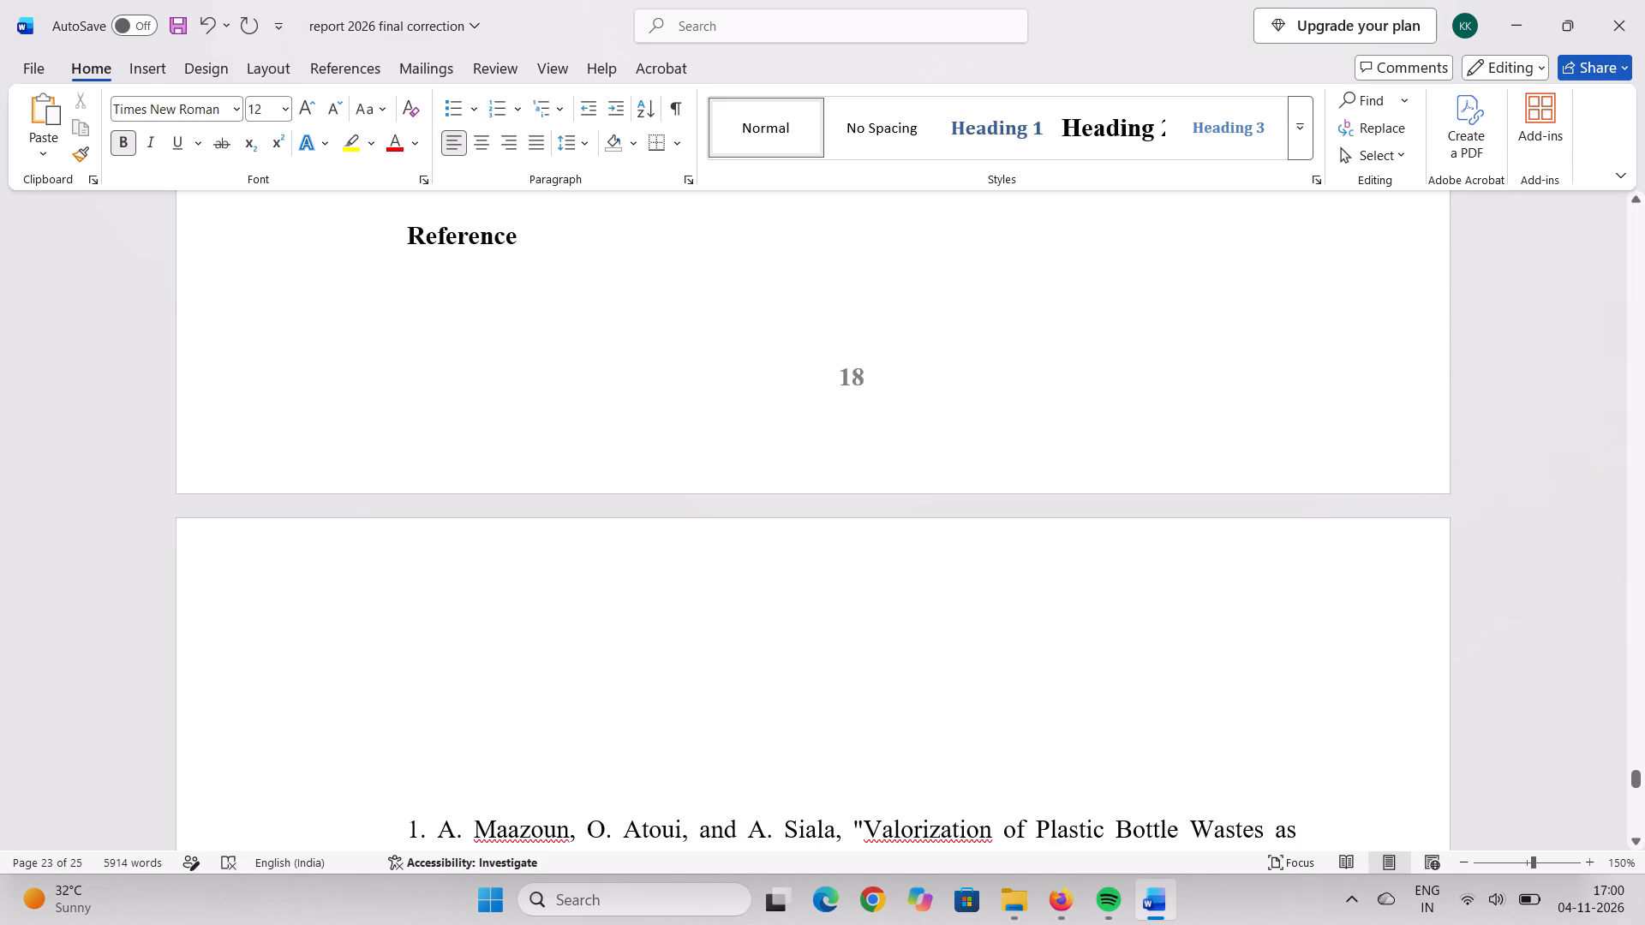
# Delete the remaining blank line between the SDG table and the Reference heading.
pyautogui.scroll(6, 556, 230)
pyautogui.click(406, 683)
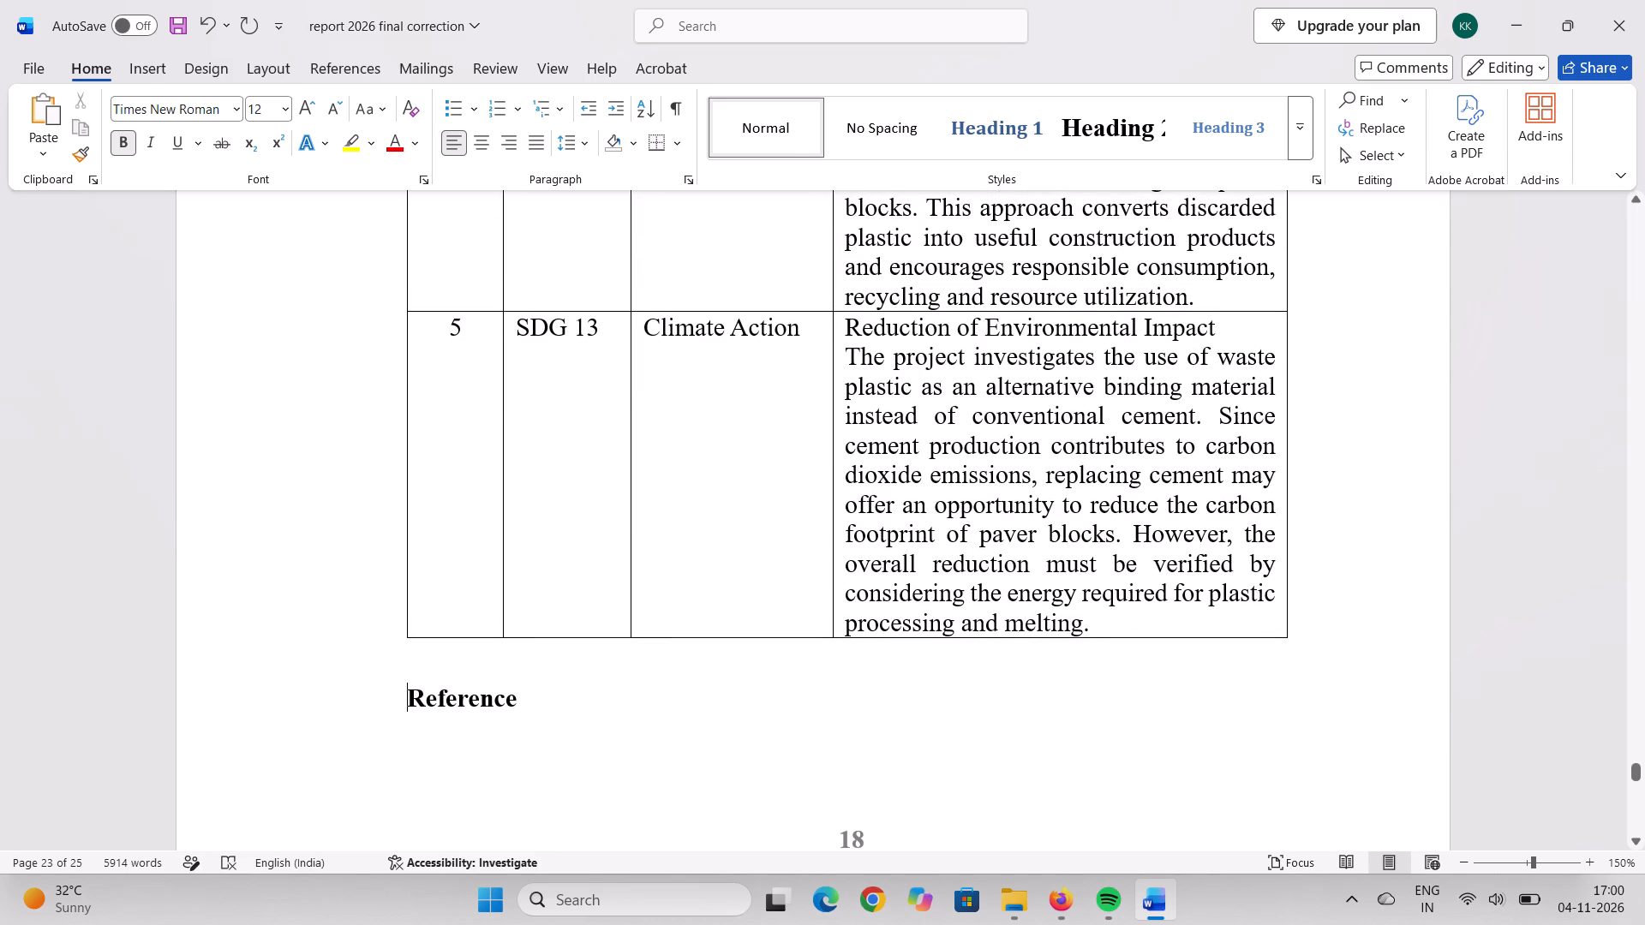
pyautogui.press('BackSpace')
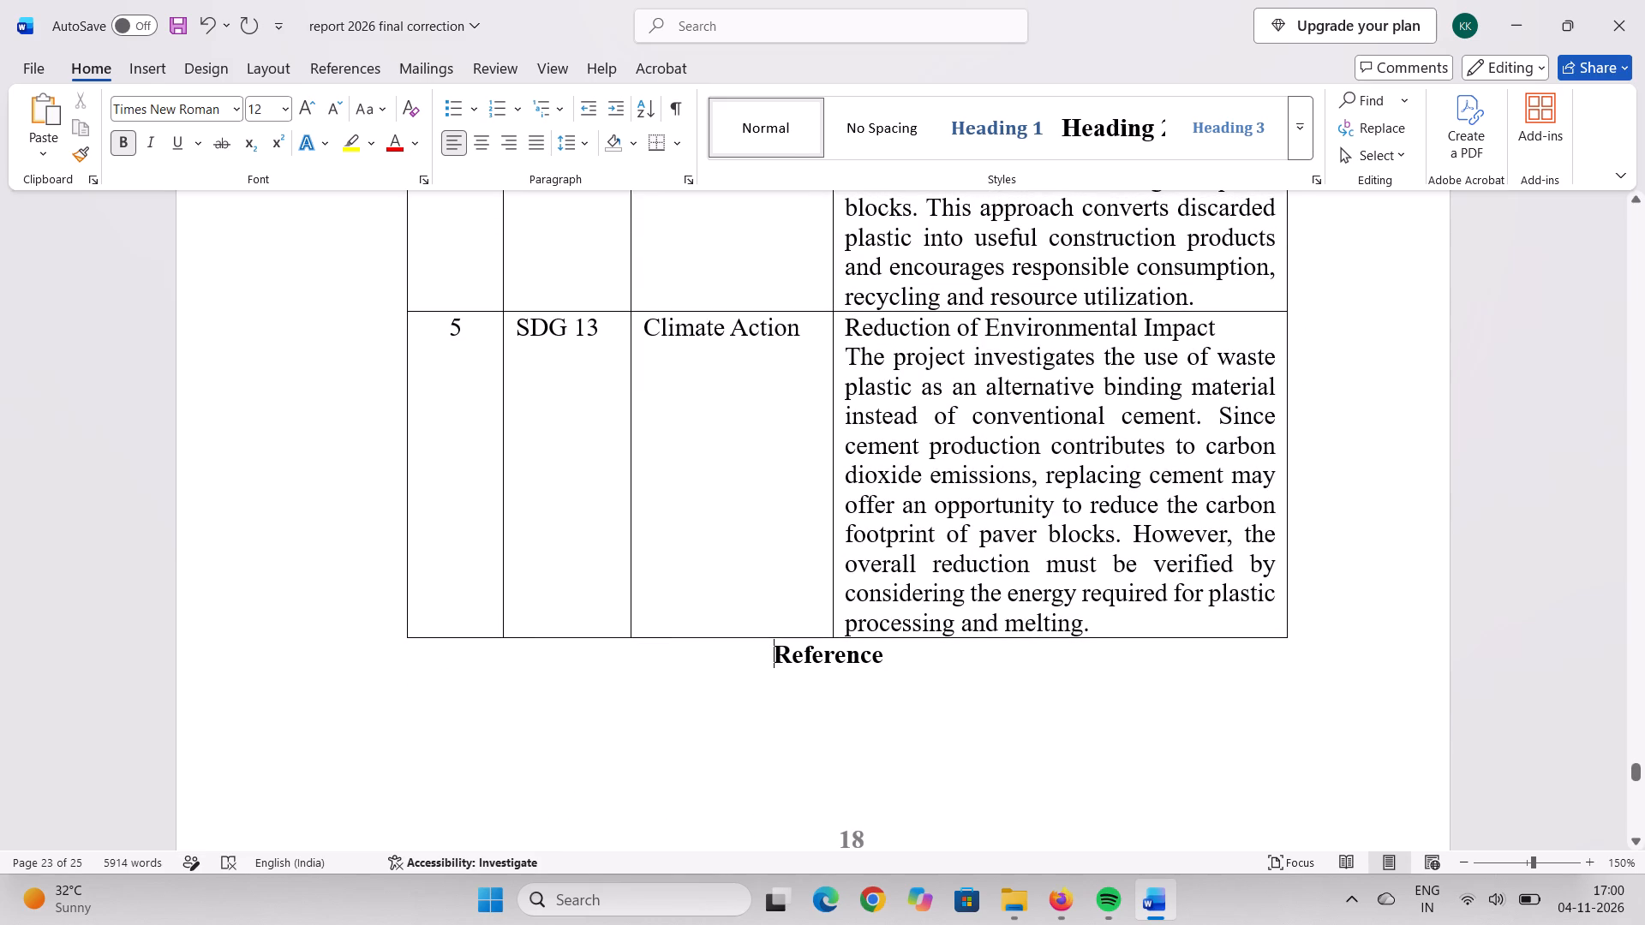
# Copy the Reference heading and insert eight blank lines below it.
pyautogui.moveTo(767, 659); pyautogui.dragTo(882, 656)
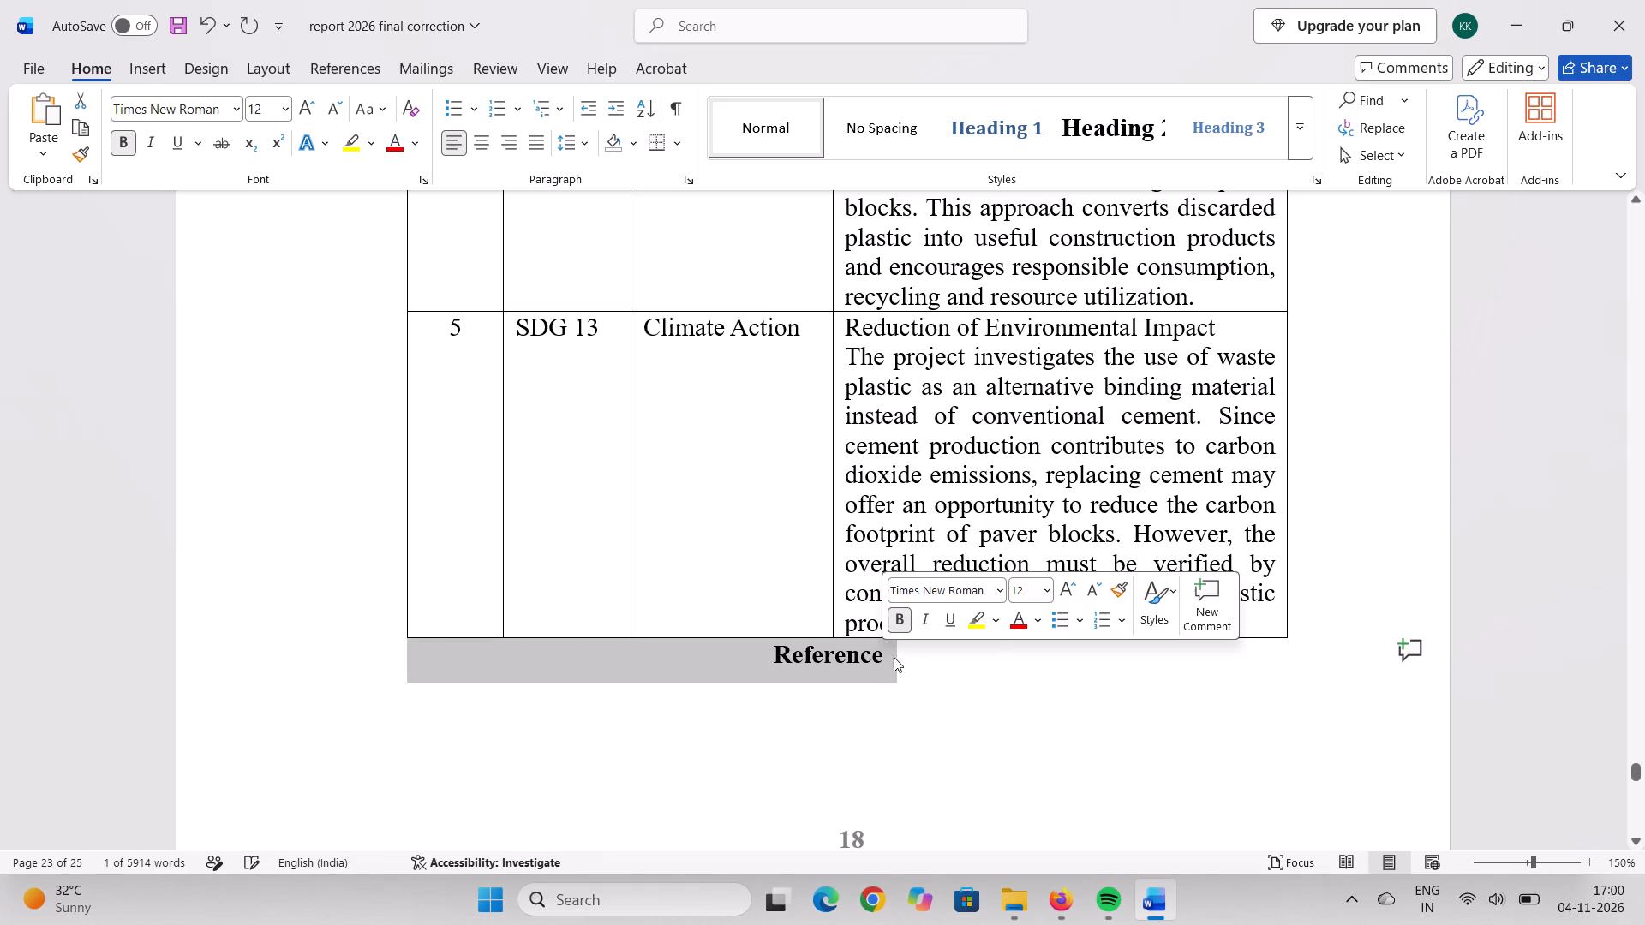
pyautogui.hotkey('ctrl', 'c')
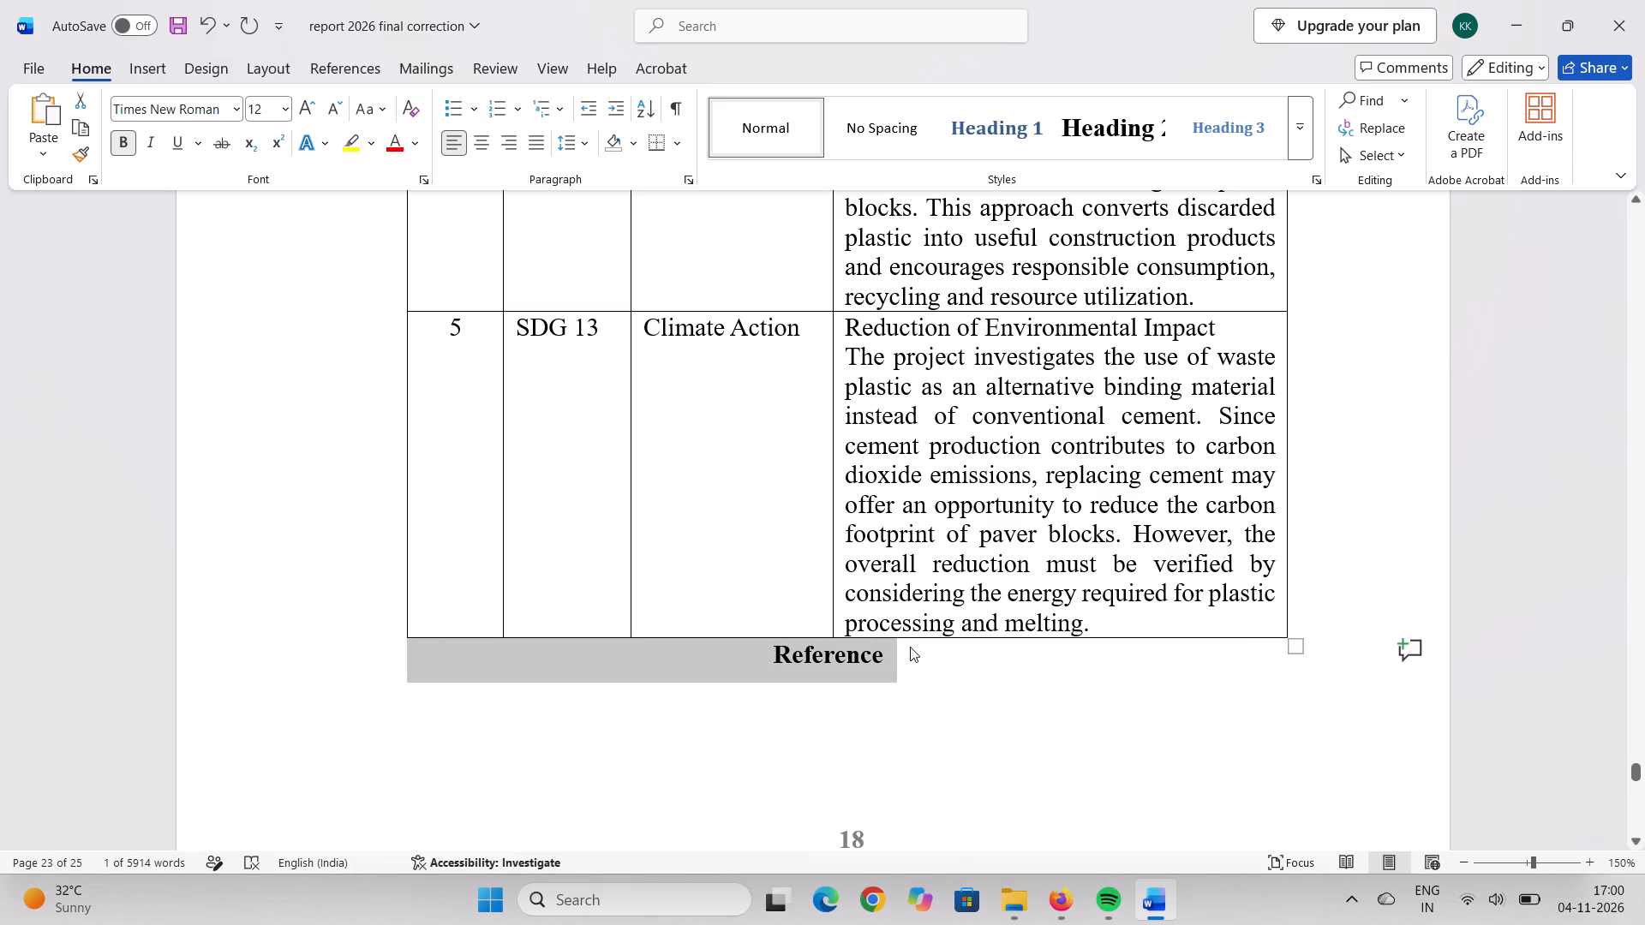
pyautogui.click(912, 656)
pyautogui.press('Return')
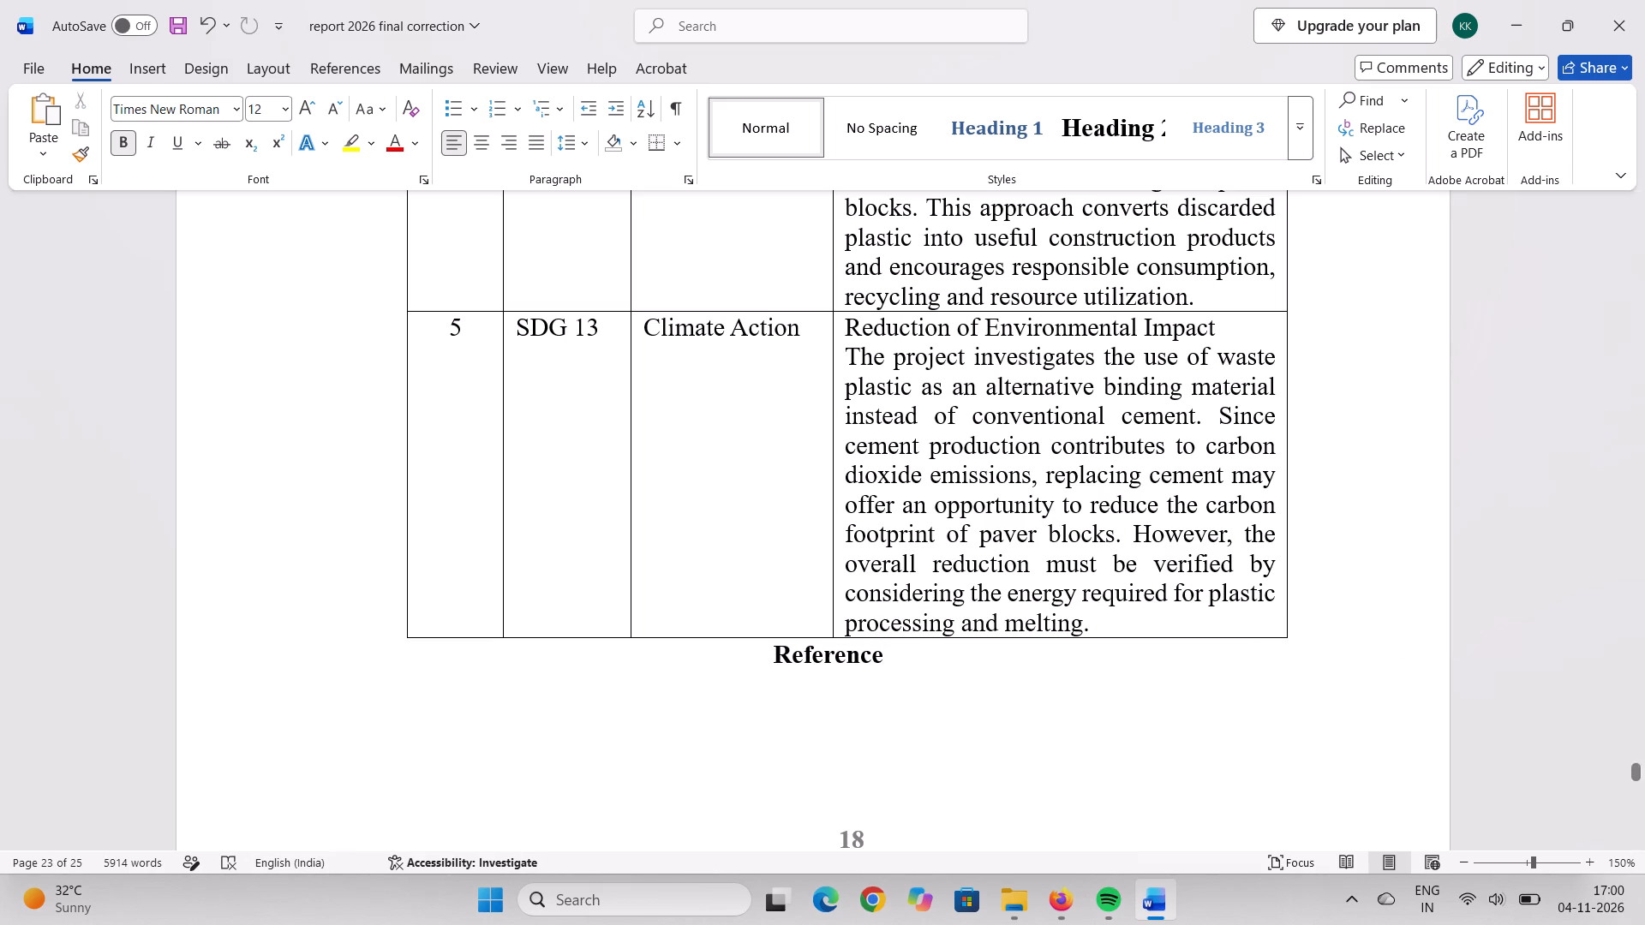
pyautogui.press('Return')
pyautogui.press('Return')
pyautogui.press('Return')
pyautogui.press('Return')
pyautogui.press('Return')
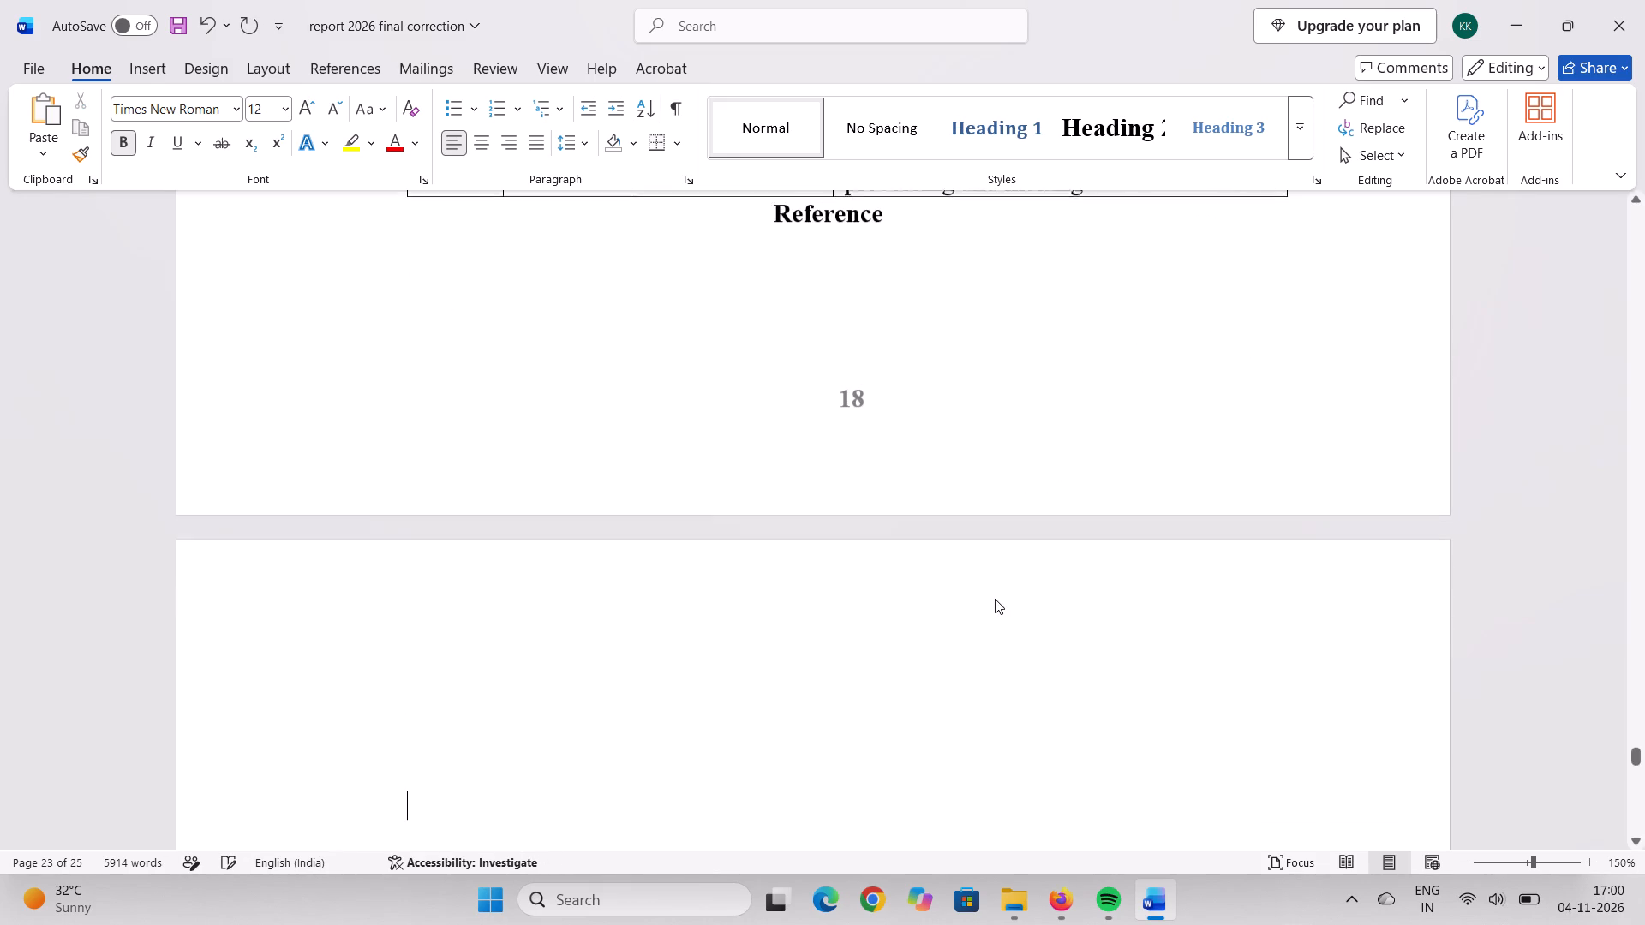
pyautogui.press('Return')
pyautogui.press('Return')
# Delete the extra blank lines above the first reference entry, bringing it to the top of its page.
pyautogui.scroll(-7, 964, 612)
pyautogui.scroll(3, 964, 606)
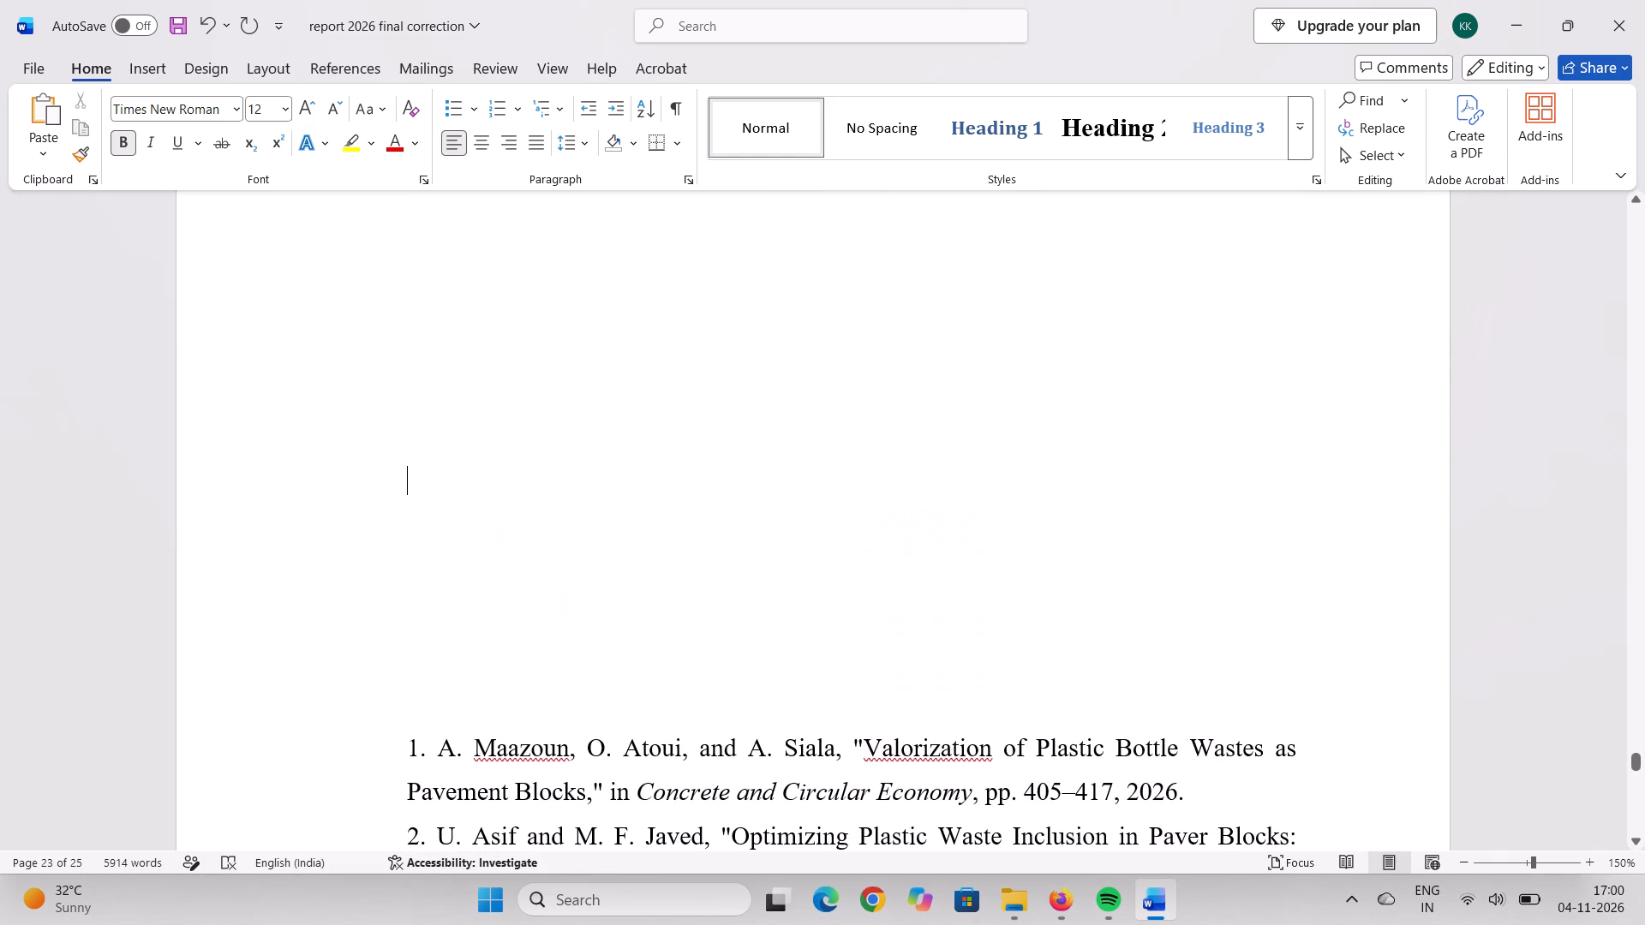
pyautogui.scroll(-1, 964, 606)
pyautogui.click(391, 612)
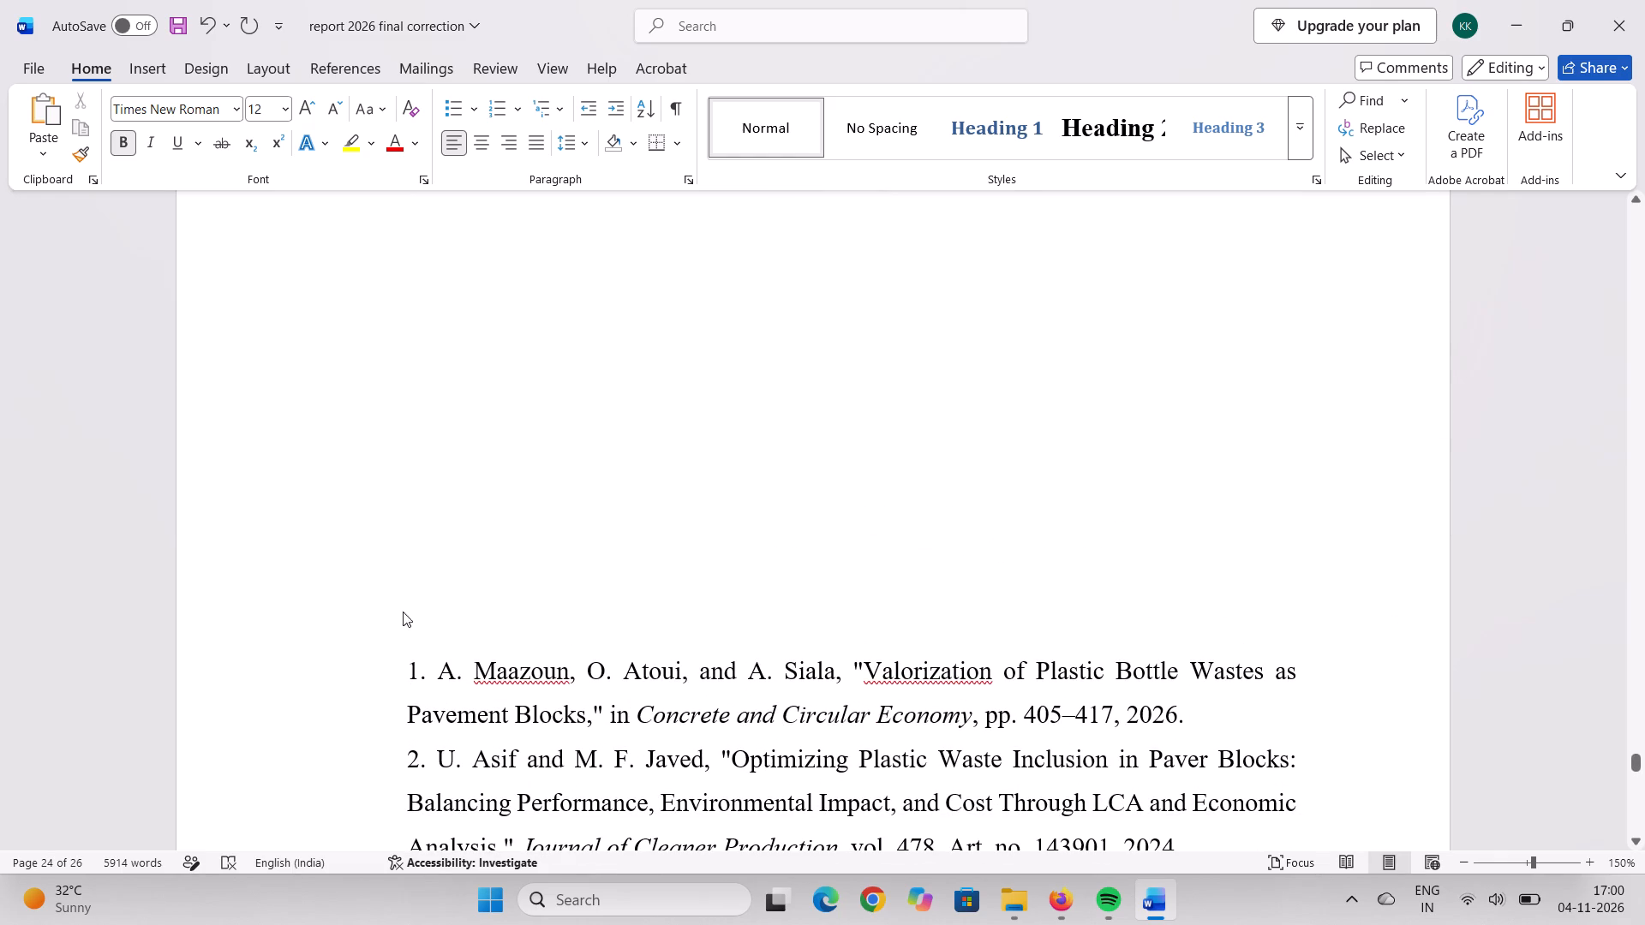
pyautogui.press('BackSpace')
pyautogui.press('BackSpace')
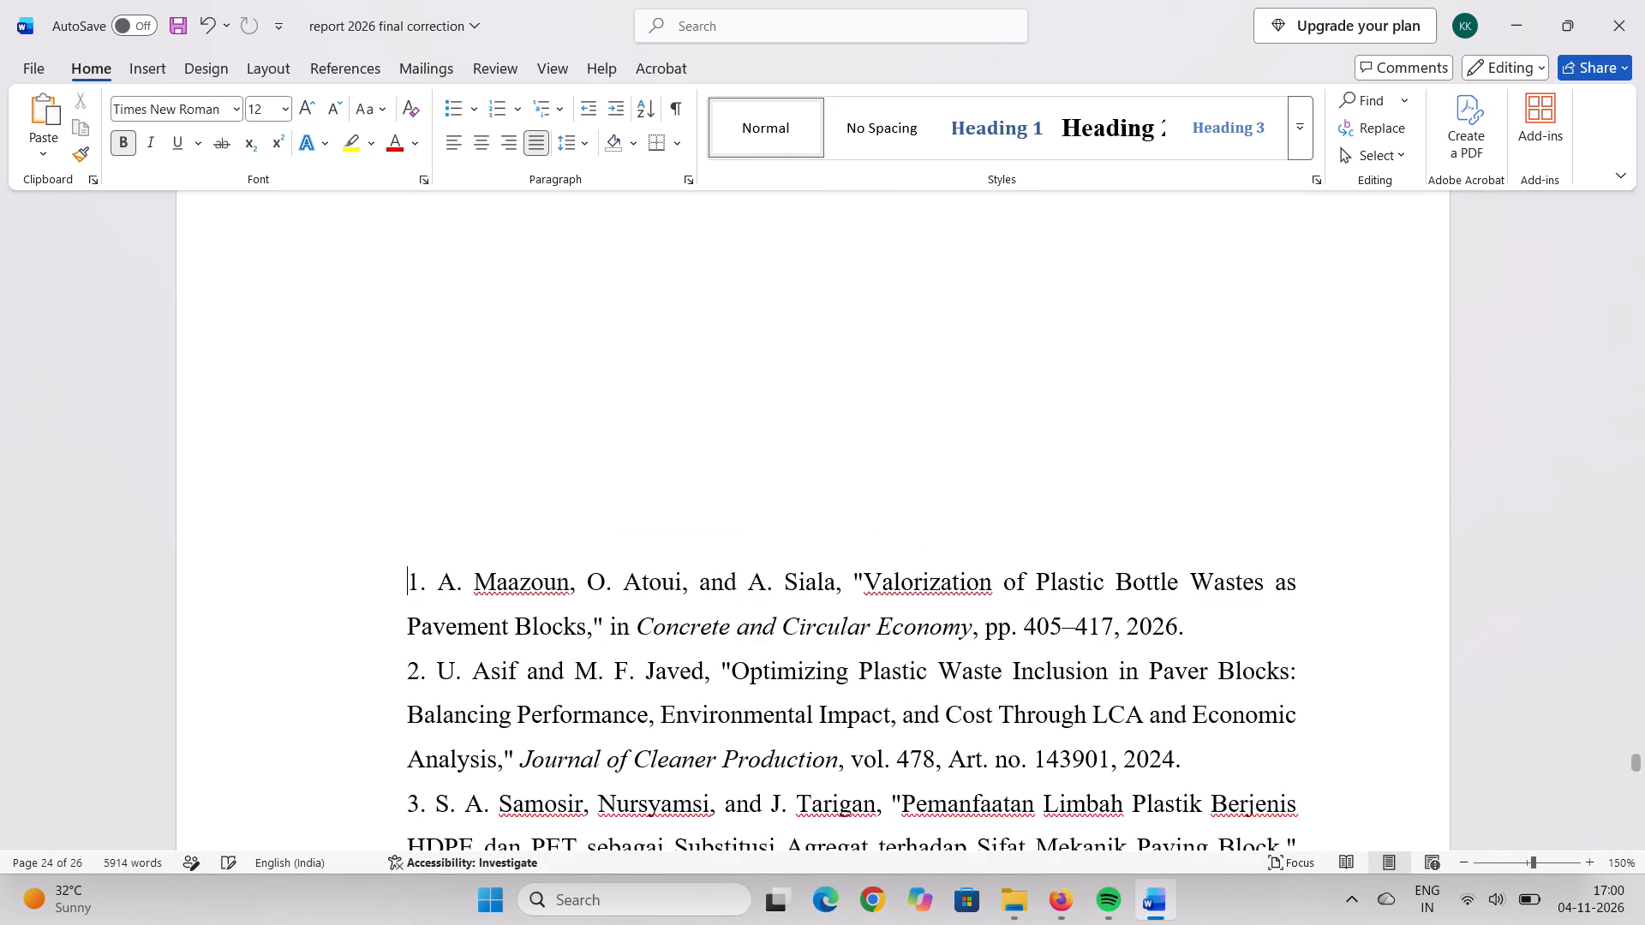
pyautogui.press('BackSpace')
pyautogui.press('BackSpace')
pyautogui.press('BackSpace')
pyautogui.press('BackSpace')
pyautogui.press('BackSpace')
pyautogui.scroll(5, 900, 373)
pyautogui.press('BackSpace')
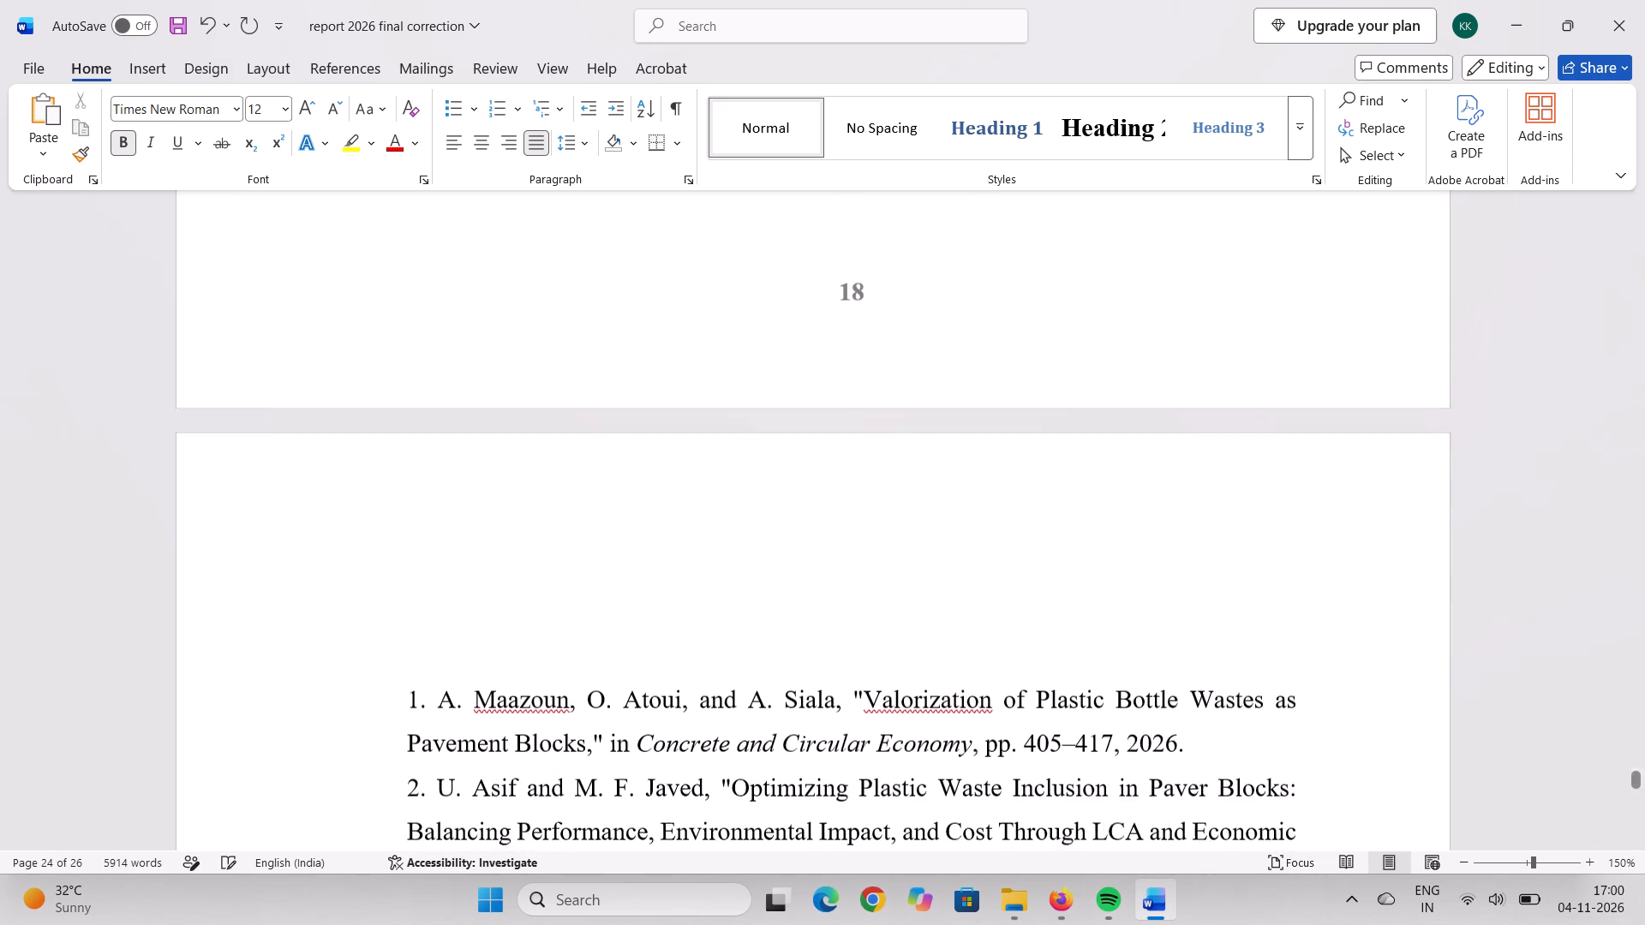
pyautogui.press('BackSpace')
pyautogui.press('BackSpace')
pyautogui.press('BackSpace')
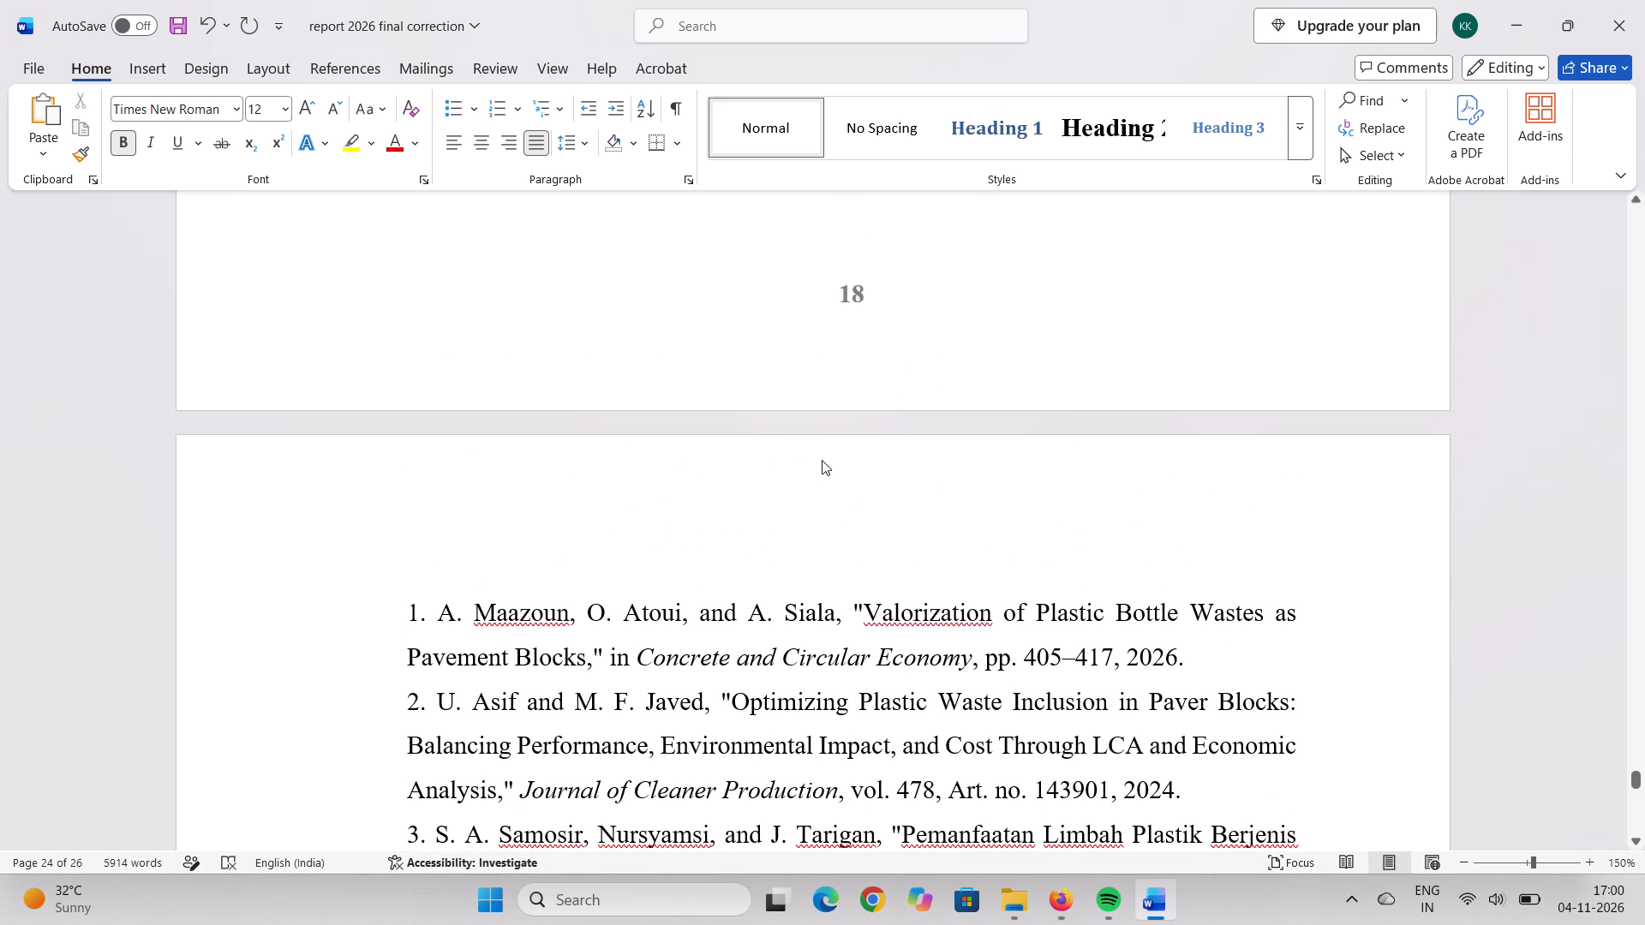
# Copy the Reference heading located below the SDG table.
pyautogui.scroll(3, 809, 457)
pyautogui.moveTo(756, 337); pyautogui.dragTo(870, 349)
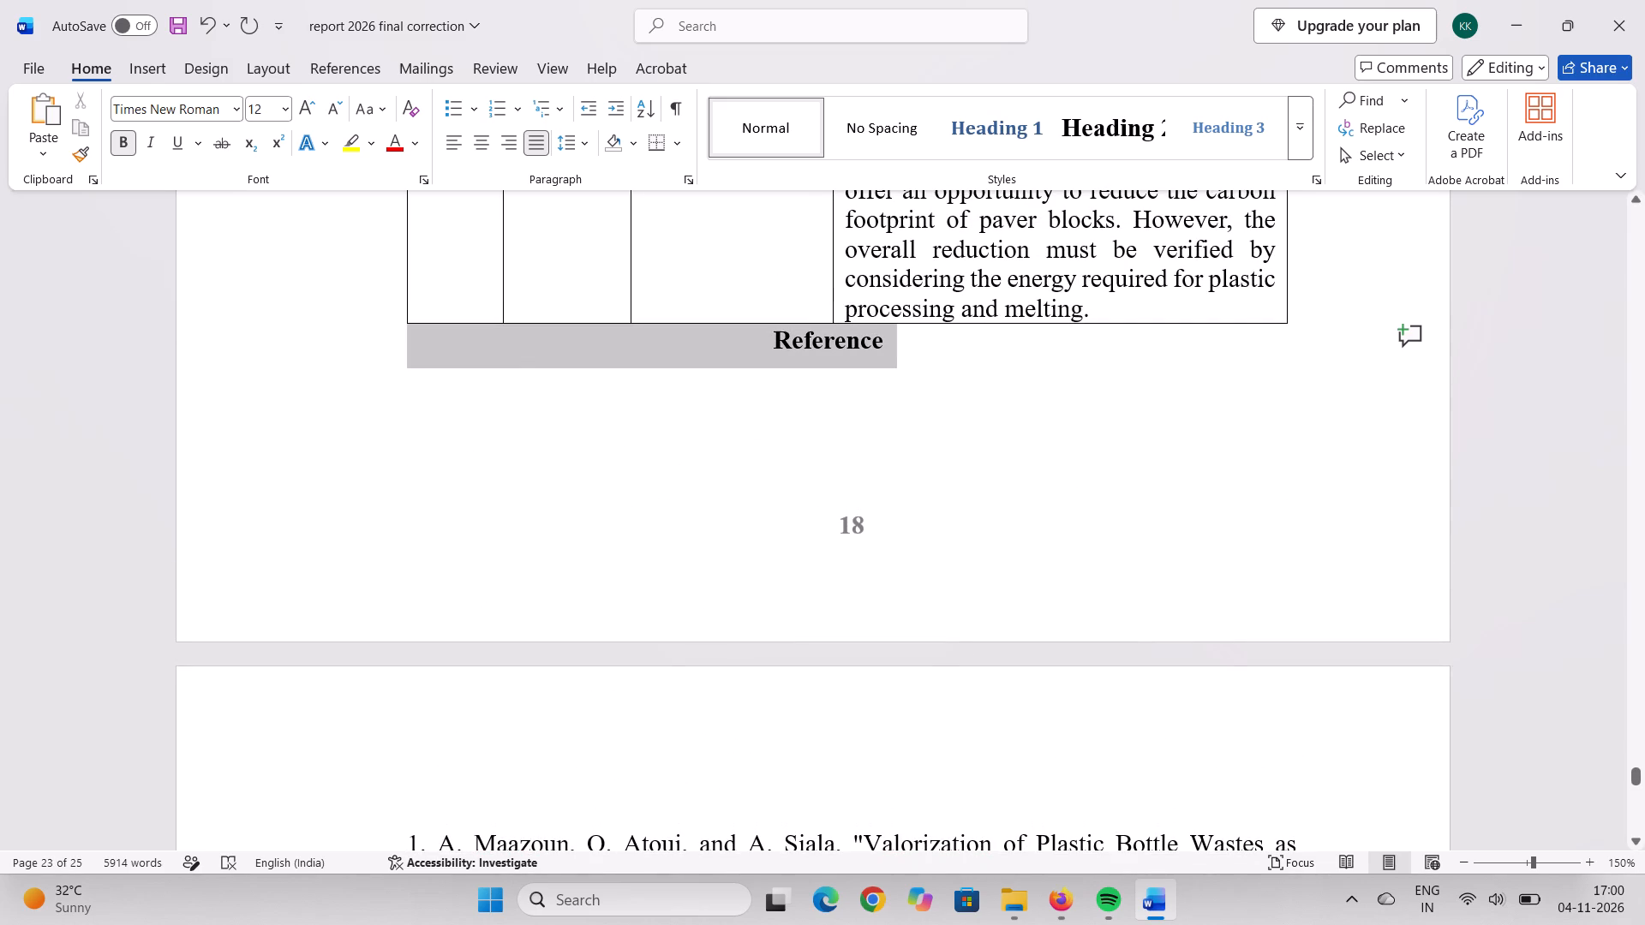
pyautogui.moveTo(870, 349); pyautogui.dragTo(978, 360)
pyautogui.hotkey('ctrl', 'c')
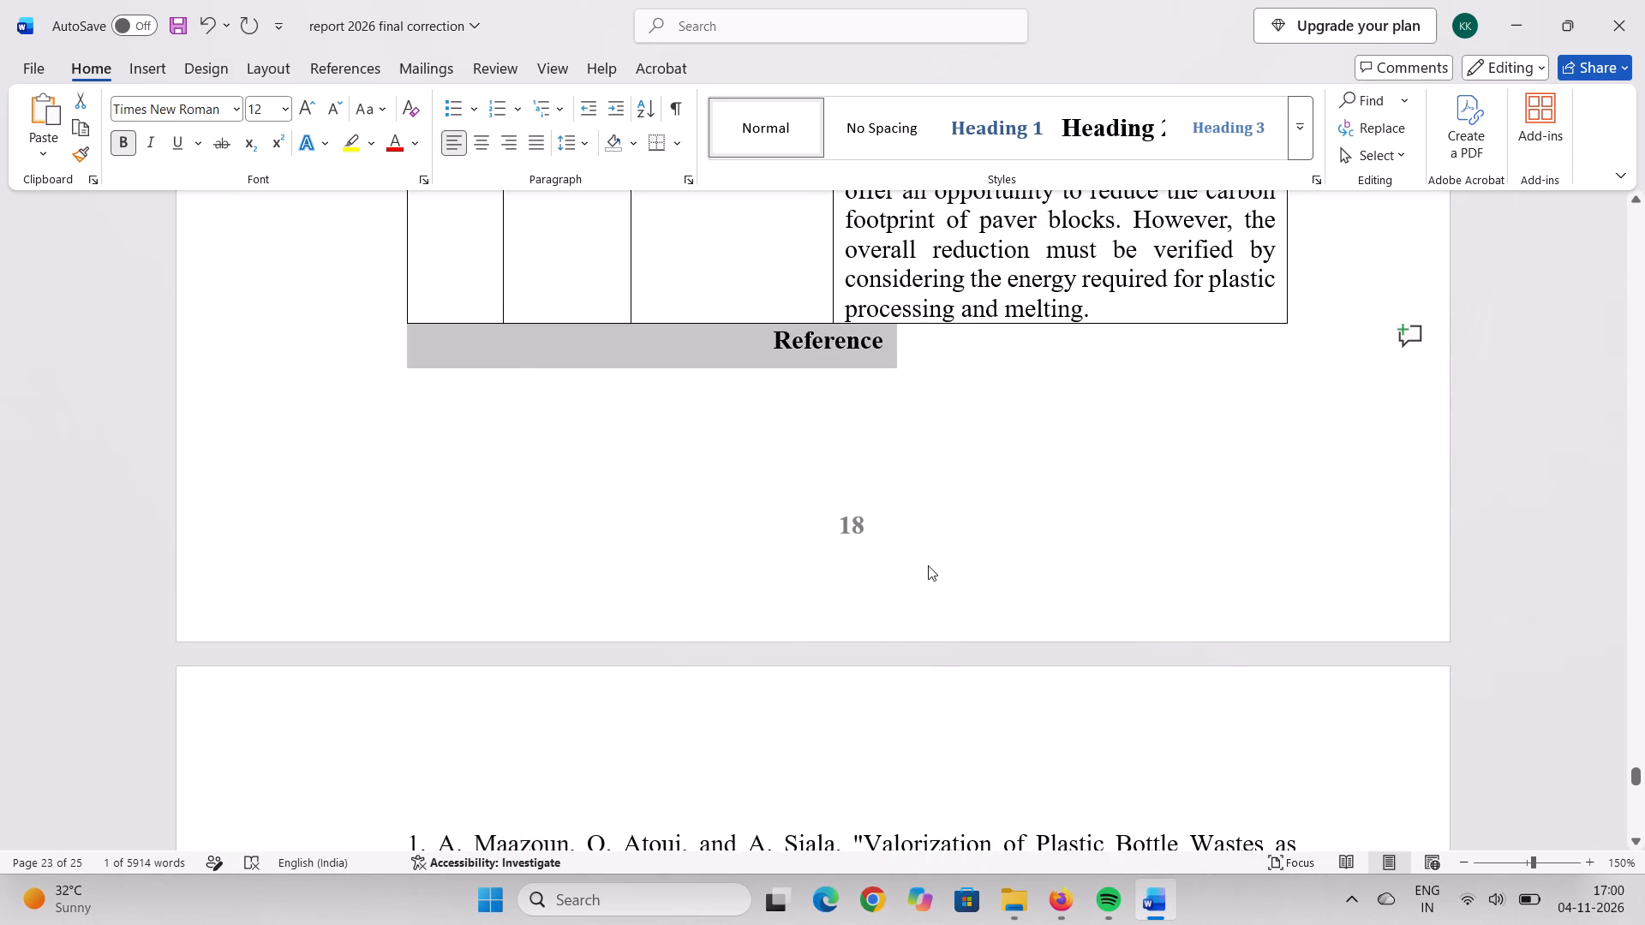
# Adjust the blank lines before the first reference entry so it starts on the new page with one empty line above it.
pyautogui.click(828, 723)
pyautogui.click(794, 734)
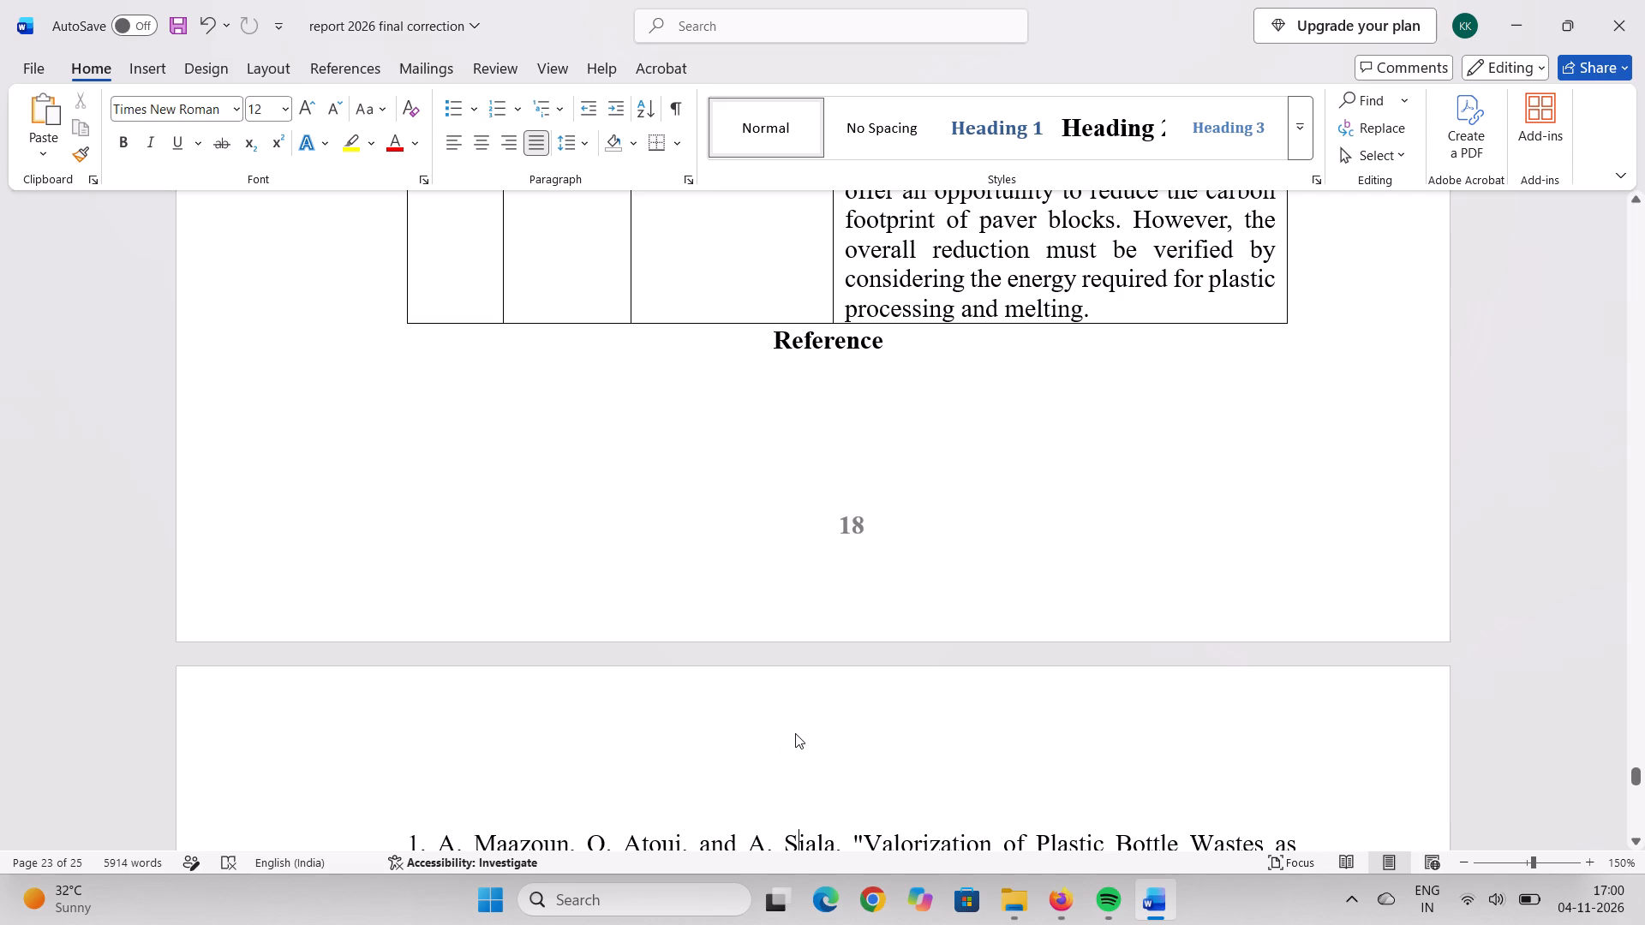
pyautogui.scroll(-3, 818, 715)
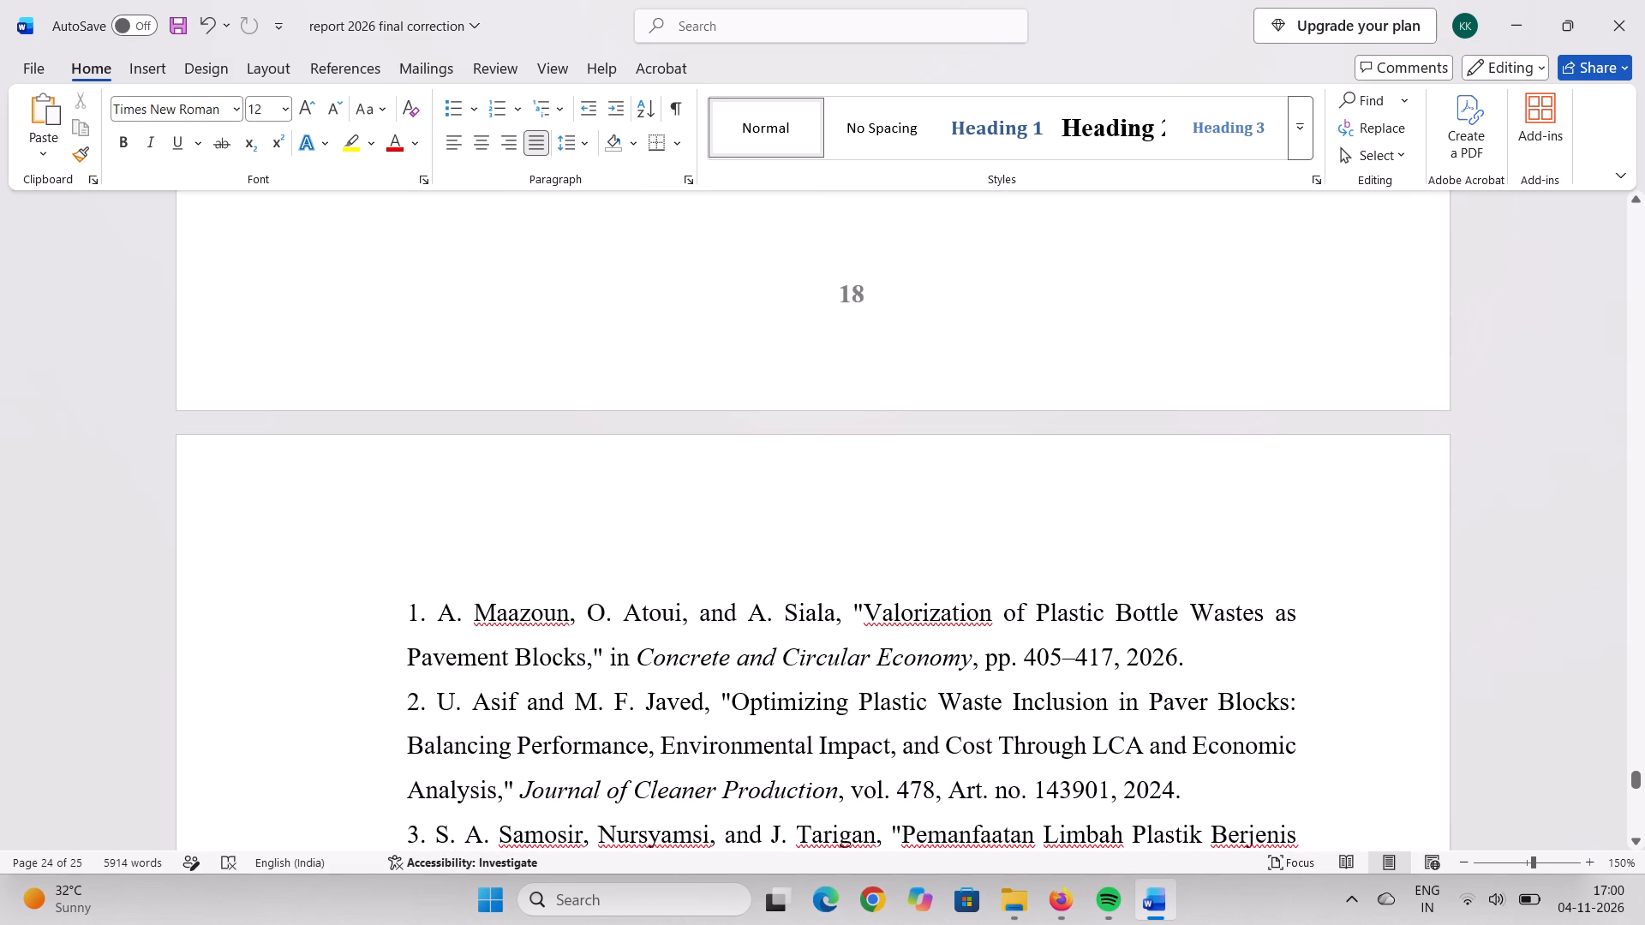
pyautogui.click(393, 603)
pyautogui.press('BackSpace')
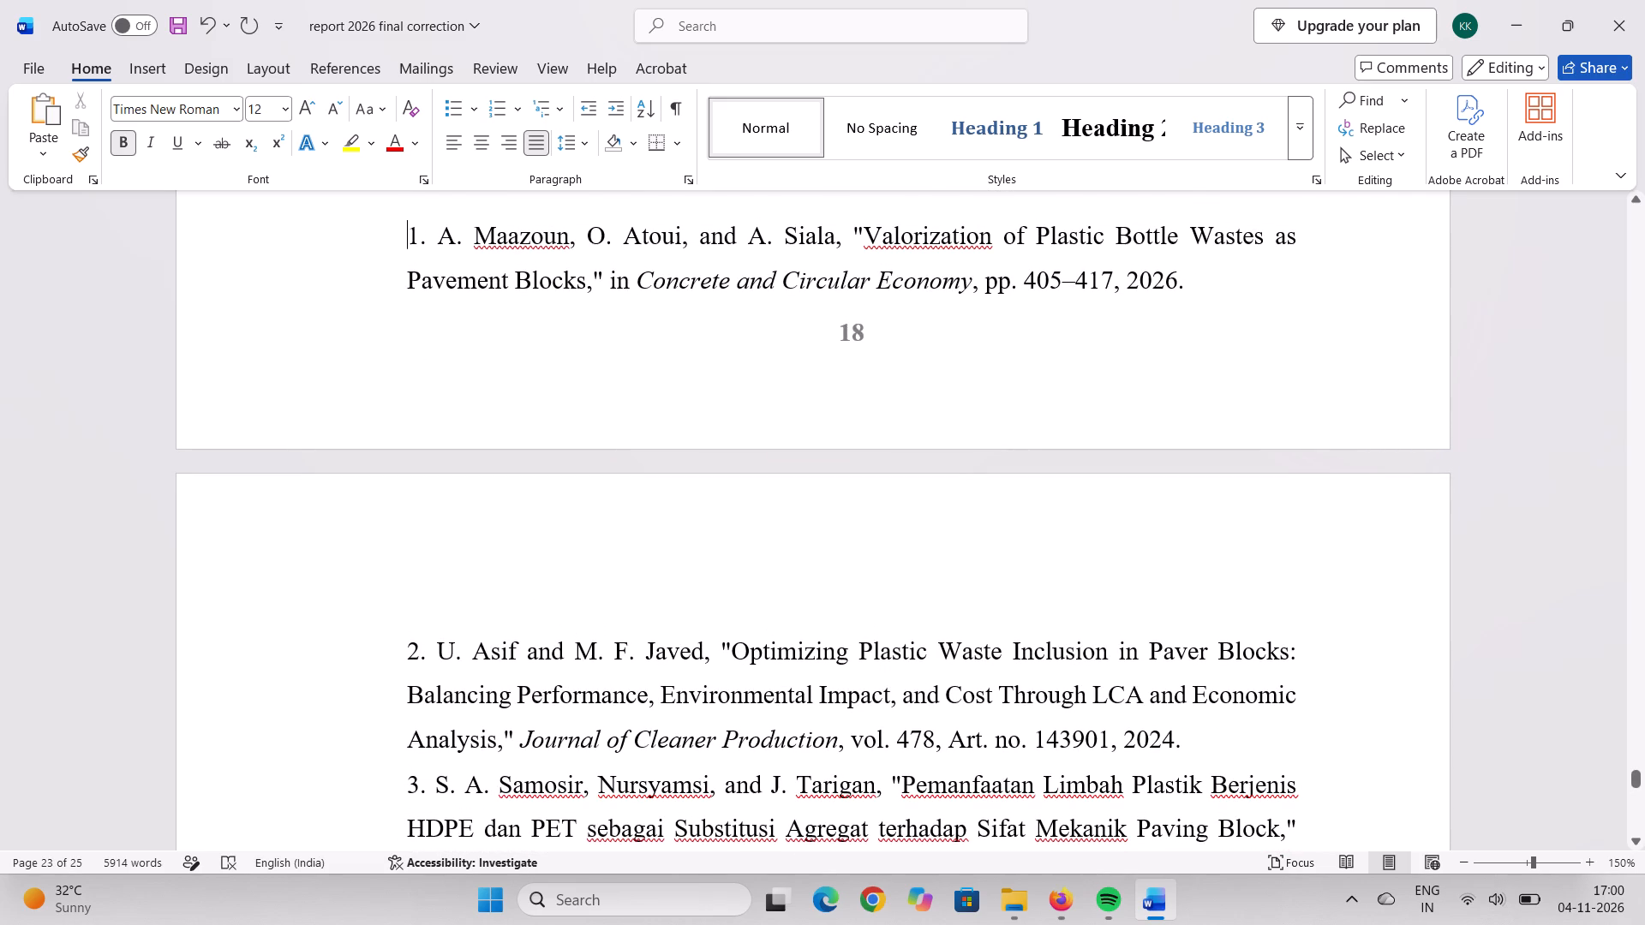
pyautogui.press('Return')
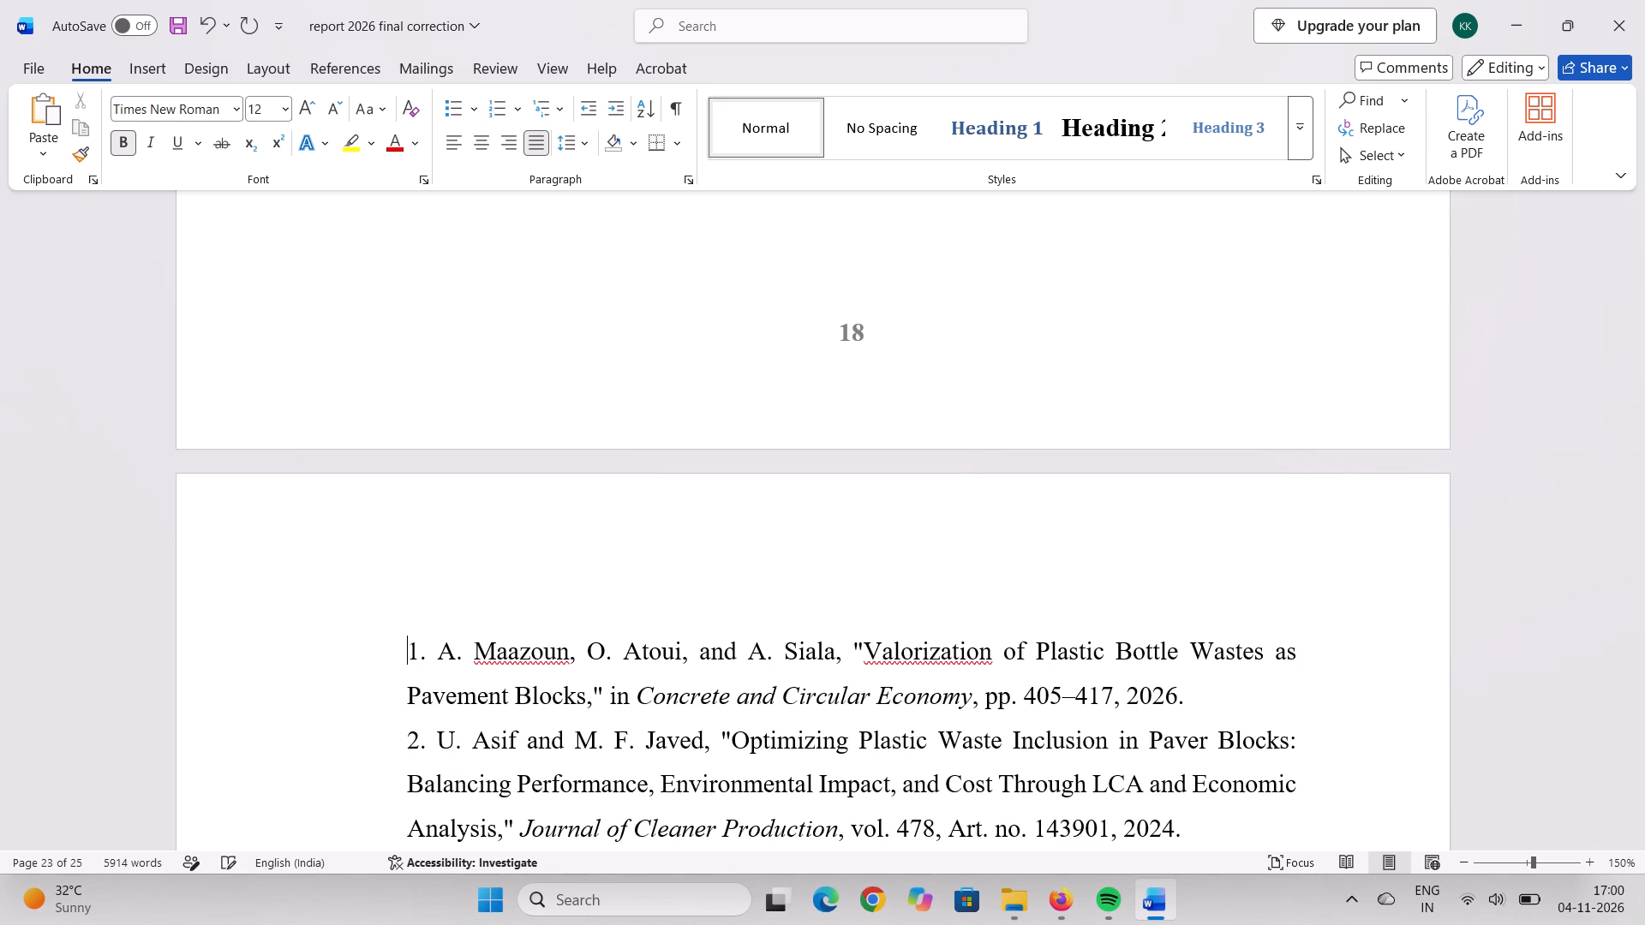
pyautogui.press('Return')
pyautogui.press('Return')
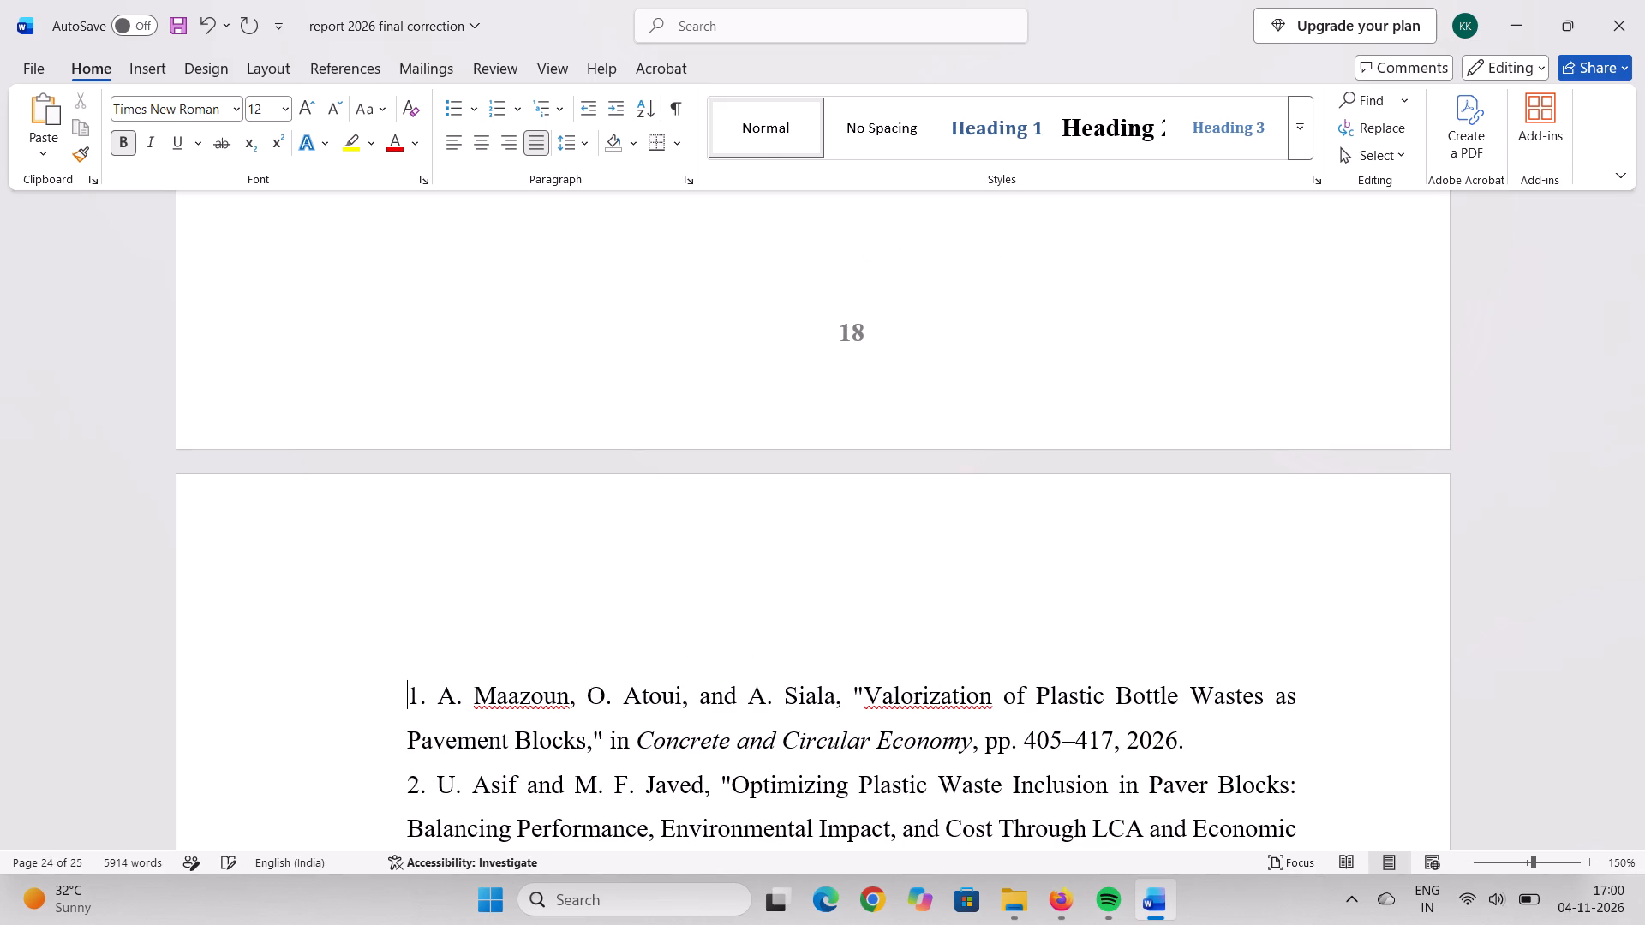
pyautogui.press('Return')
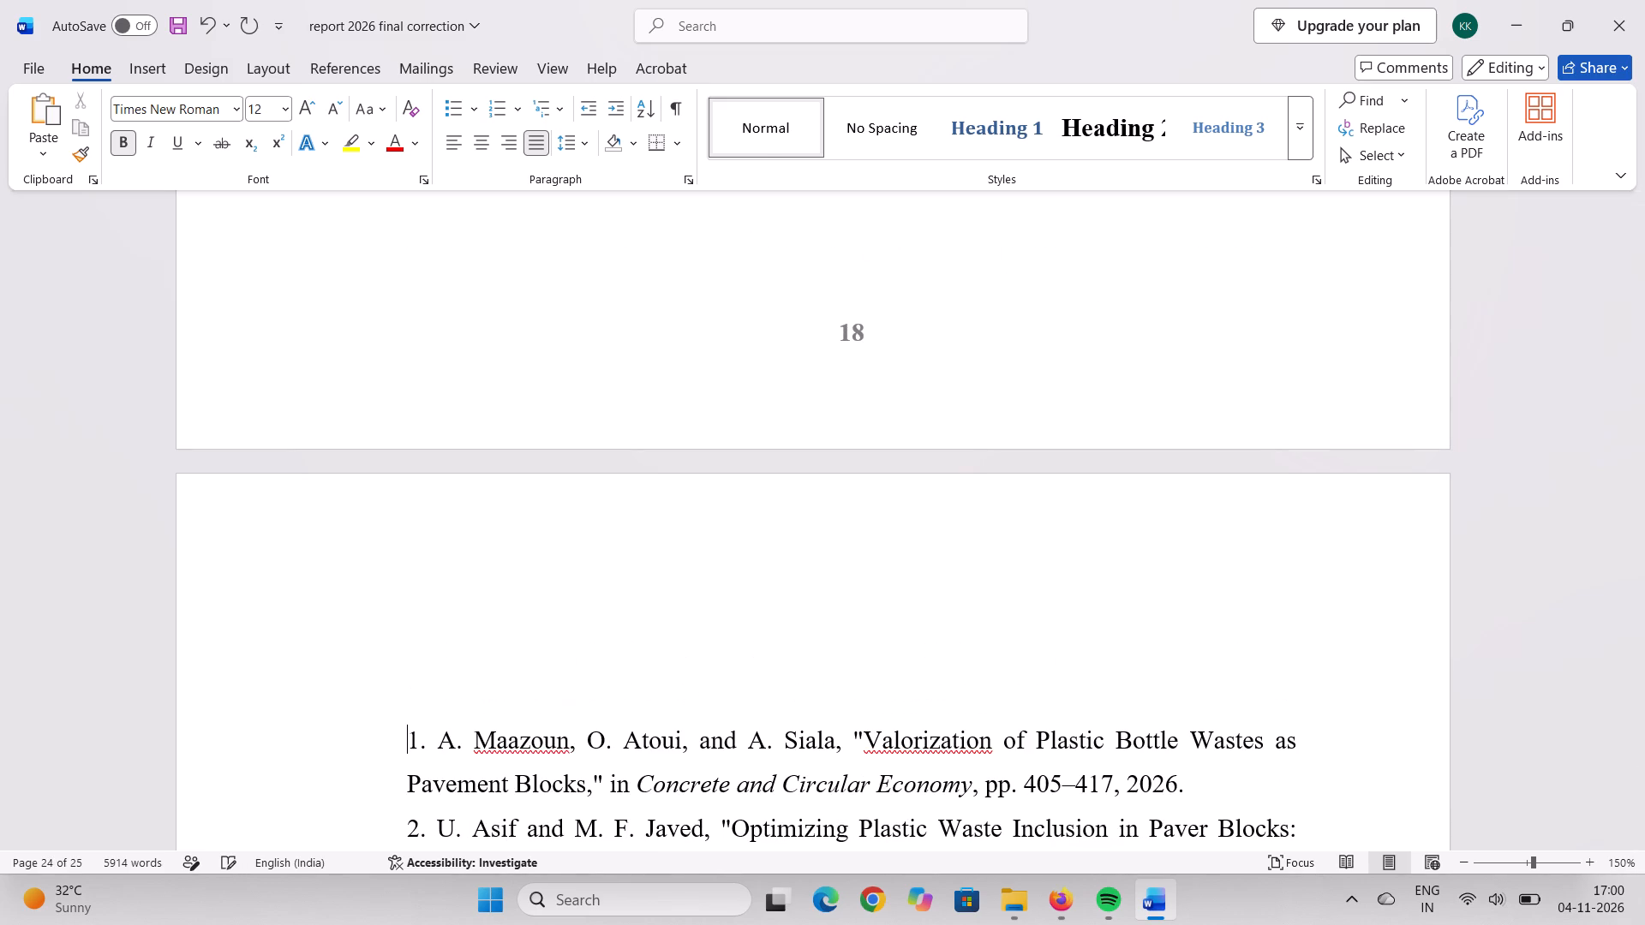
pyautogui.press('BackSpace')
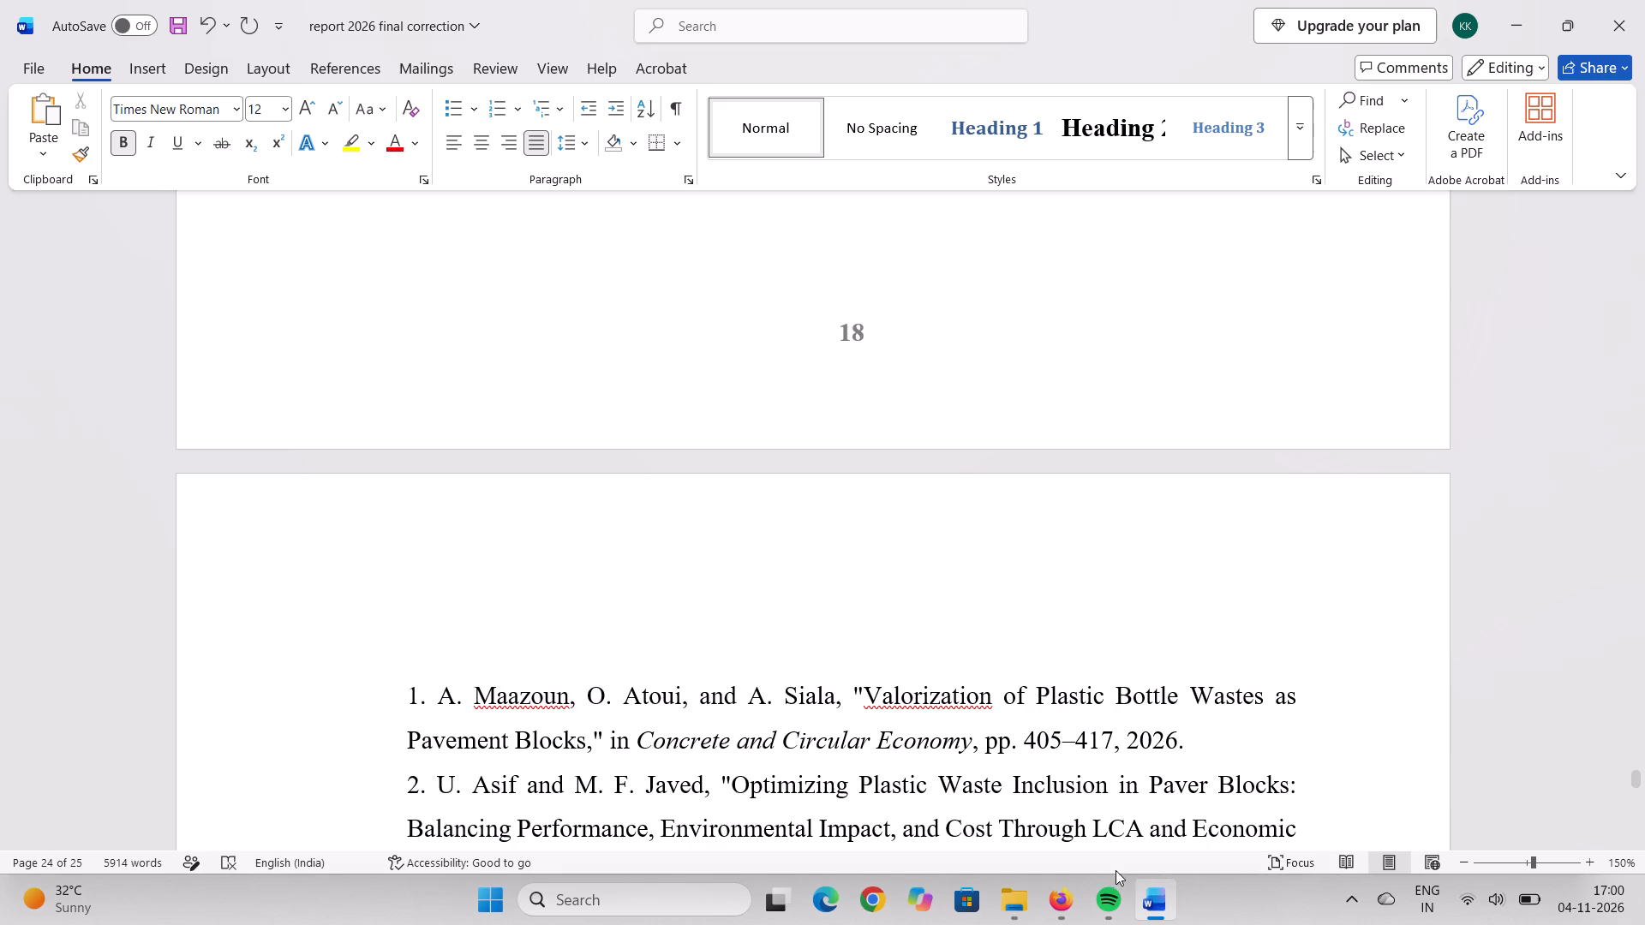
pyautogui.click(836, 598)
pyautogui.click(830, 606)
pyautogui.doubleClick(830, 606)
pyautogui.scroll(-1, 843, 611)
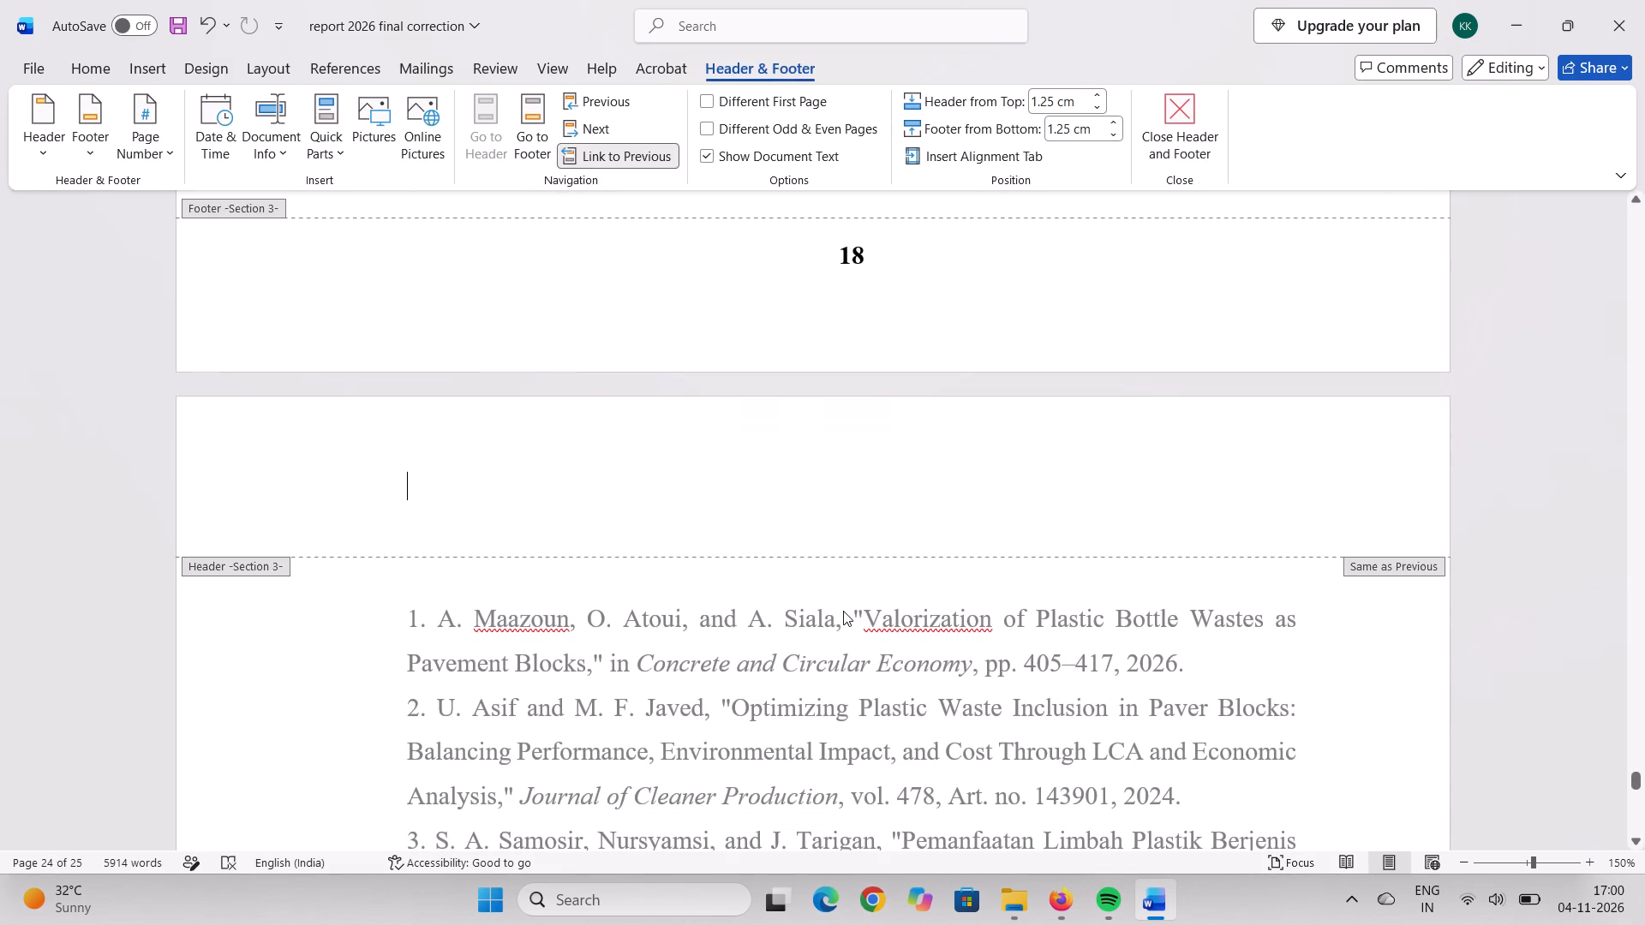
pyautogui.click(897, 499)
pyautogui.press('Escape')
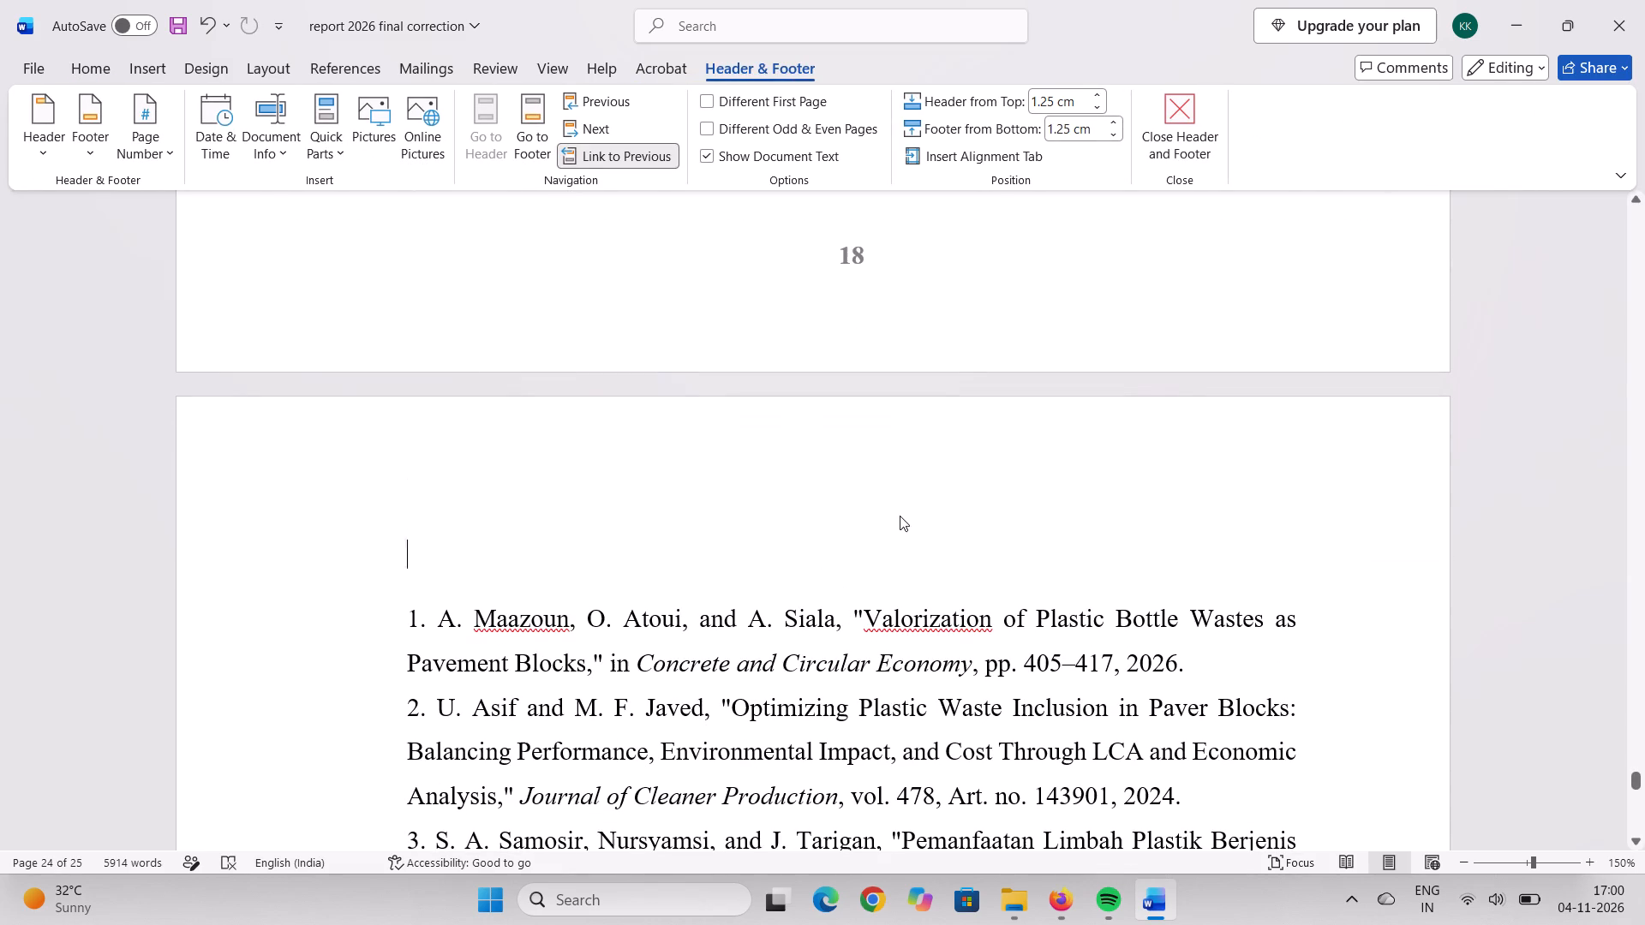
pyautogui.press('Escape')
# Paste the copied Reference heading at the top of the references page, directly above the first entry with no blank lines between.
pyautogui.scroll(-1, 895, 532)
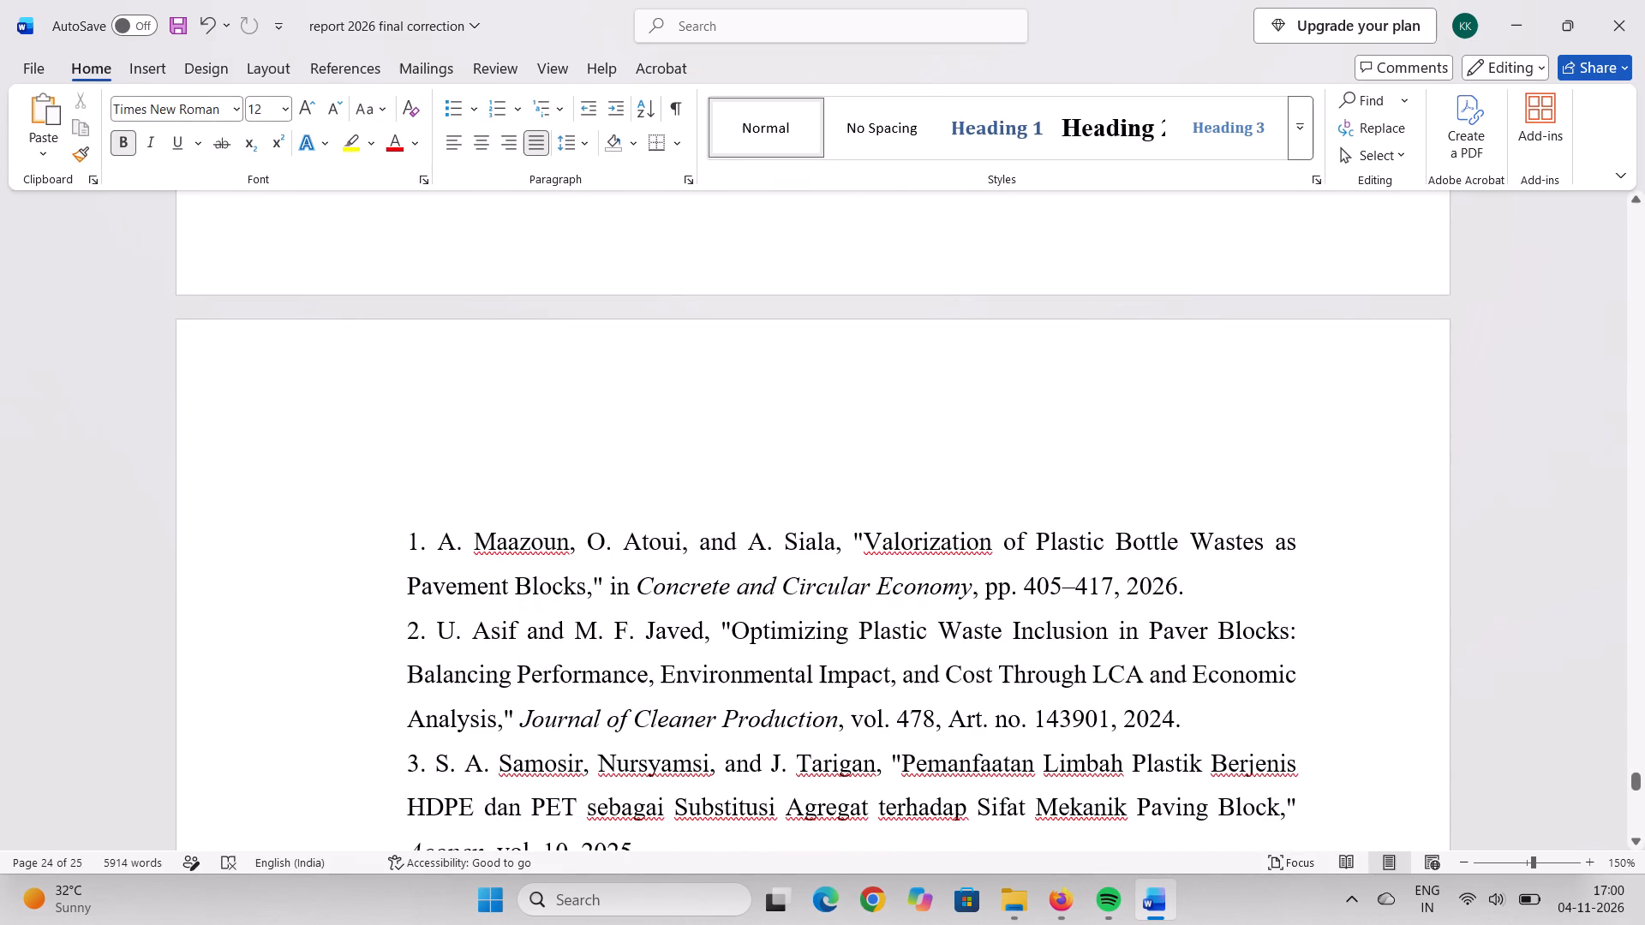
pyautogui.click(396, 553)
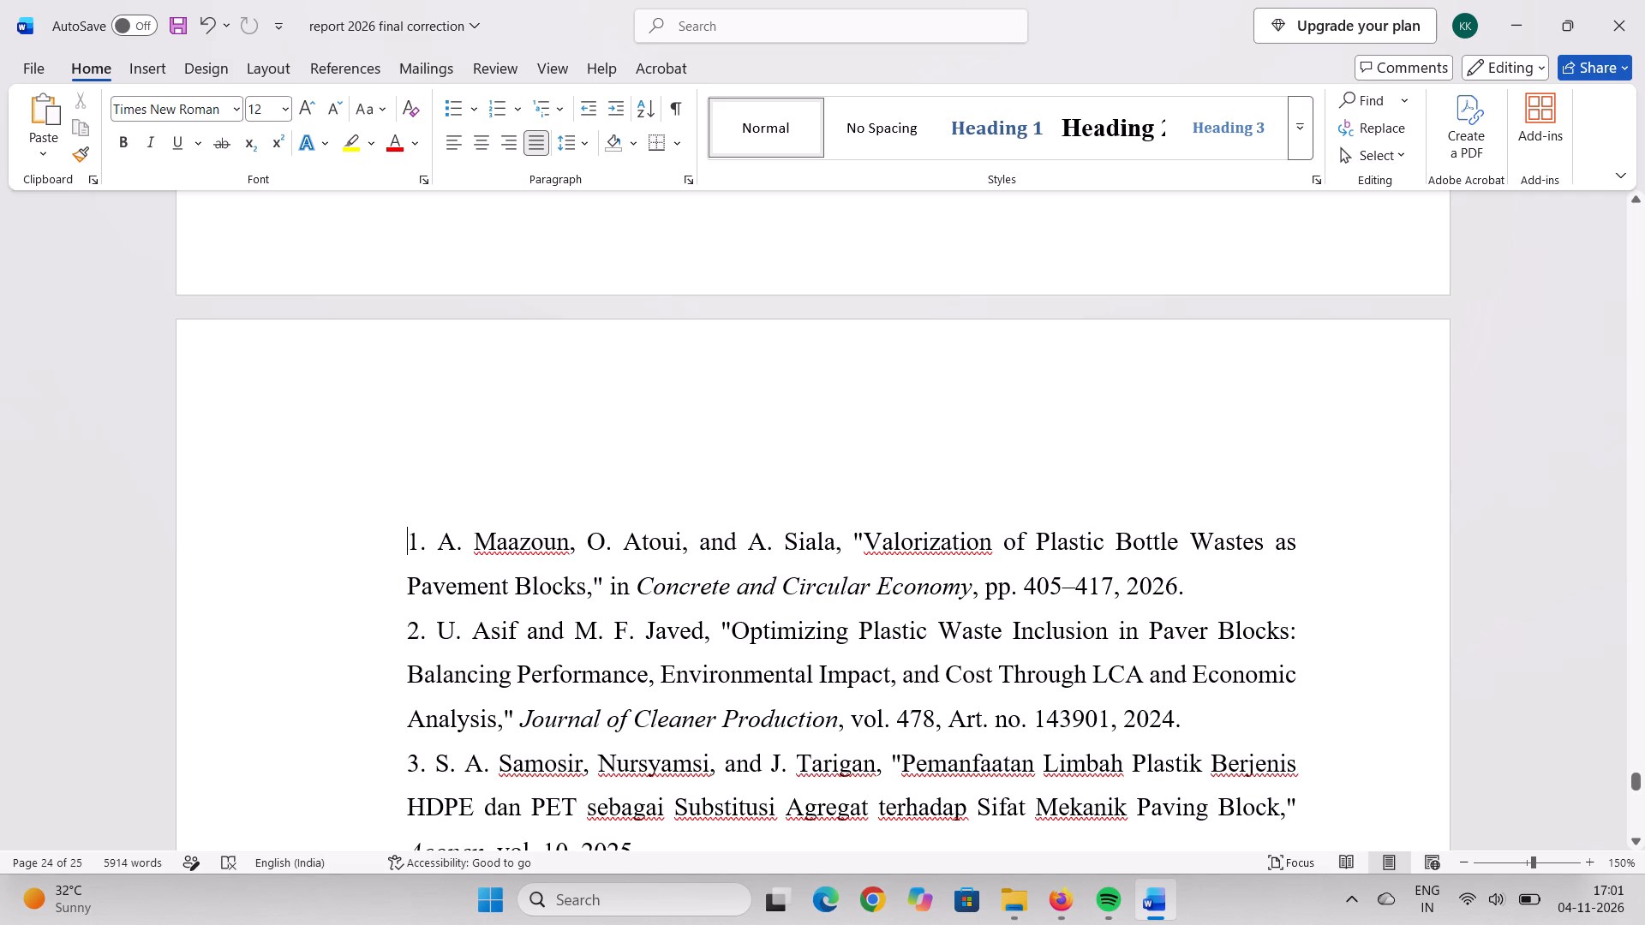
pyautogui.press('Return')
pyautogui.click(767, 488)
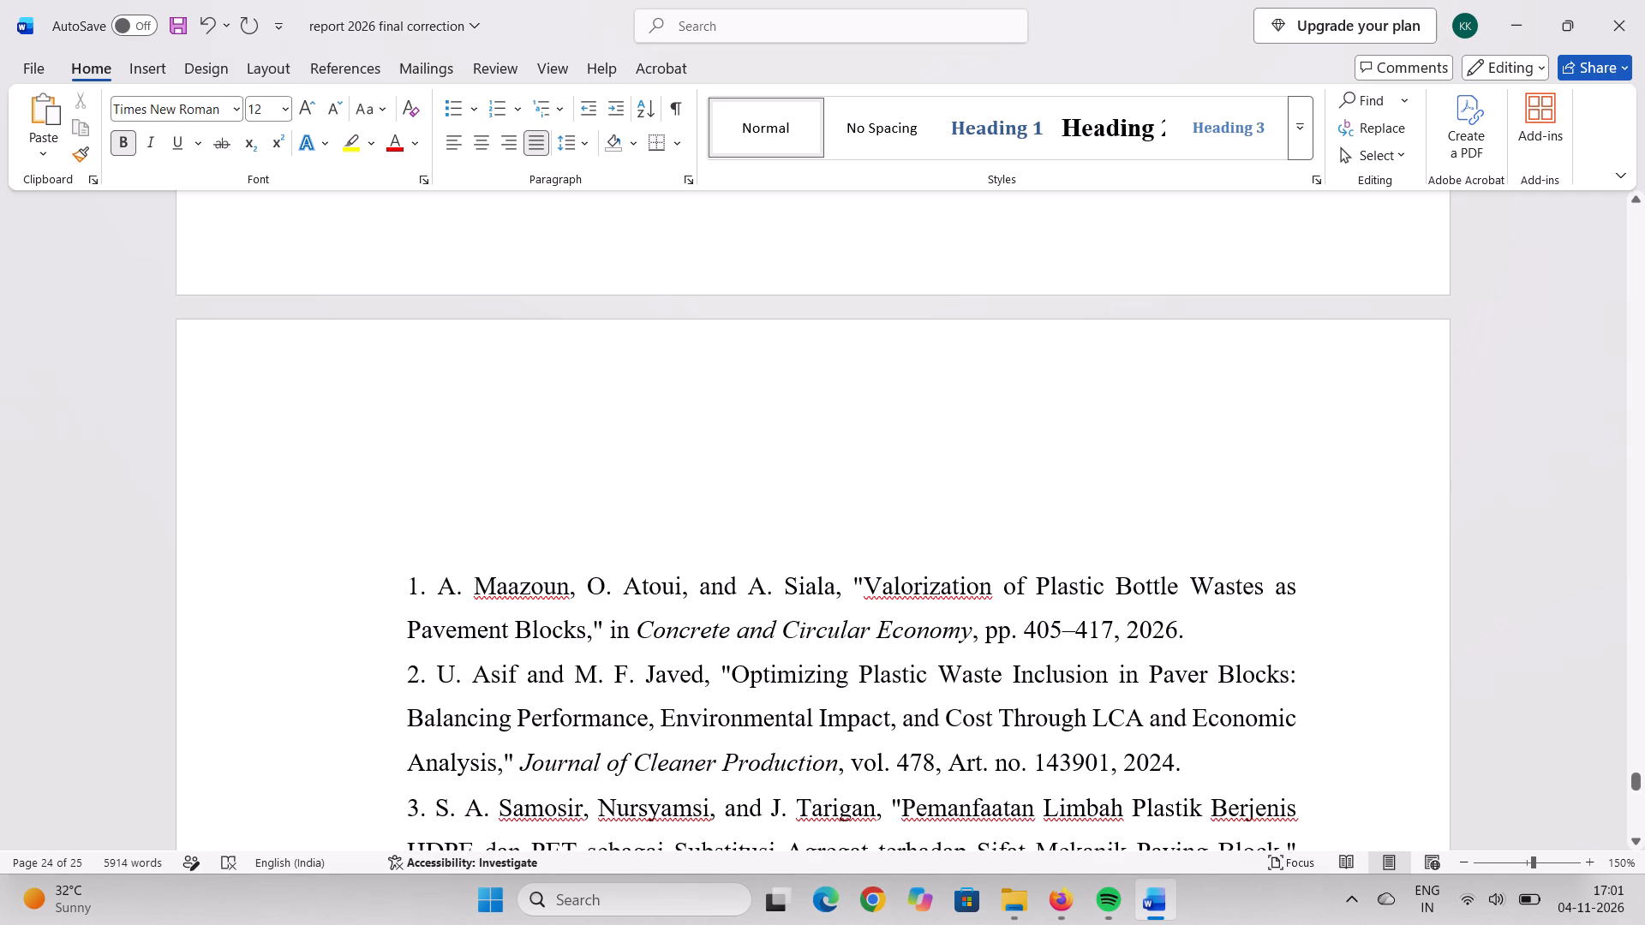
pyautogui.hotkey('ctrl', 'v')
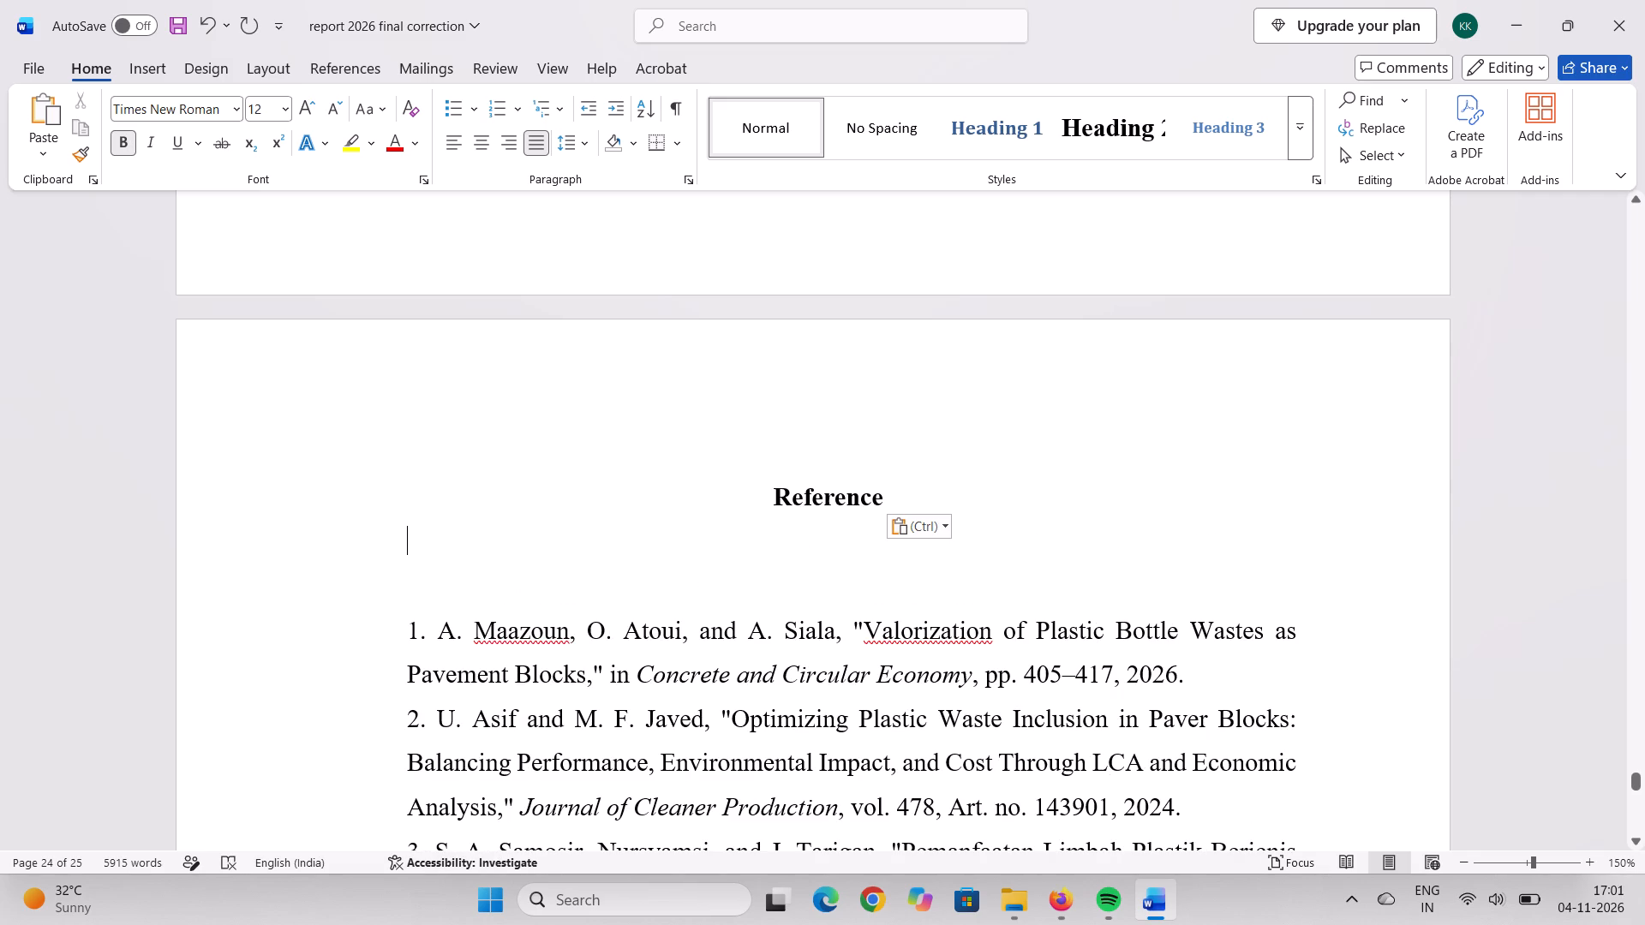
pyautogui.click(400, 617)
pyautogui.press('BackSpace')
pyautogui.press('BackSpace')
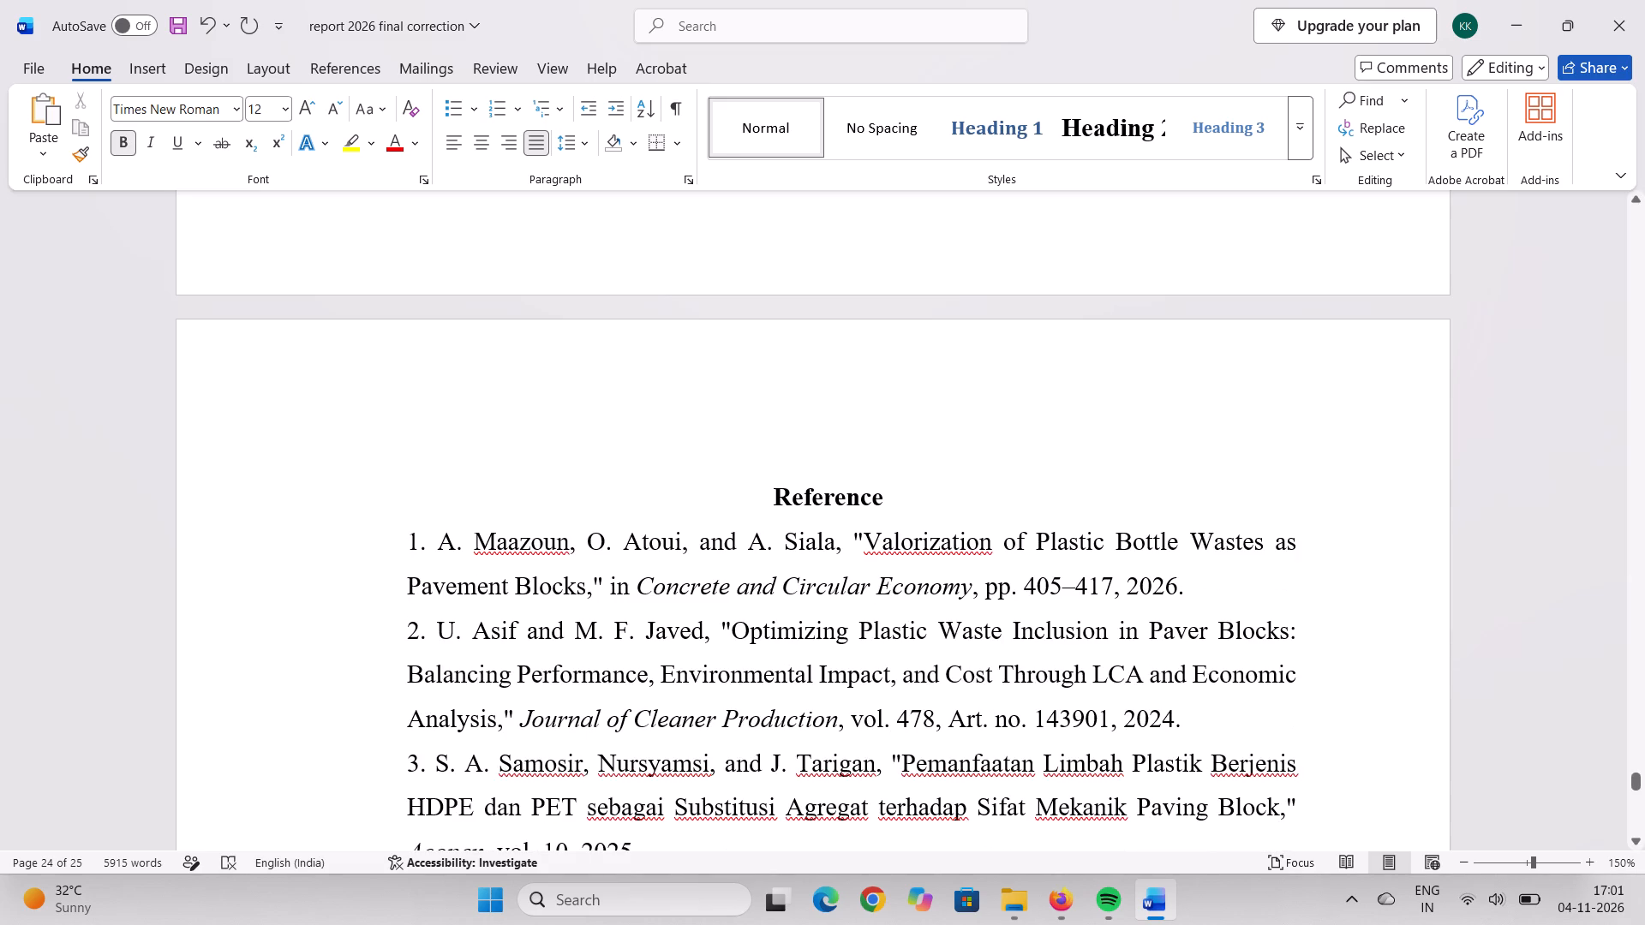
# Delete the Reference heading below the SDG table, including the duplicate that moves up onto that page.
pyautogui.scroll(7, 527, 602)
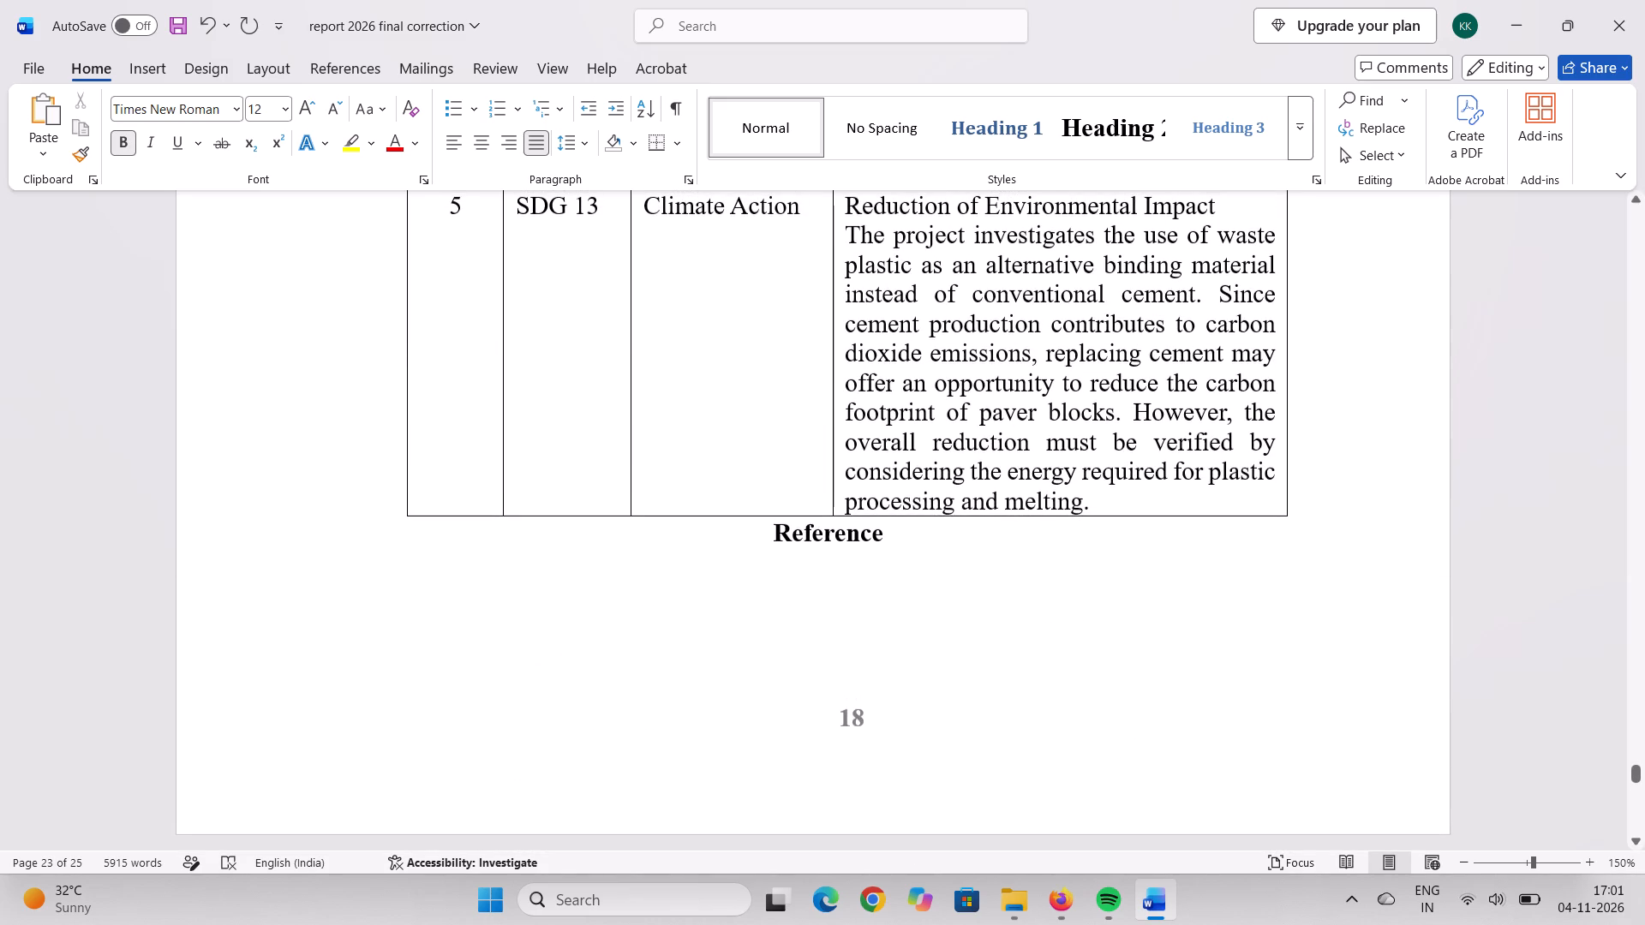
pyautogui.moveTo(769, 538); pyautogui.dragTo(866, 530)
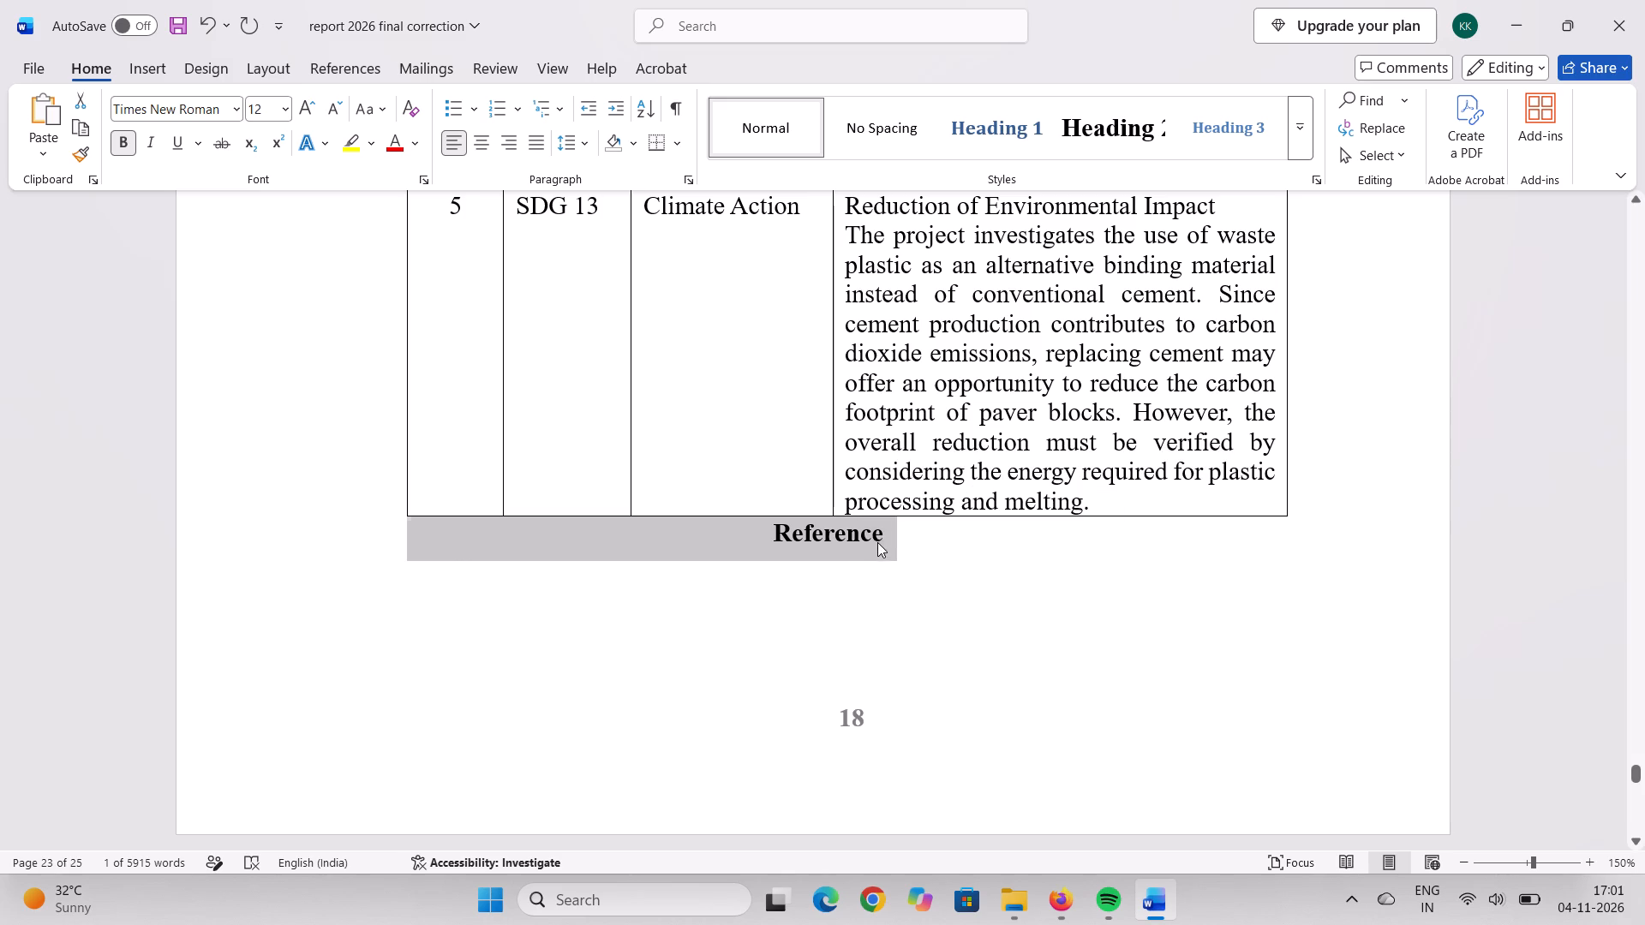
pyautogui.press('BackSpace')
pyautogui.click(944, 664)
pyautogui.press('BackSpace')
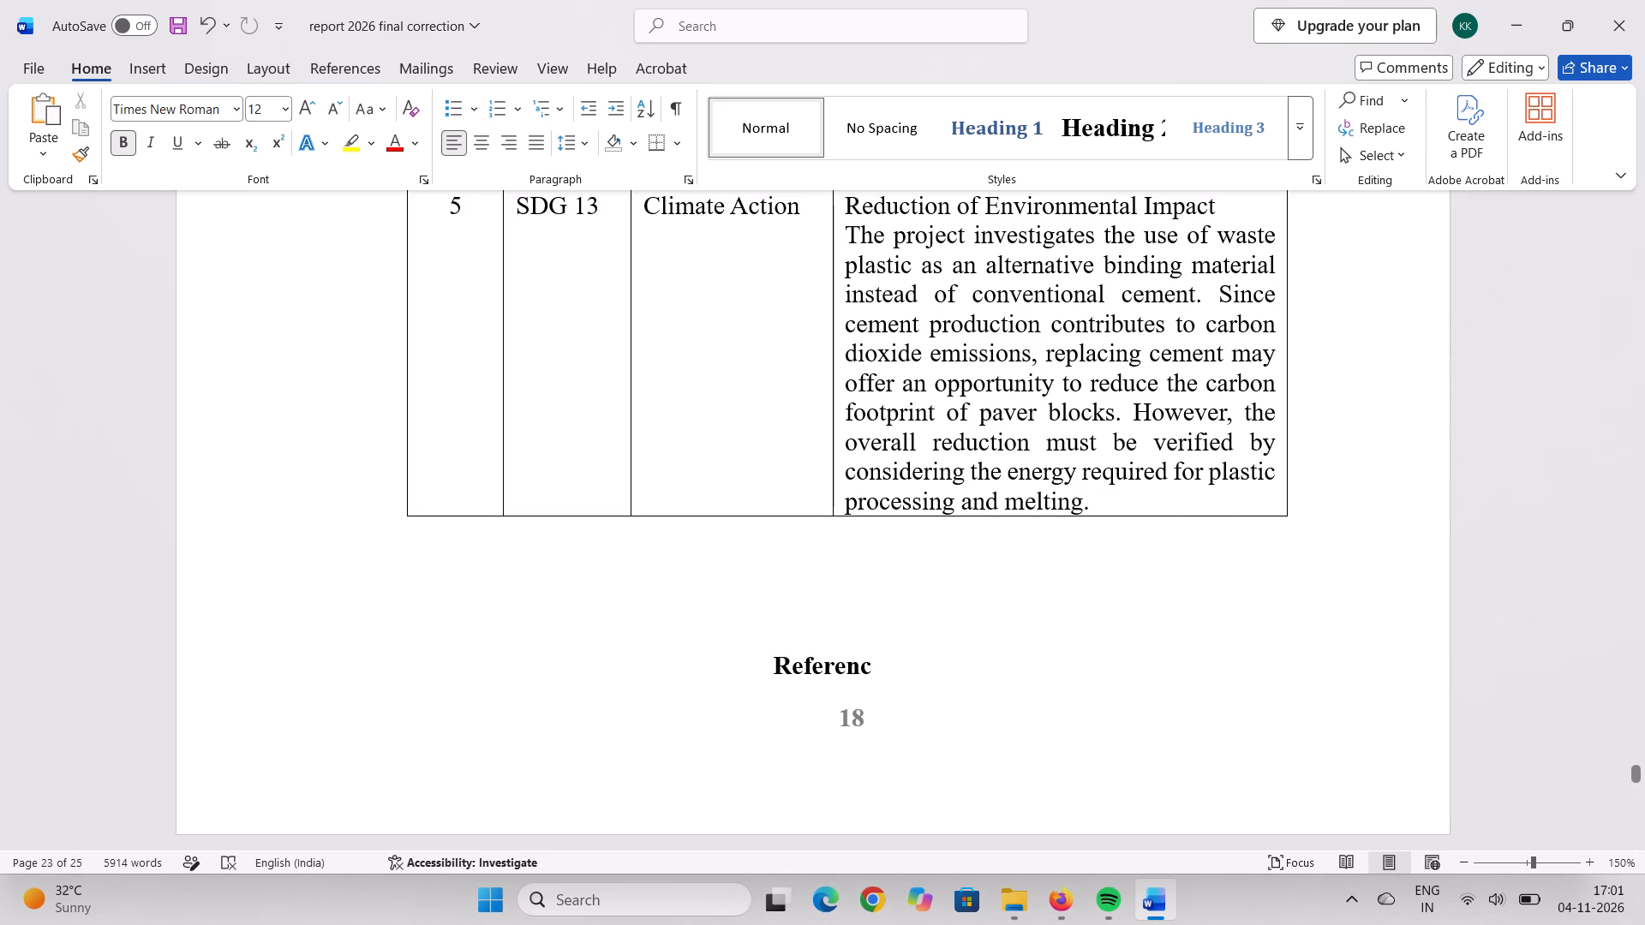
pyautogui.press('BackSpace')
pyautogui.press('BackSpace')
pyautogui.press('BackSpace')
pyautogui.press('BackSpace')
pyautogui.press('BackSpace')
pyautogui.press('BackSpace')
pyautogui.press('BackSpace')
pyautogui.press('BackSpace')
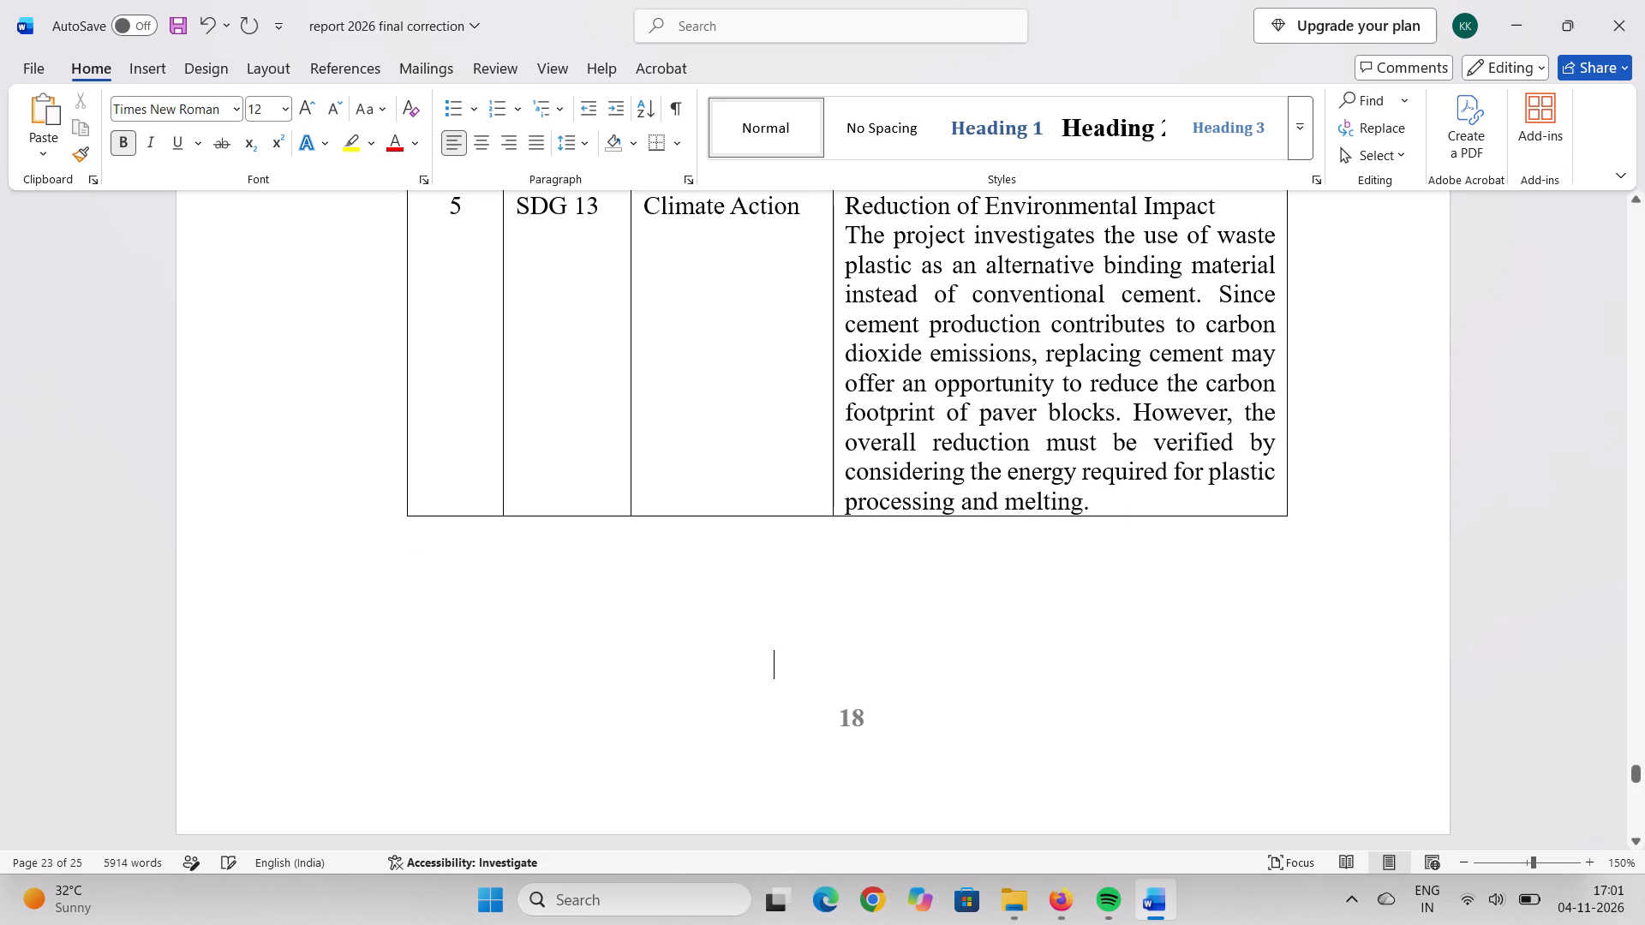
# Paste the Reference heading on a new line at the top of the references page, directly above the first entry.
pyautogui.scroll(-5, 937, 658)
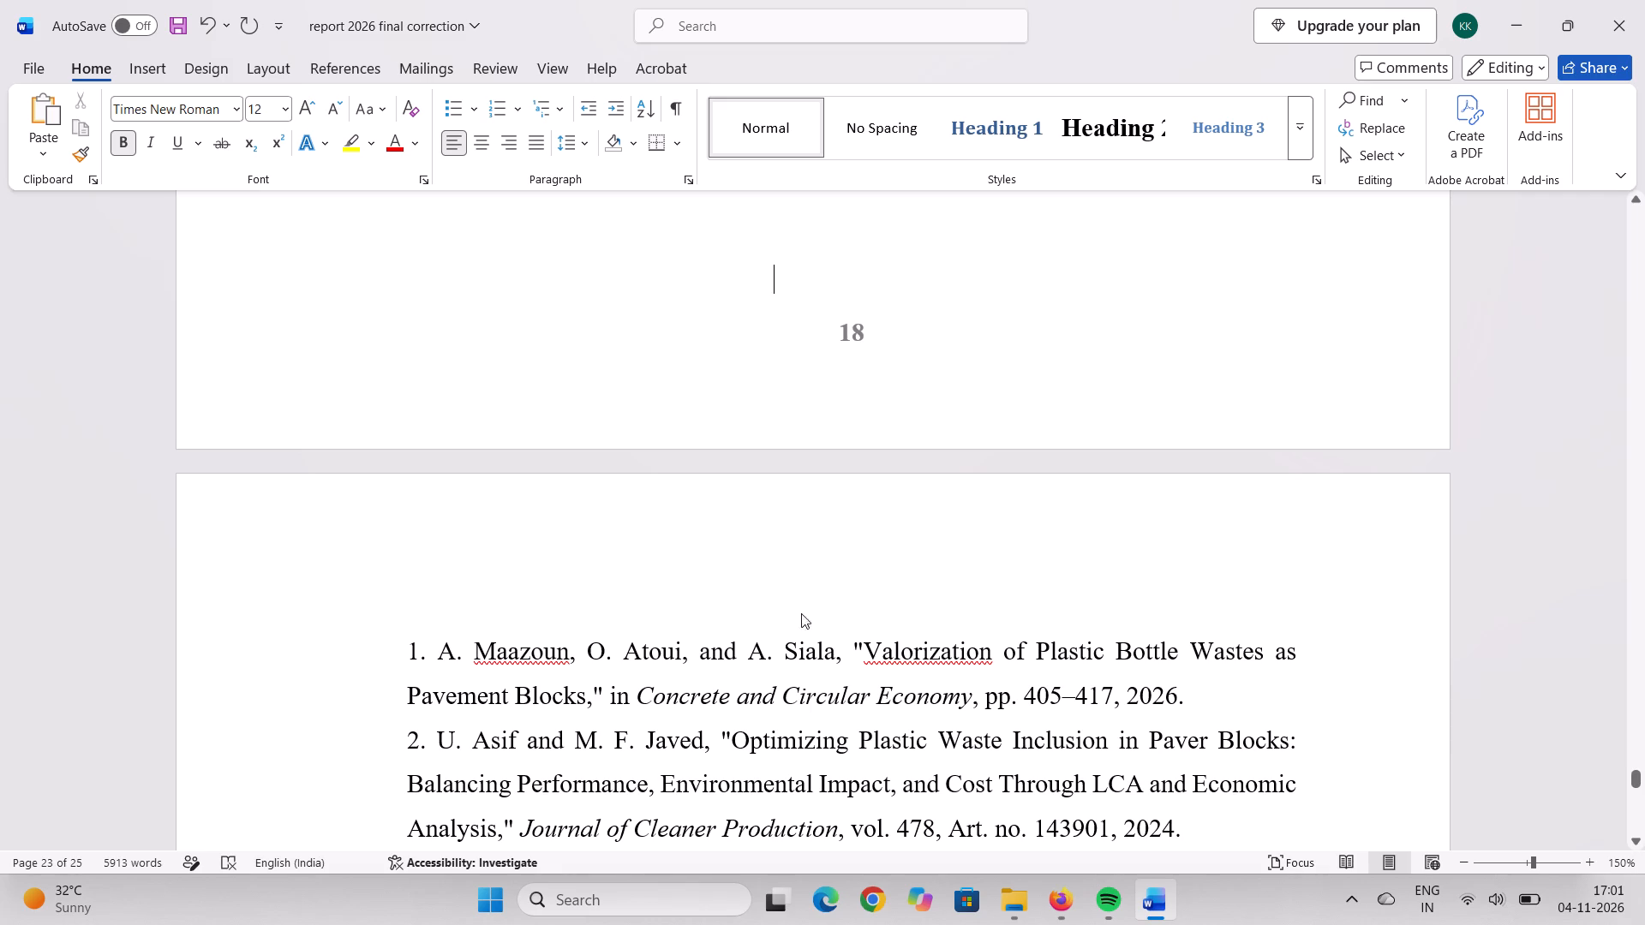
pyautogui.click(799, 594)
pyautogui.scroll(3, 828, 570)
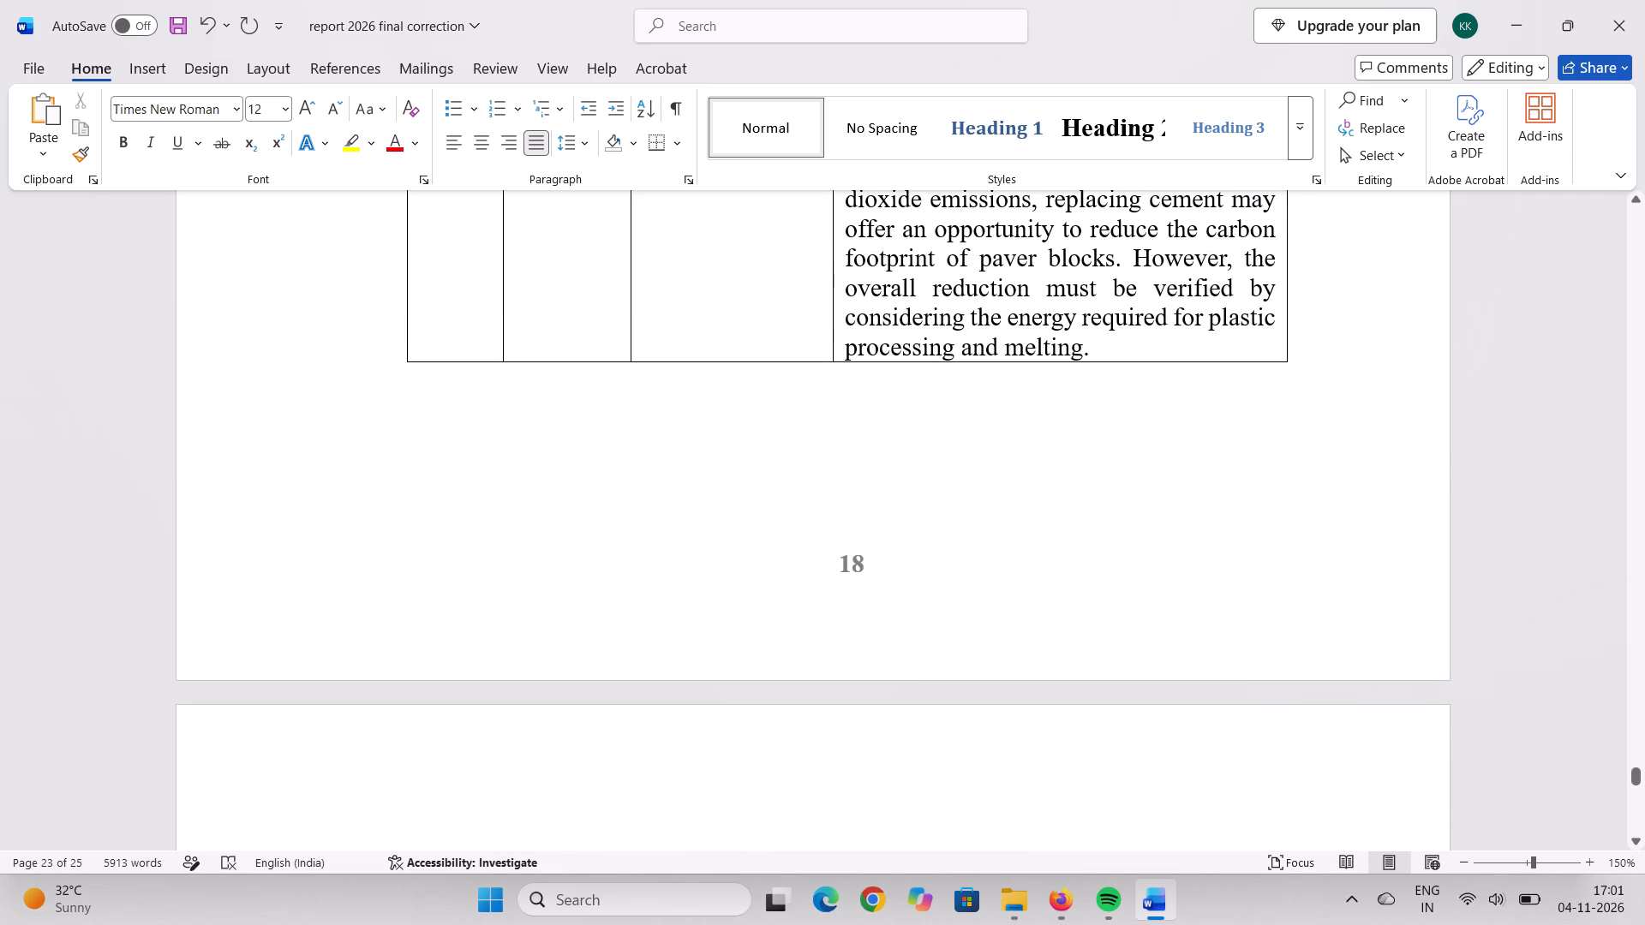
pyautogui.scroll(-3, 822, 749)
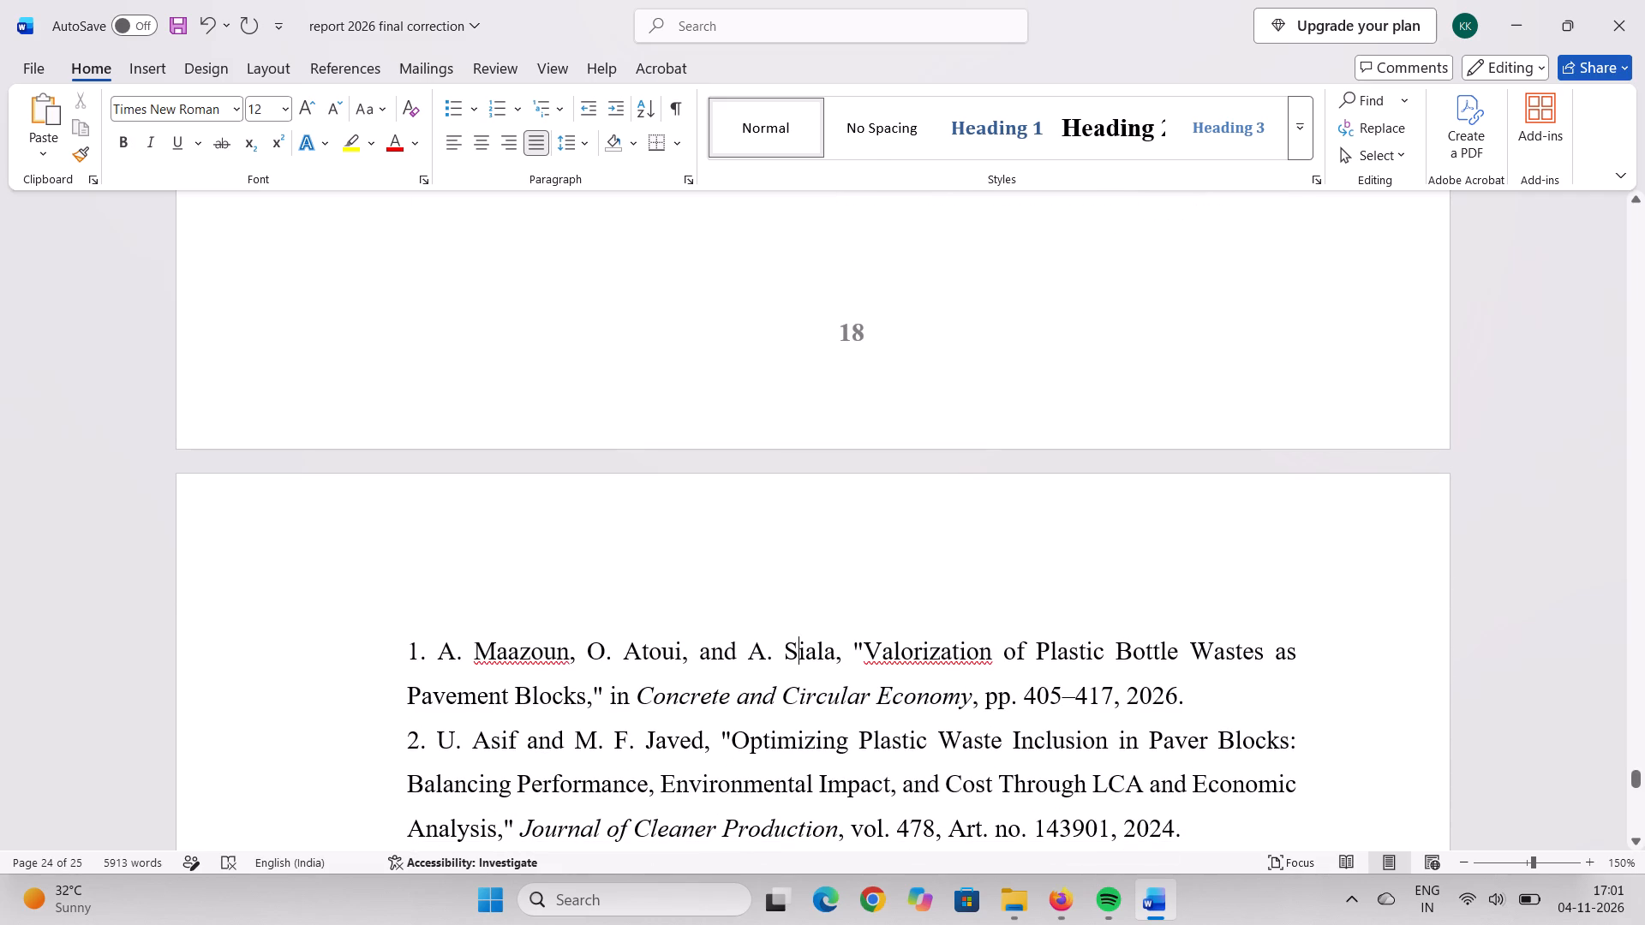
pyautogui.click(396, 638)
pyautogui.press('Return')
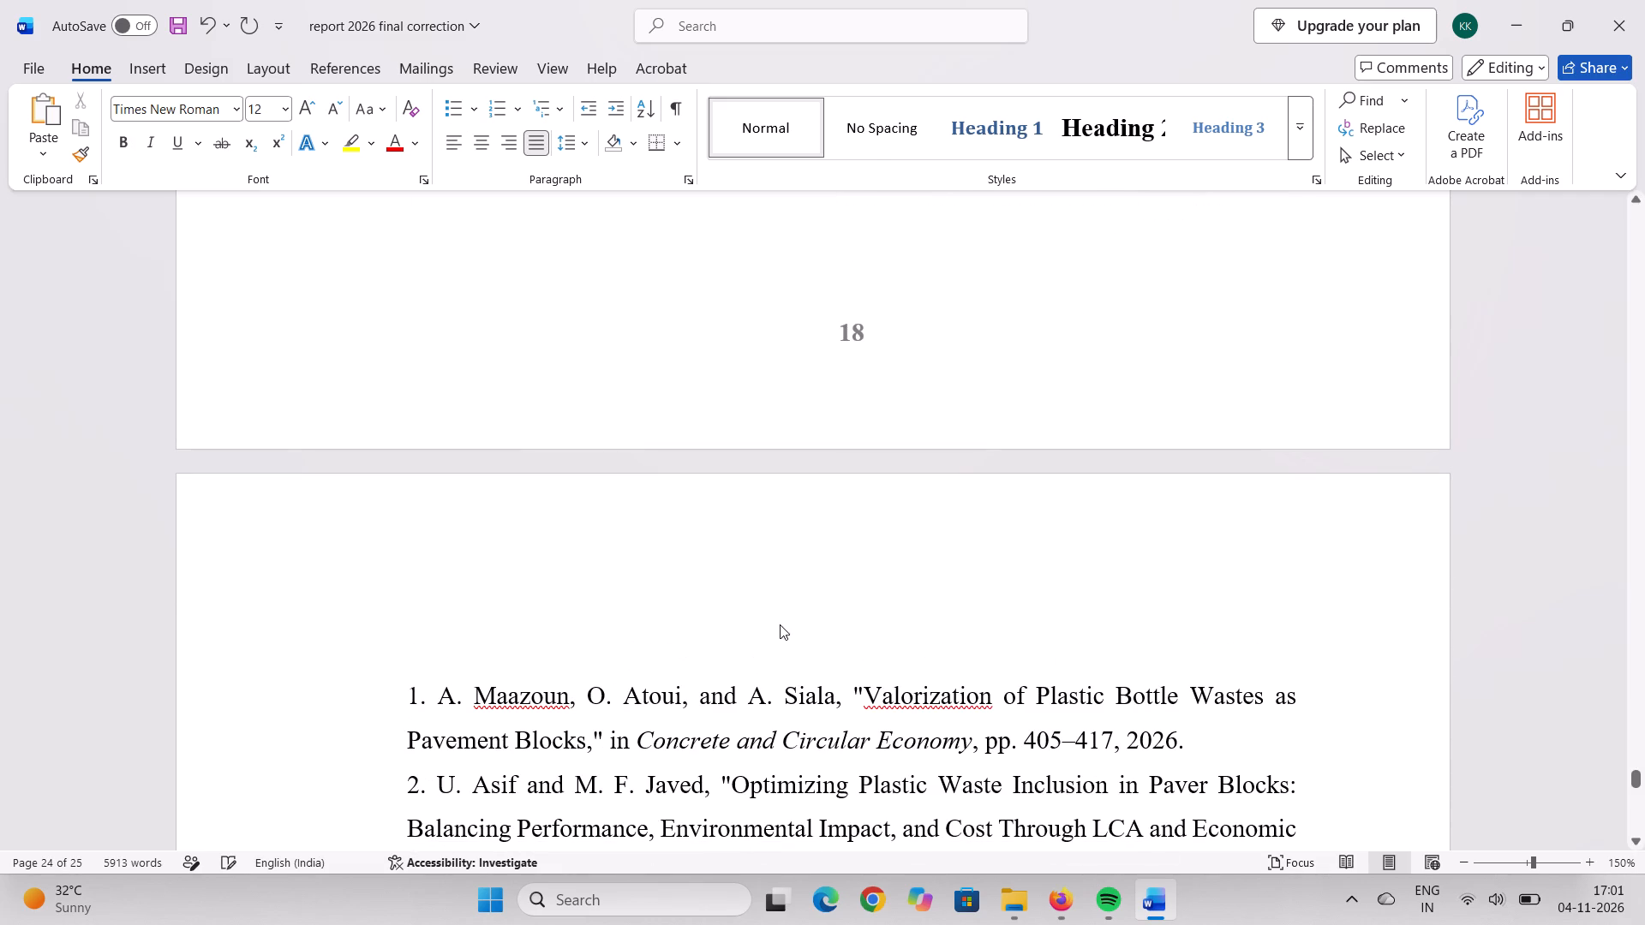
pyautogui.doubleClick(795, 613)
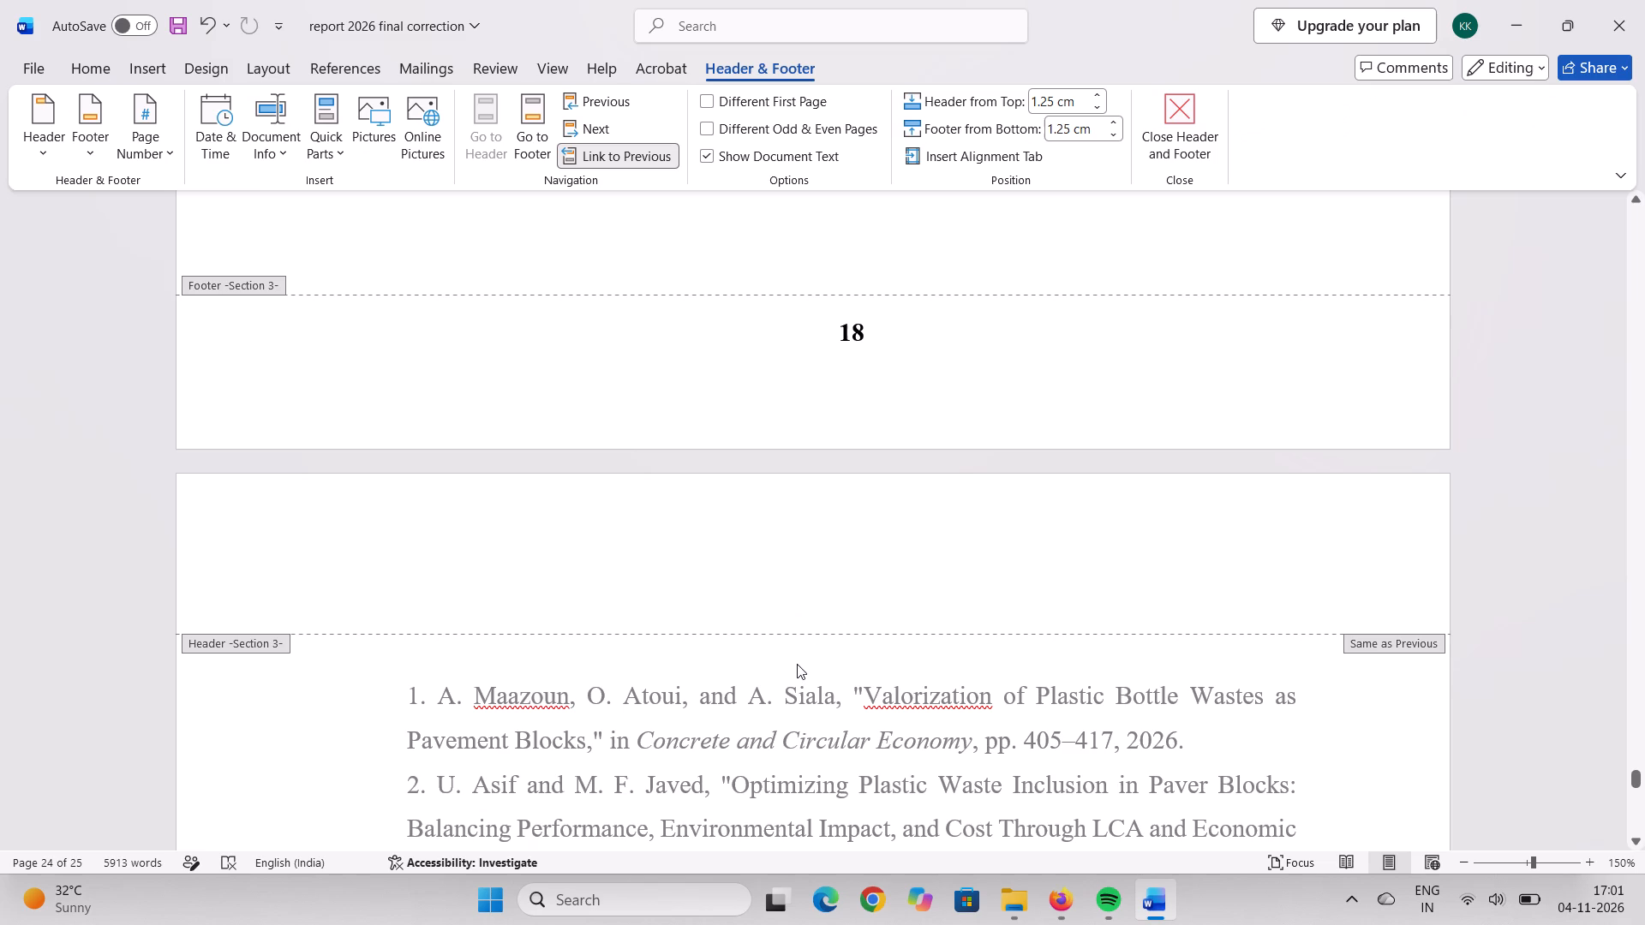
pyautogui.press('Escape')
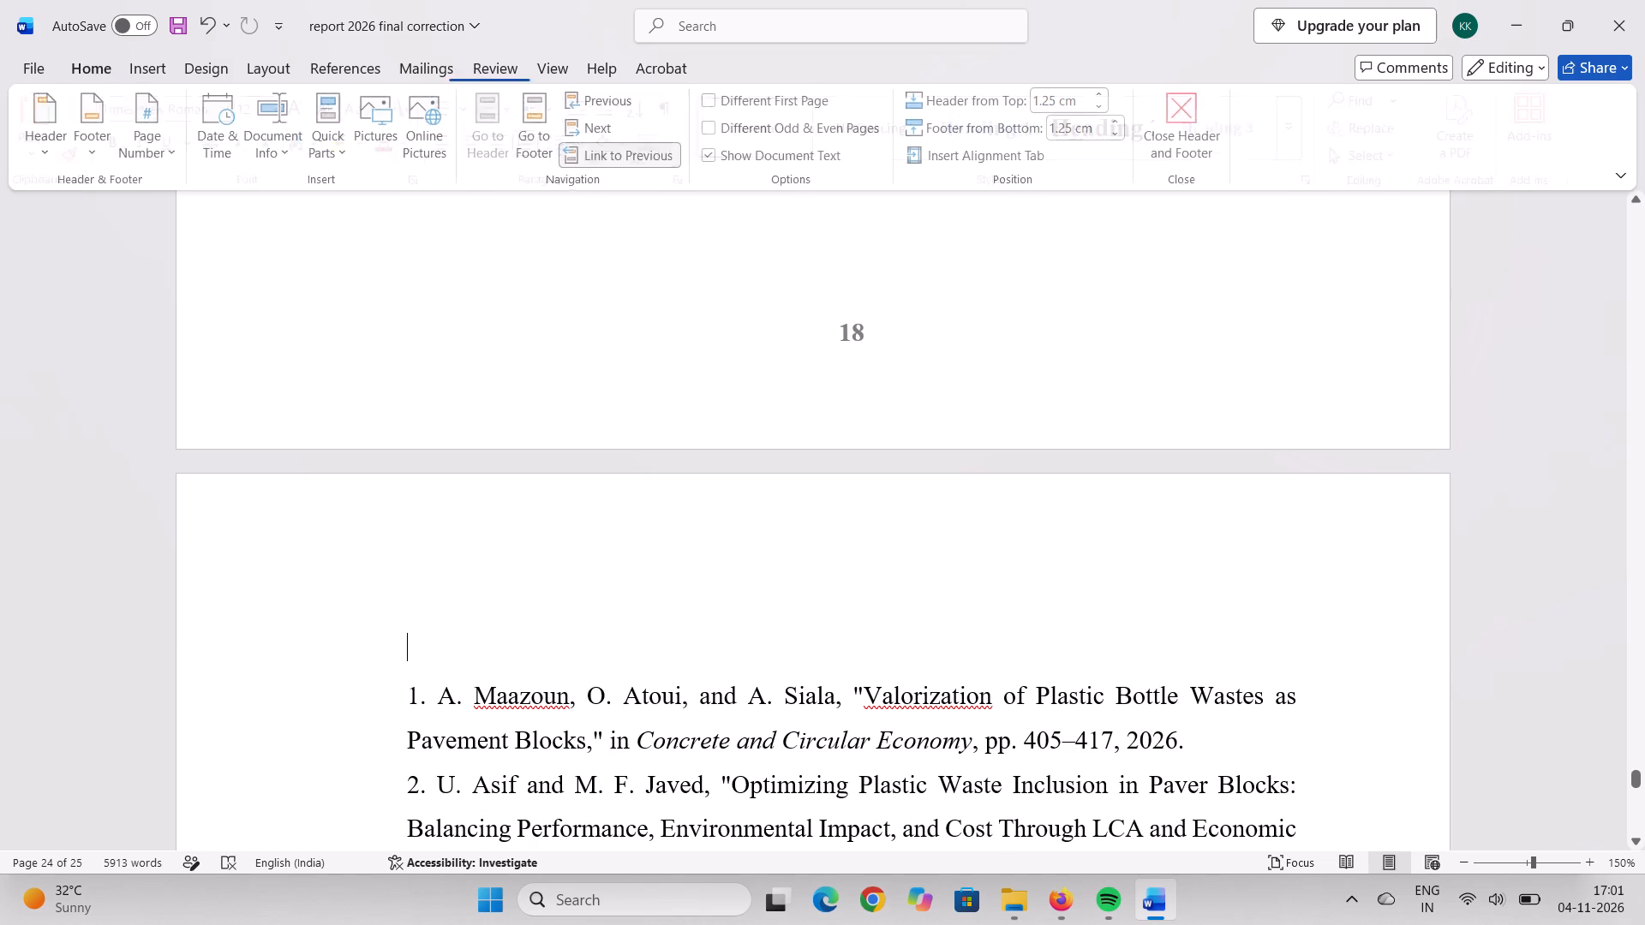
pyautogui.click(797, 654)
pyautogui.doubleClick(798, 654)
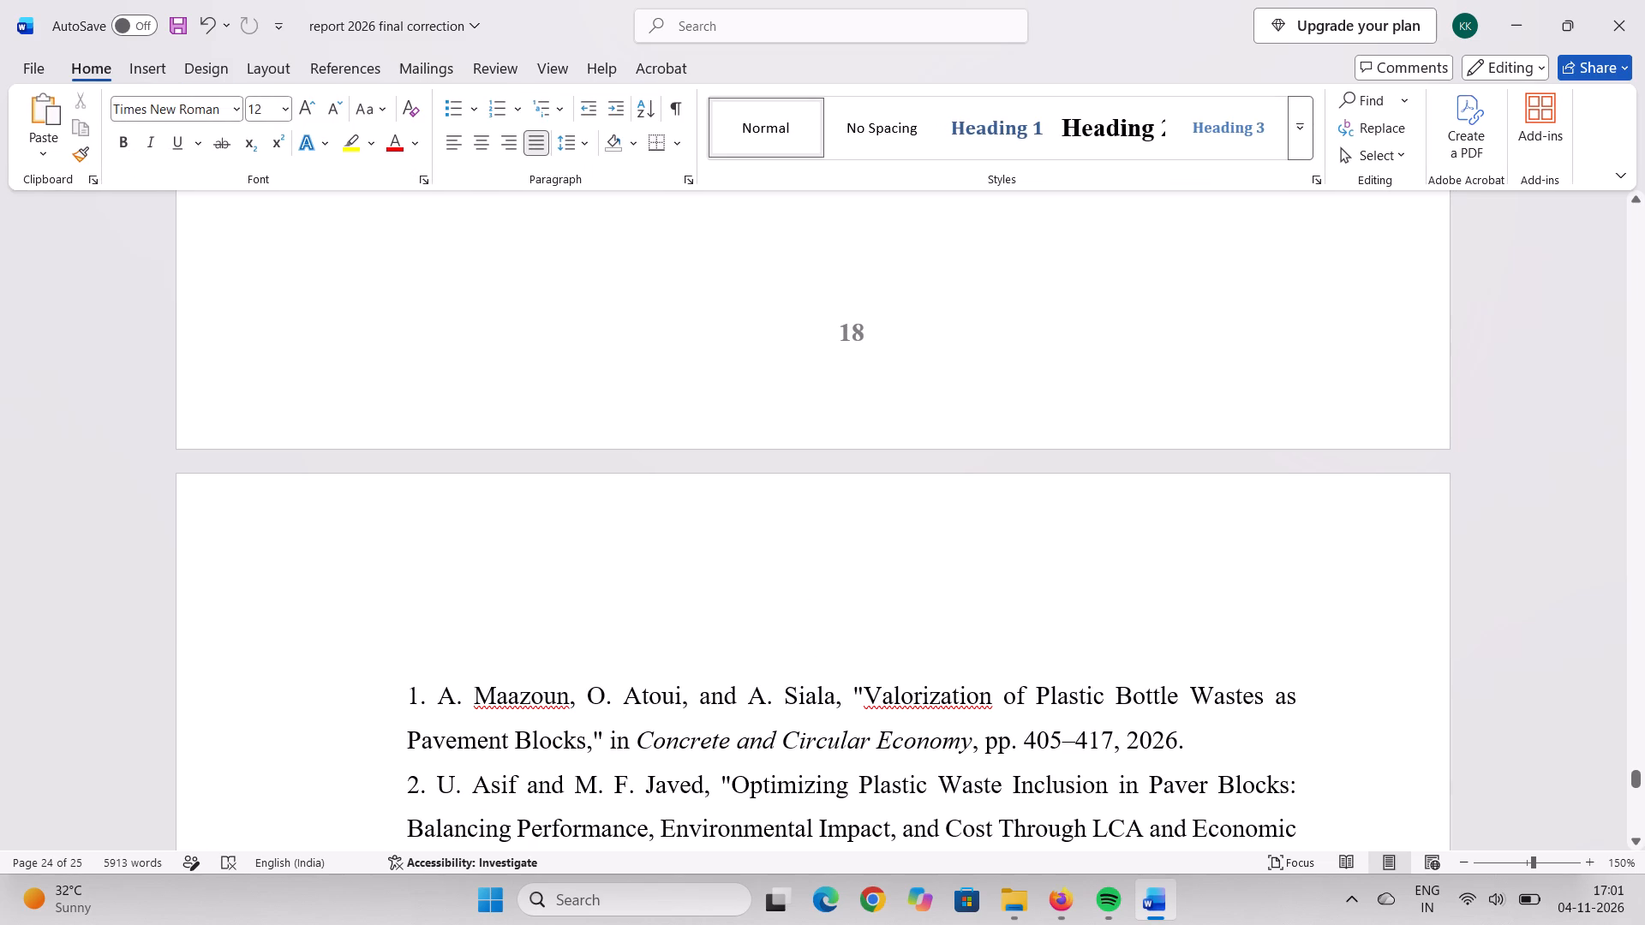
pyautogui.hotkey('ctrl', 'v')
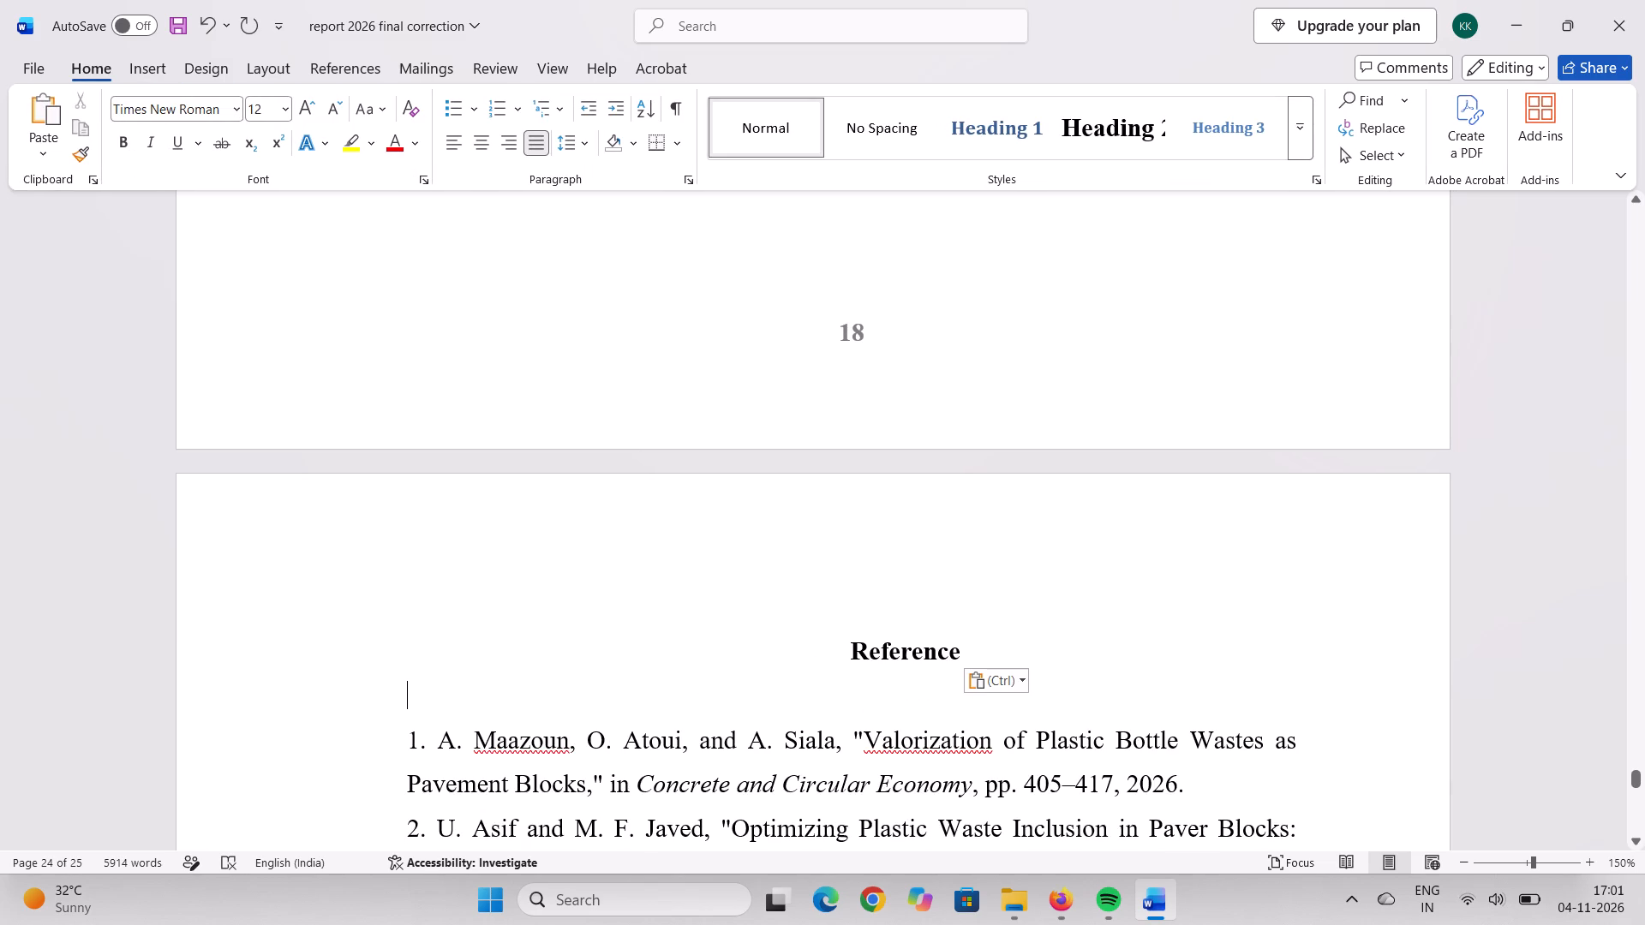
pyautogui.scroll(-2, 914, 666)
pyautogui.click(397, 575)
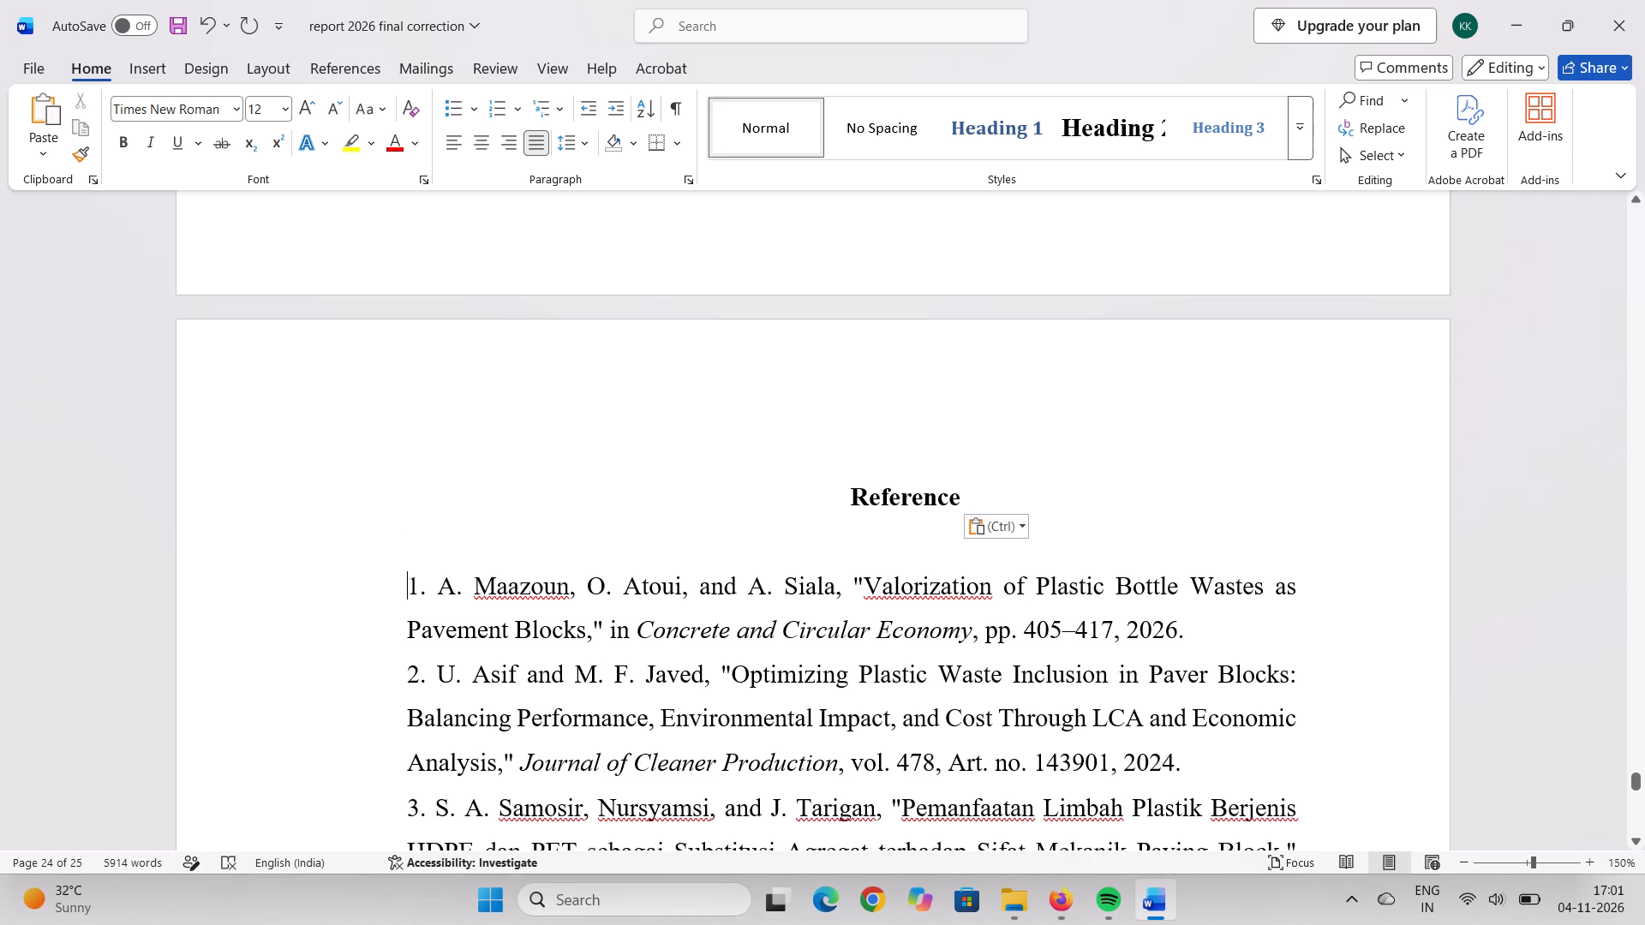
pyautogui.press('BackSpace')
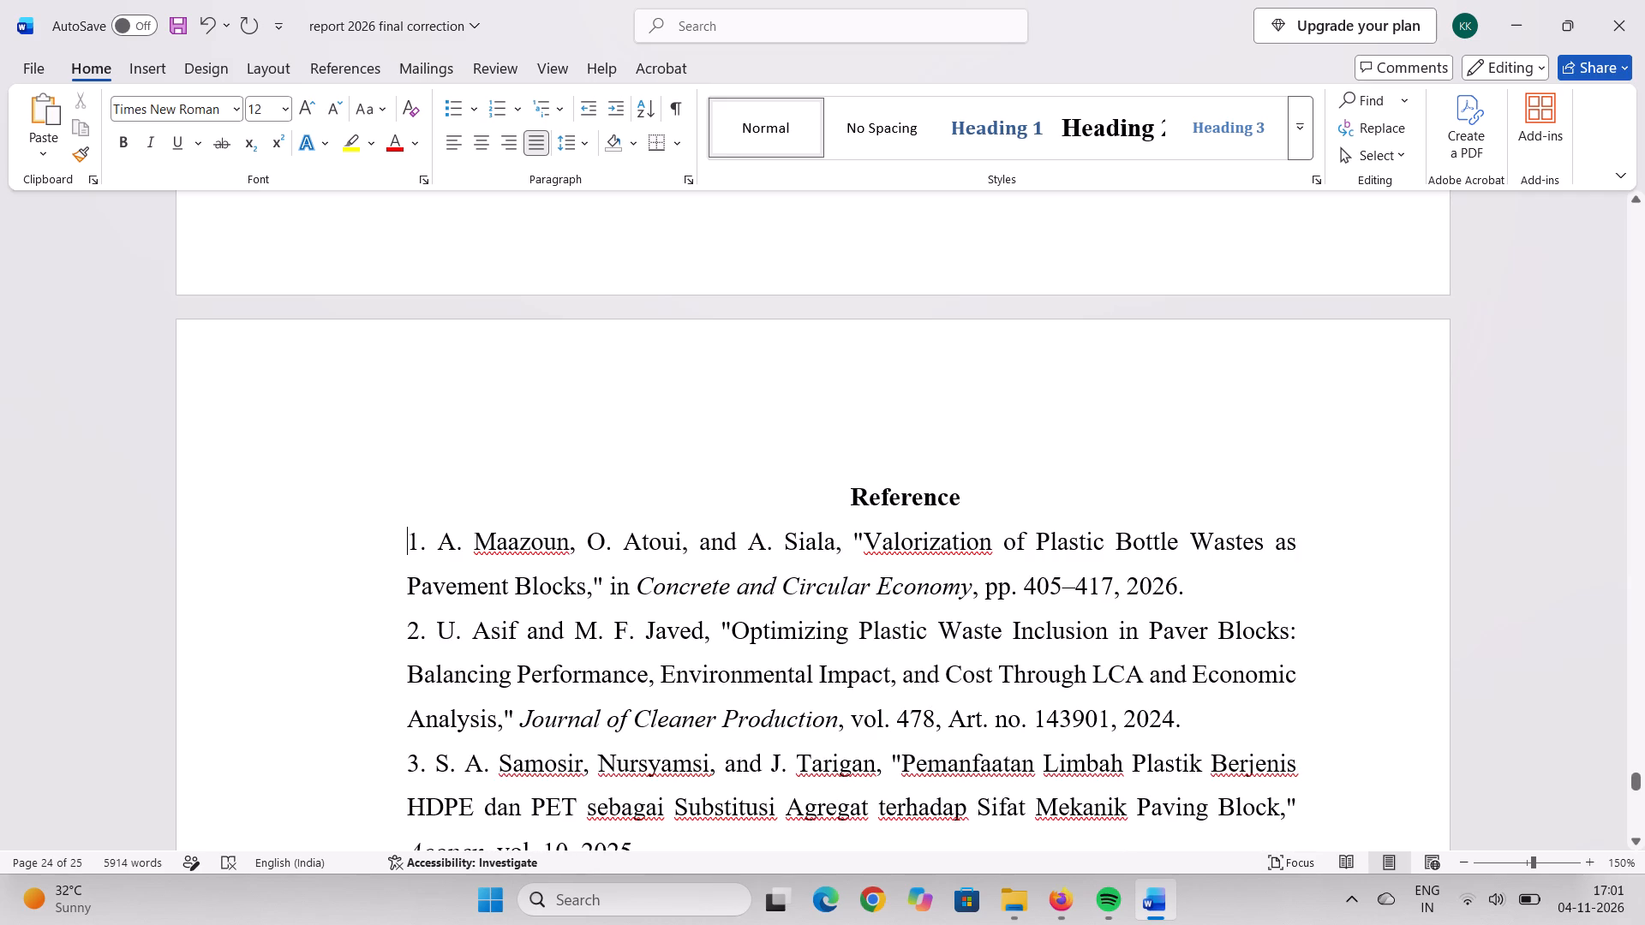
# Remove six of the leading spaces before the Reference heading to shift it closer to the page centre.
pyautogui.scroll(7, 944, 459)
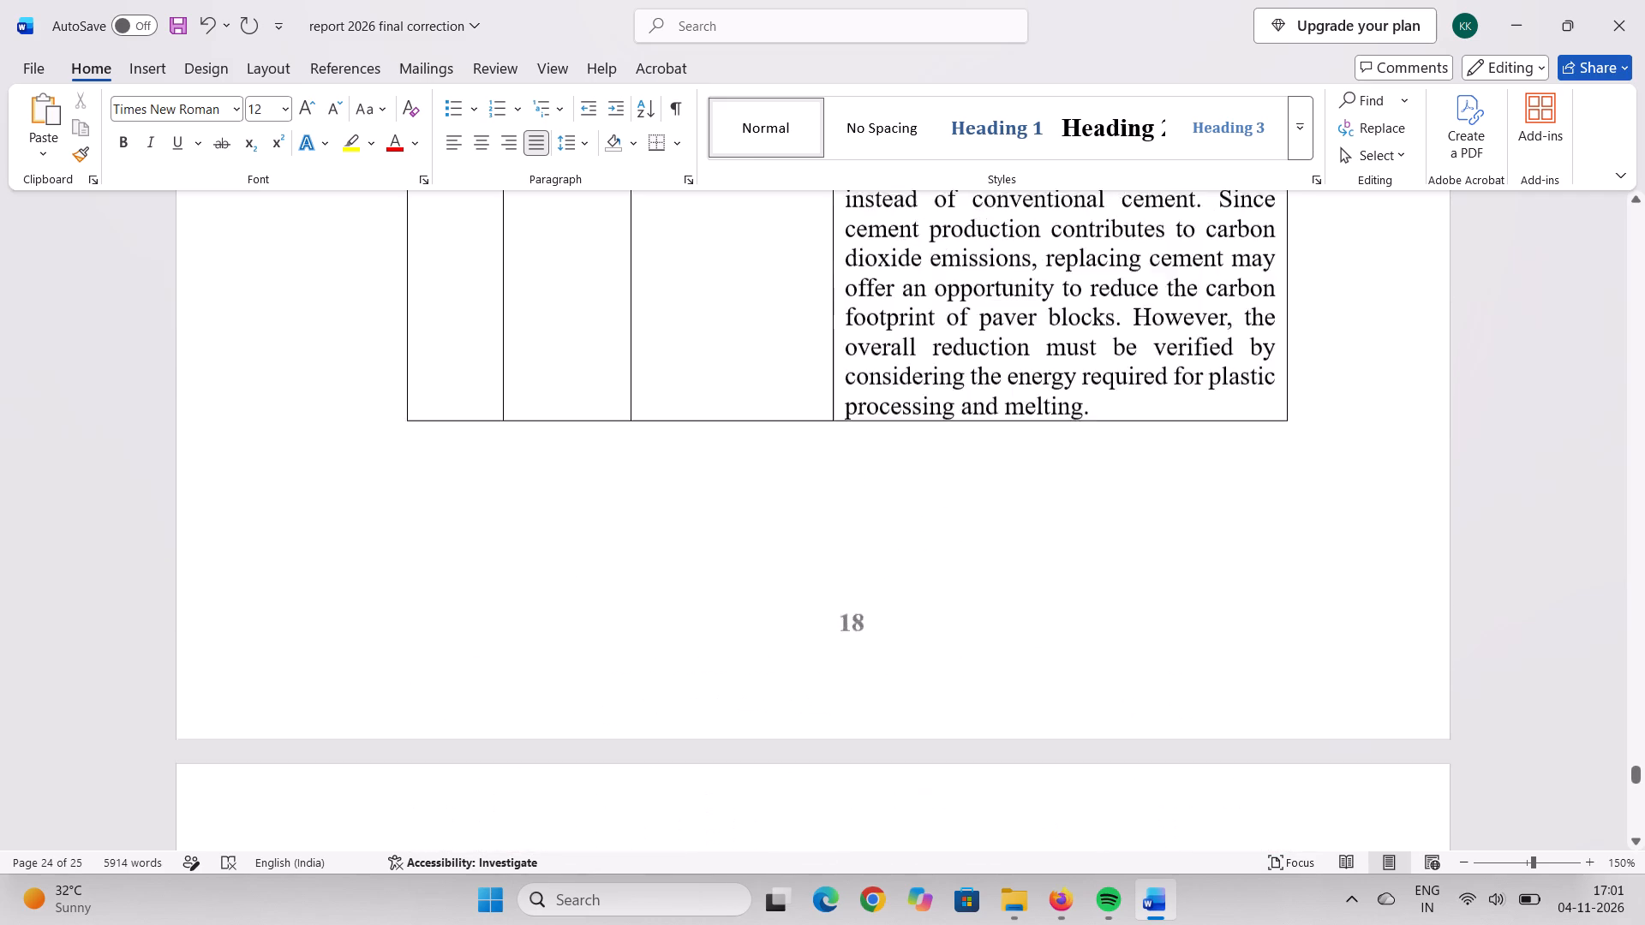
pyautogui.scroll(20, 944, 459)
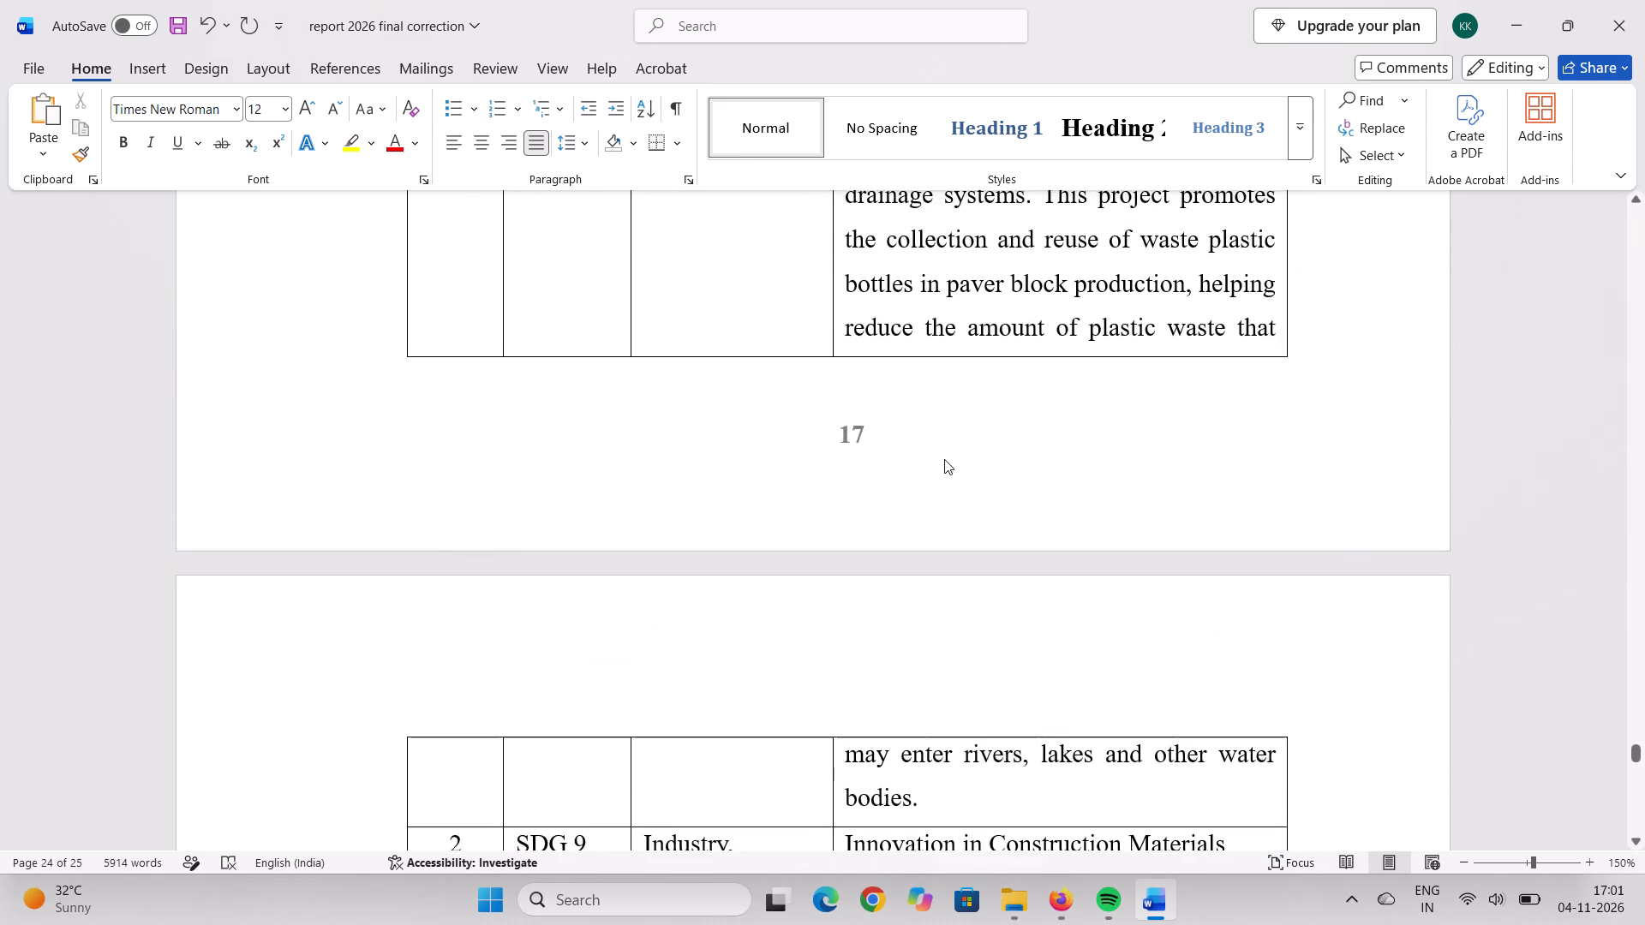
pyautogui.scroll(-20, 944, 459)
pyautogui.scroll(-8, 944, 459)
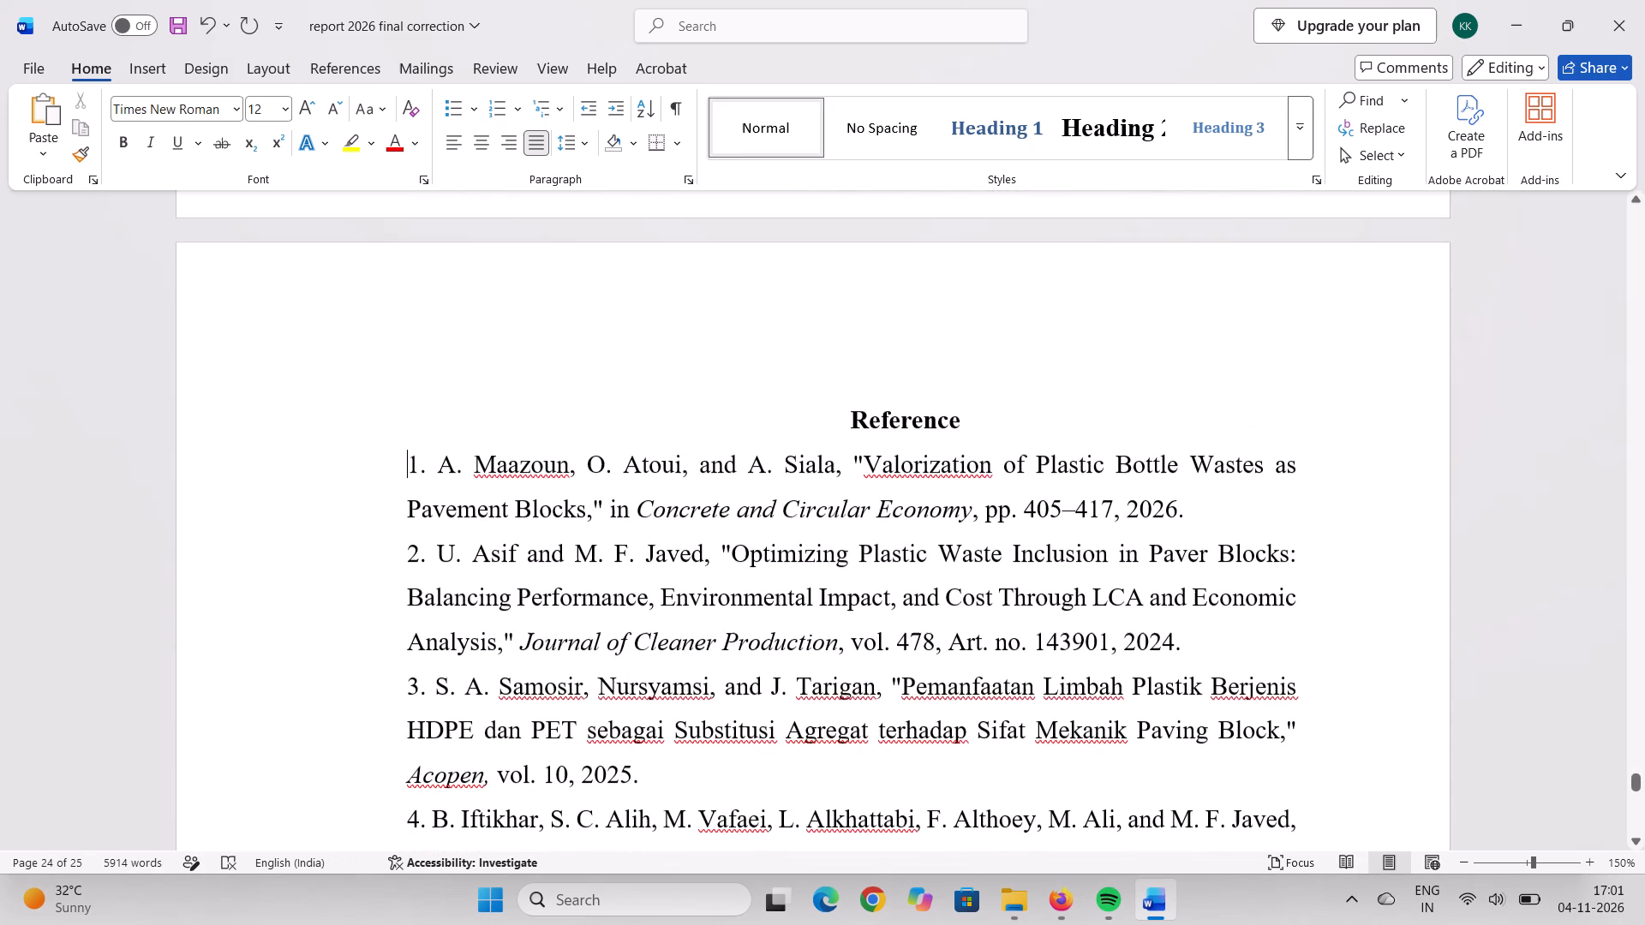
pyautogui.click(840, 410)
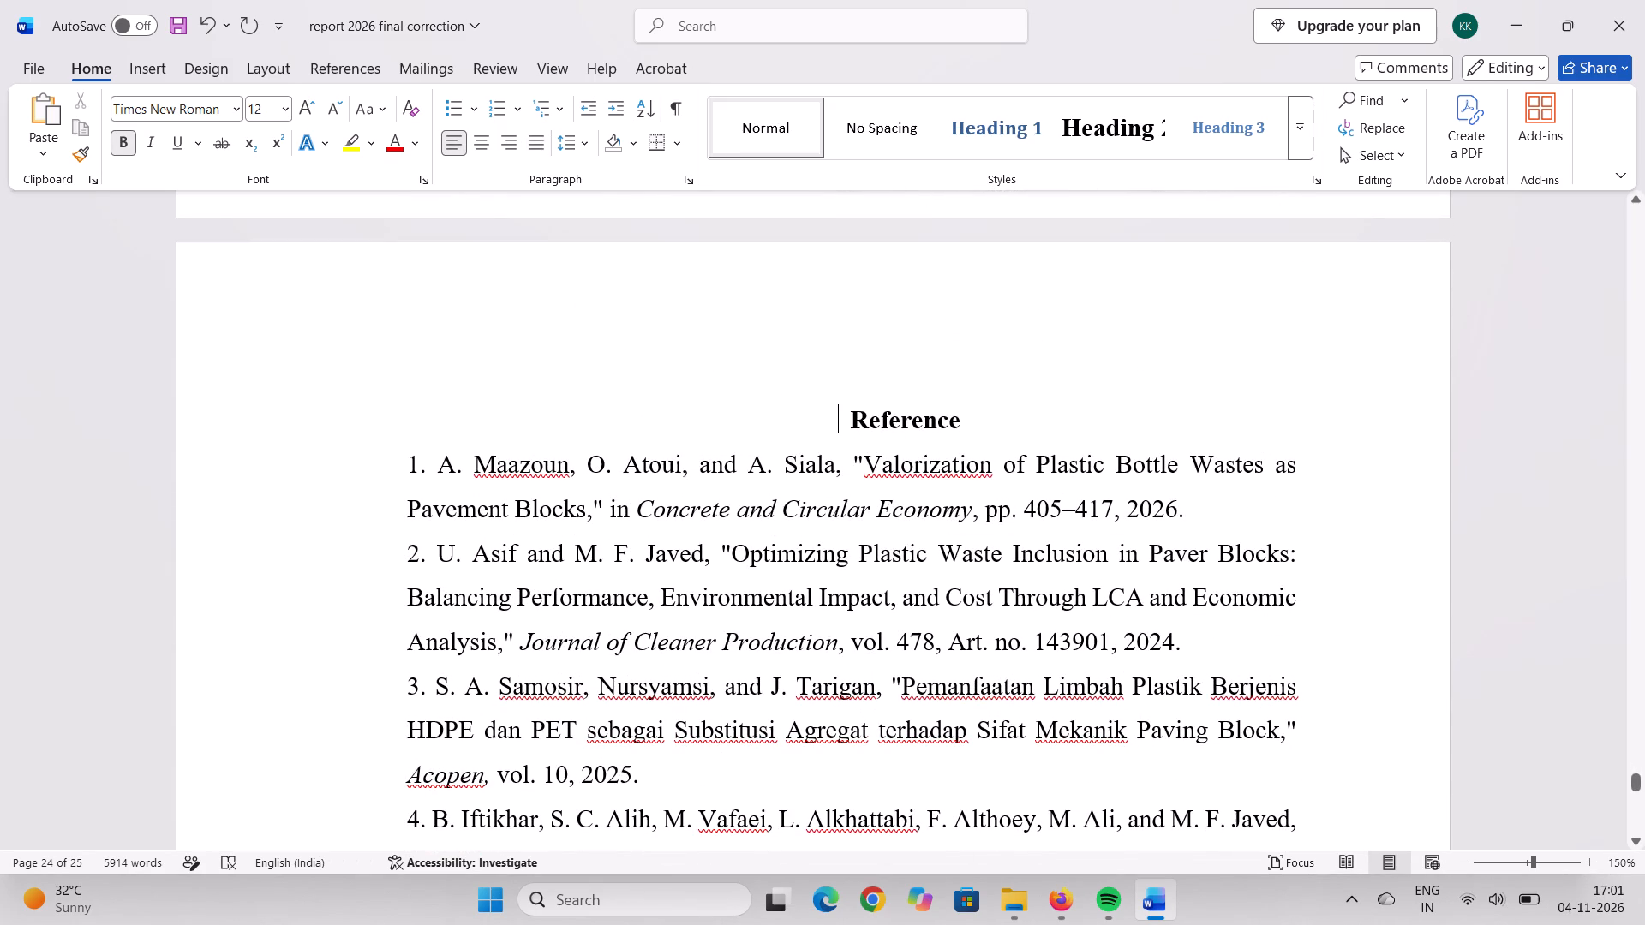
pyautogui.press('BackSpace')
pyautogui.press('BackSpace')
pyautogui.press('BackSpace')
pyautogui.press('BackSpace')
pyautogui.press('BackSpace')
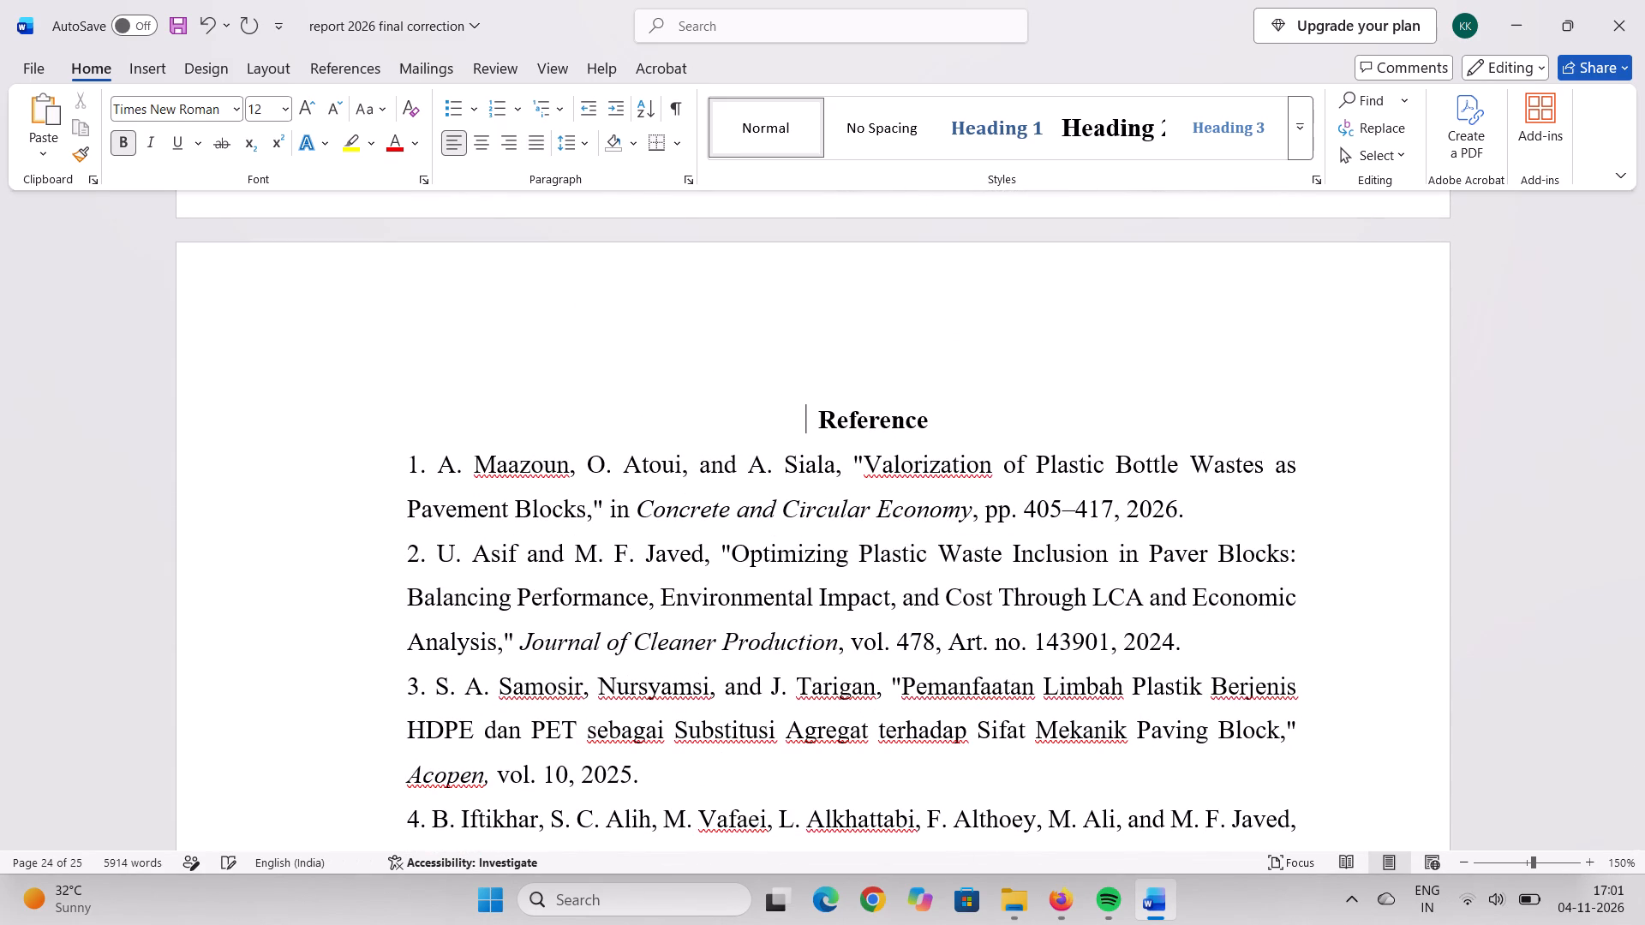
pyautogui.press('BackSpace')
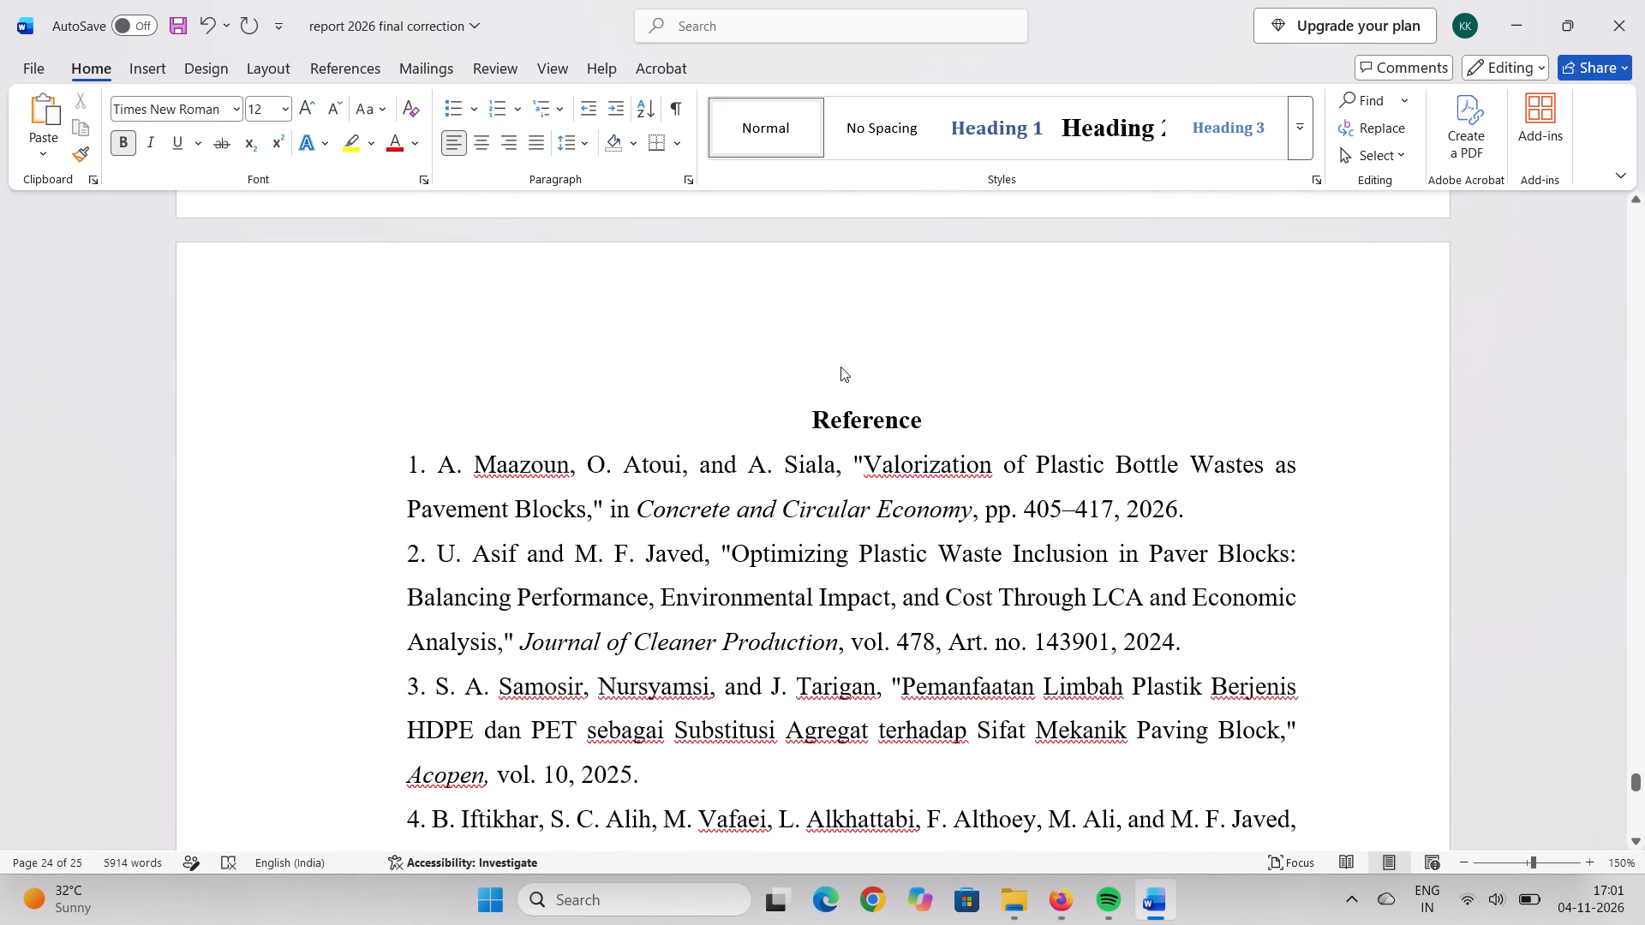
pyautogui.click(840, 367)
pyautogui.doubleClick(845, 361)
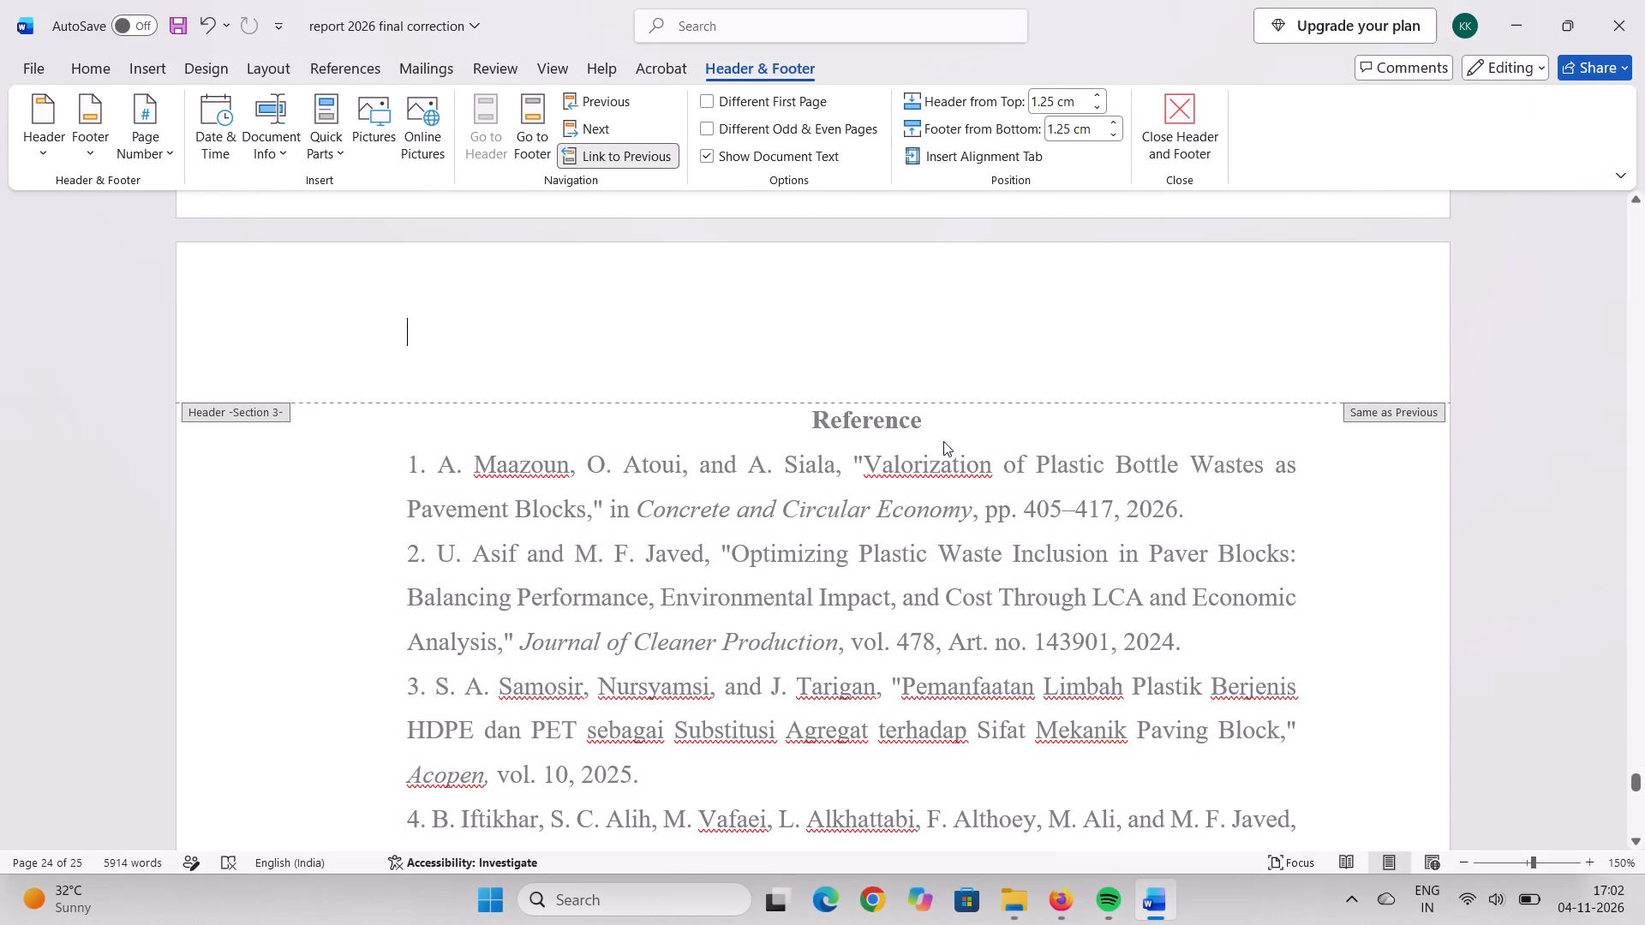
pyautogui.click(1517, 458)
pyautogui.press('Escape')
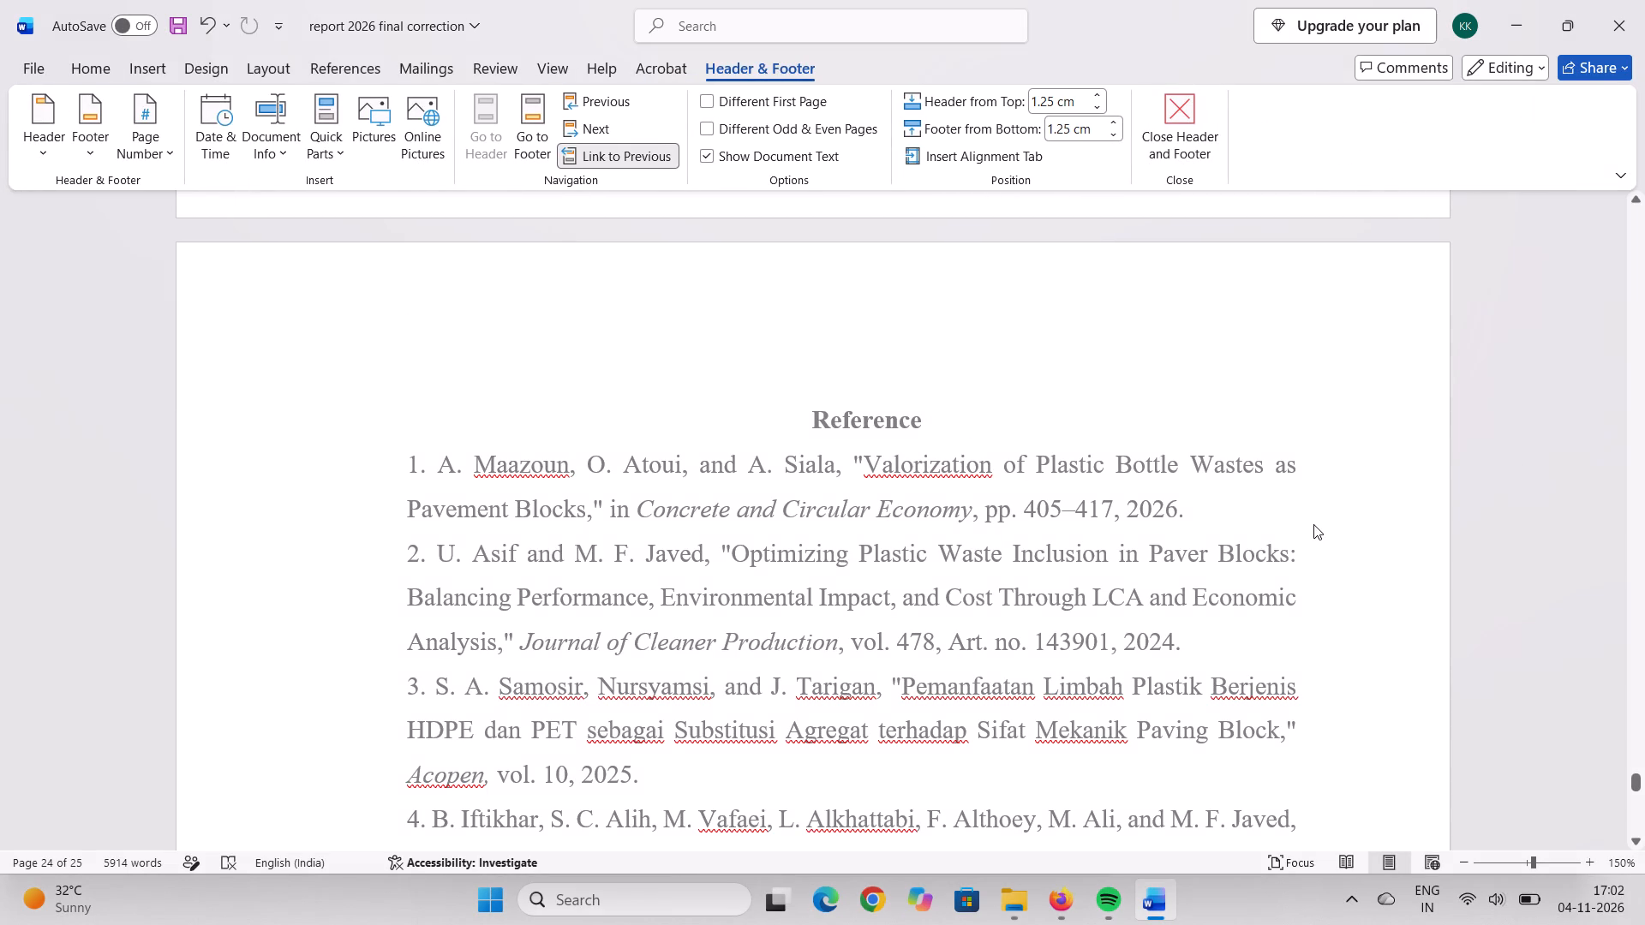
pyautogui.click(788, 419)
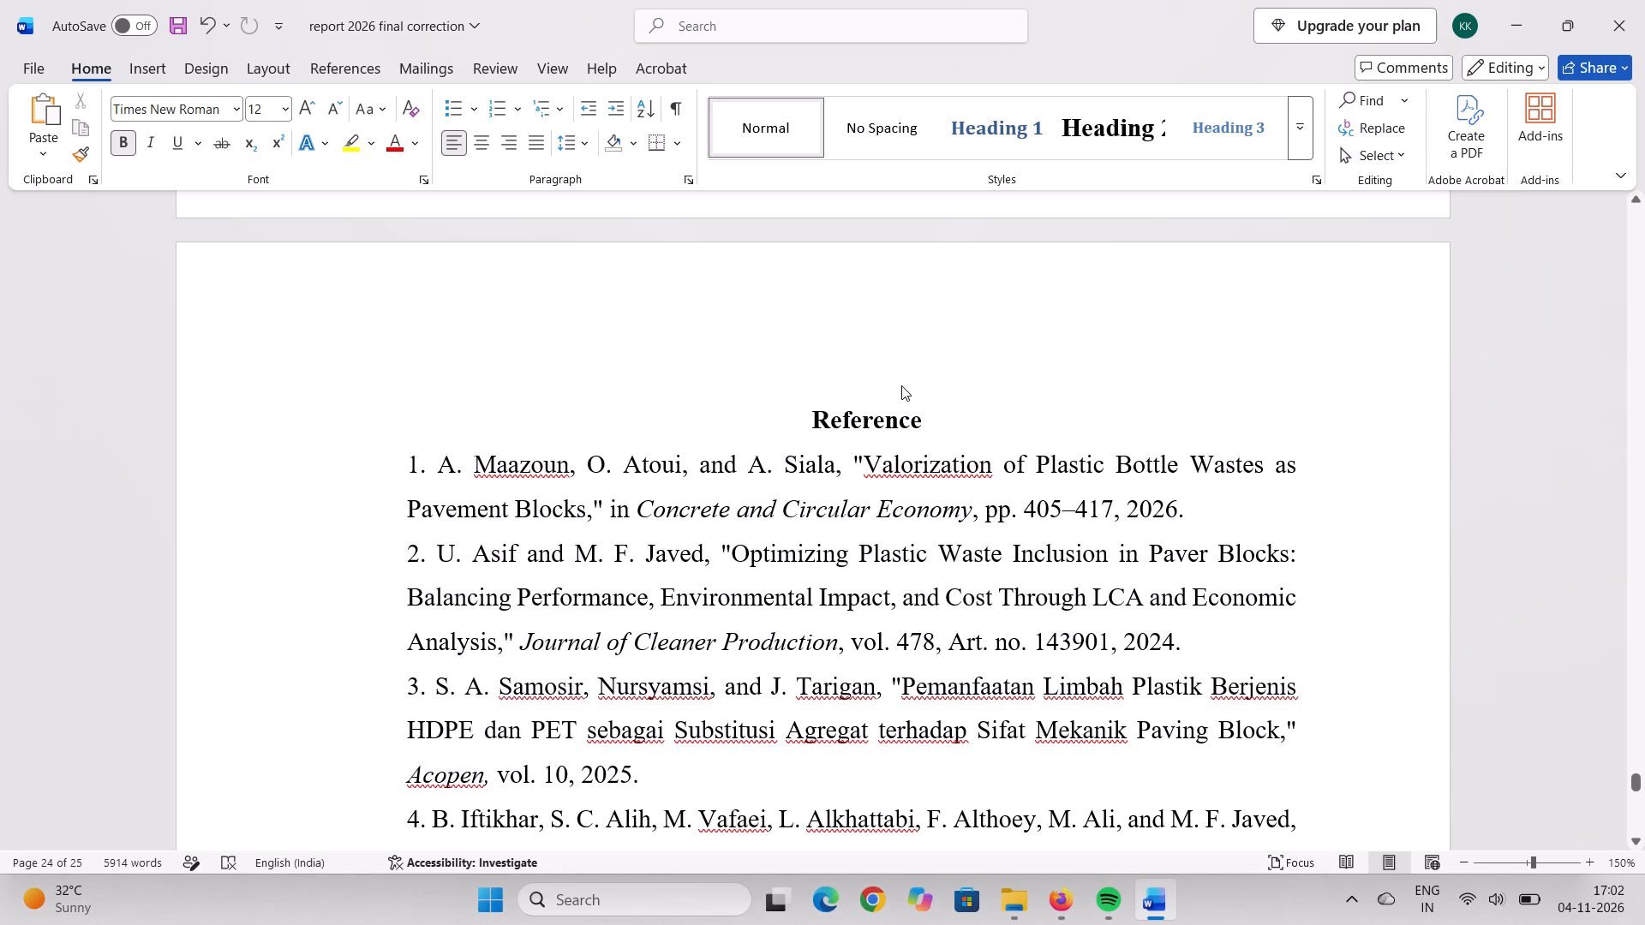
# Review the reference list from the heading through to the end of the document.
pyautogui.scroll(-2, 846, 385)
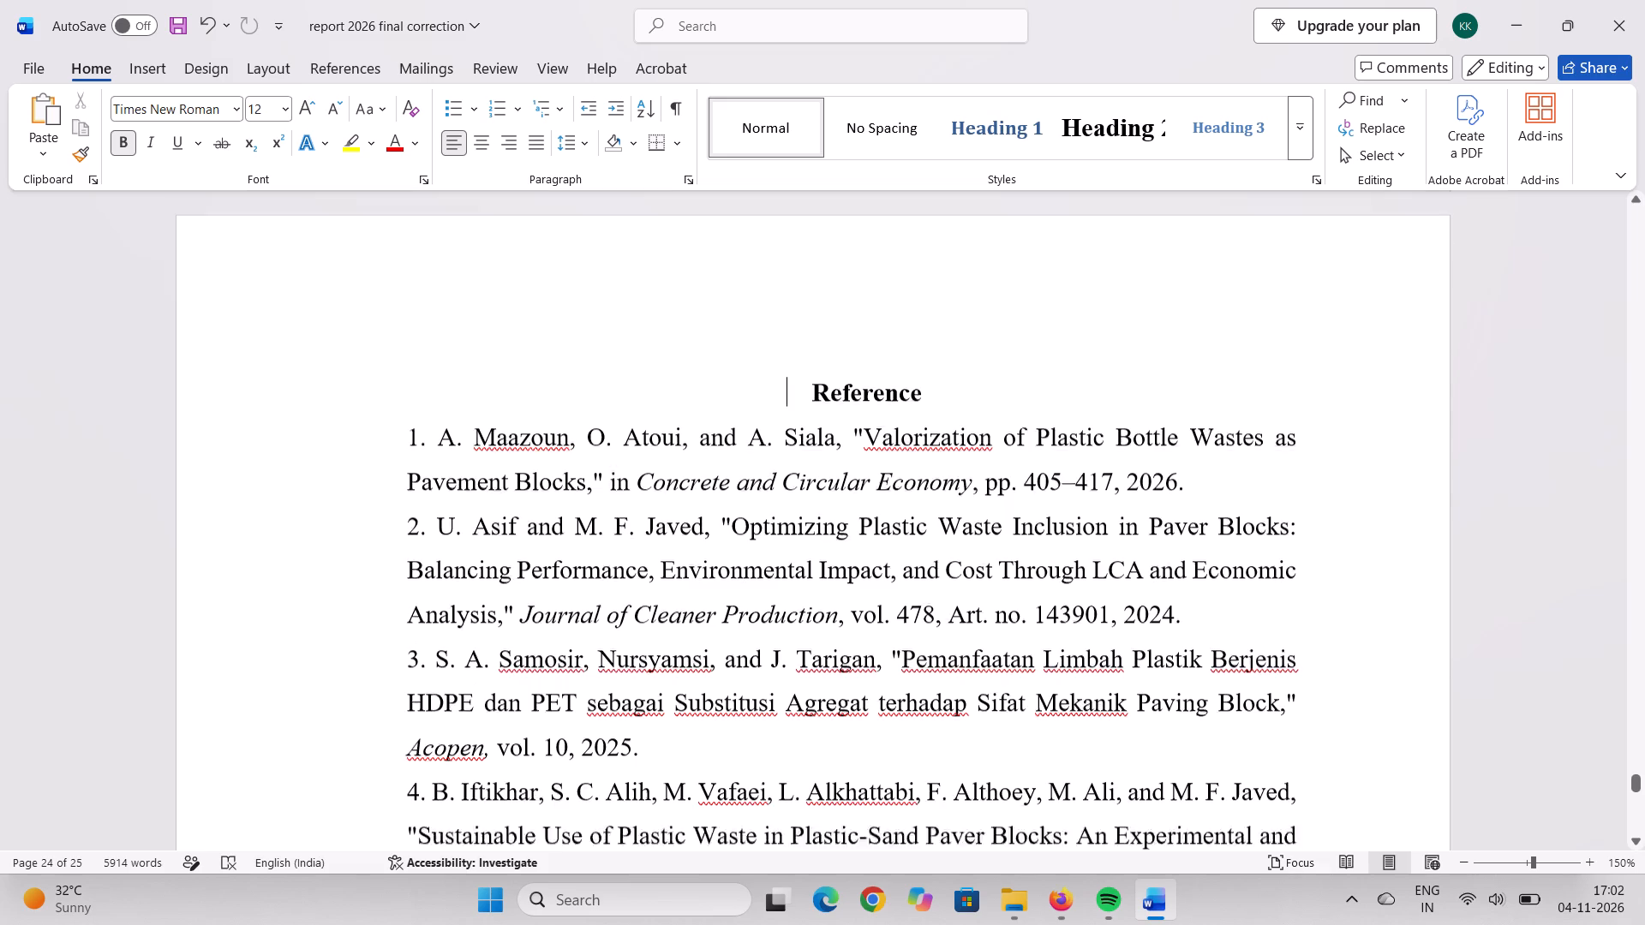
pyautogui.scroll(-17, 846, 385)
pyautogui.scroll(-6, 870, 372)
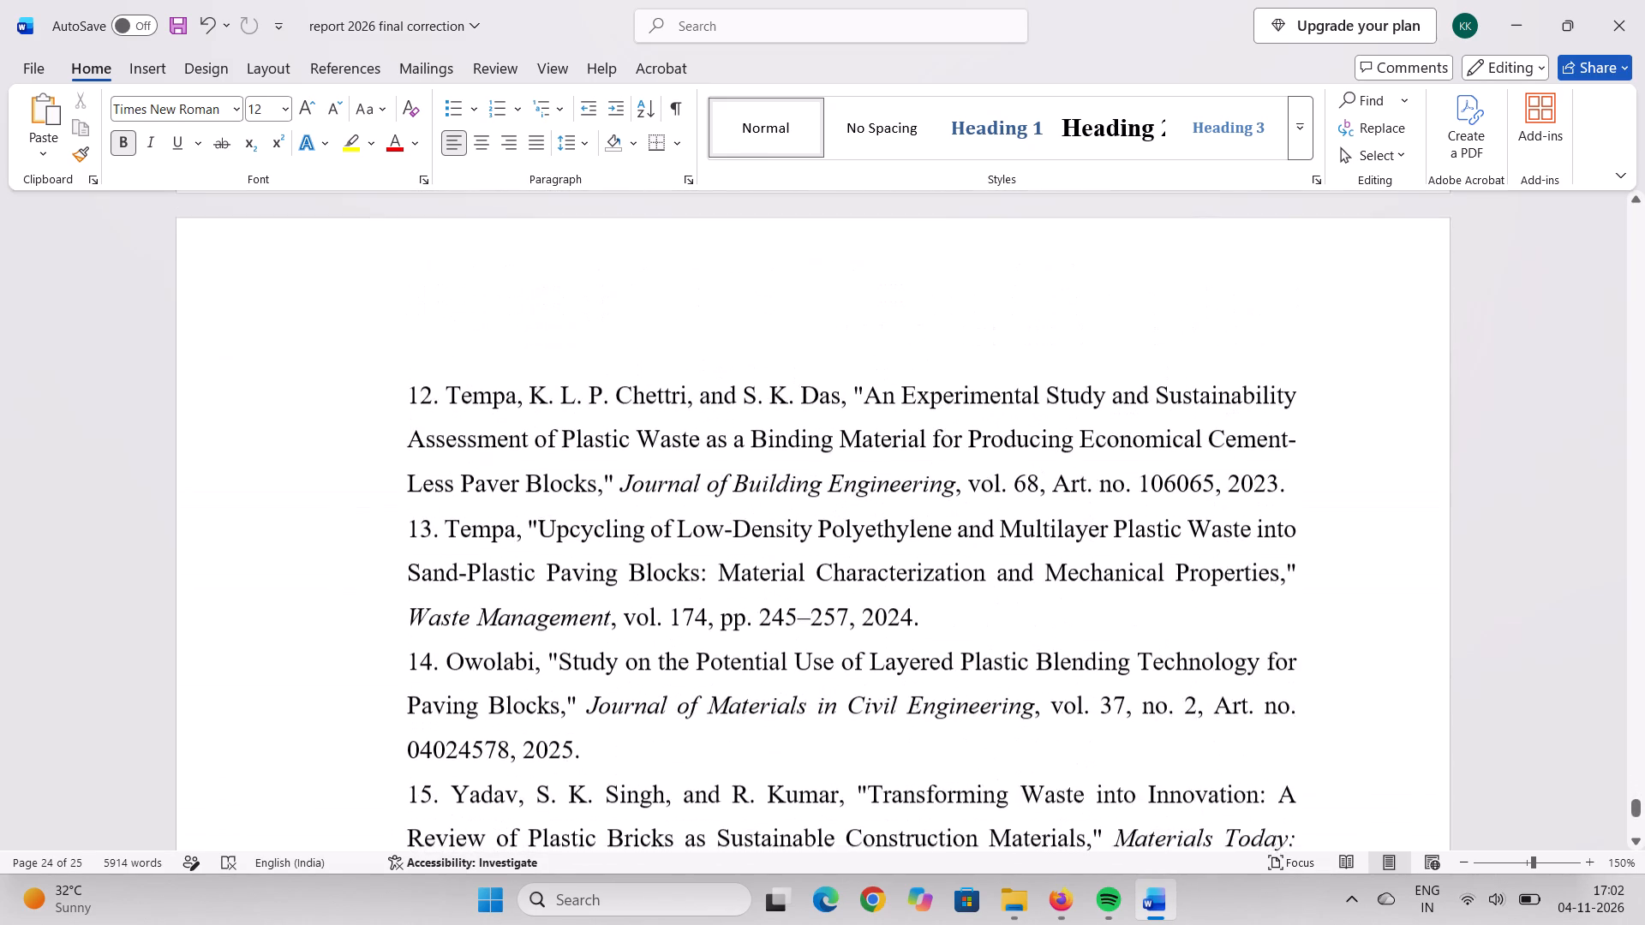
pyautogui.scroll(-18, 870, 372)
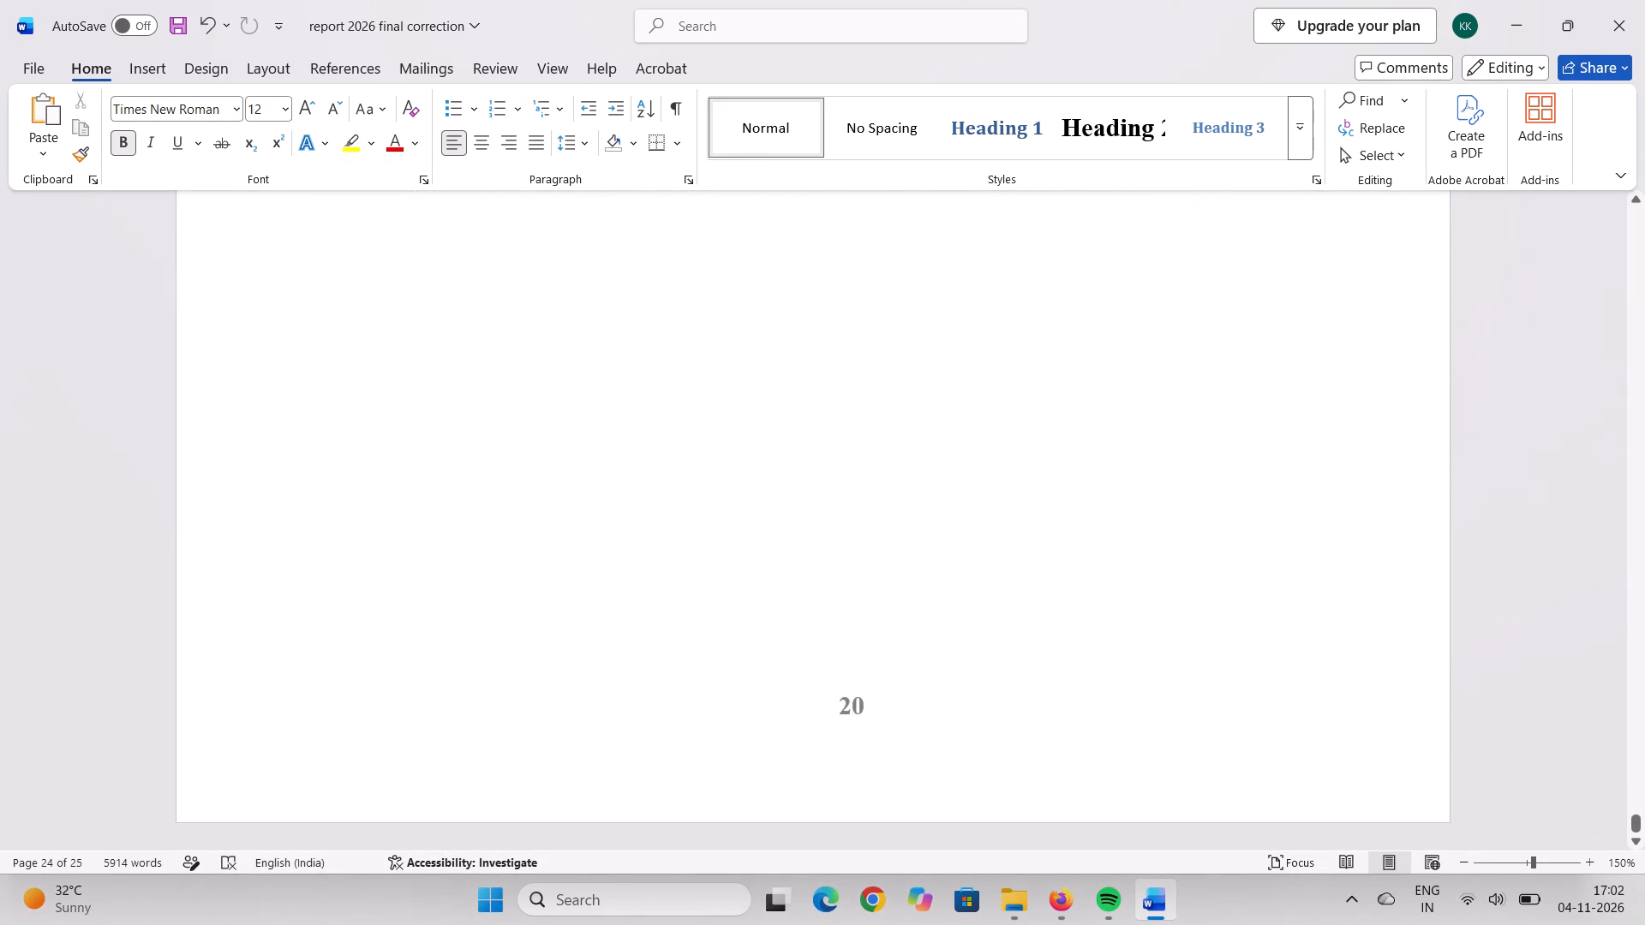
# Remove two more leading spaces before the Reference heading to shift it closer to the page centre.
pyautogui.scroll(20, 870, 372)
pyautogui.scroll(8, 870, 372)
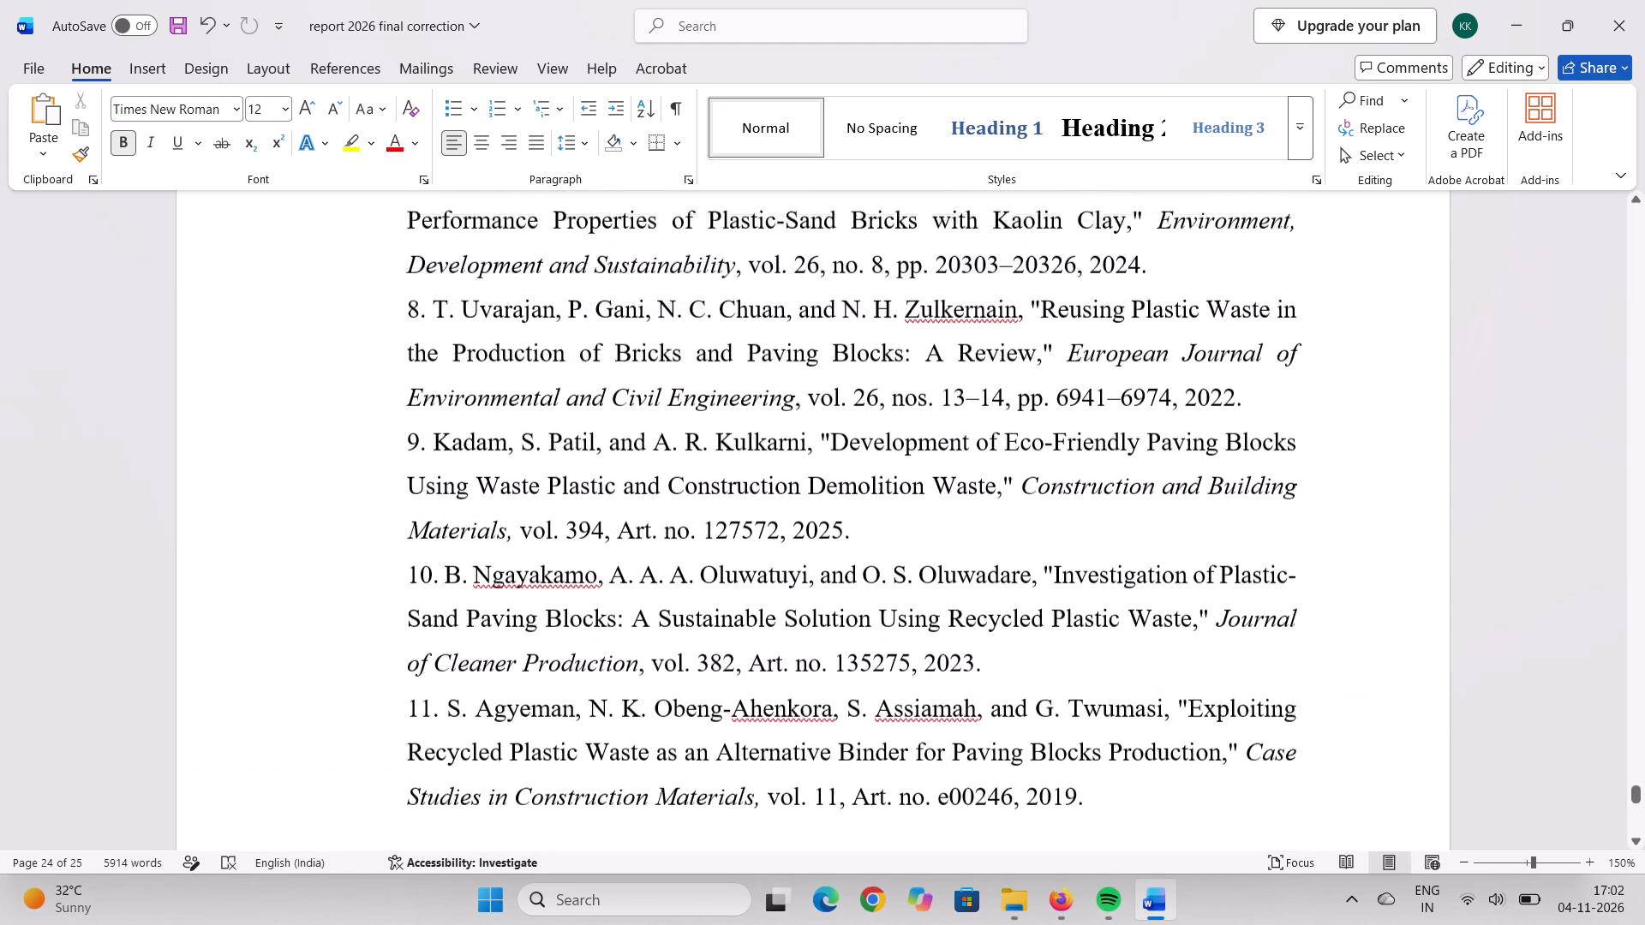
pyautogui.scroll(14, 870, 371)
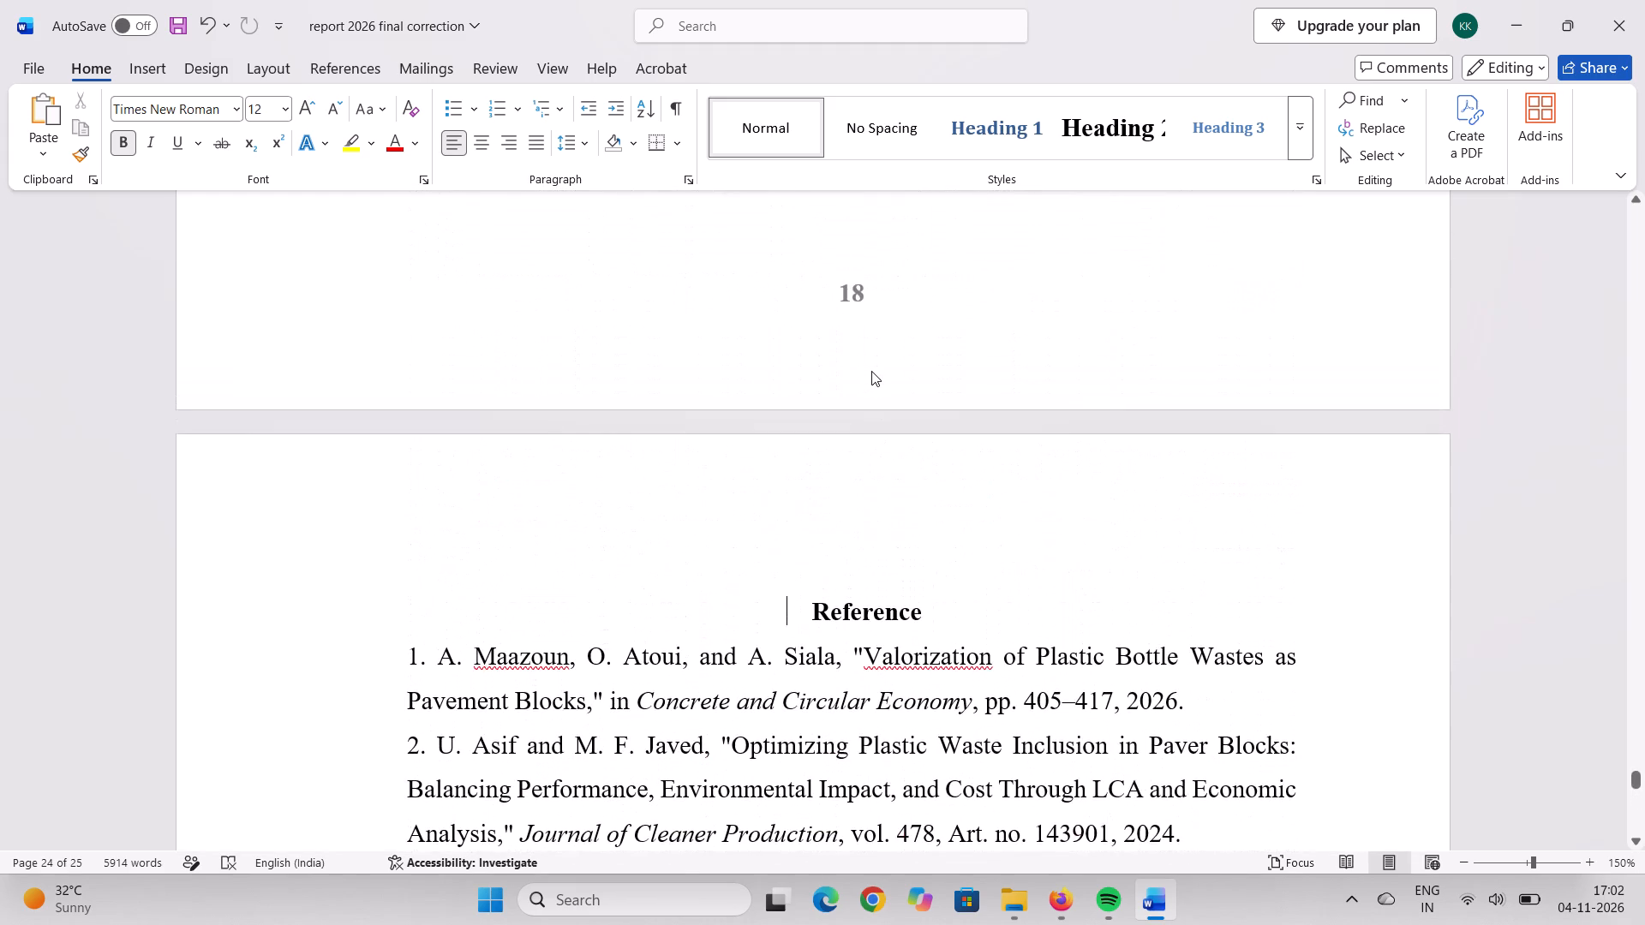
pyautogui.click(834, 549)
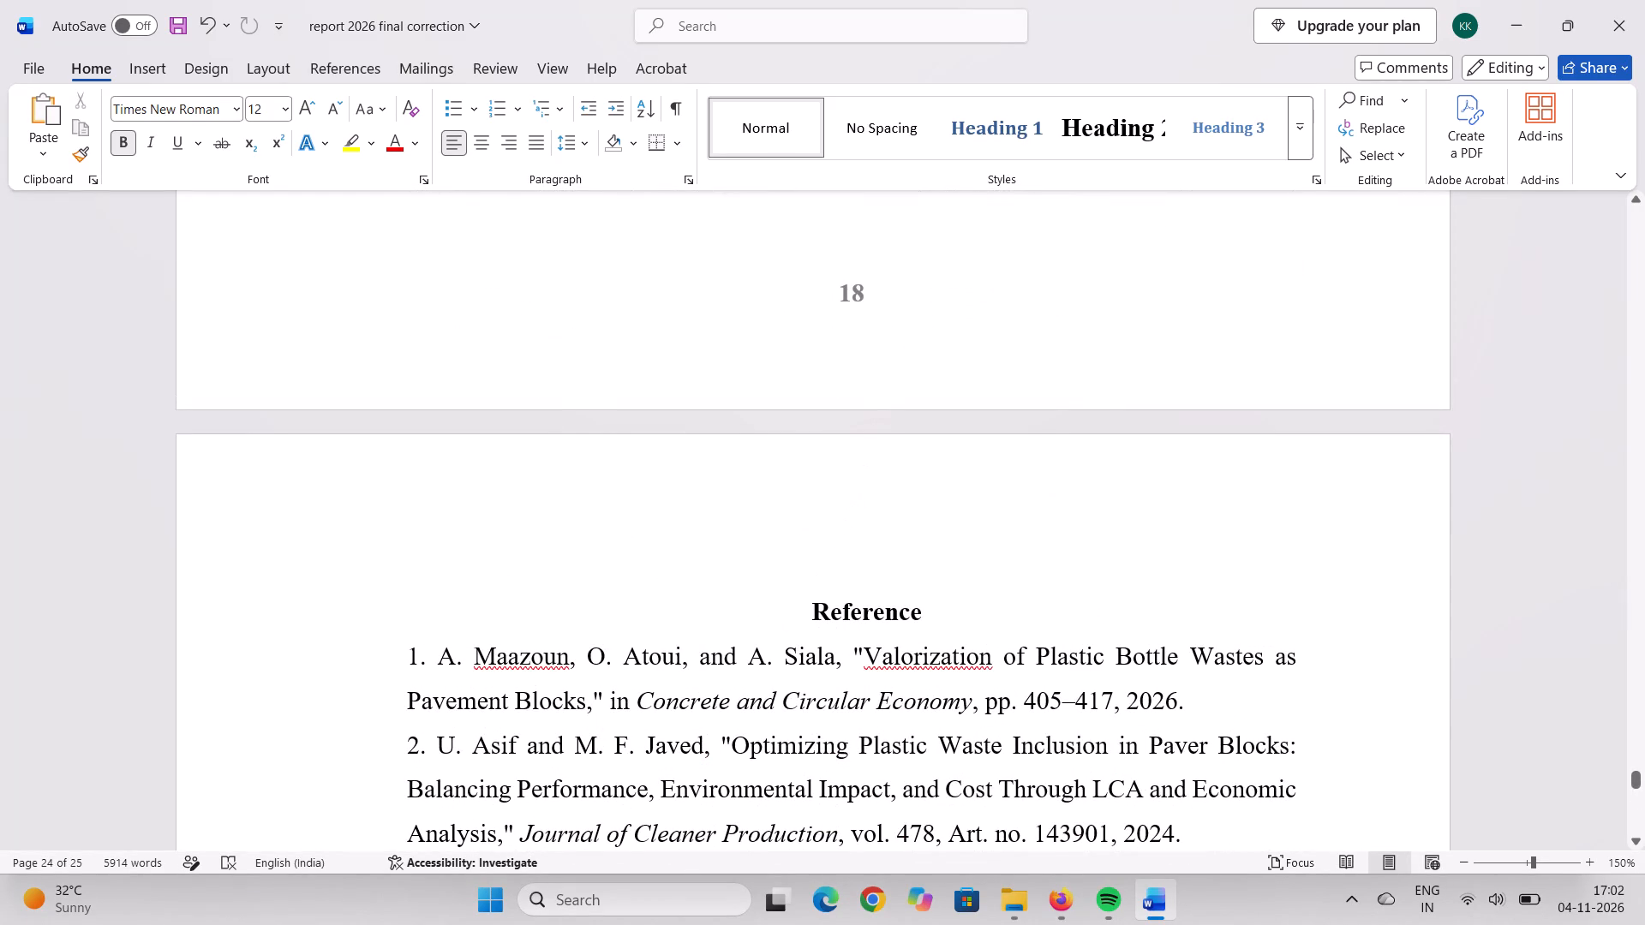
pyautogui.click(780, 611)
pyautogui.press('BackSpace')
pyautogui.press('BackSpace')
# Clear the long run of spaces before the Reference heading and set it roughly centred on its own line above the first entry.
pyautogui.click(517, 600)
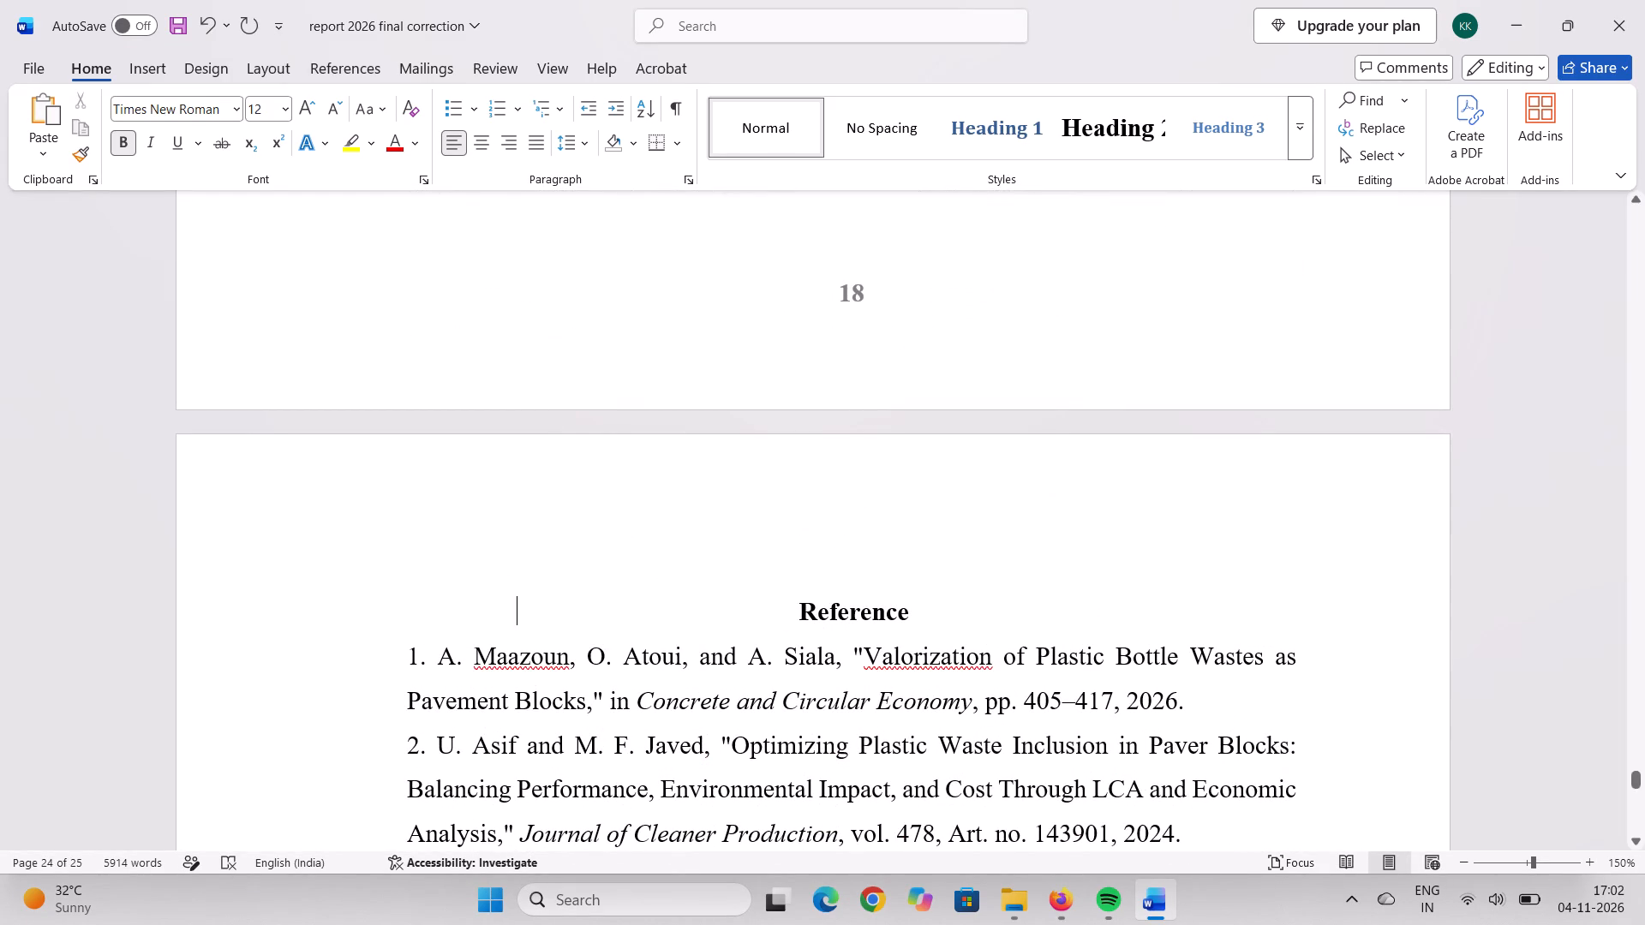
pyautogui.press('BackSpace')
pyautogui.press('BackSpace')
pyautogui.press('BackSpace')
pyautogui.press('BackSpace')
pyautogui.press('BackSpace')
pyautogui.press('BackSpace')
pyautogui.press('BackSpace')
pyautogui.press('BackSpace')
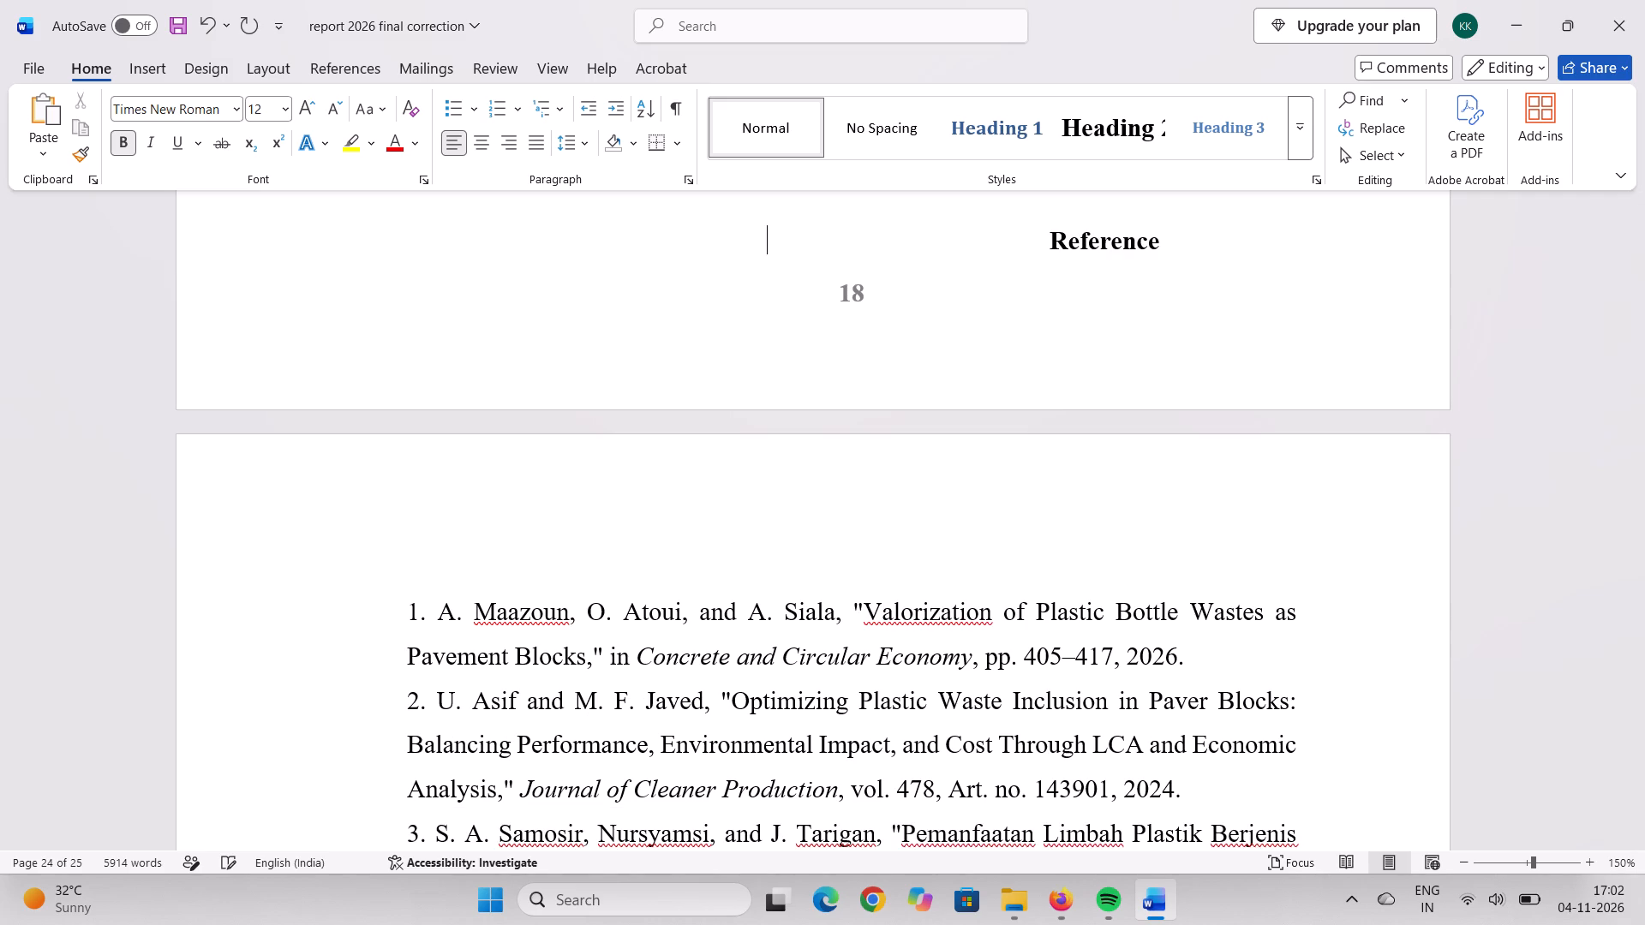
pyautogui.click(1032, 242)
pyautogui.press('Return')
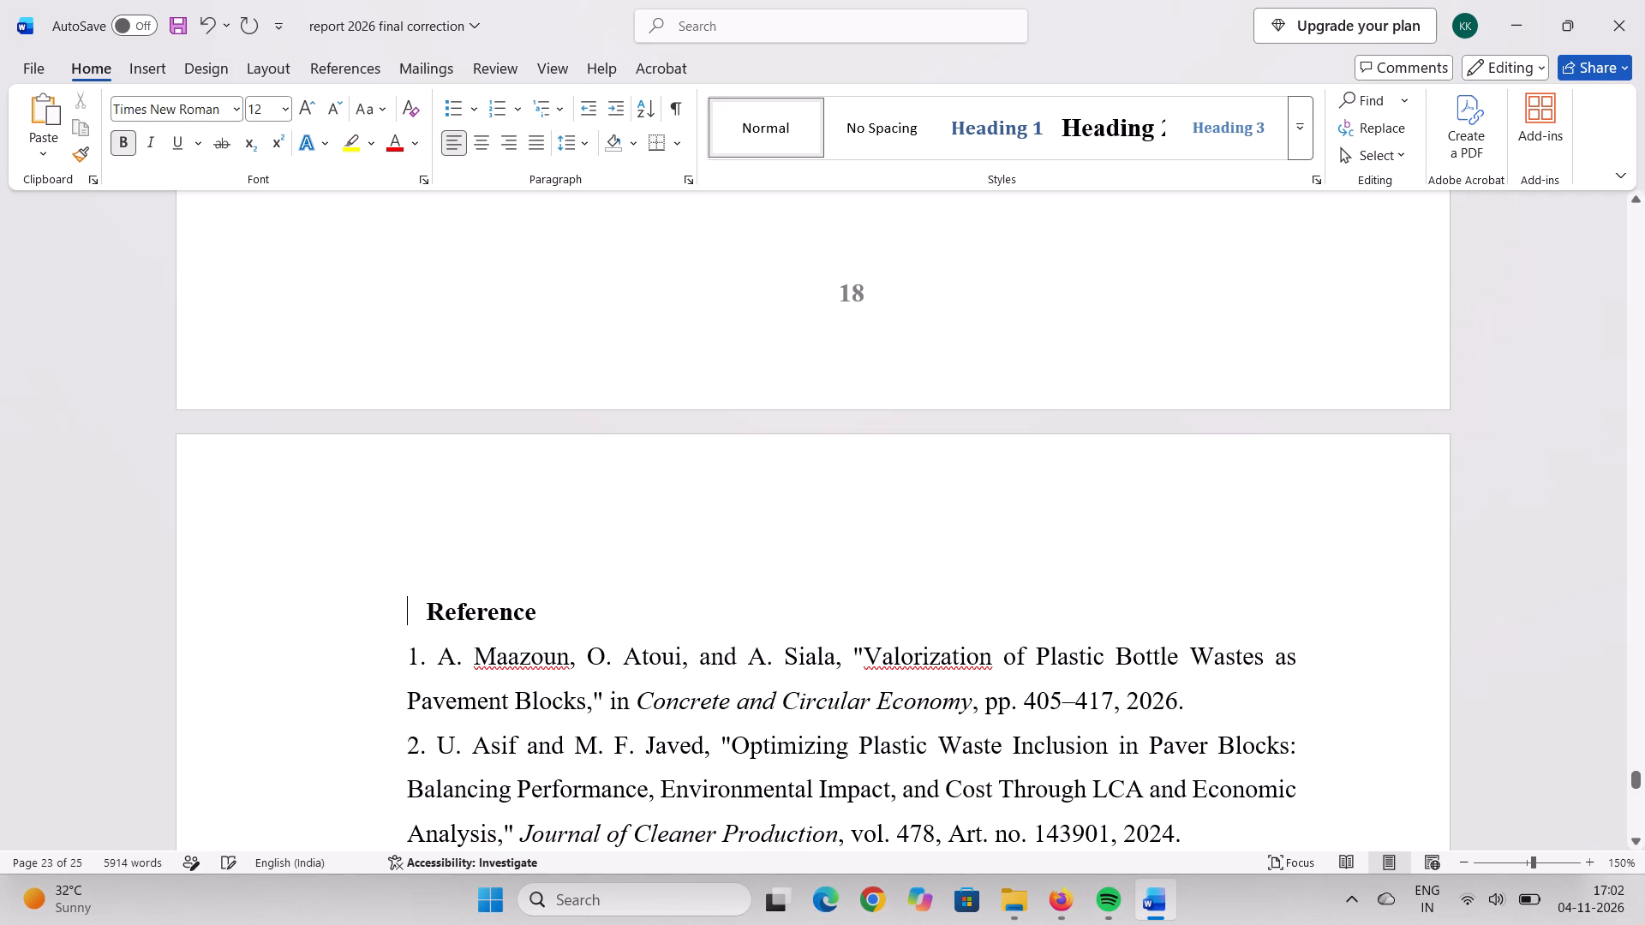
pyautogui.press('space')
pyautogui.press('space')
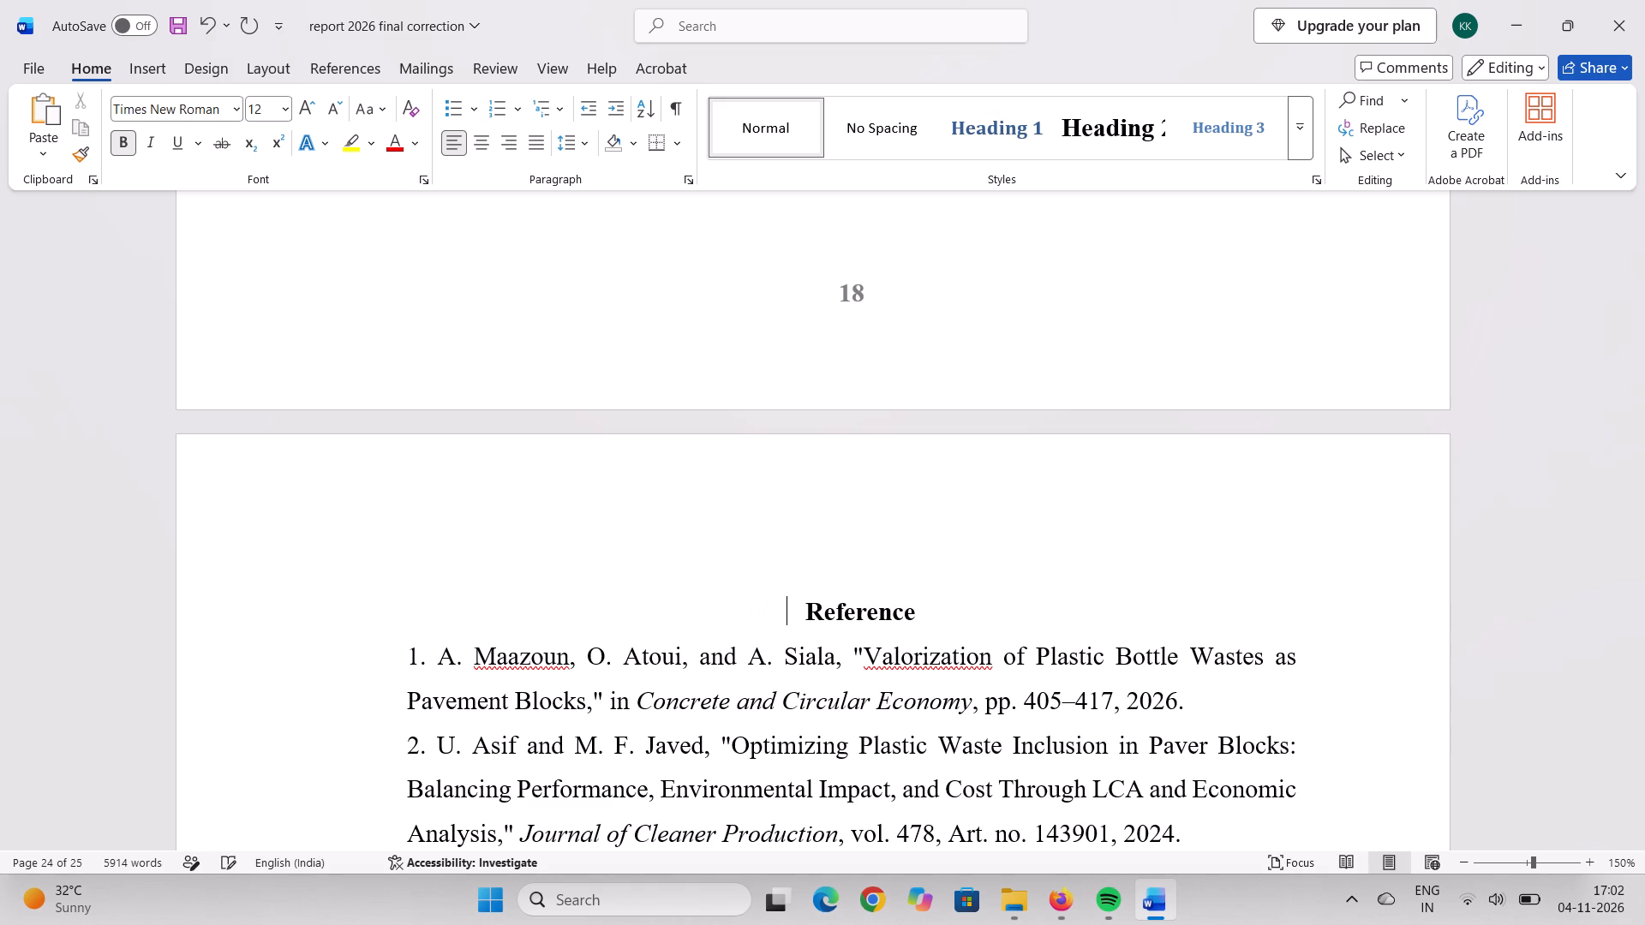
# Apply centre alignment to the Reference heading above the first entry.
pyautogui.click(801, 618)
pyautogui.moveTo(803, 602); pyautogui.dragTo(975, 603)
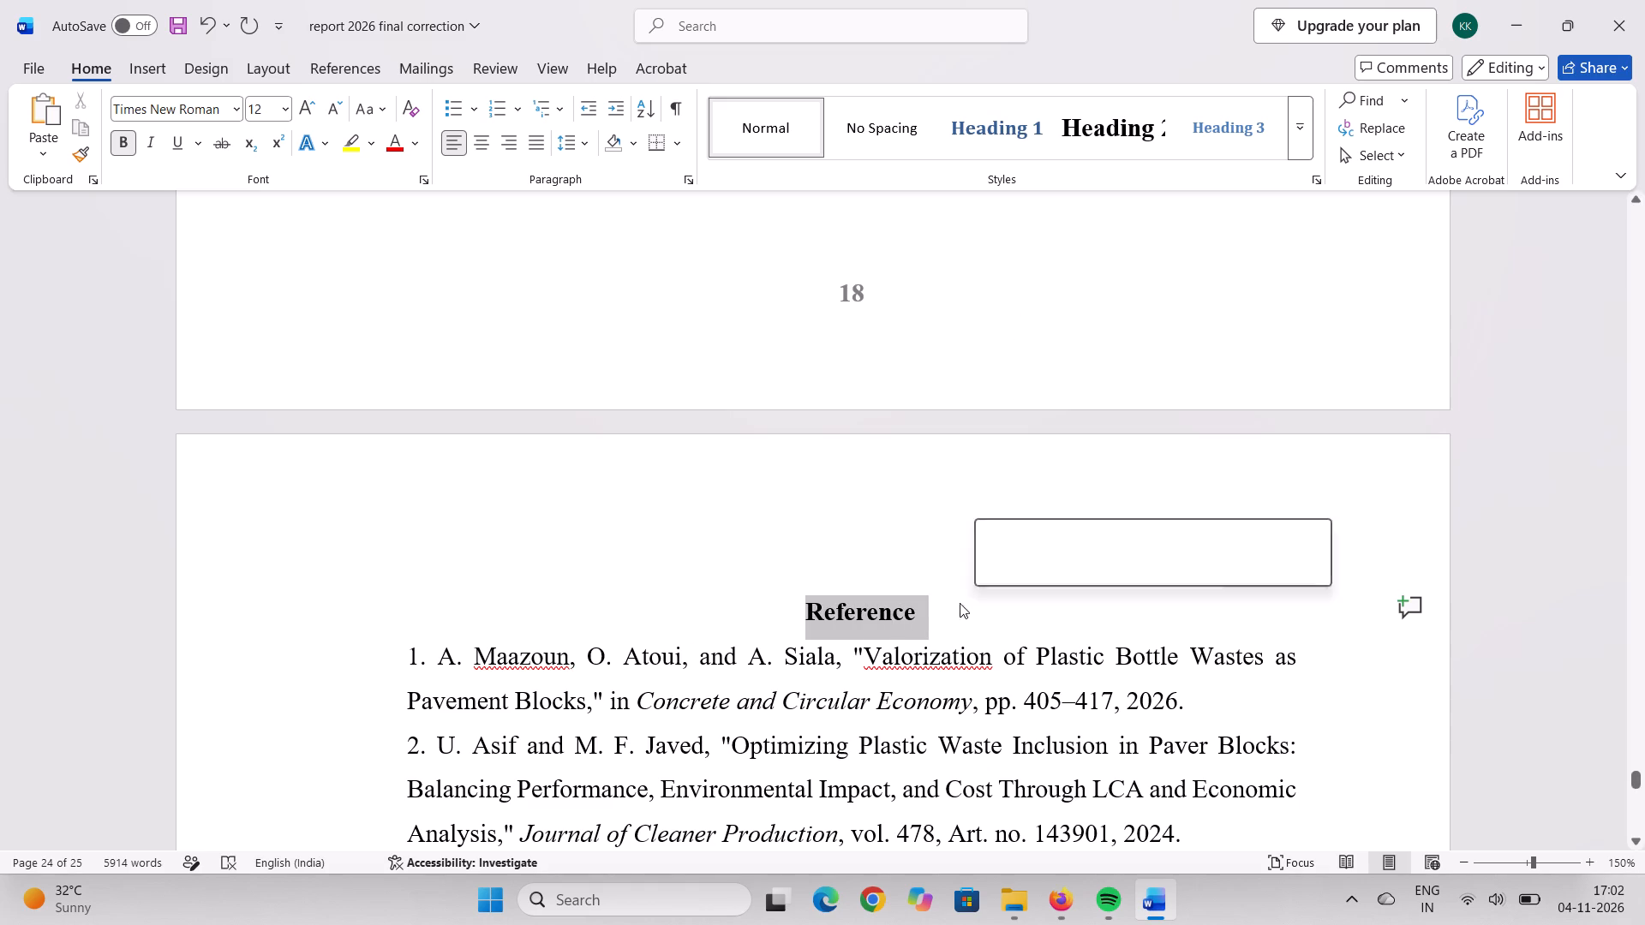
pyautogui.click(484, 149)
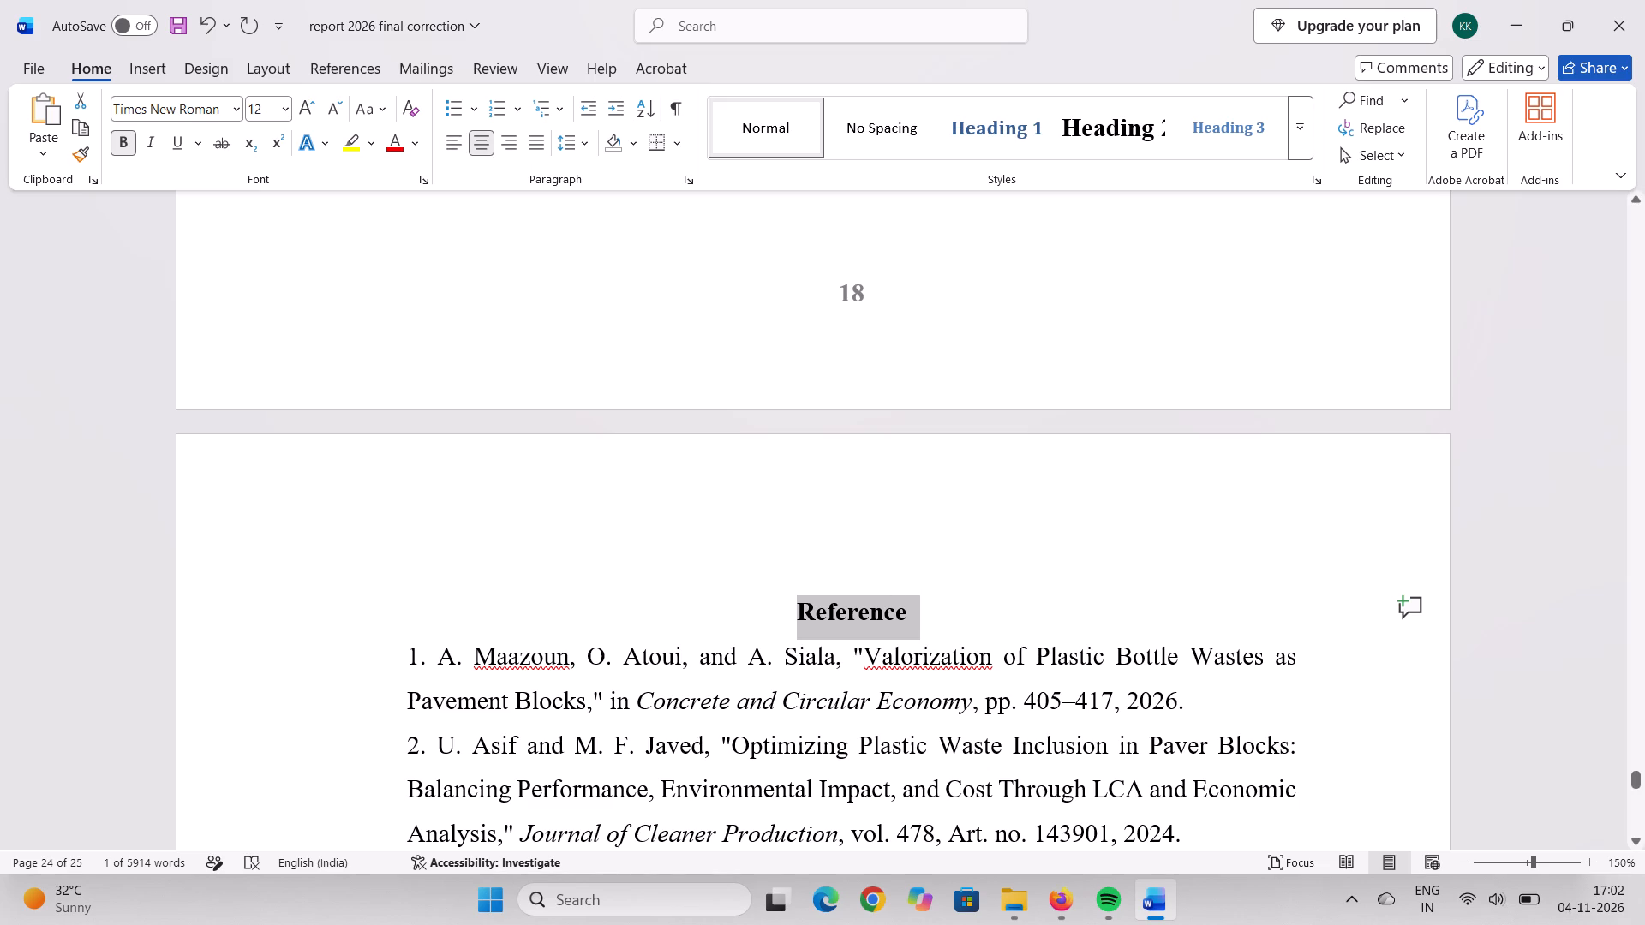
pyautogui.press('Escape')
# Change the heading text above the reference list to "References".
pyautogui.click(931, 625)
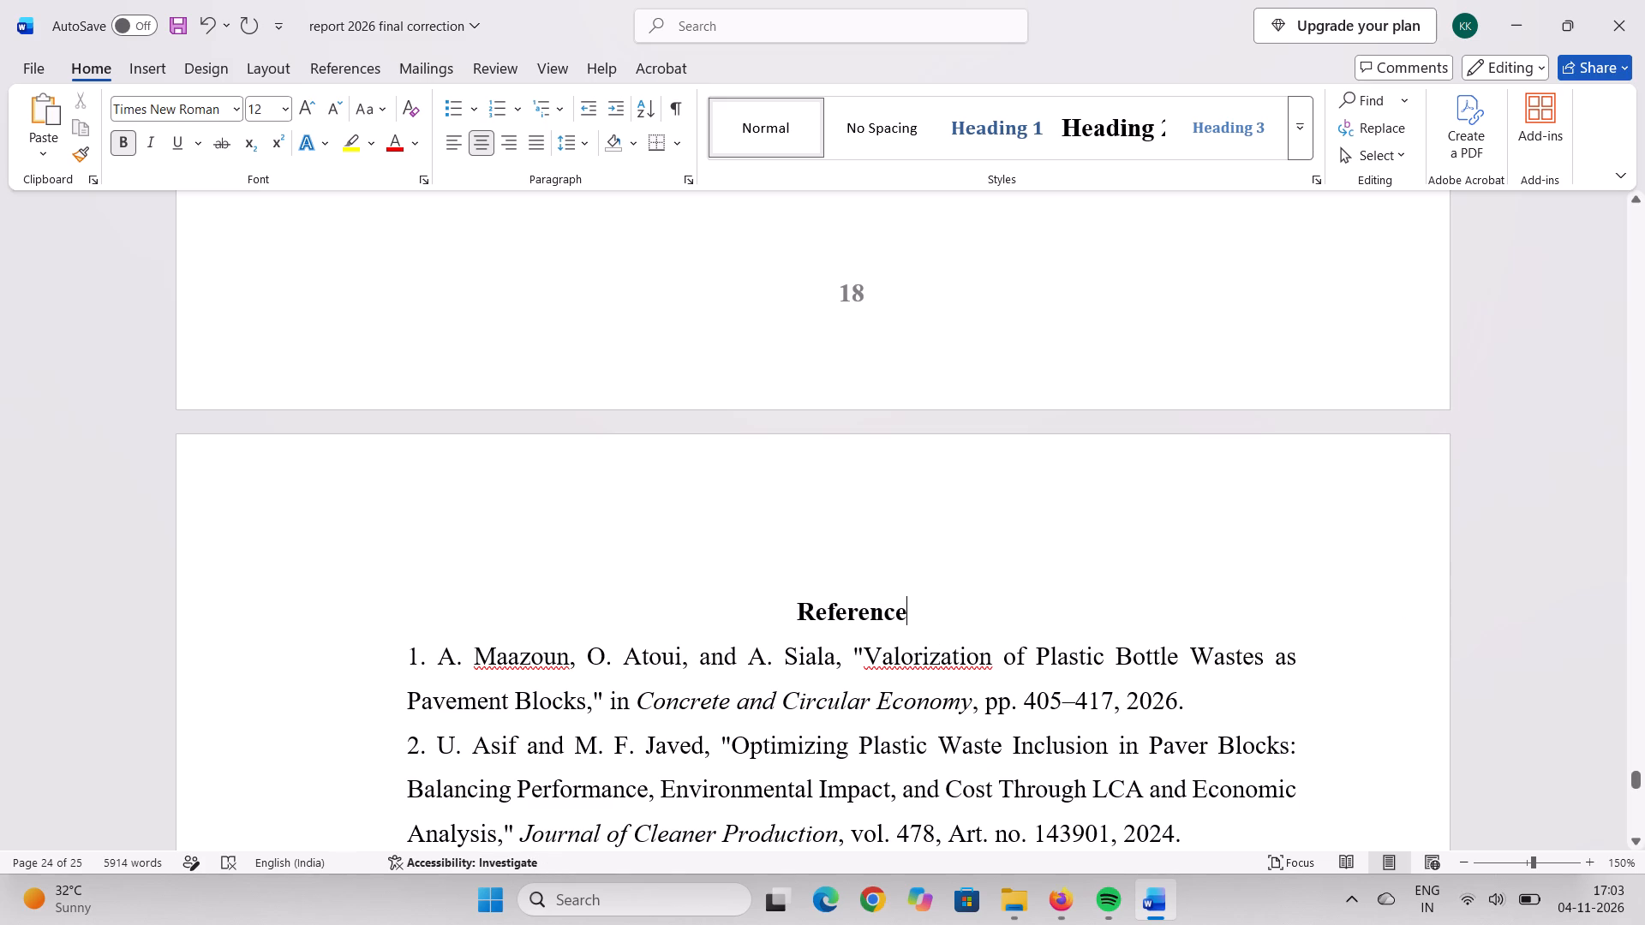
pyautogui.press('s')
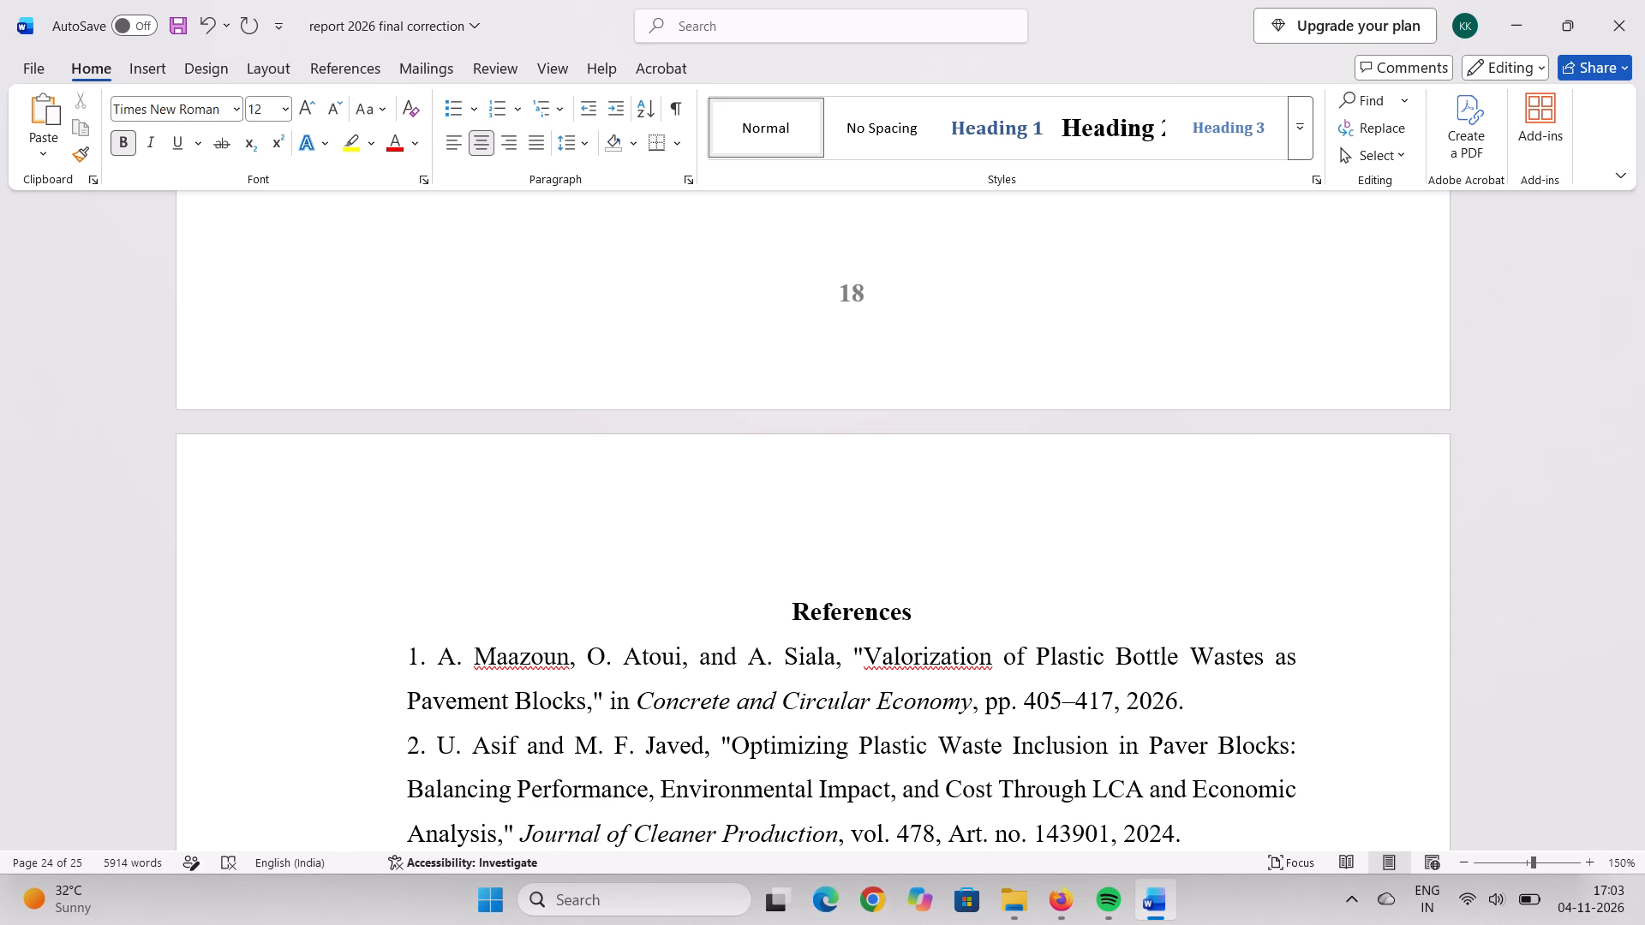
# Check the reference list from the heading through to the last page of the document.
pyautogui.scroll(-19, 926, 625)
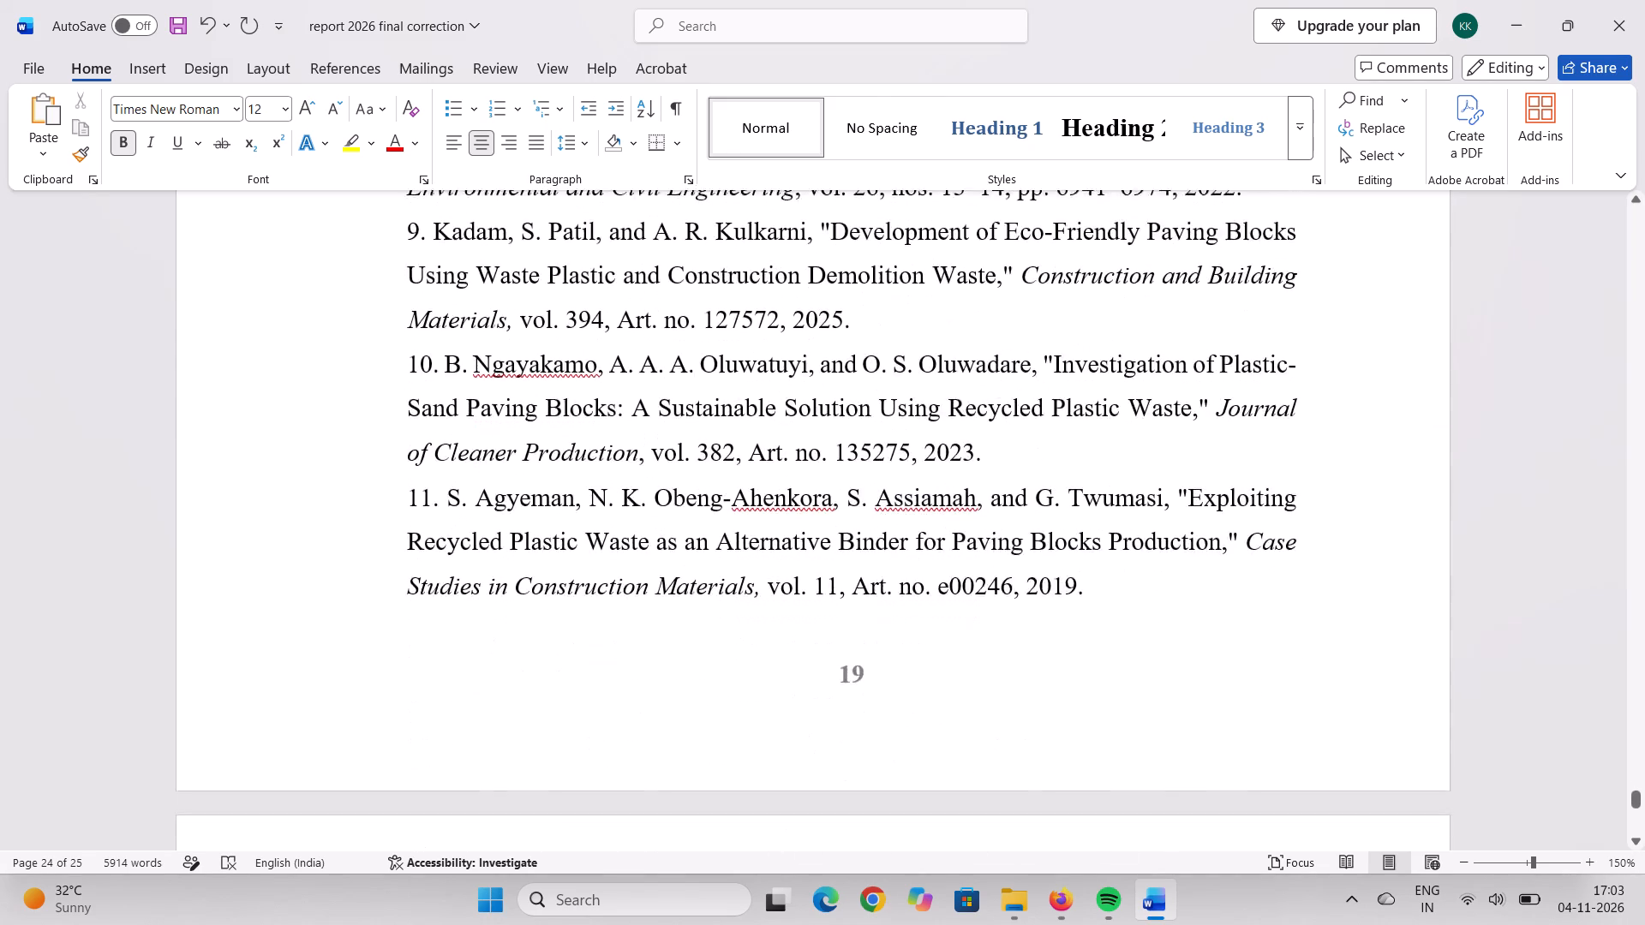
pyautogui.scroll(-17, 925, 626)
pyautogui.scroll(-4, 920, 630)
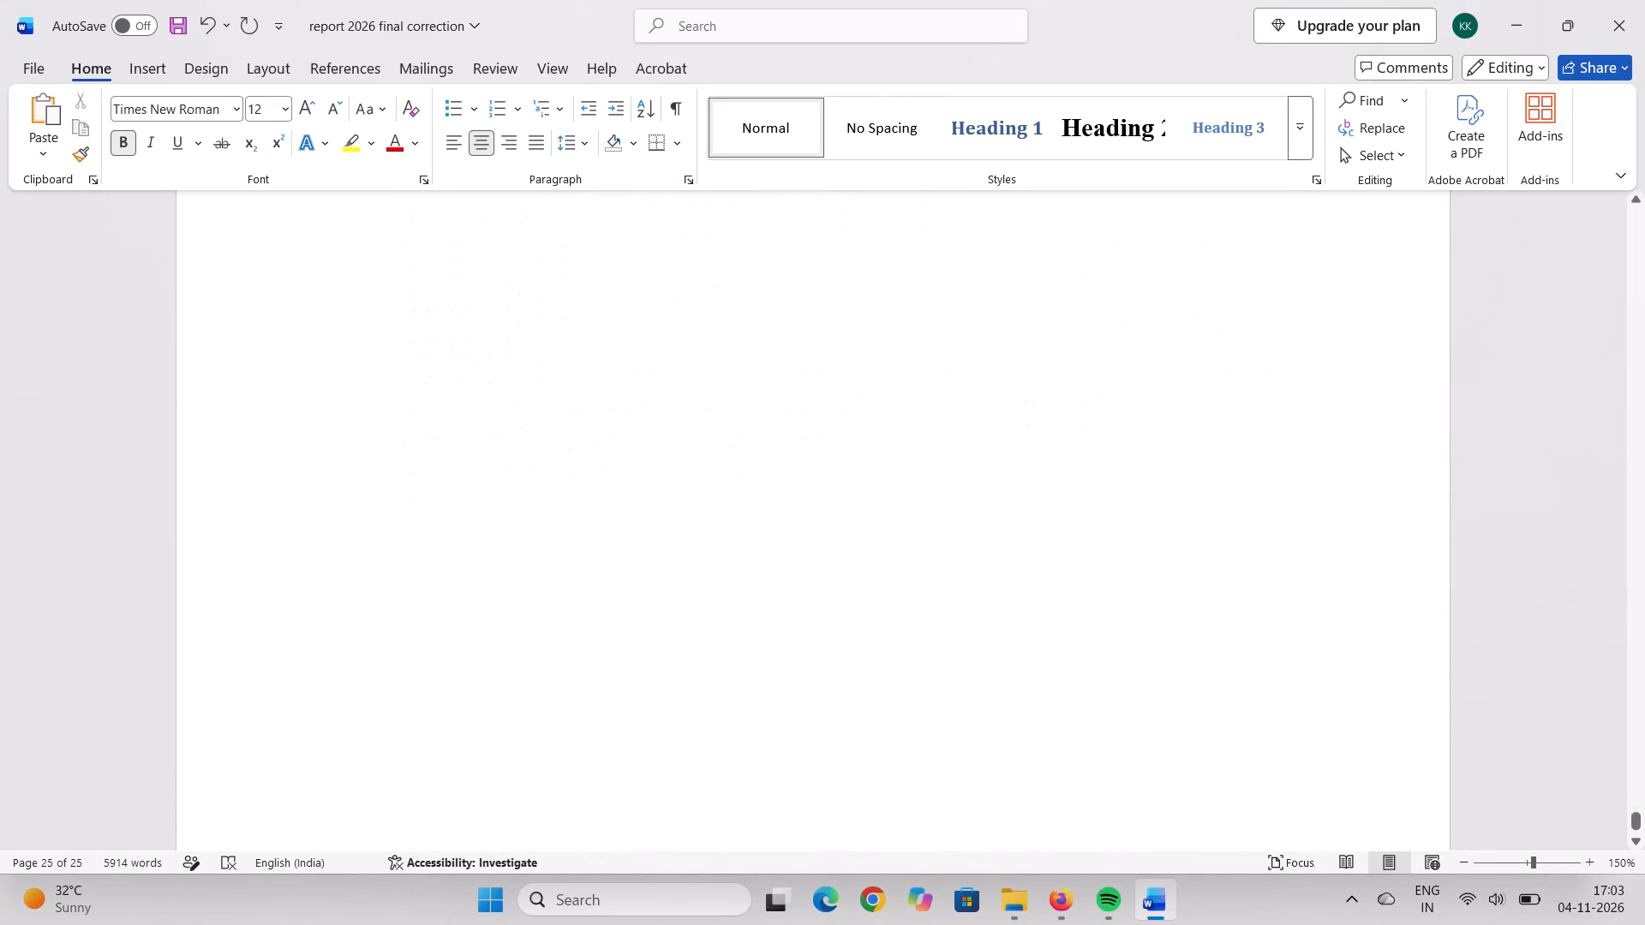
pyautogui.scroll(-10, 920, 630)
pyautogui.scroll(14, 913, 636)
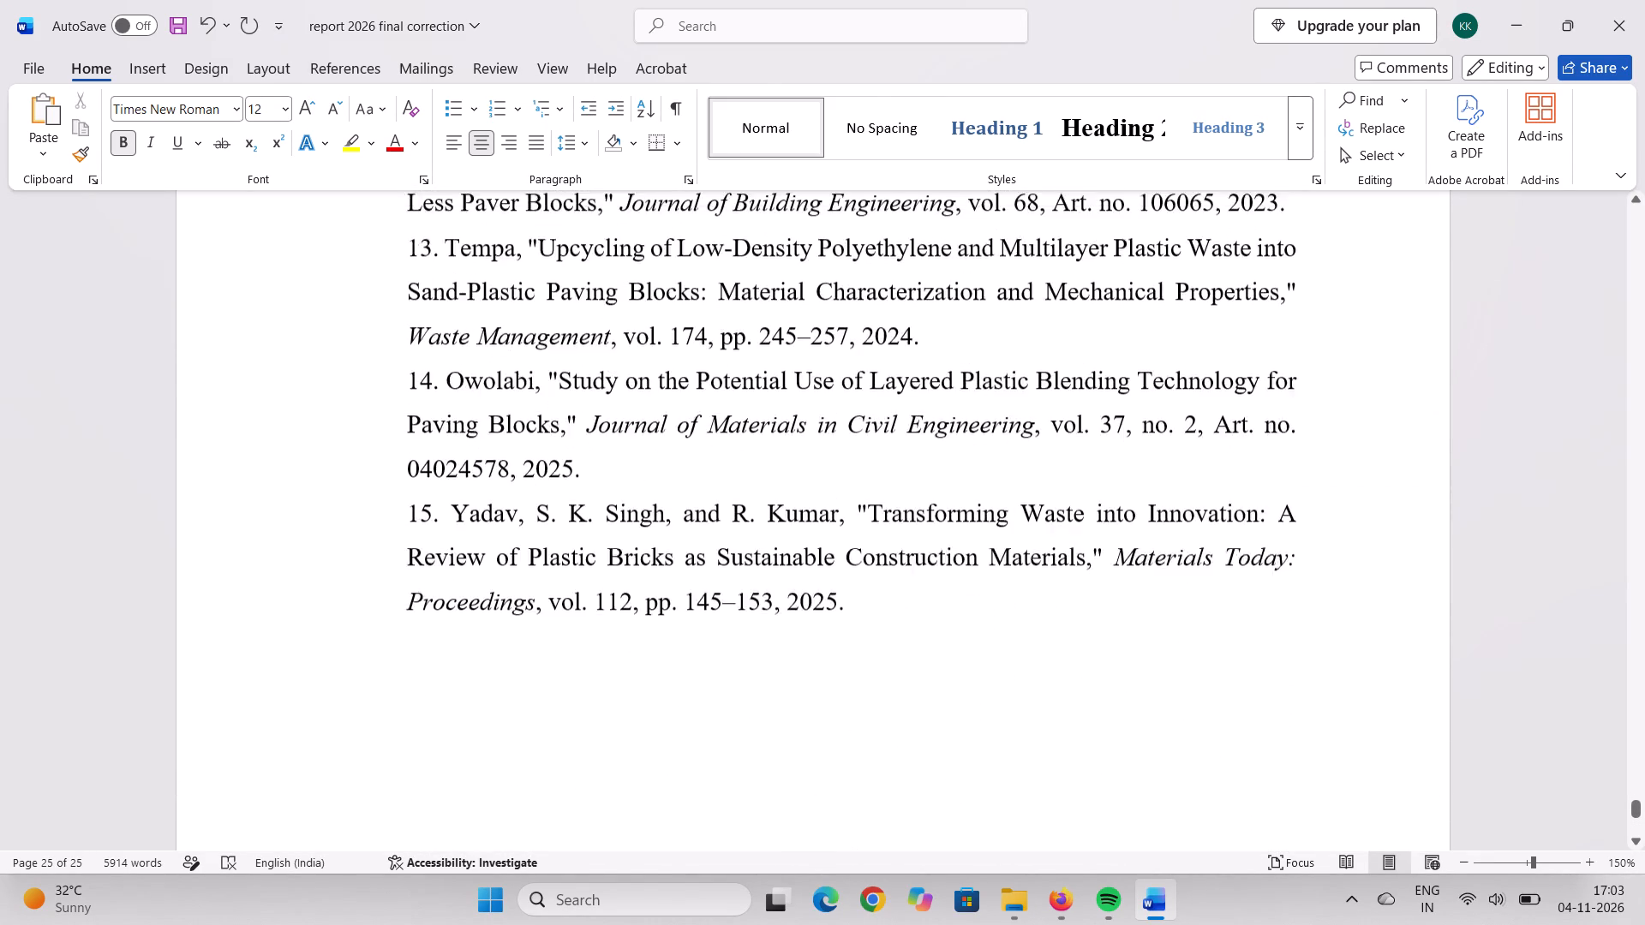
pyautogui.scroll(20, 913, 636)
pyautogui.scroll(8, 913, 636)
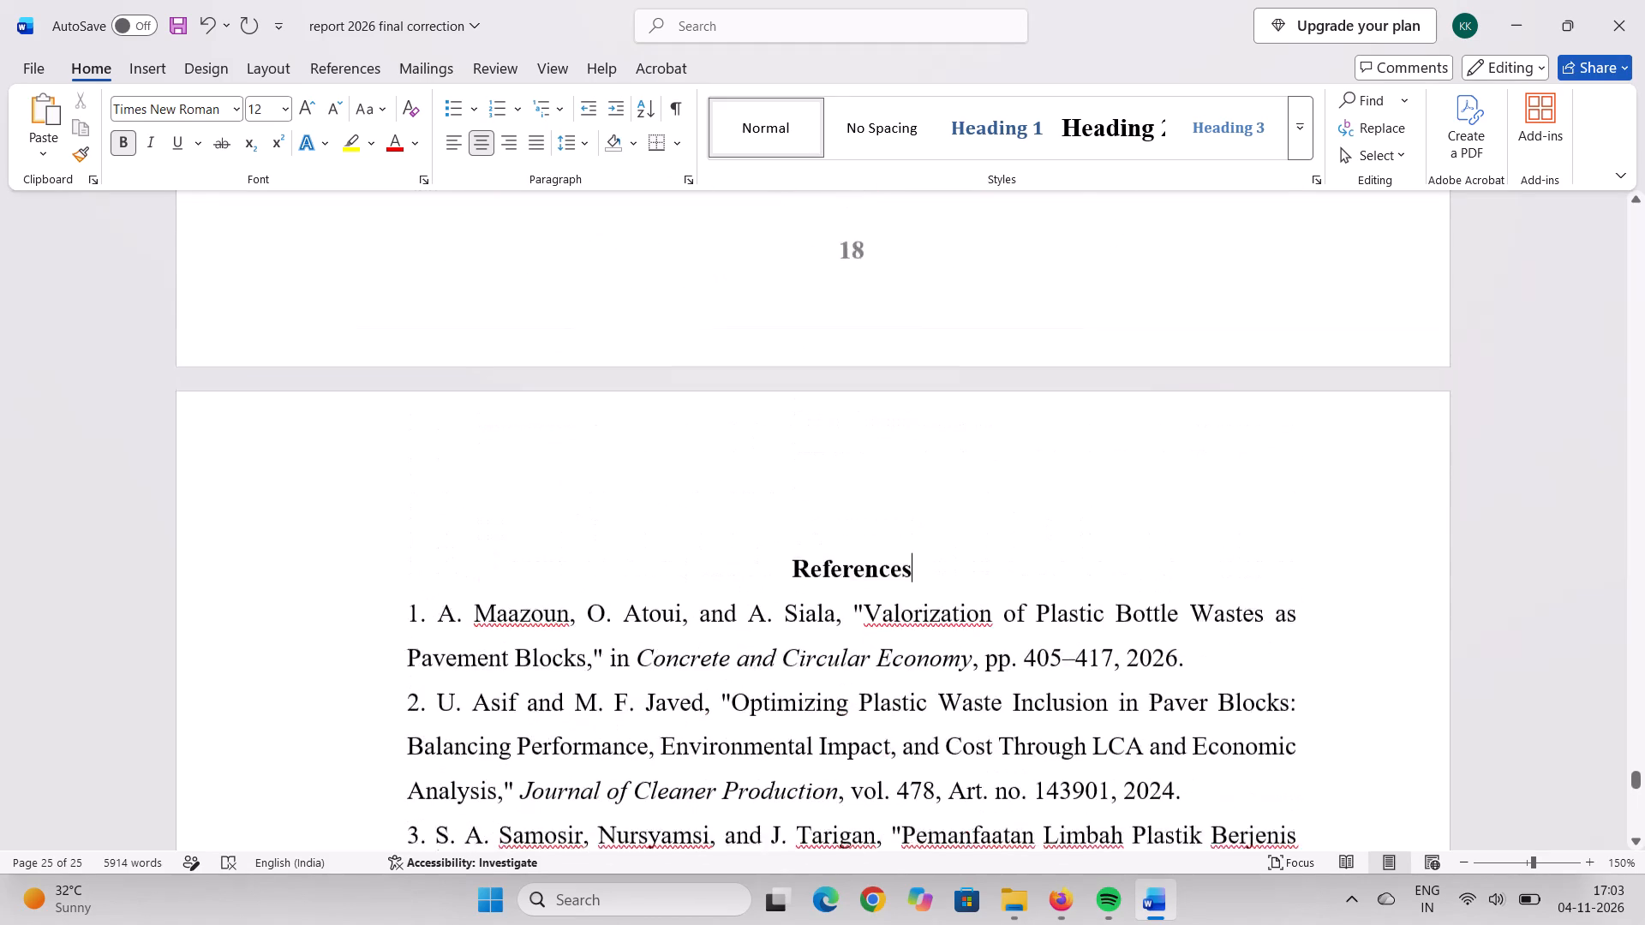
# Review the report backwards from the SDG table through the Chapter 4 conclusion, charts and test results table to section 3.8.
pyautogui.scroll(16, 913, 636)
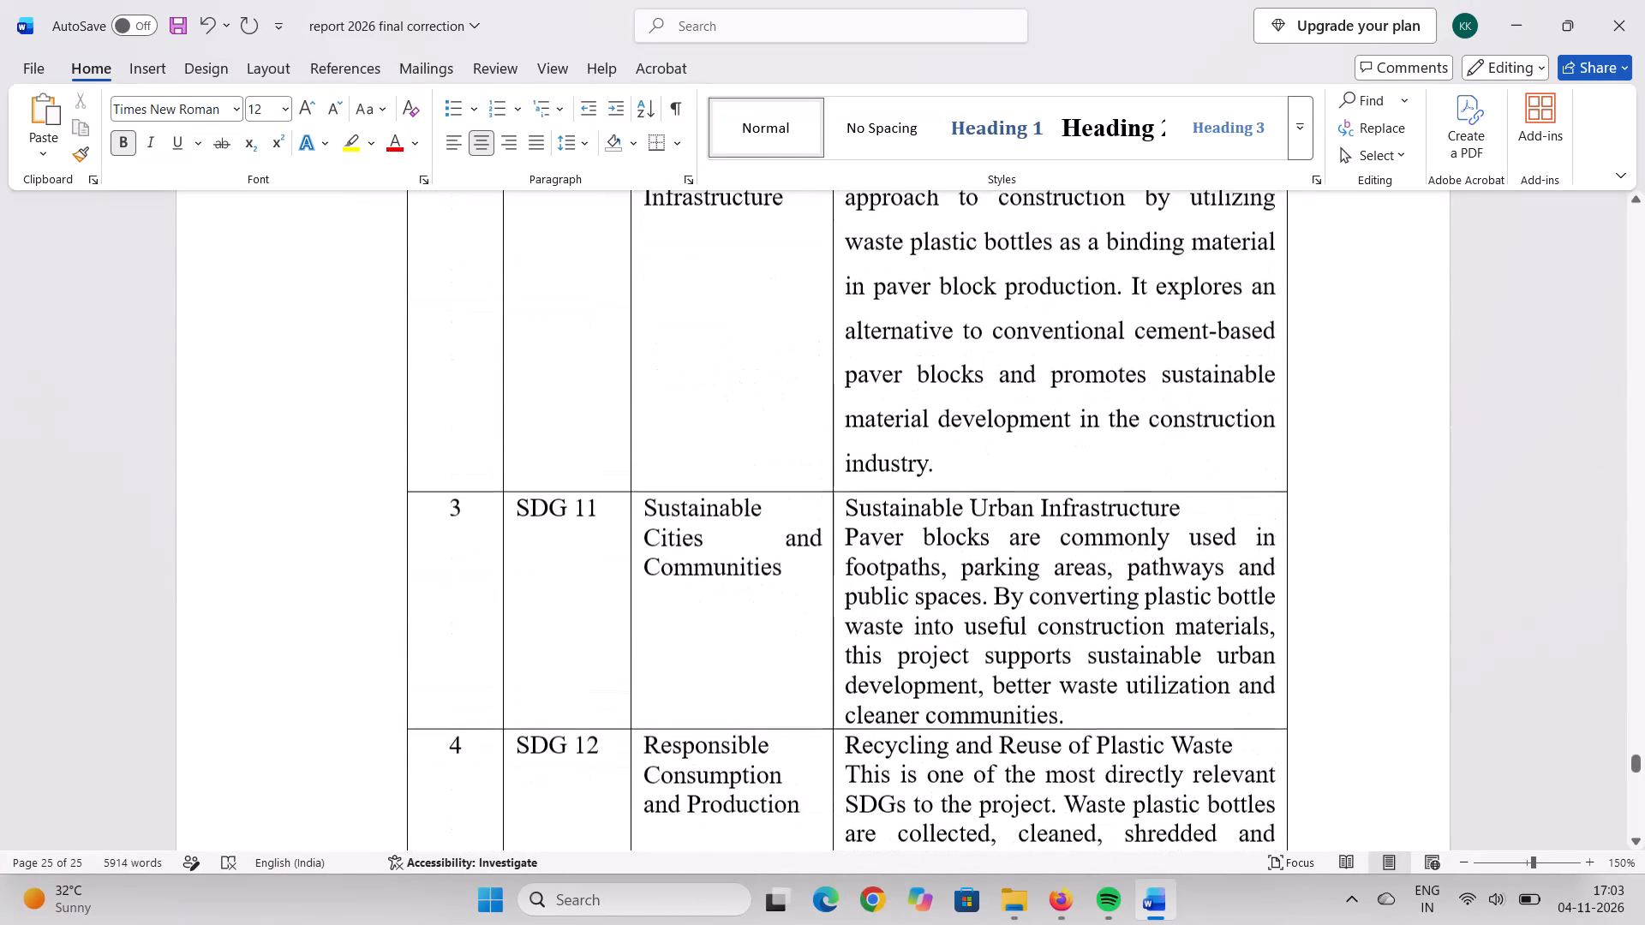
pyautogui.scroll(19, 913, 636)
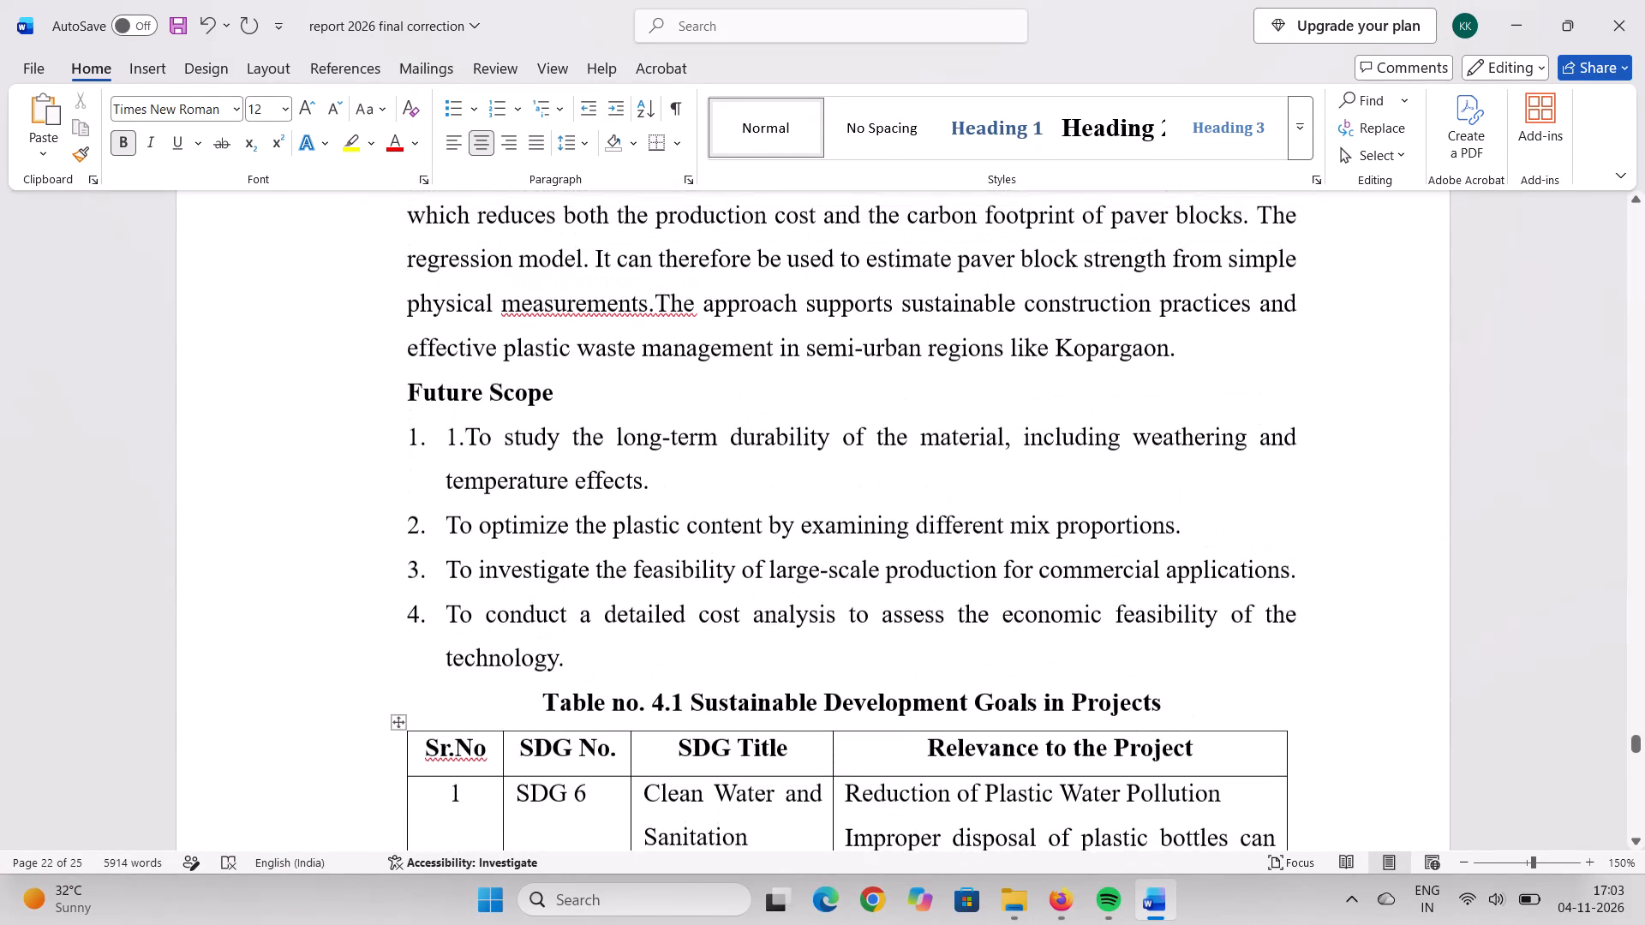
pyautogui.scroll(14, 913, 636)
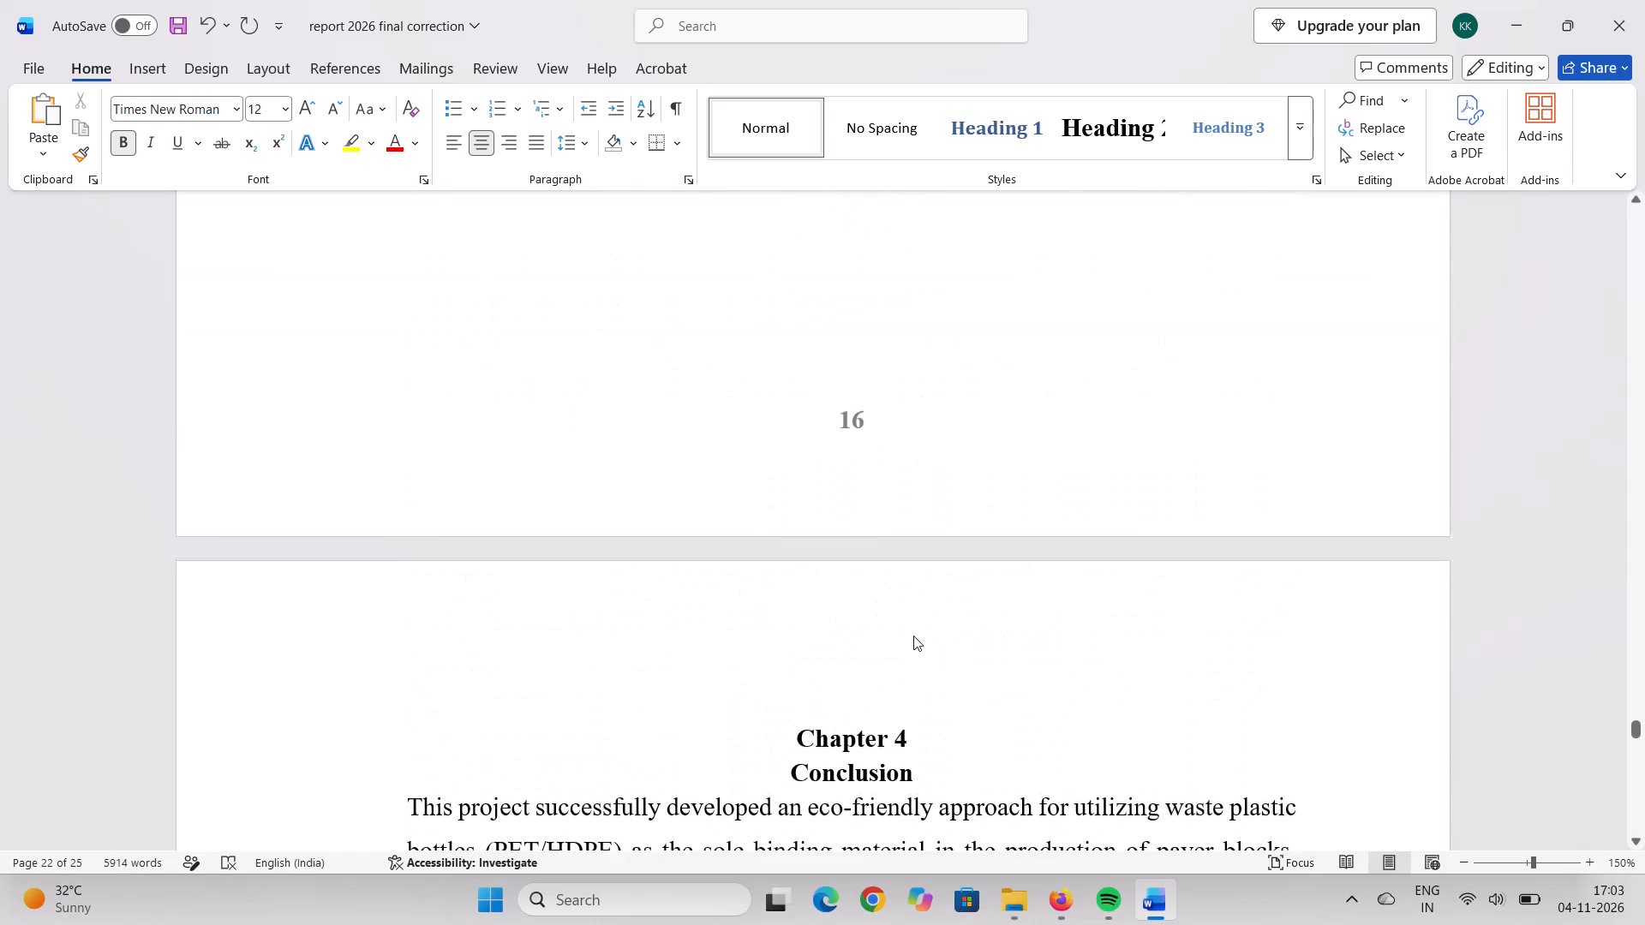
pyautogui.scroll(7, 913, 636)
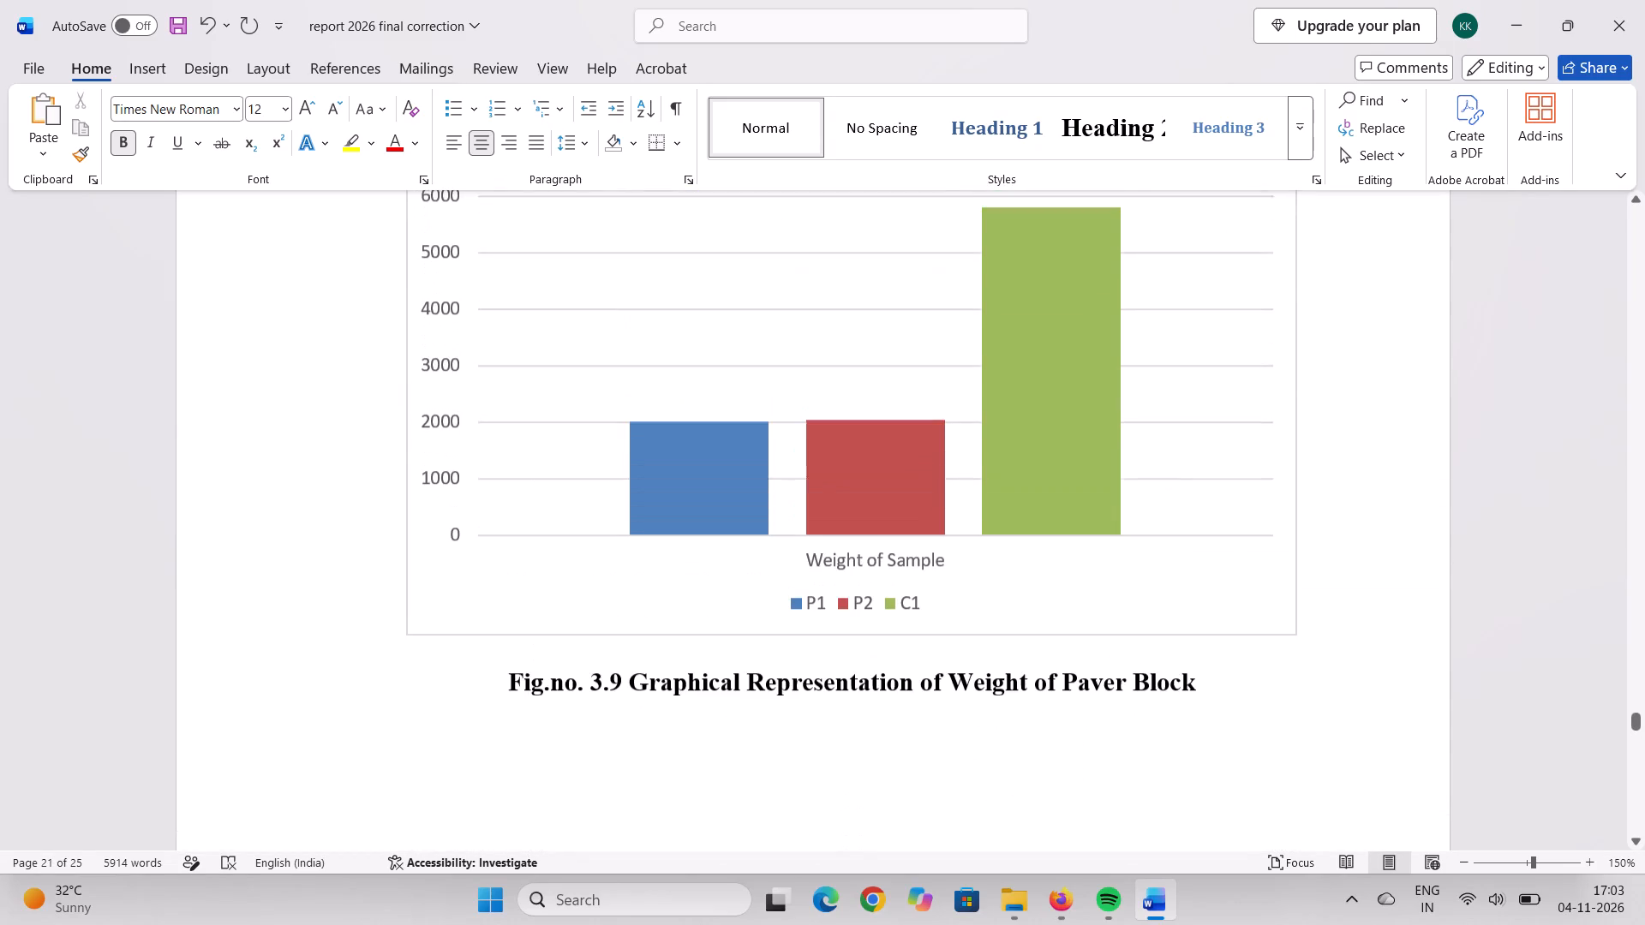
pyautogui.scroll(7, 913, 636)
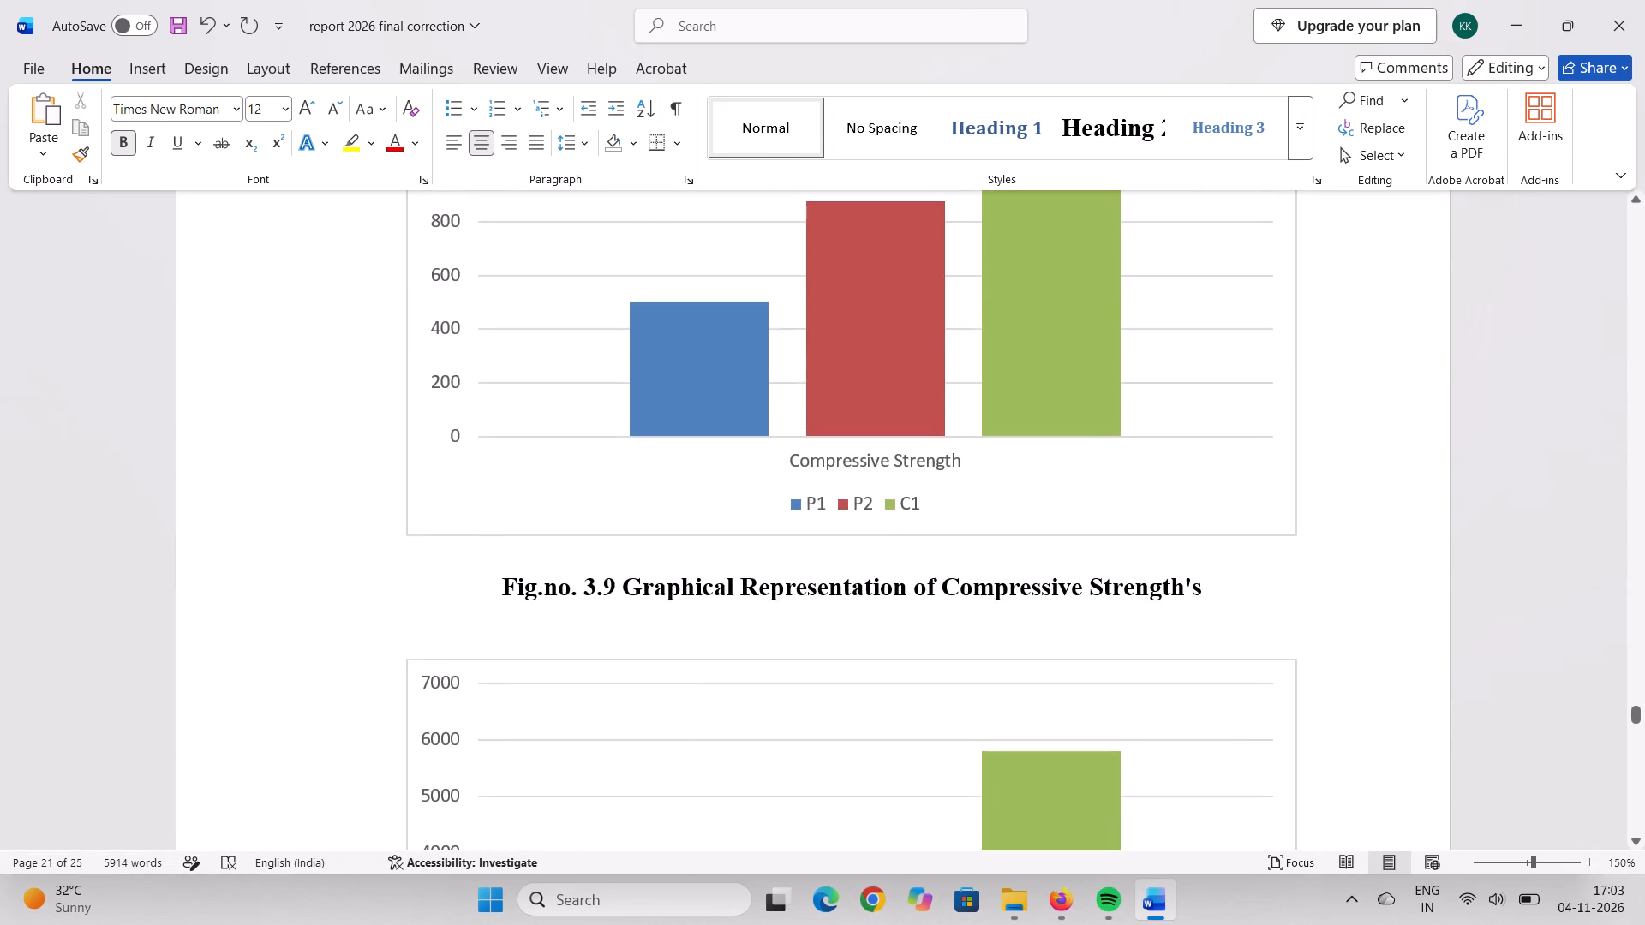
pyautogui.scroll(4, 913, 636)
pyautogui.scroll(-9, 913, 637)
pyautogui.scroll(2, 913, 637)
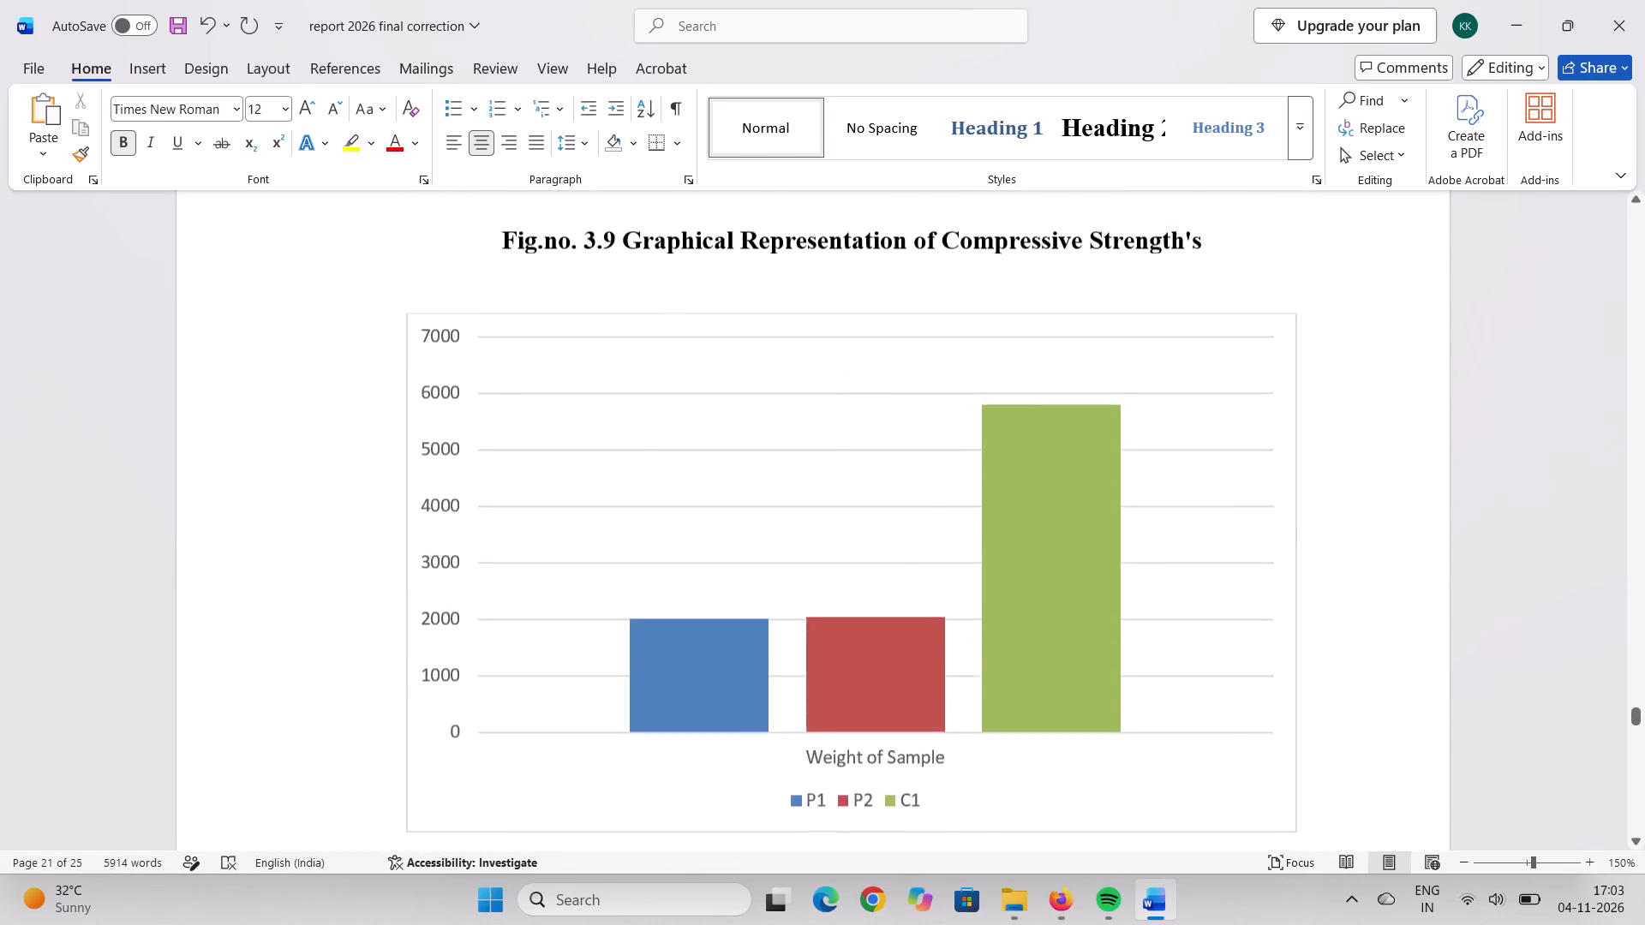
pyautogui.scroll(19, 913, 637)
pyautogui.scroll(6, 913, 637)
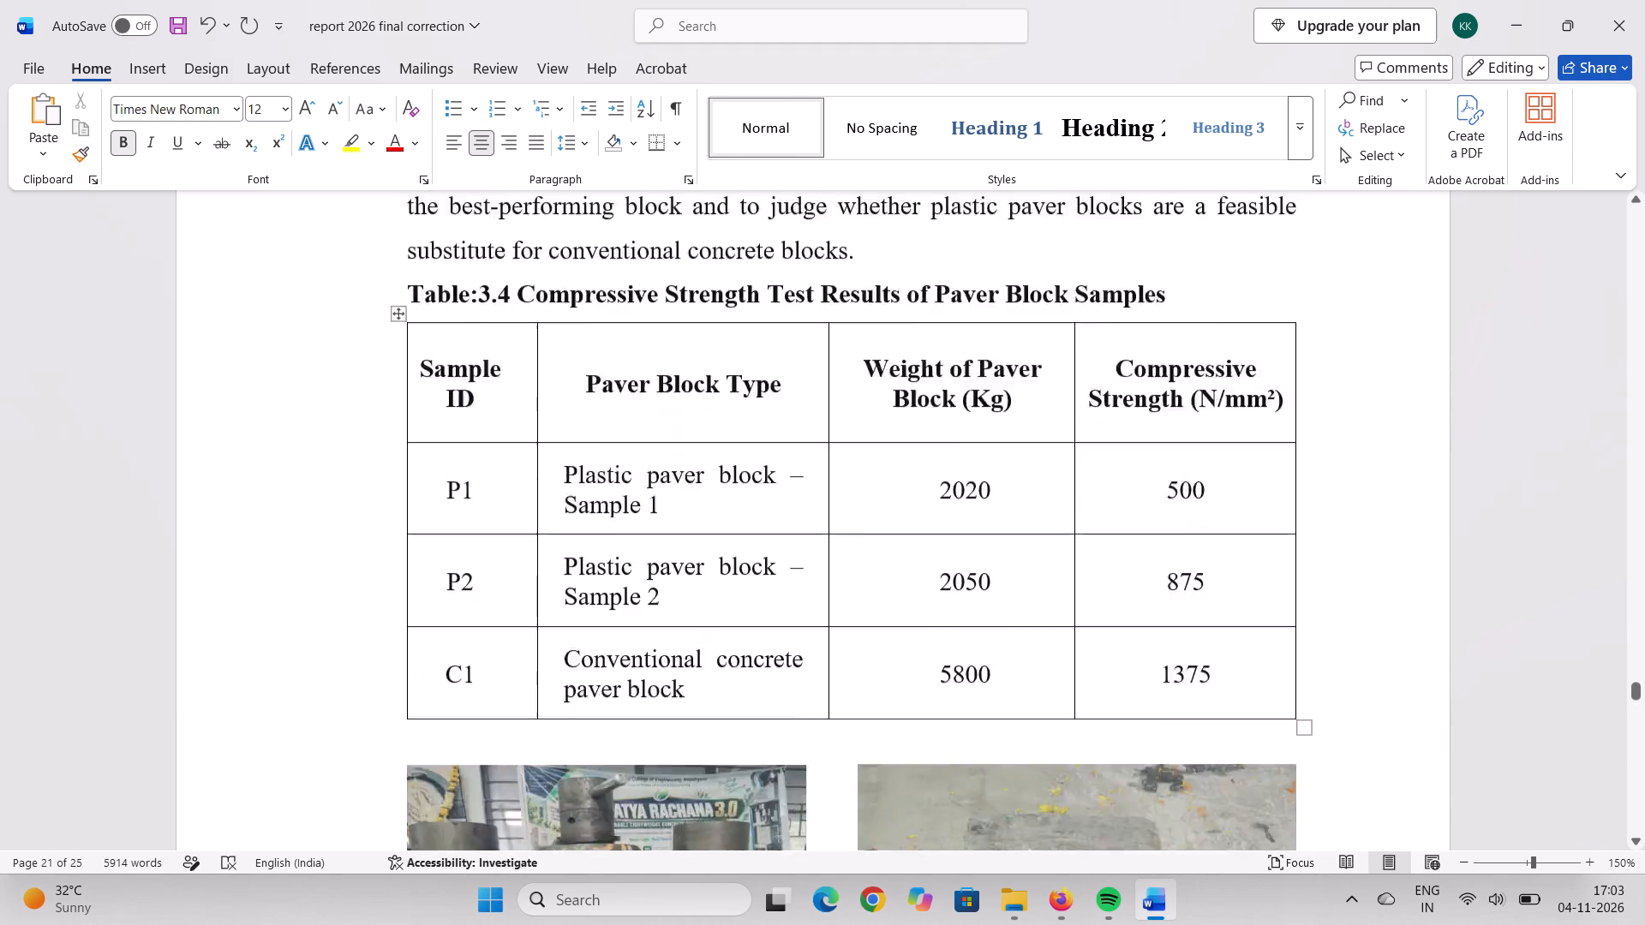
pyautogui.scroll(15, 913, 637)
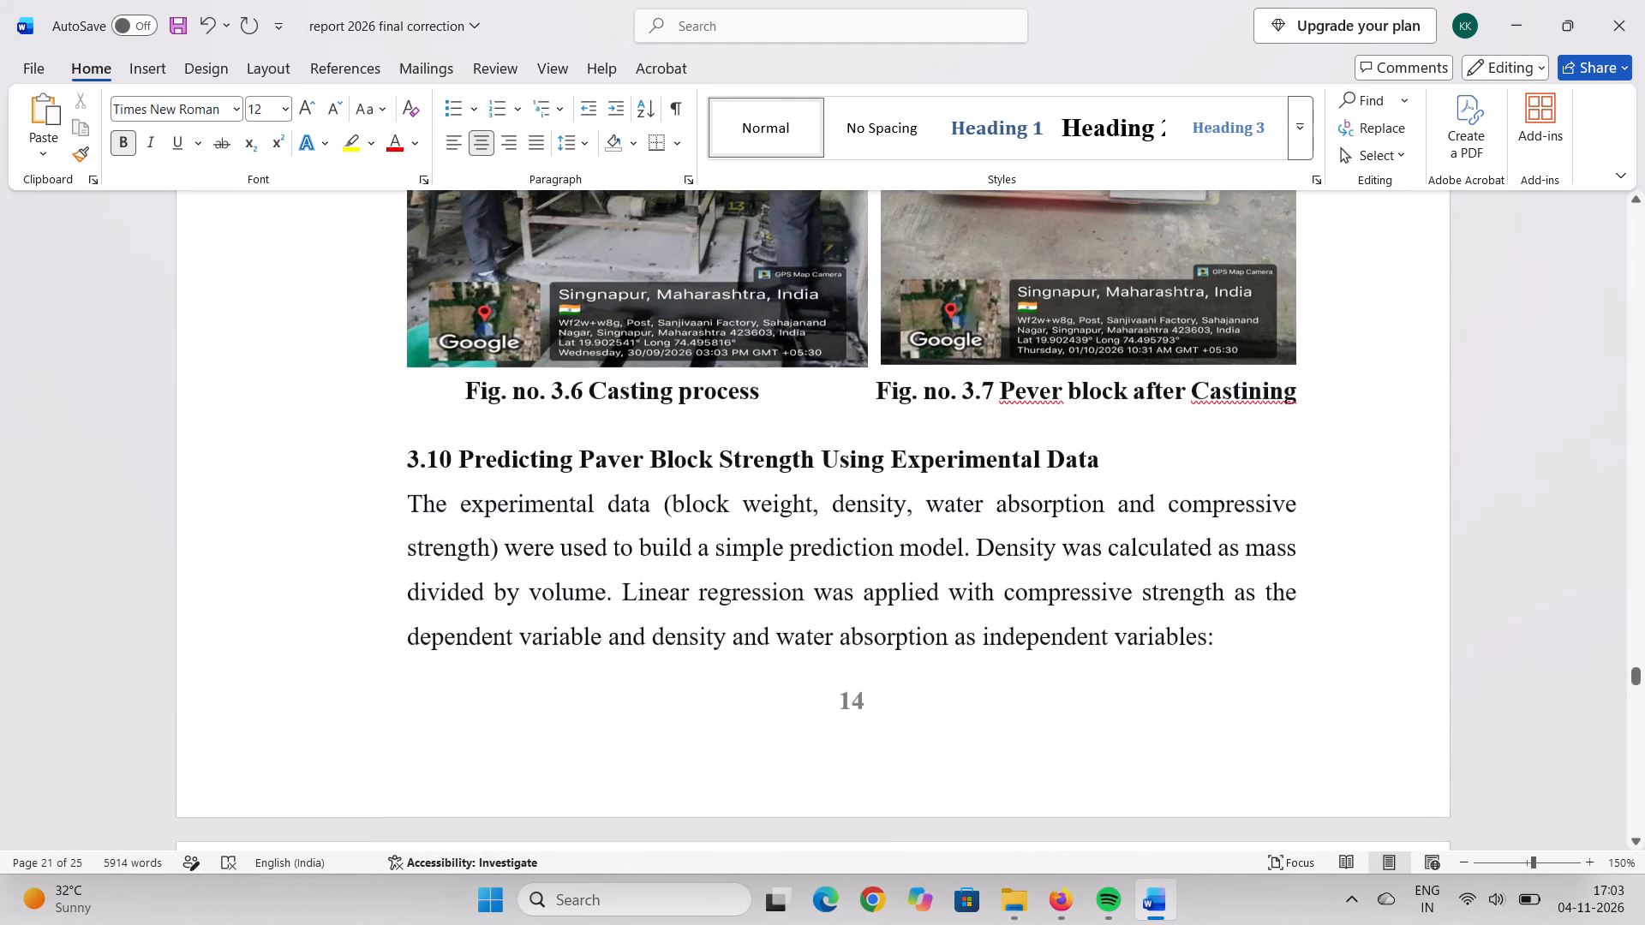
pyautogui.scroll(16, 913, 637)
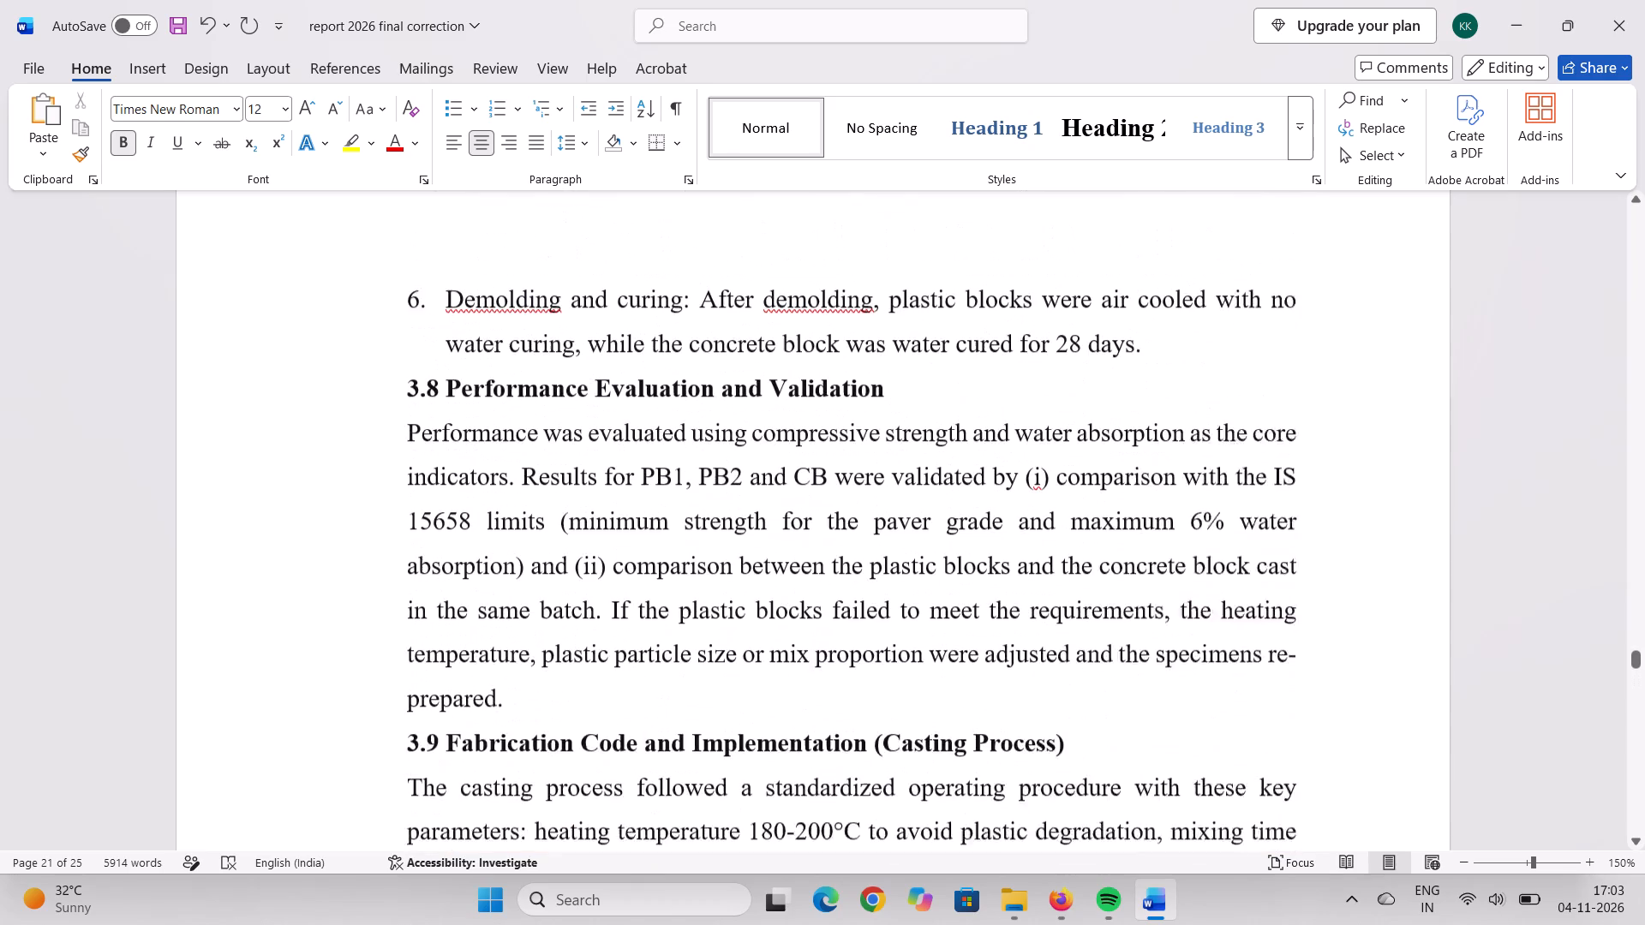
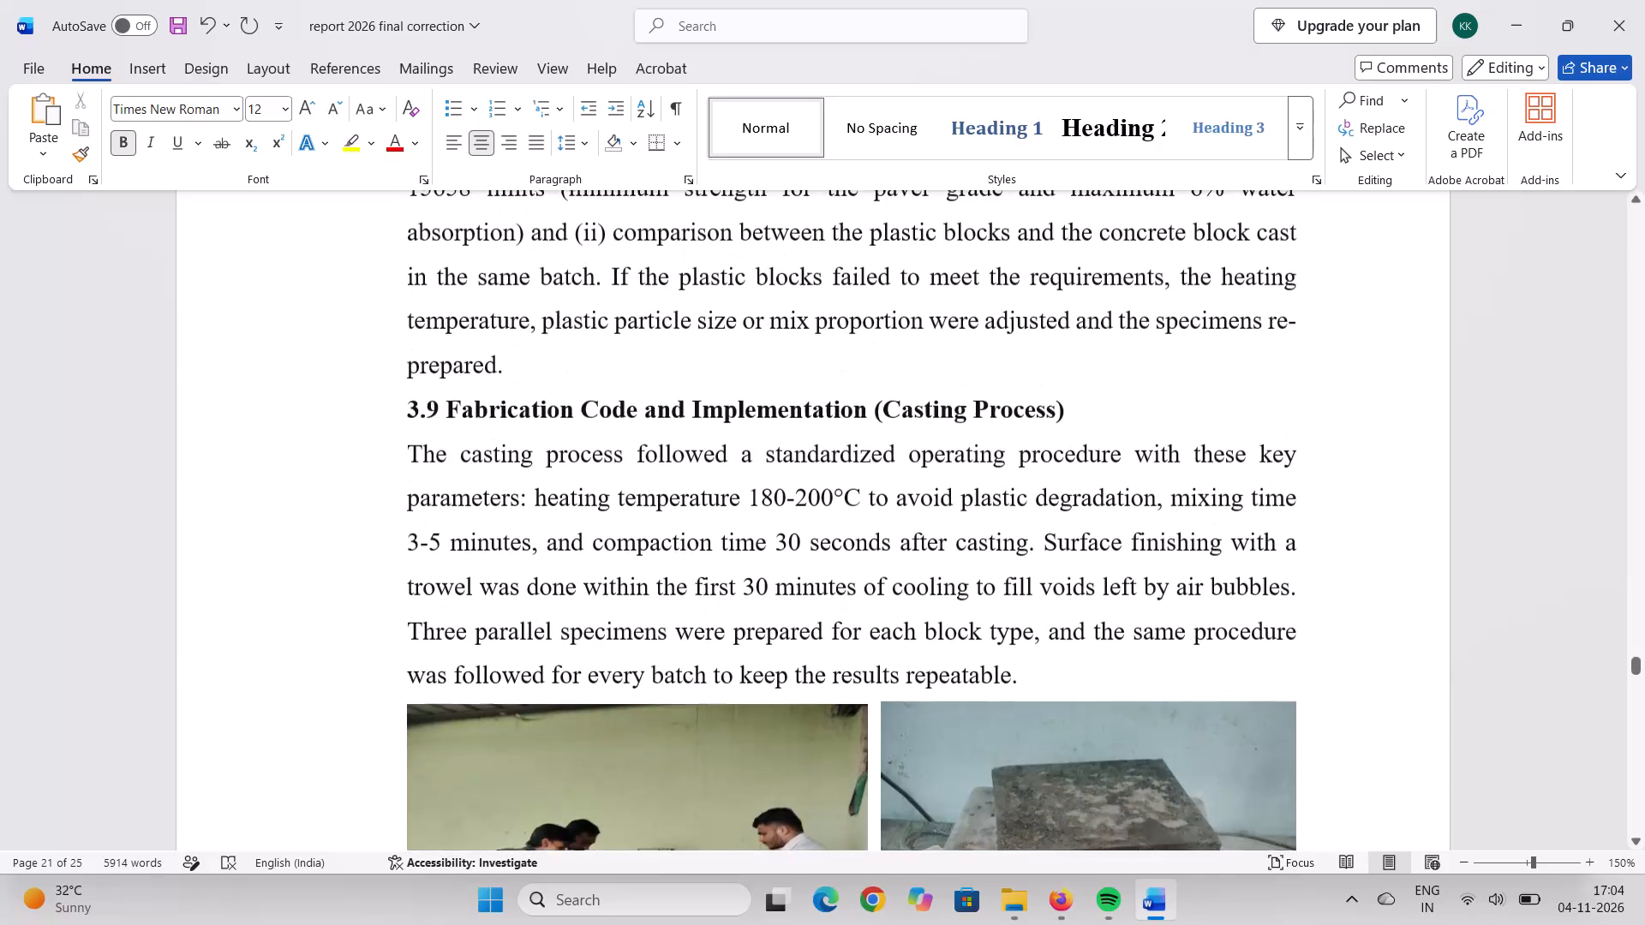
# Review the report backwards from section 3.9 through the comparison table and test methods to the plastic waste processing figure.
pyautogui.scroll(-4, 651, 809)
pyautogui.scroll(16, 651, 809)
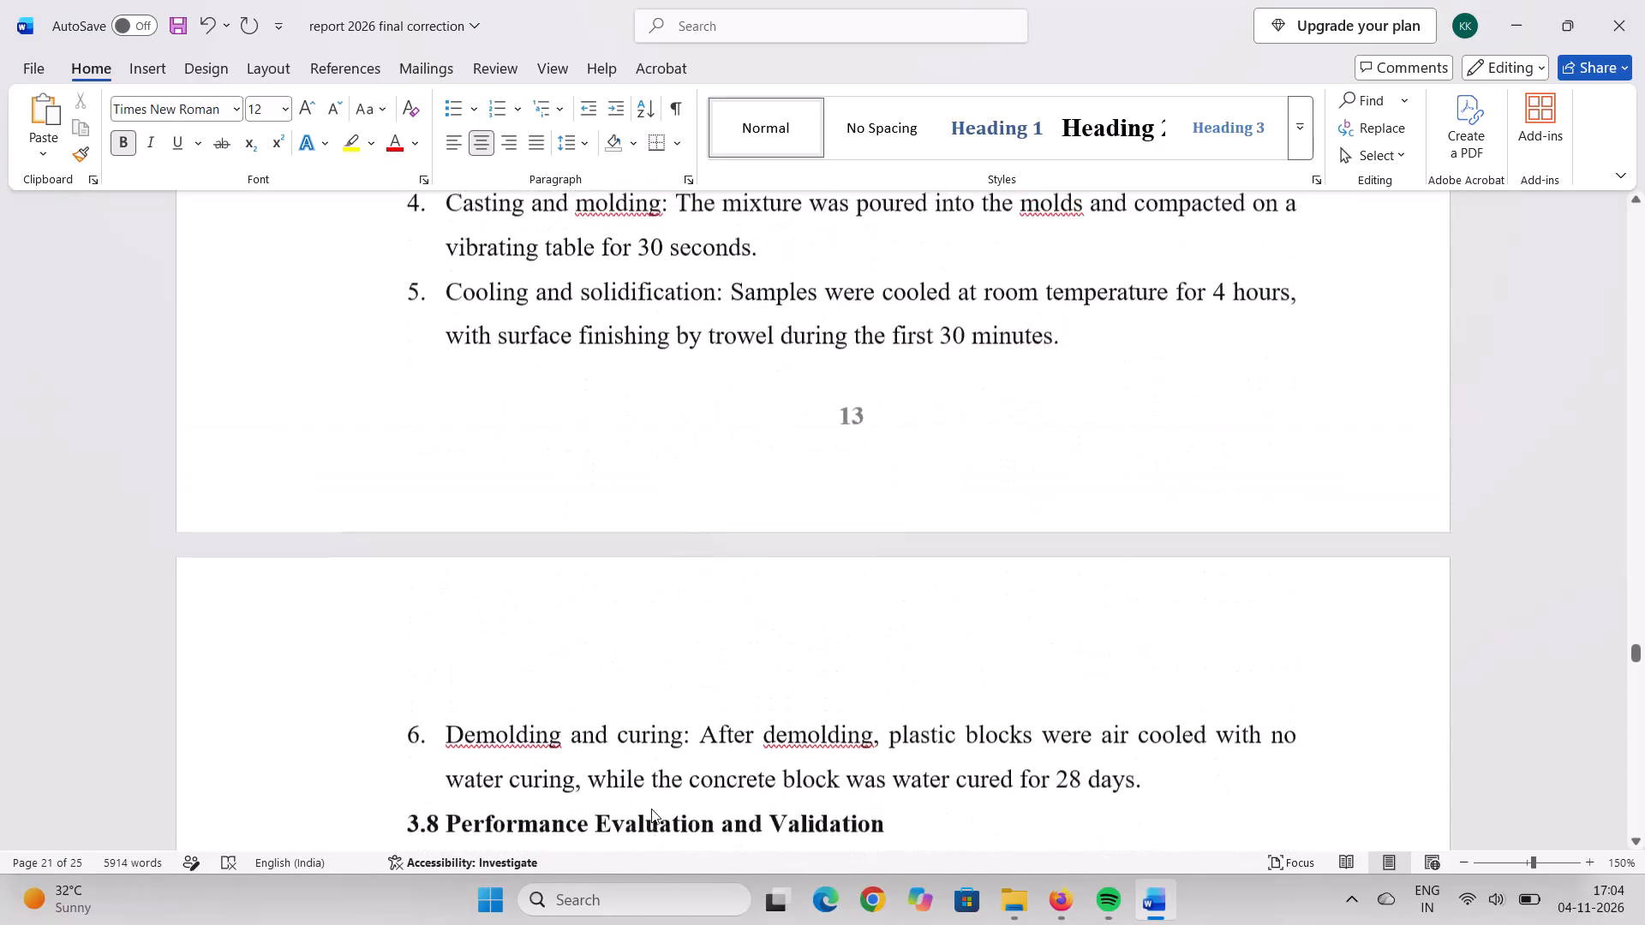
pyautogui.scroll(19, 651, 809)
pyautogui.scroll(-12, 651, 809)
pyautogui.scroll(2, 651, 809)
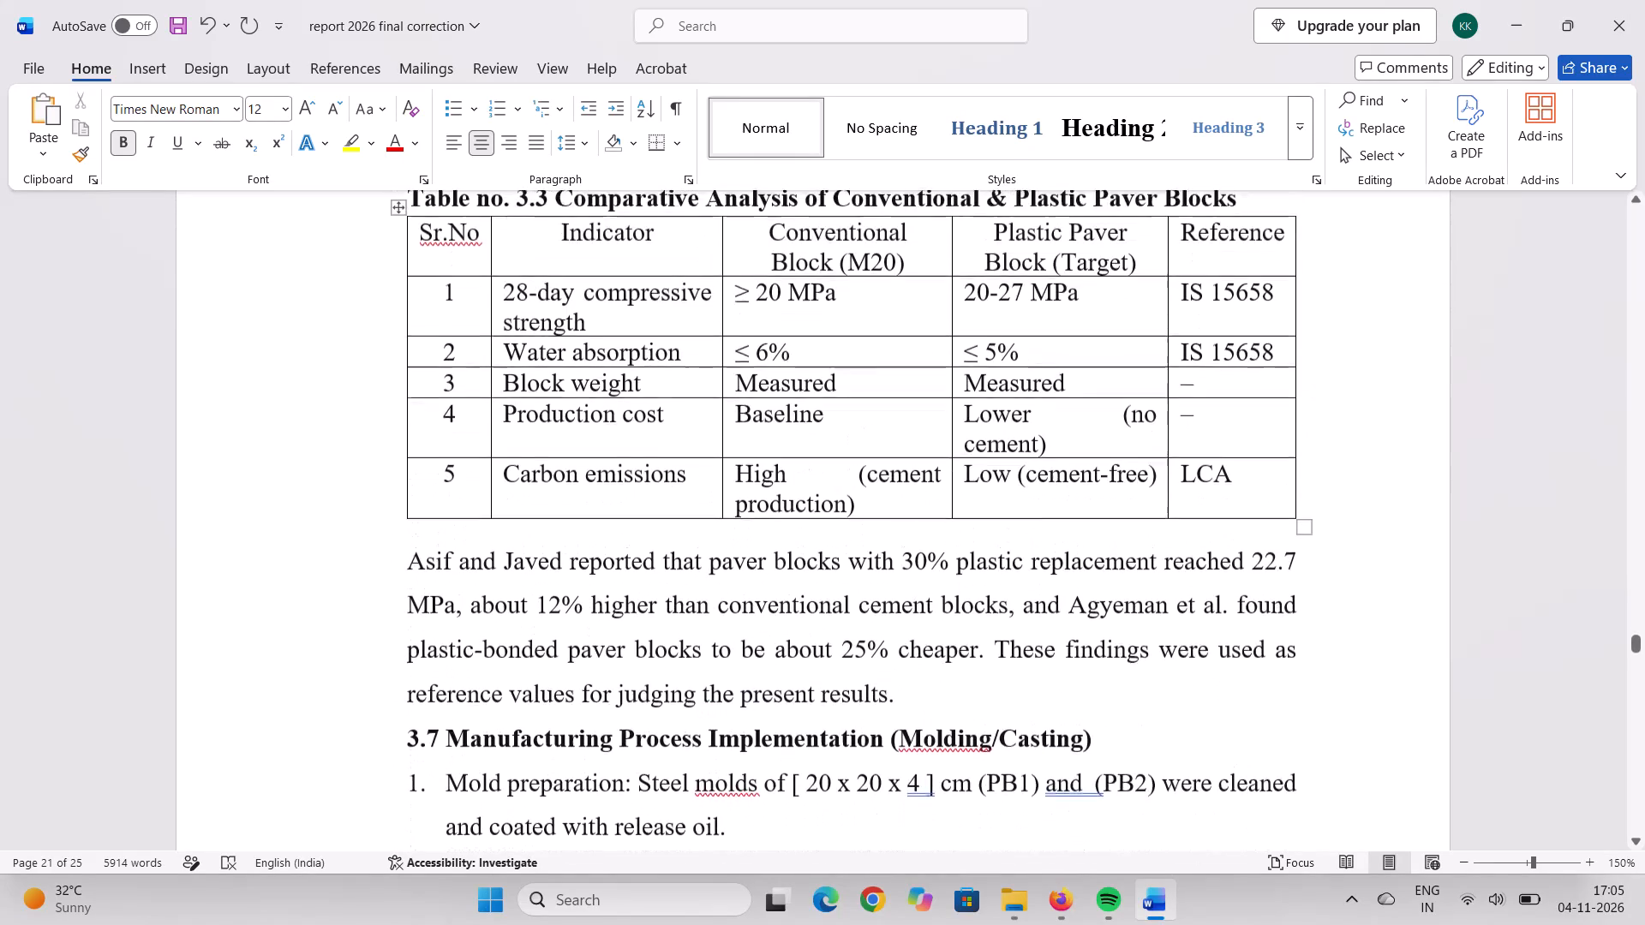
pyautogui.scroll(19, 651, 809)
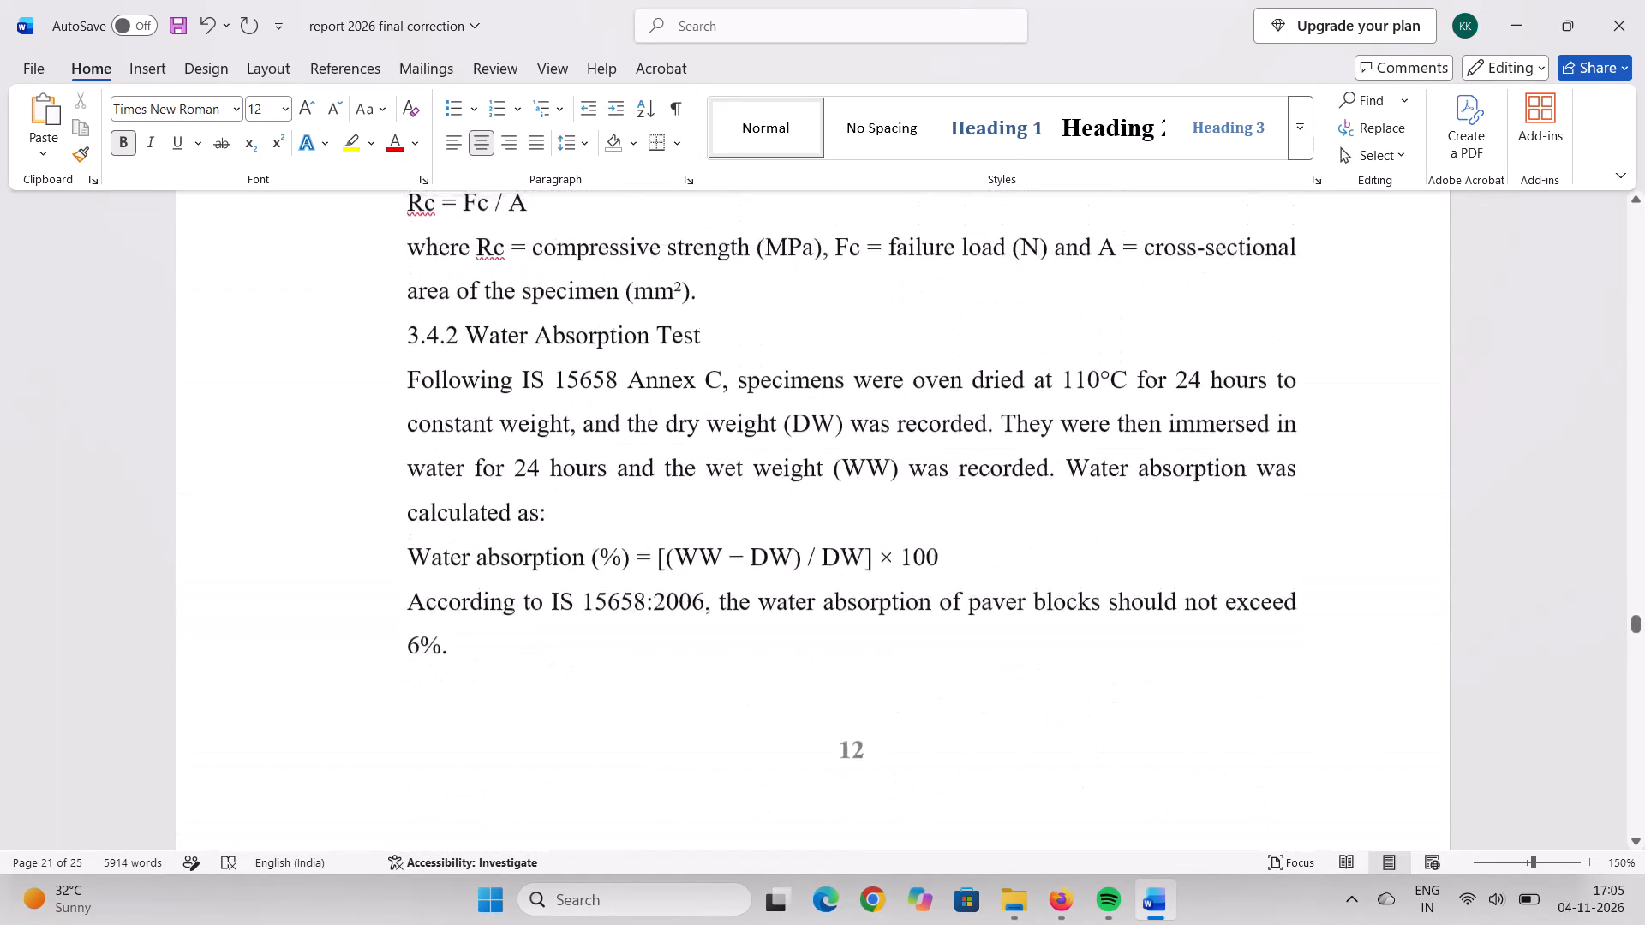
pyautogui.scroll(19, 651, 809)
pyautogui.scroll(14, 651, 809)
pyautogui.scroll(13, 651, 809)
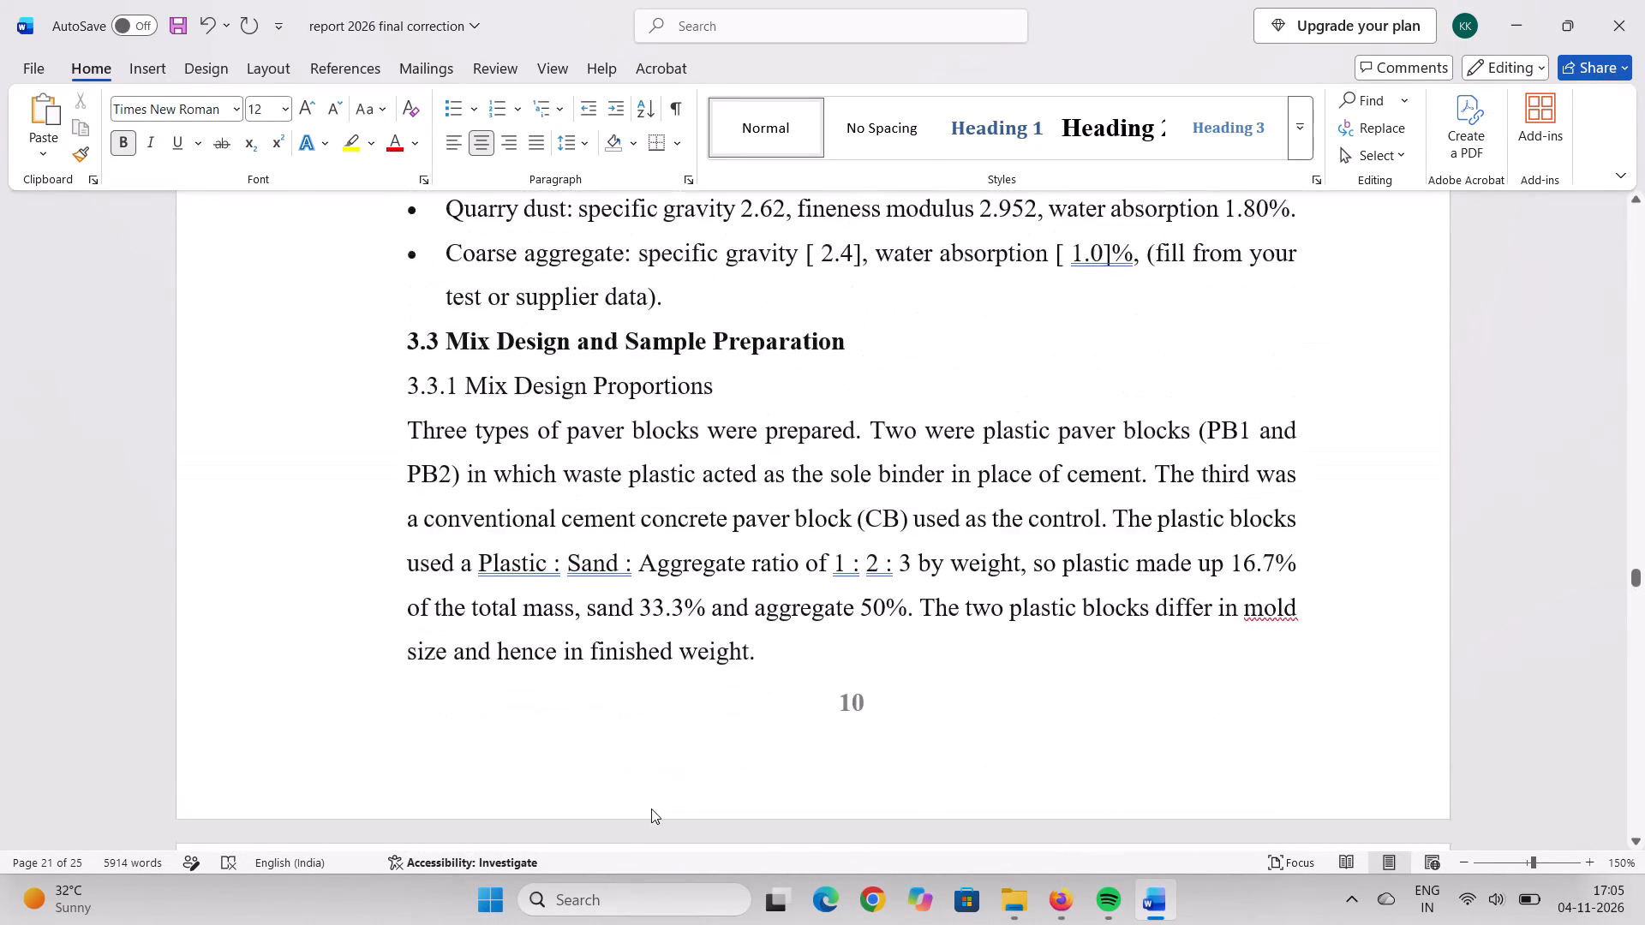
pyautogui.scroll(12, 651, 809)
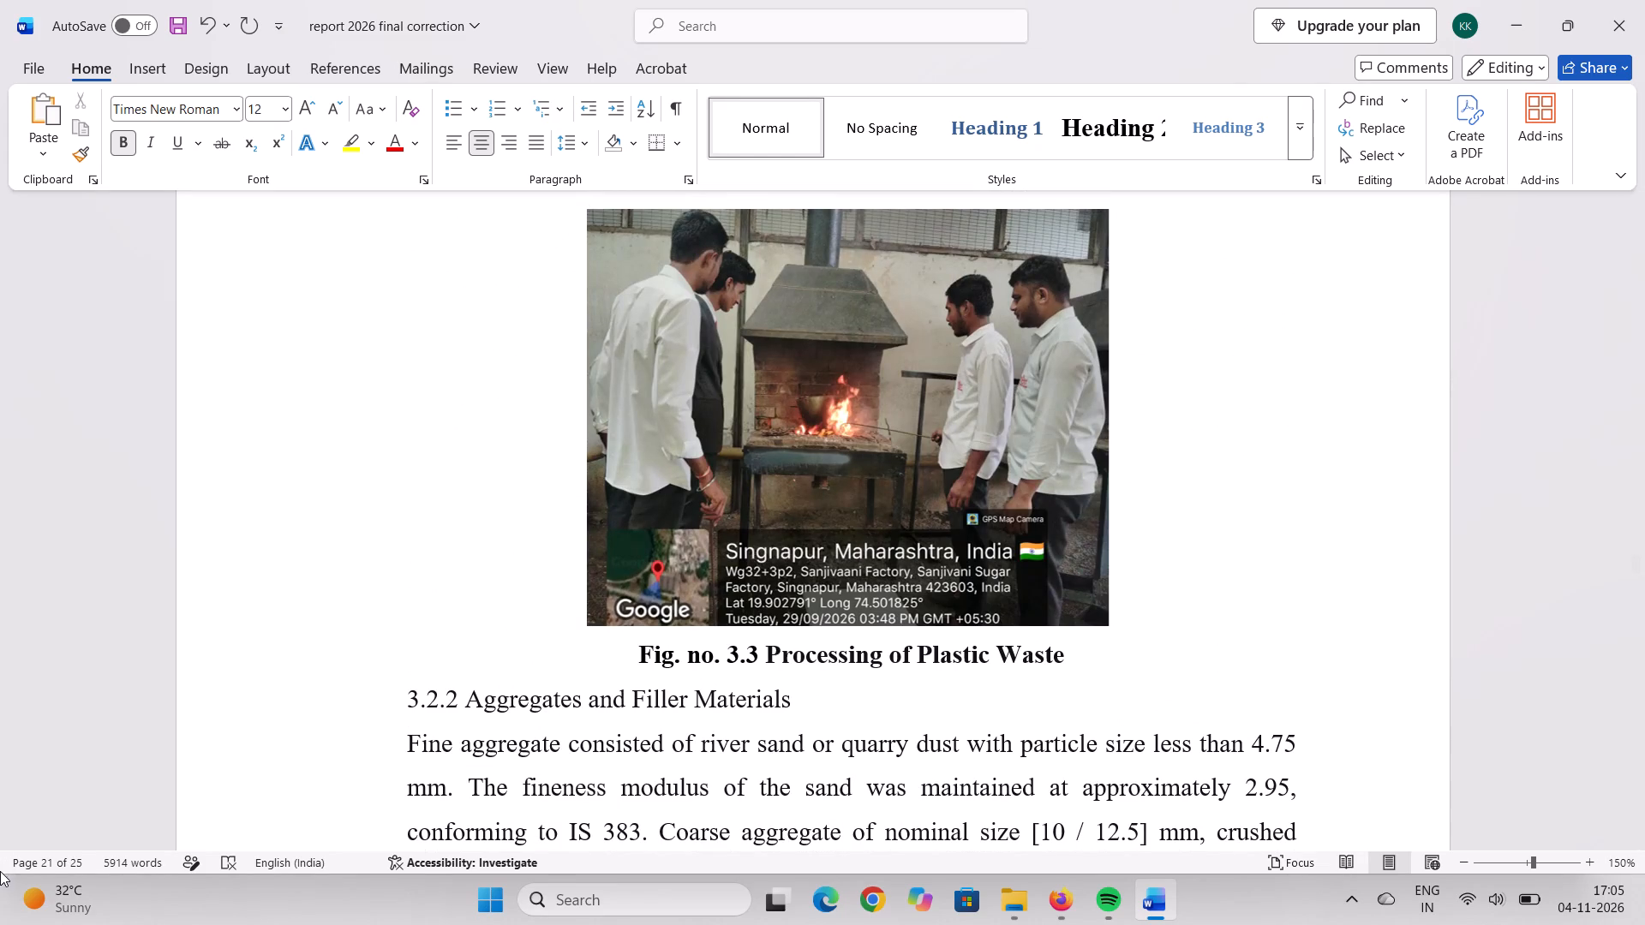
# Review the report forwards from section 3.2.2 through the results, charts, conclusion and SDG table to the last reference entry.
pyautogui.scroll(-8, 1, 874)
pyautogui.scroll(-16, 691, 630)
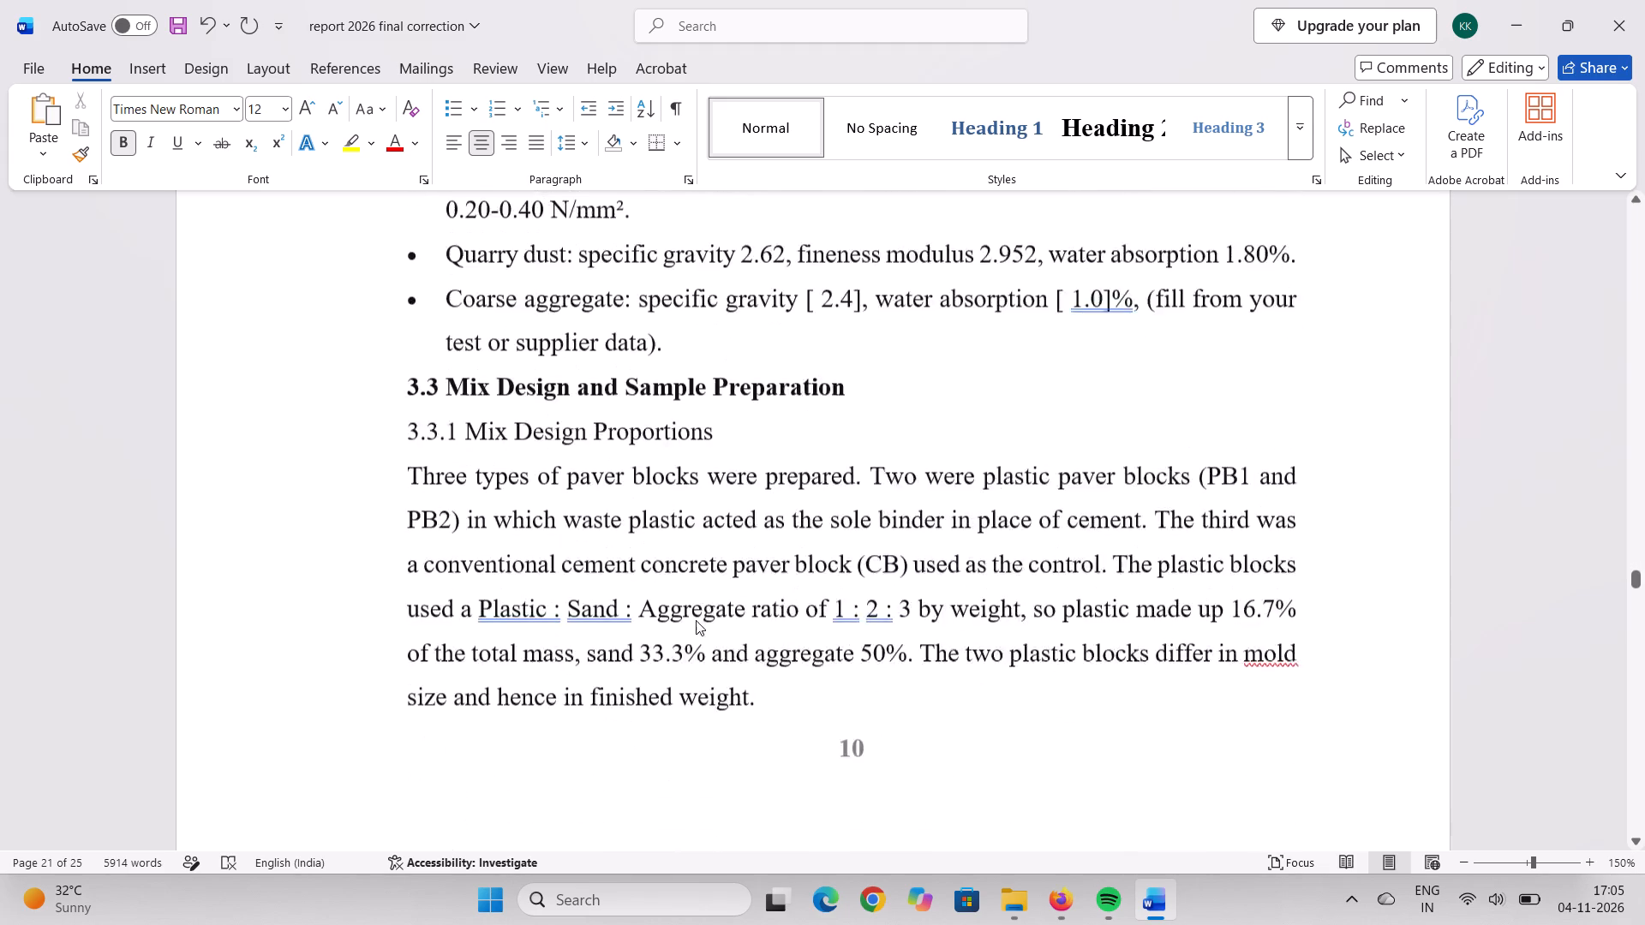
pyautogui.scroll(-20, 696, 620)
pyautogui.scroll(-8, 696, 620)
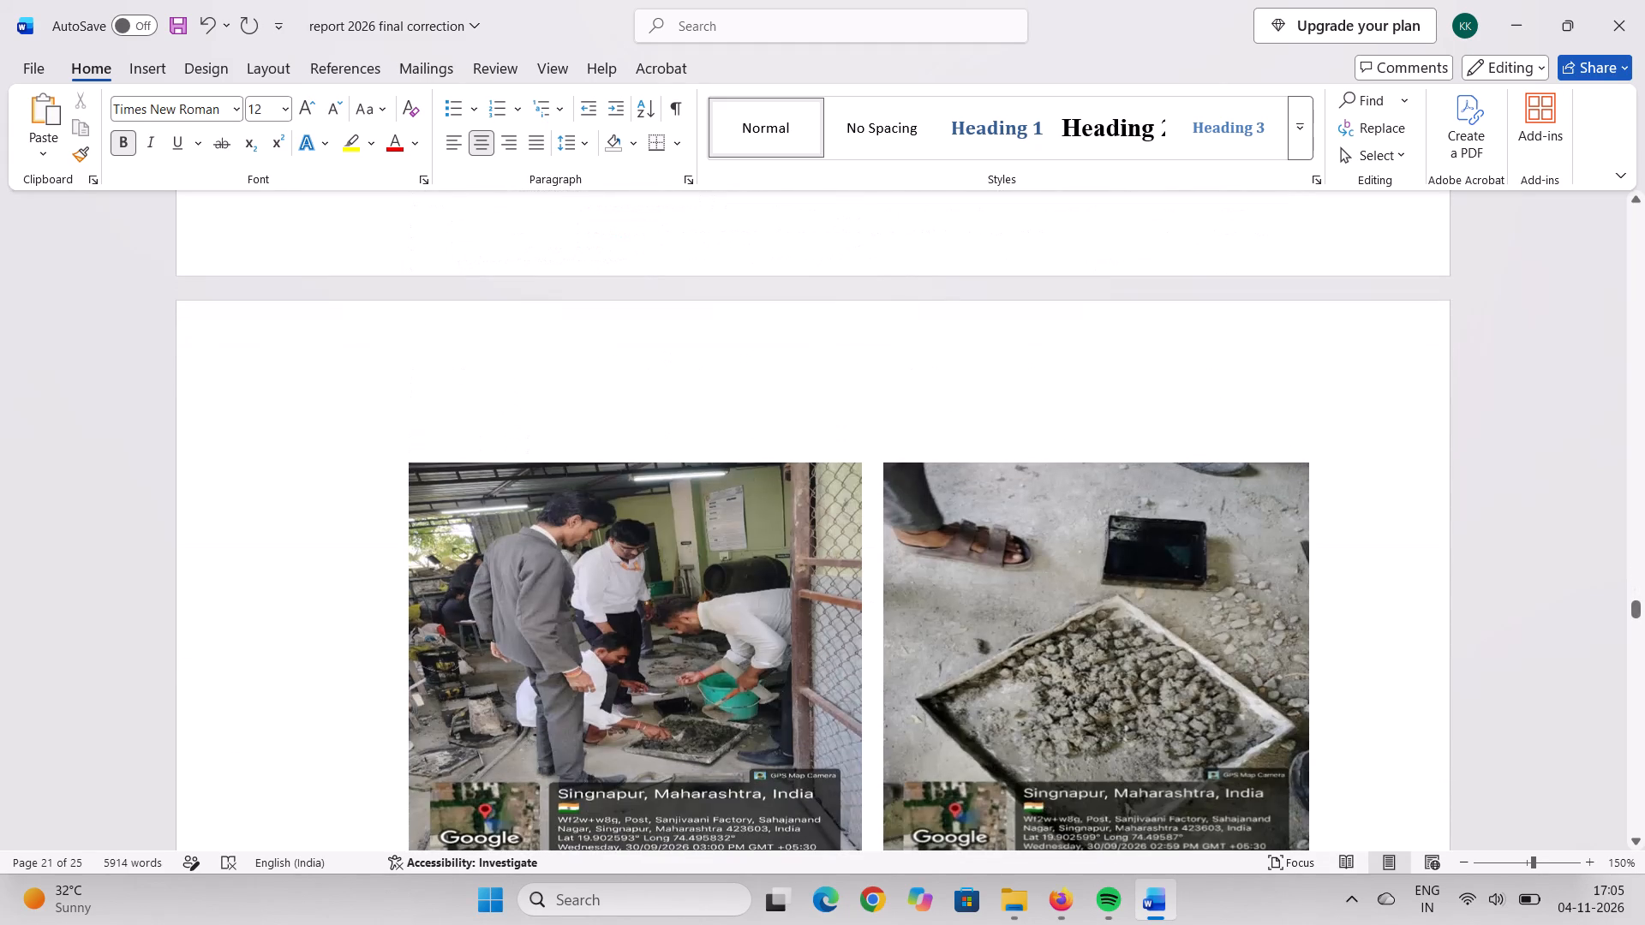
pyautogui.scroll(-20, 696, 620)
pyautogui.scroll(-1, 696, 620)
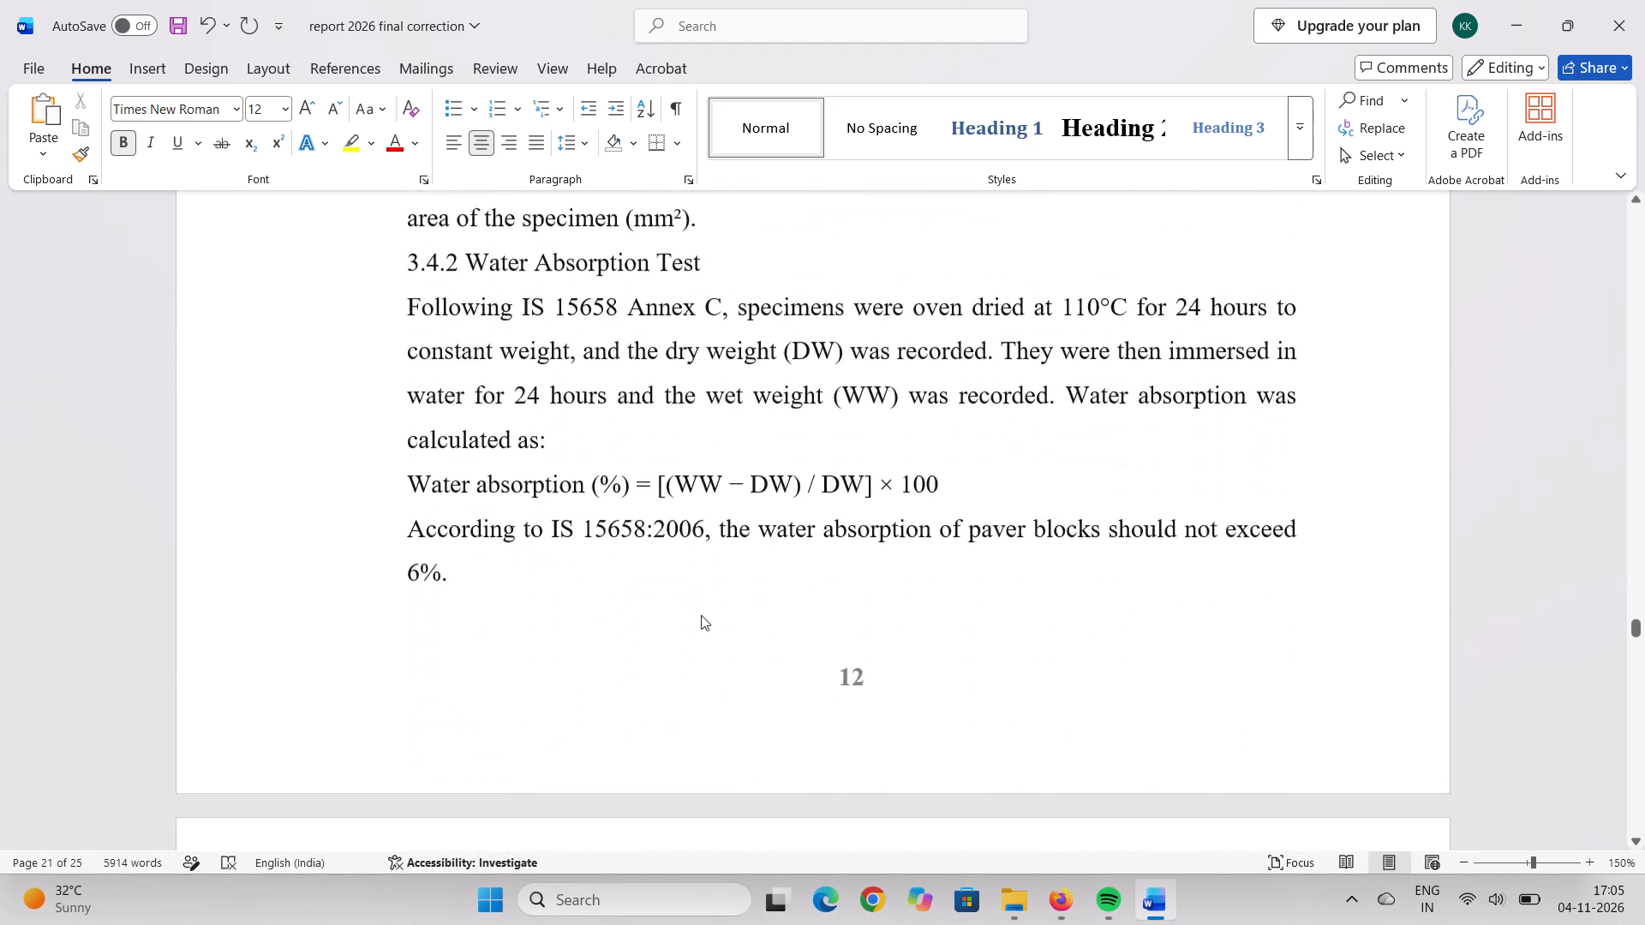
pyautogui.scroll(-20, 701, 615)
pyautogui.scroll(-15, 701, 615)
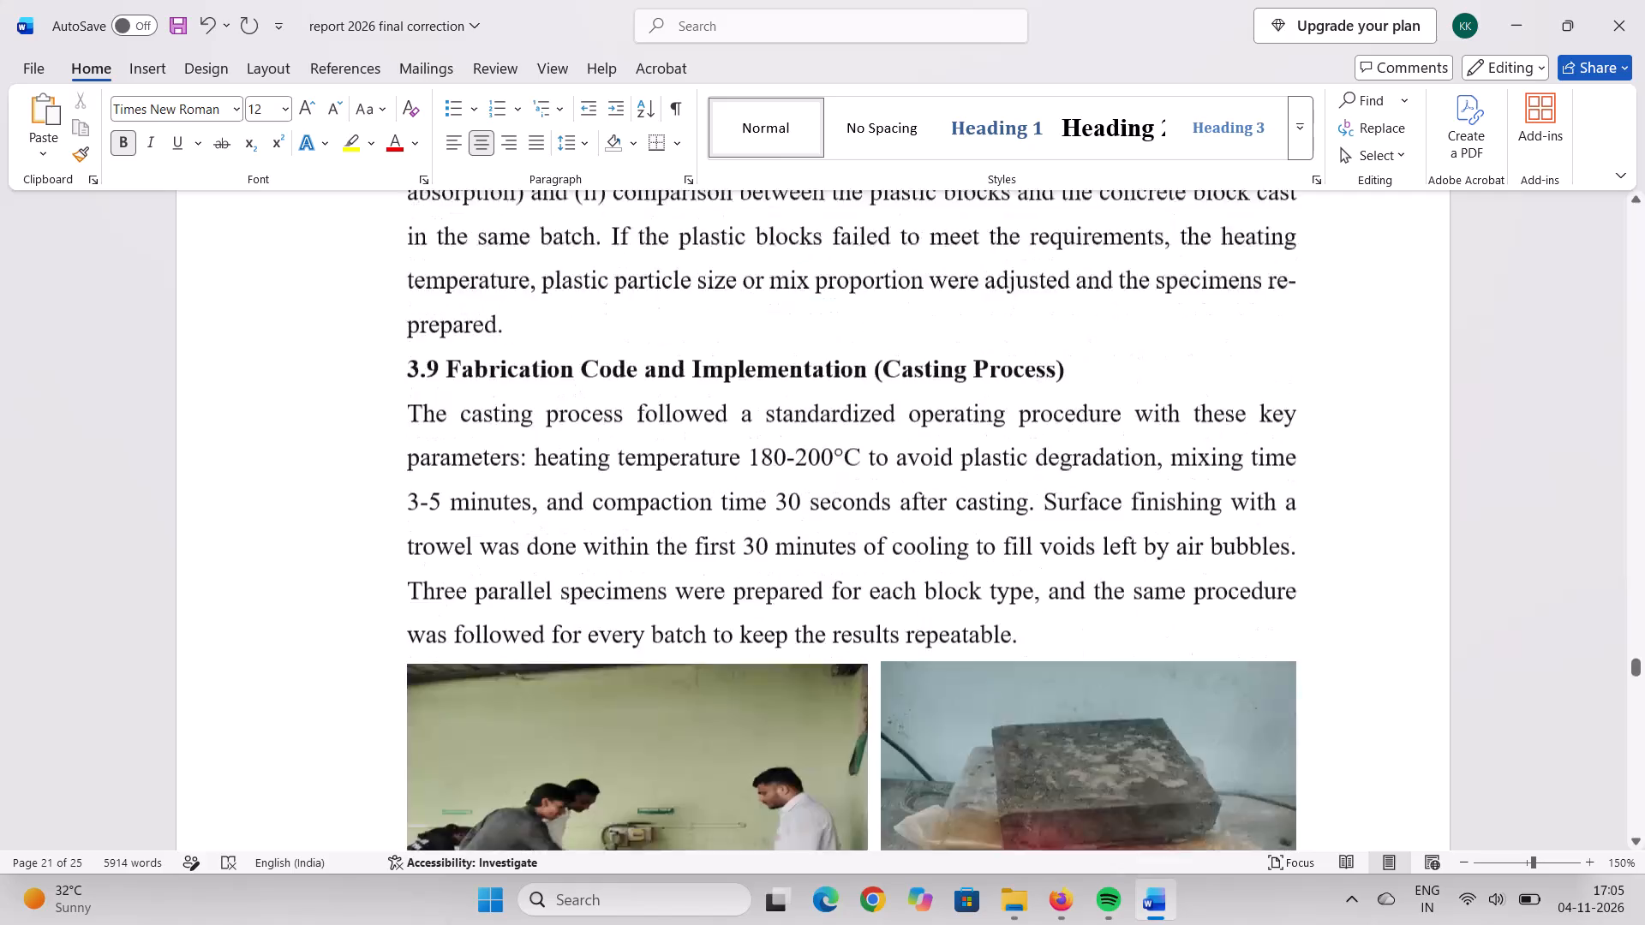
pyautogui.scroll(-20, 703, 615)
pyautogui.scroll(-5, 703, 615)
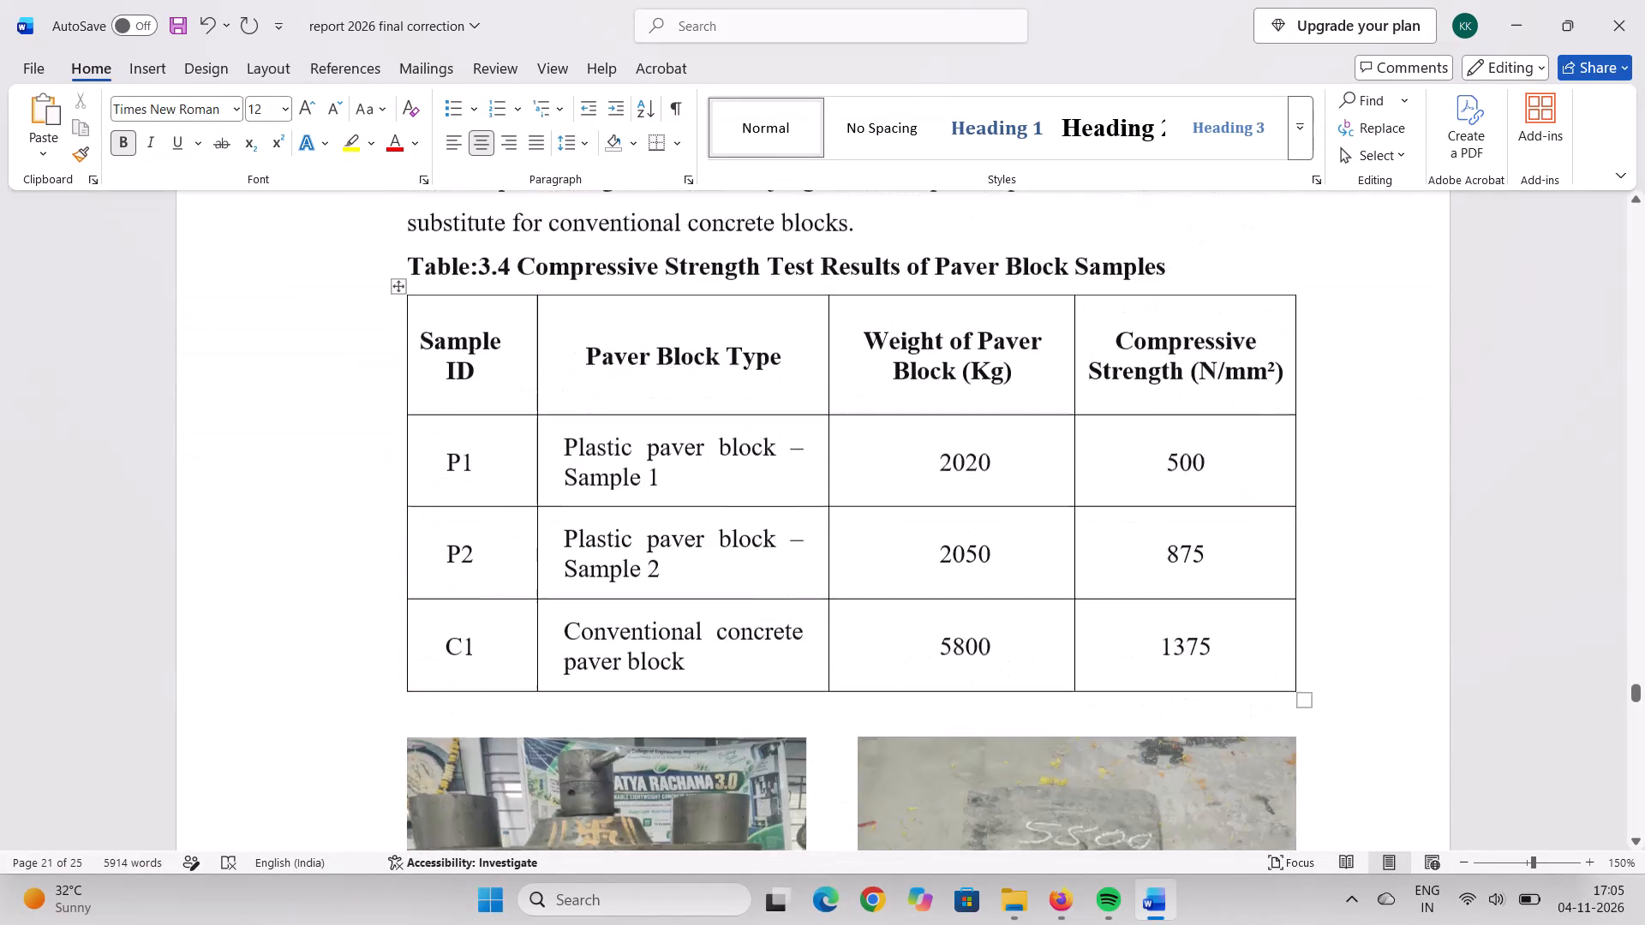
pyautogui.scroll(-20, 703, 615)
pyautogui.scroll(-3, 703, 615)
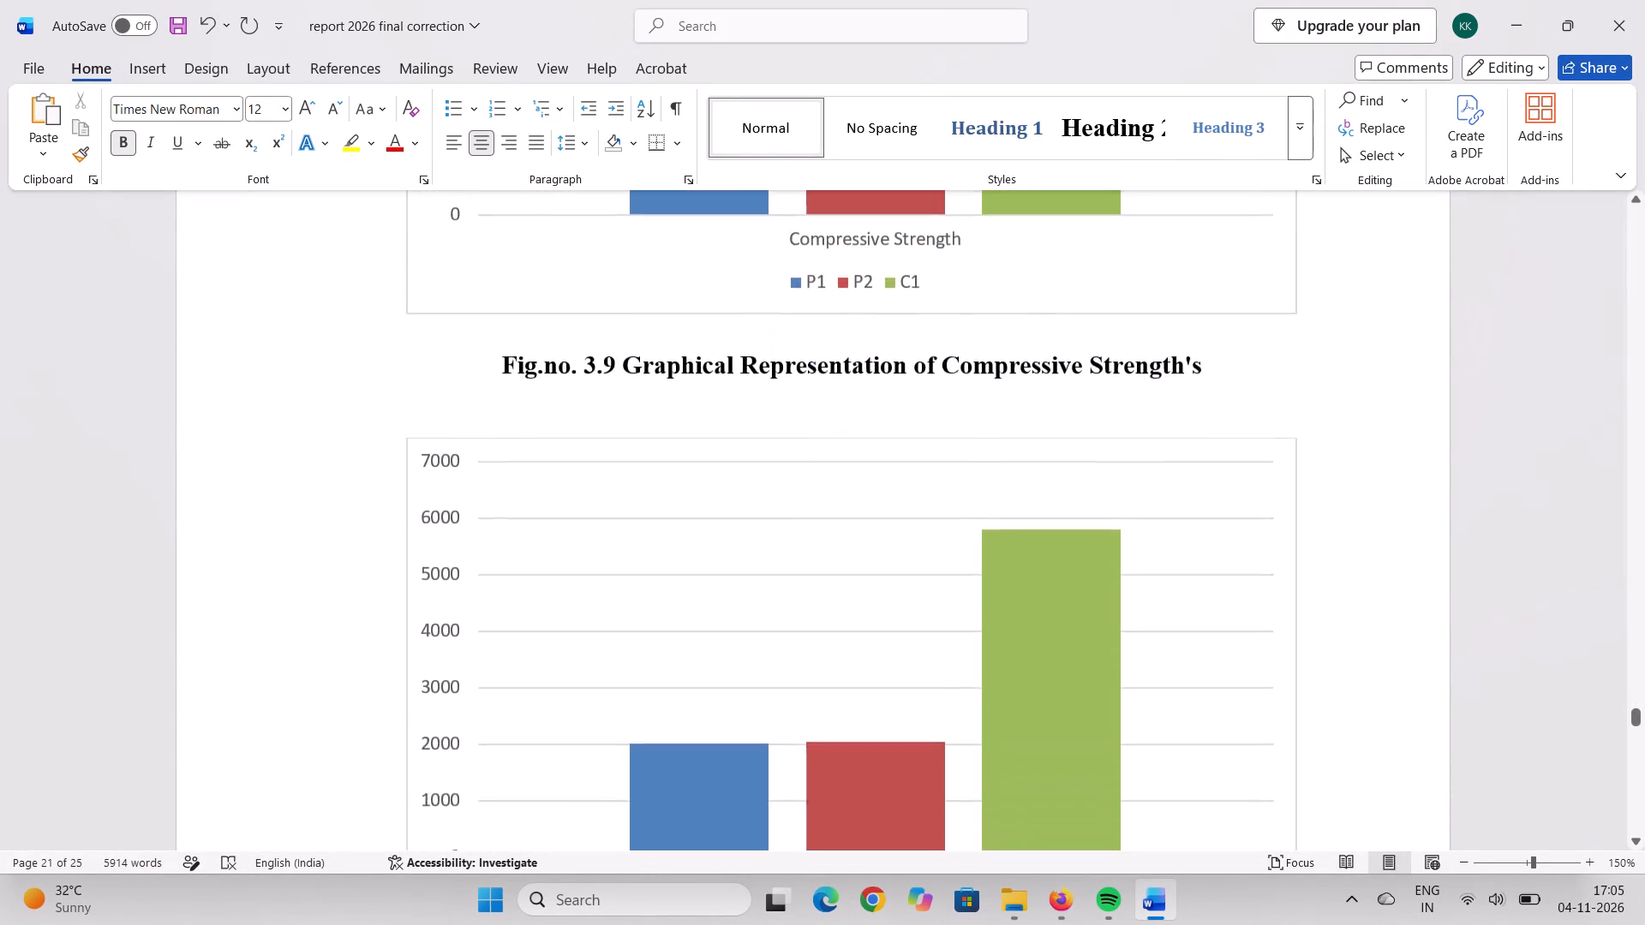
pyautogui.scroll(-14, 703, 615)
pyautogui.scroll(-12, 703, 615)
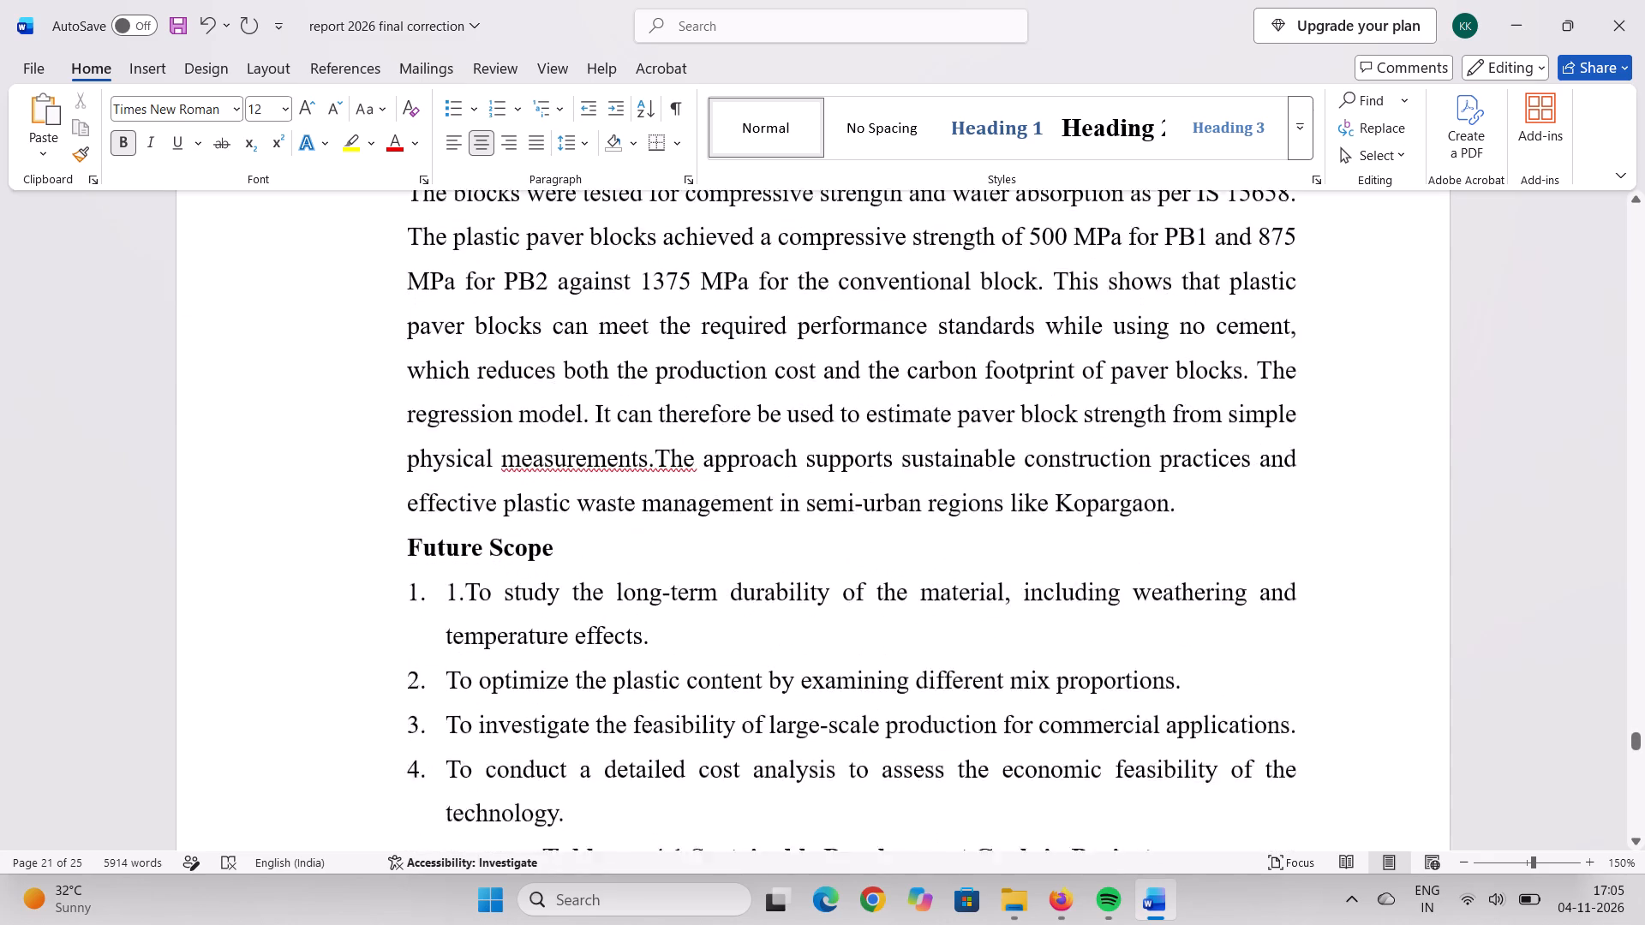
pyautogui.scroll(-7, 703, 615)
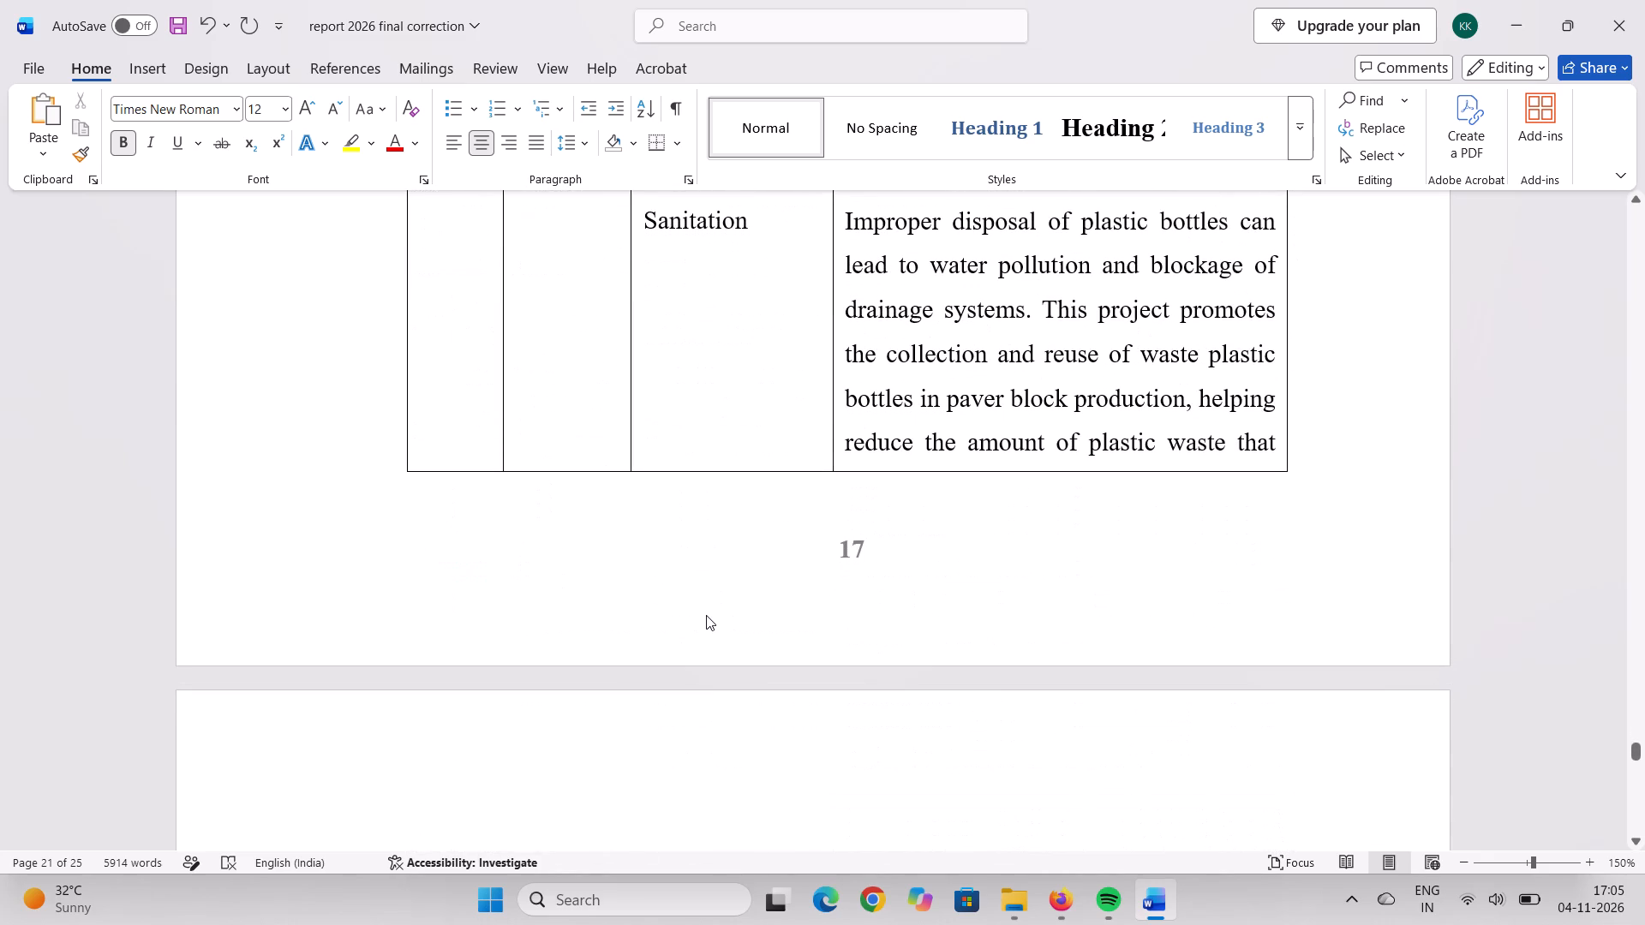
pyautogui.scroll(-11, 0, 325)
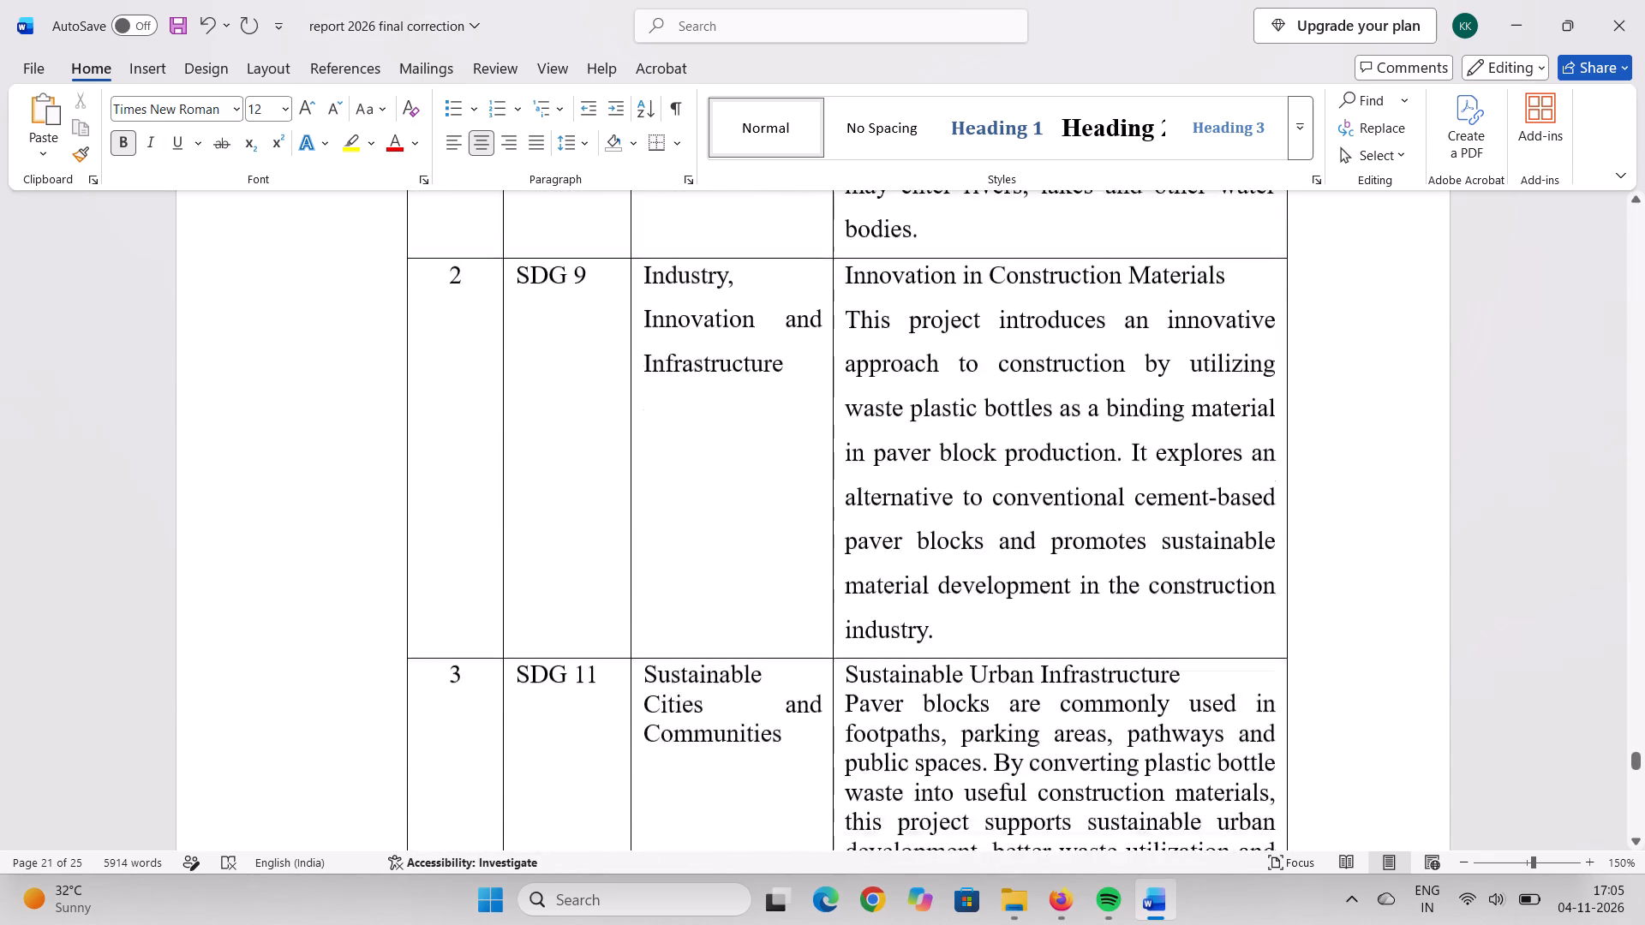
pyautogui.scroll(-20, 8, 313)
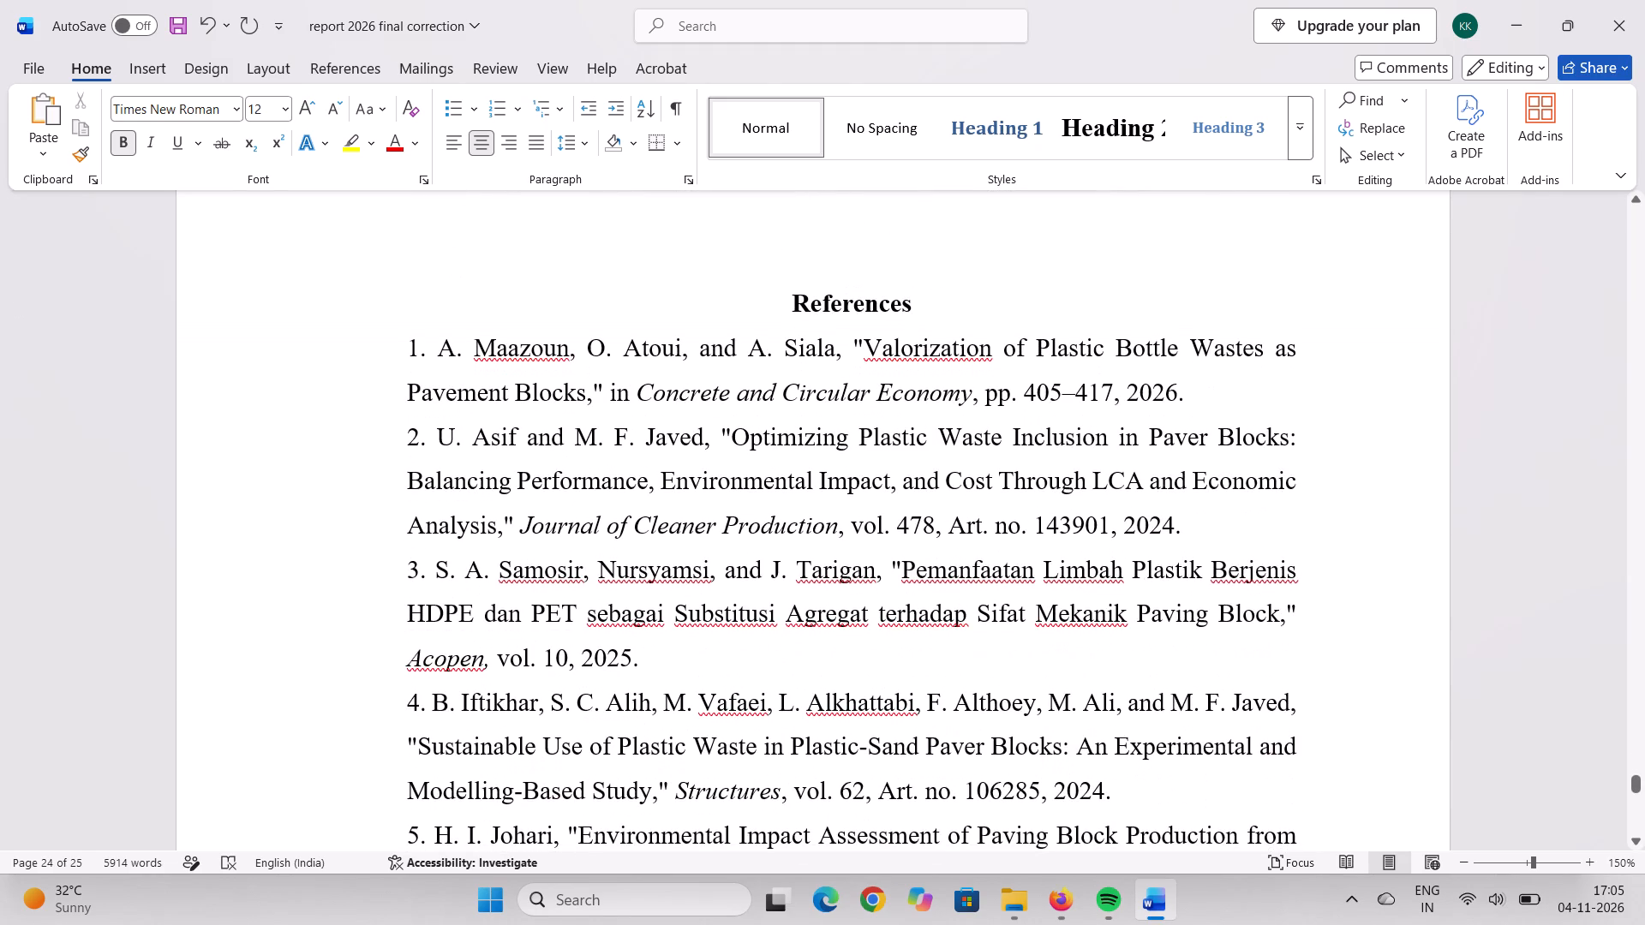
pyautogui.scroll(-16, 26, 295)
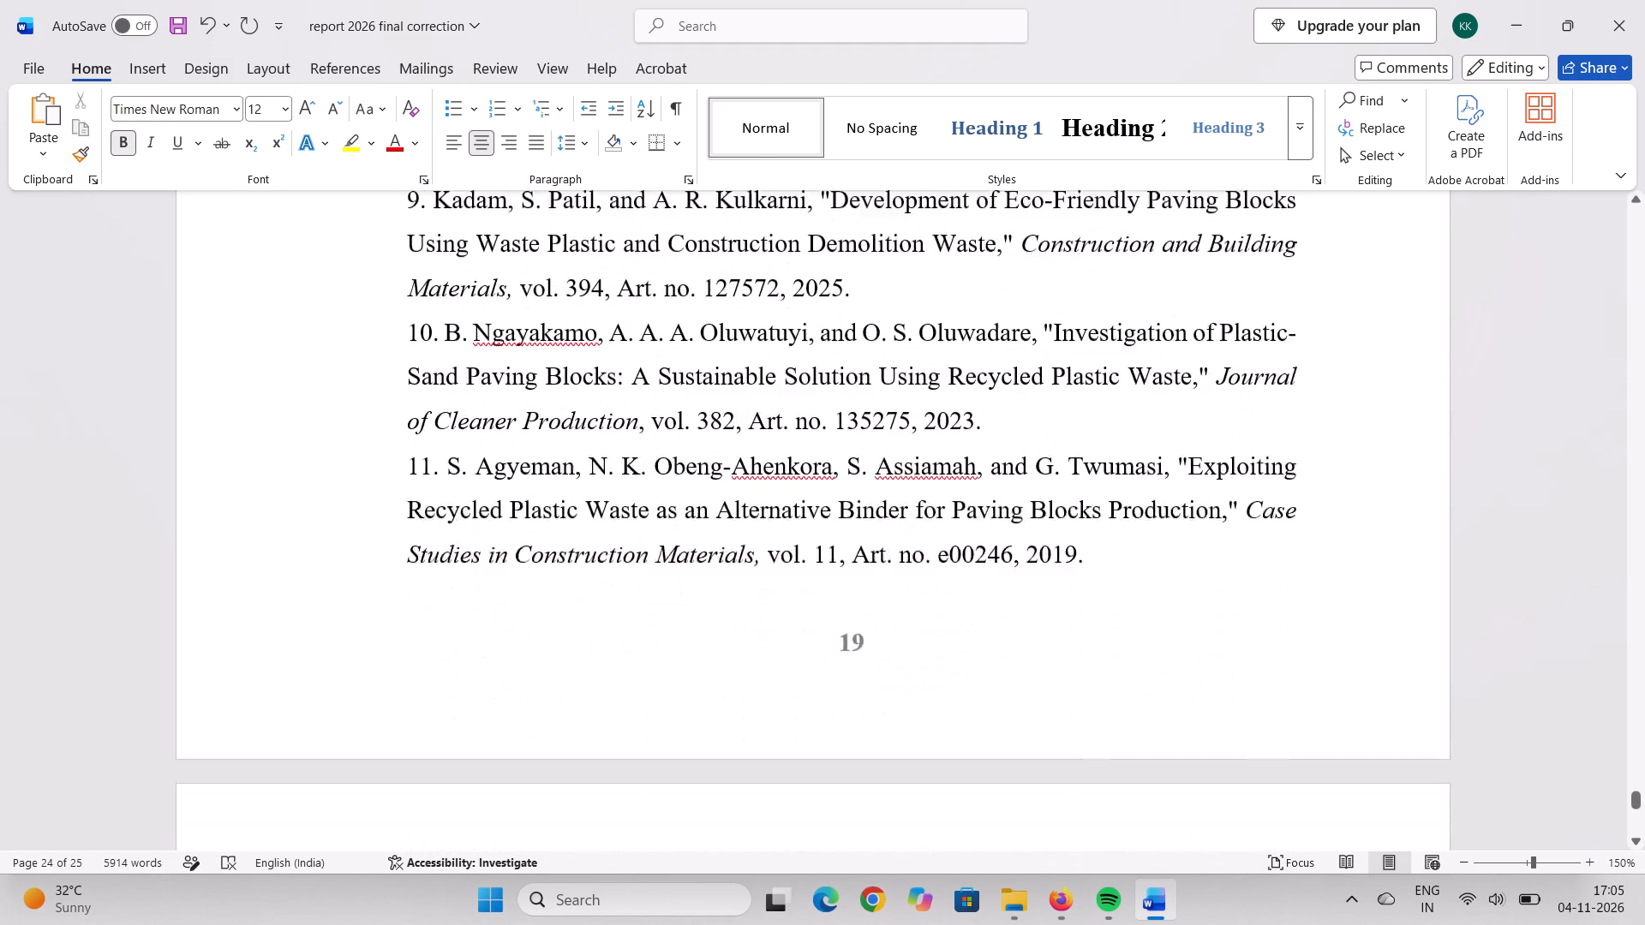
pyautogui.scroll(-17, 27, 292)
pyautogui.scroll(5, 27, 292)
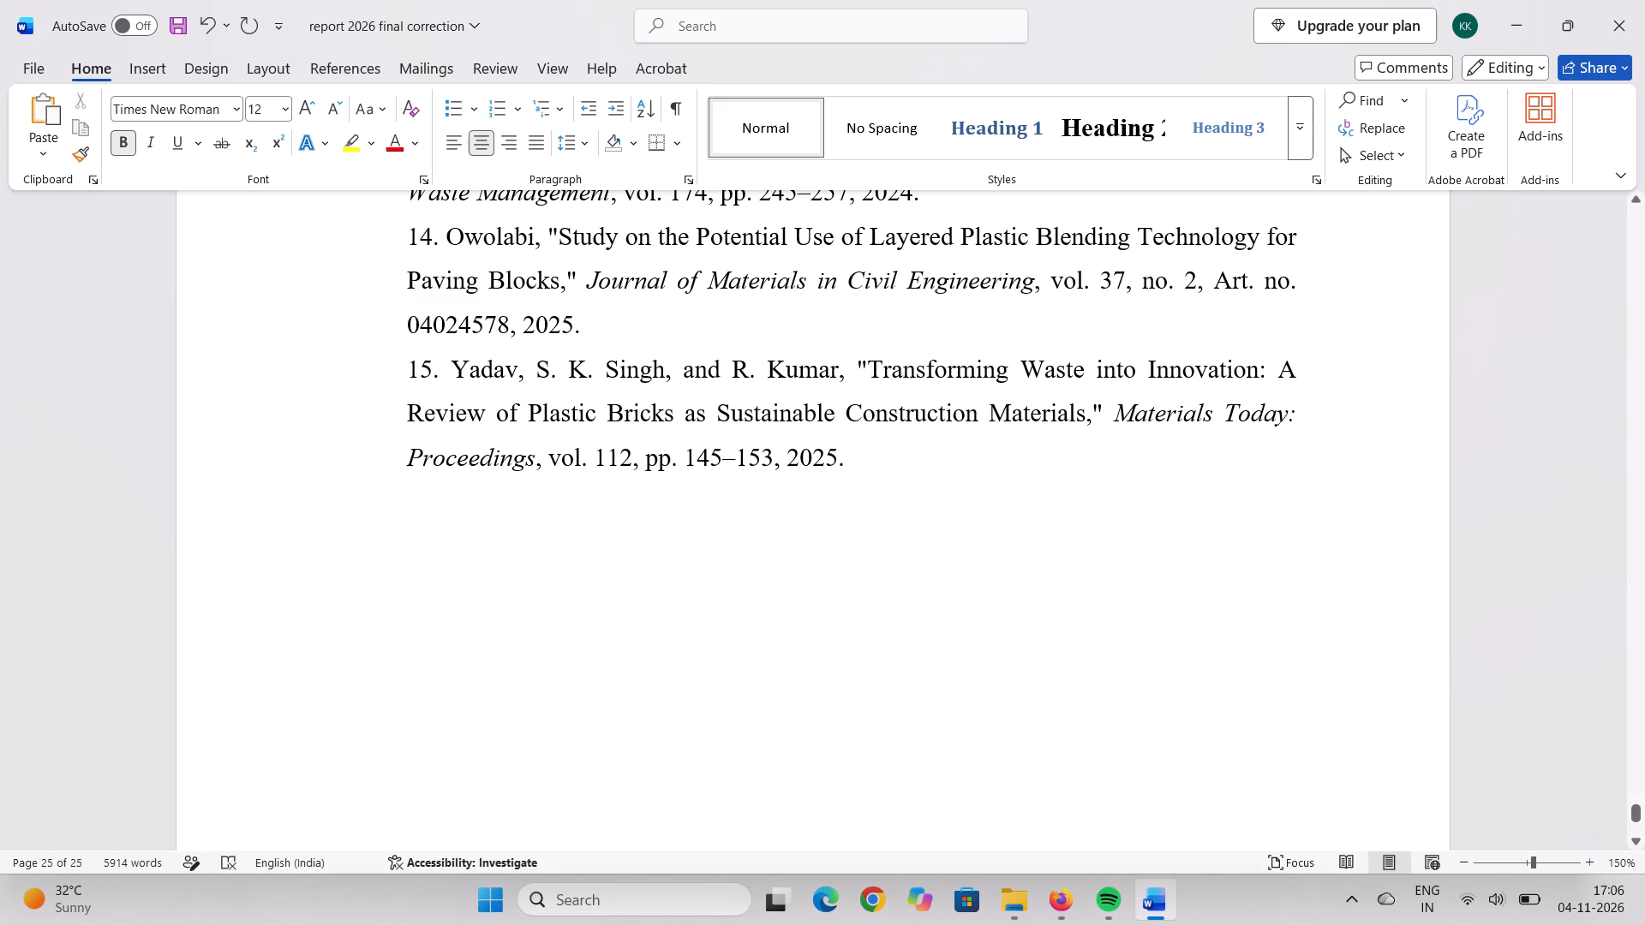
# Add the initial "K." directly before the first author's surname in reference 15, without a space between them.
pyautogui.click(517, 369)
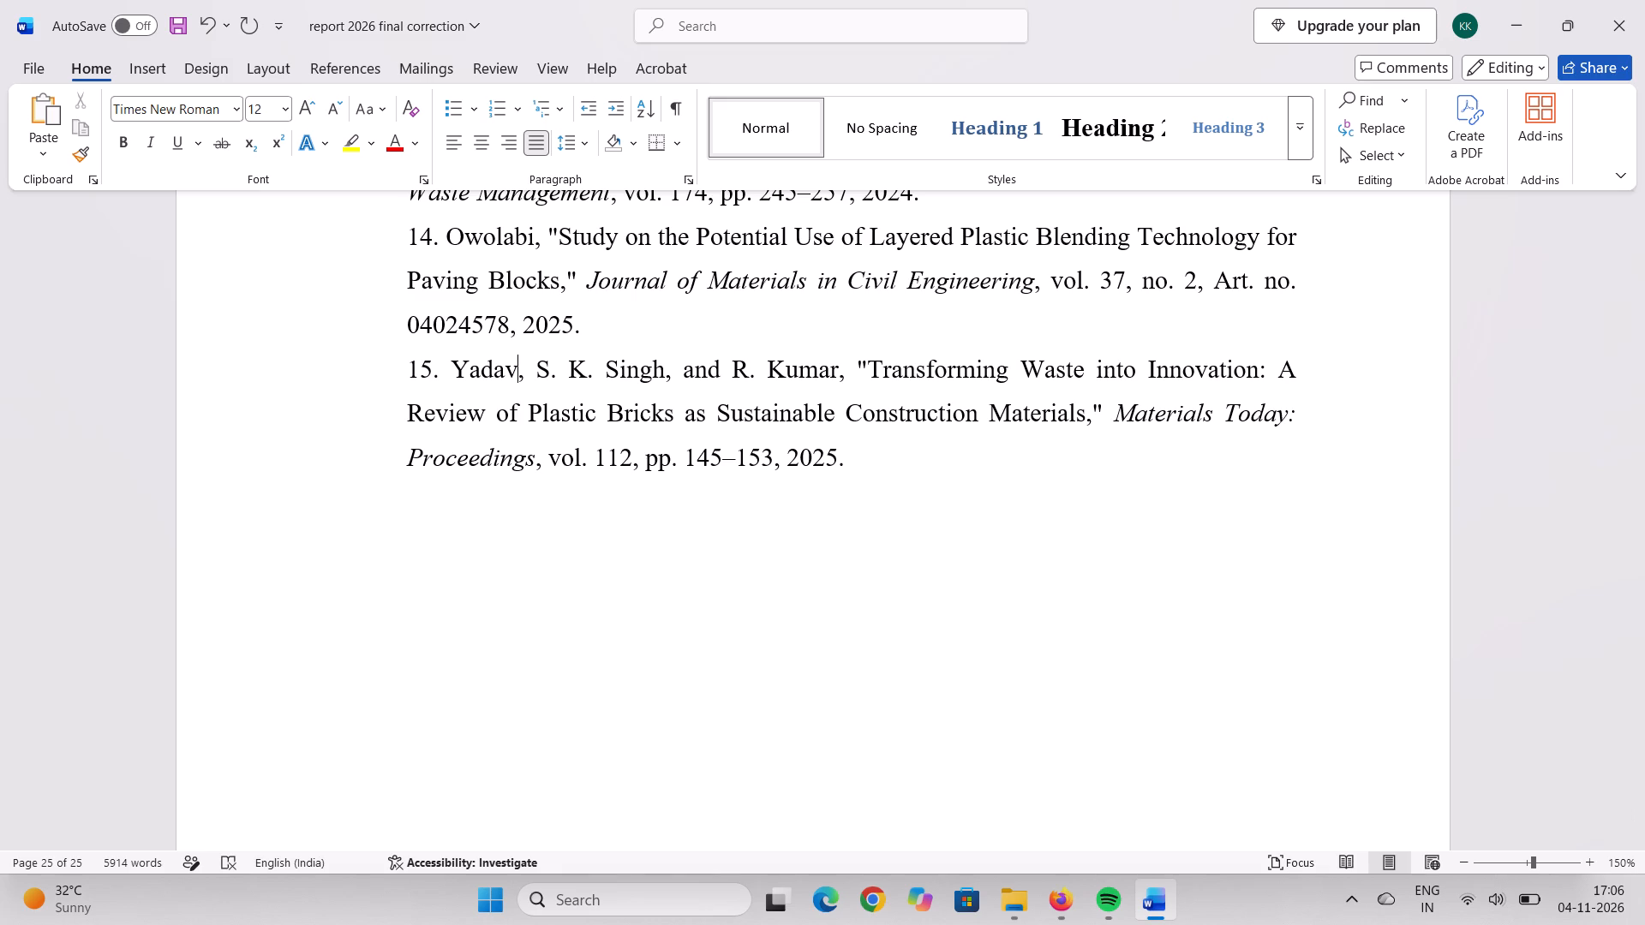
pyautogui.click(444, 376)
pyautogui.press('k')
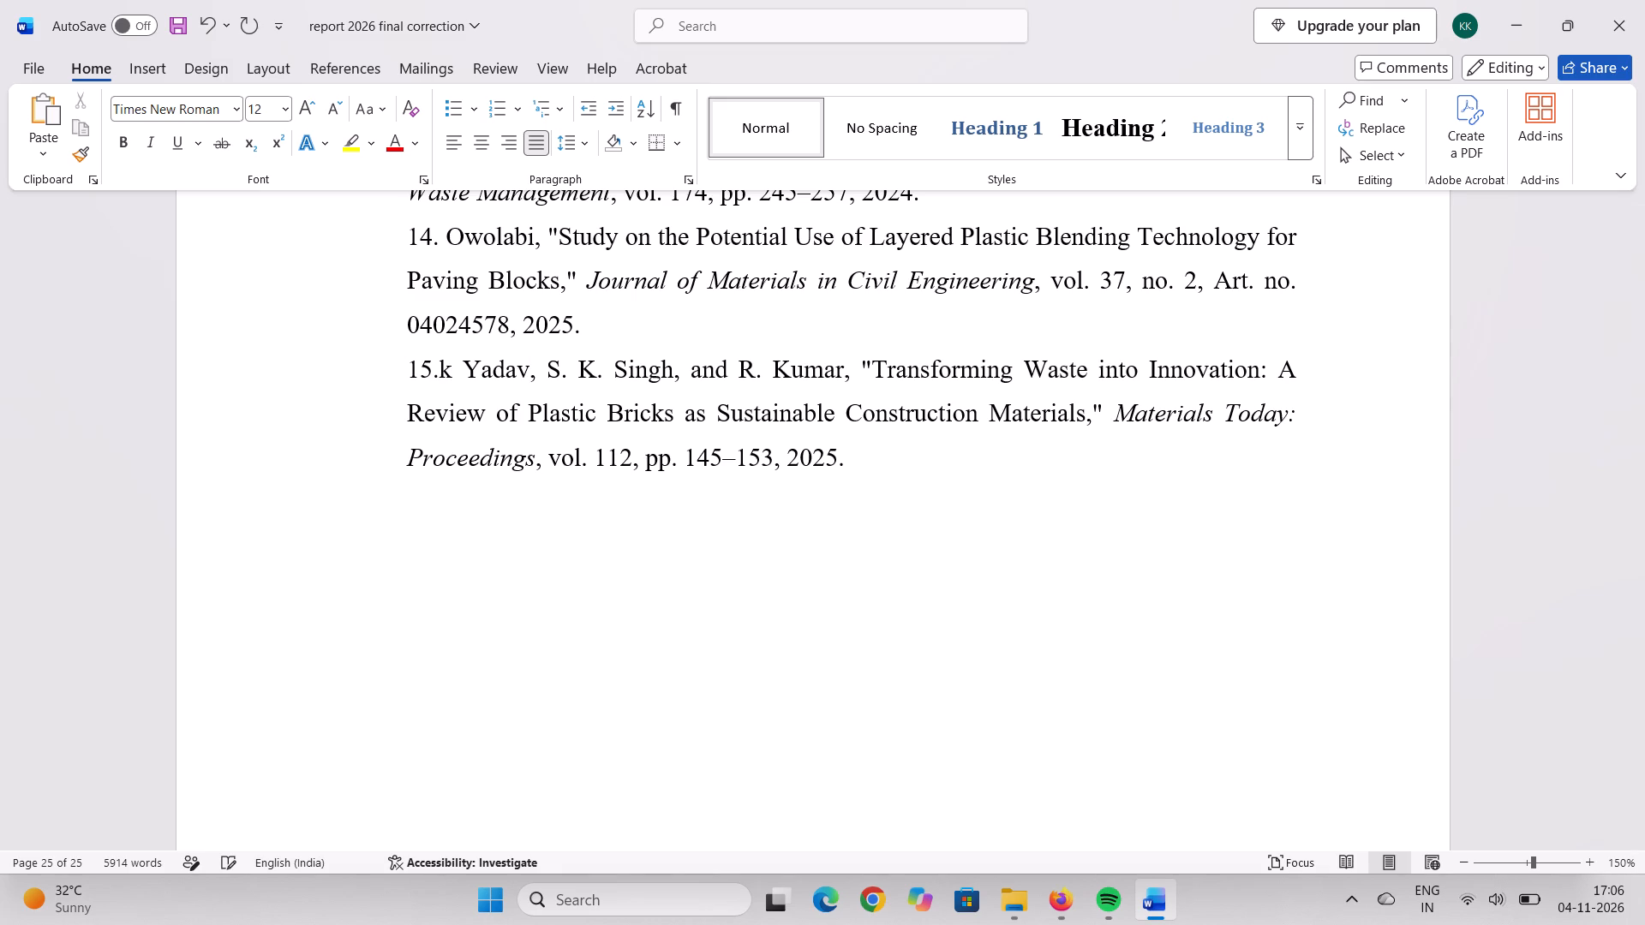
pyautogui.press('BackSpace')
pyautogui.press('k')
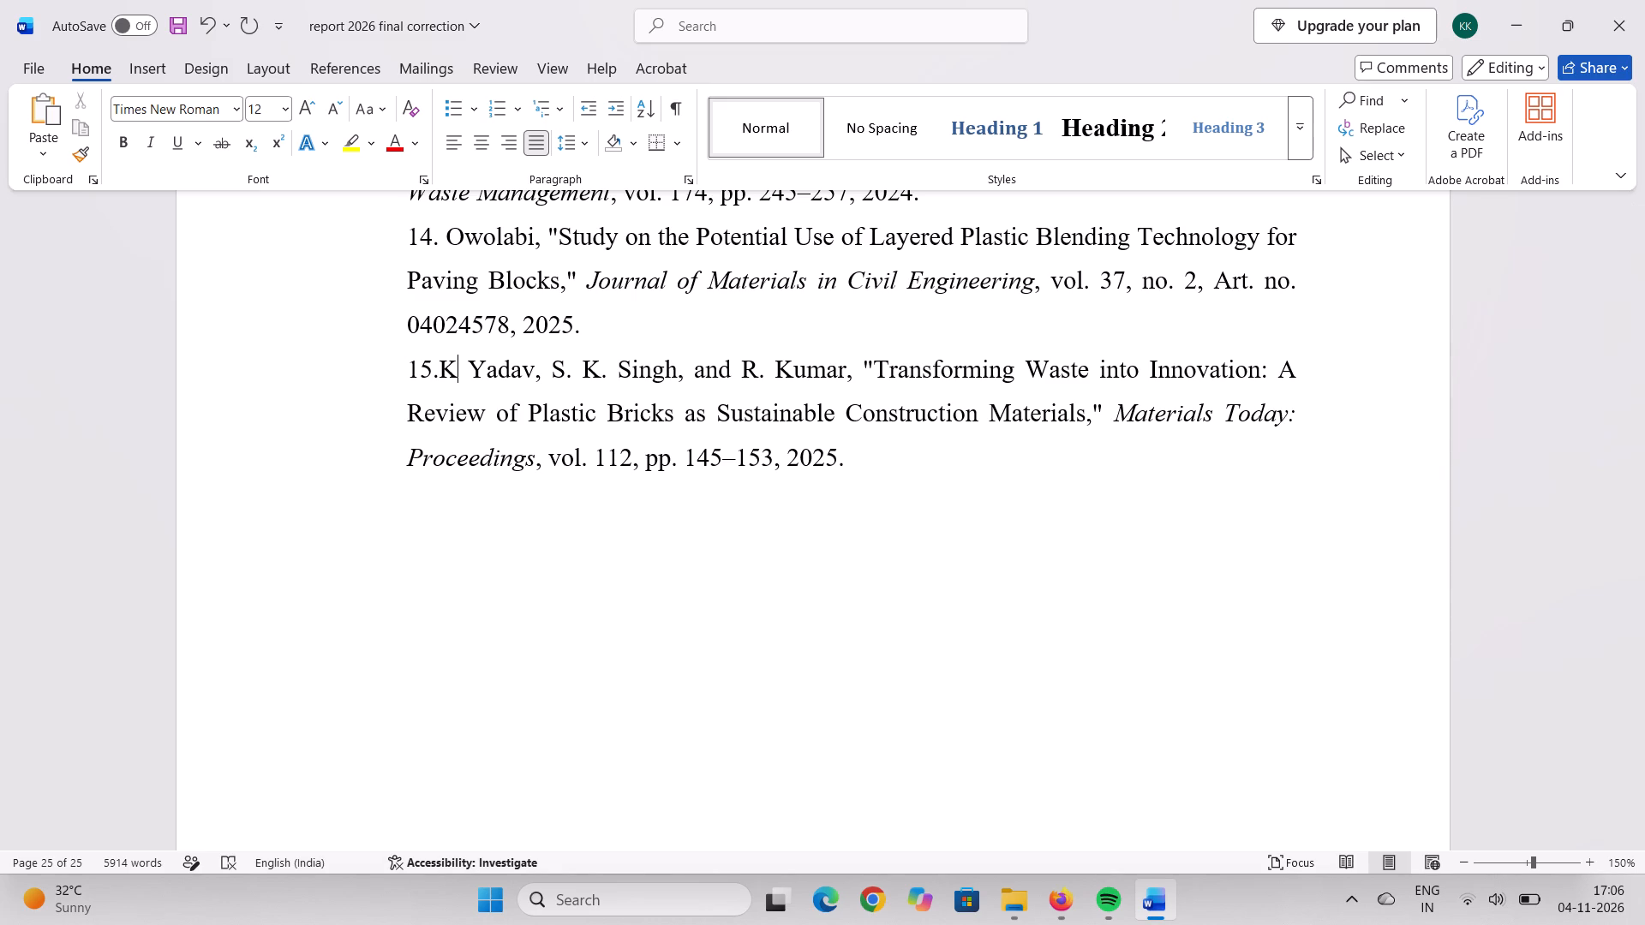
pyautogui.press('.')
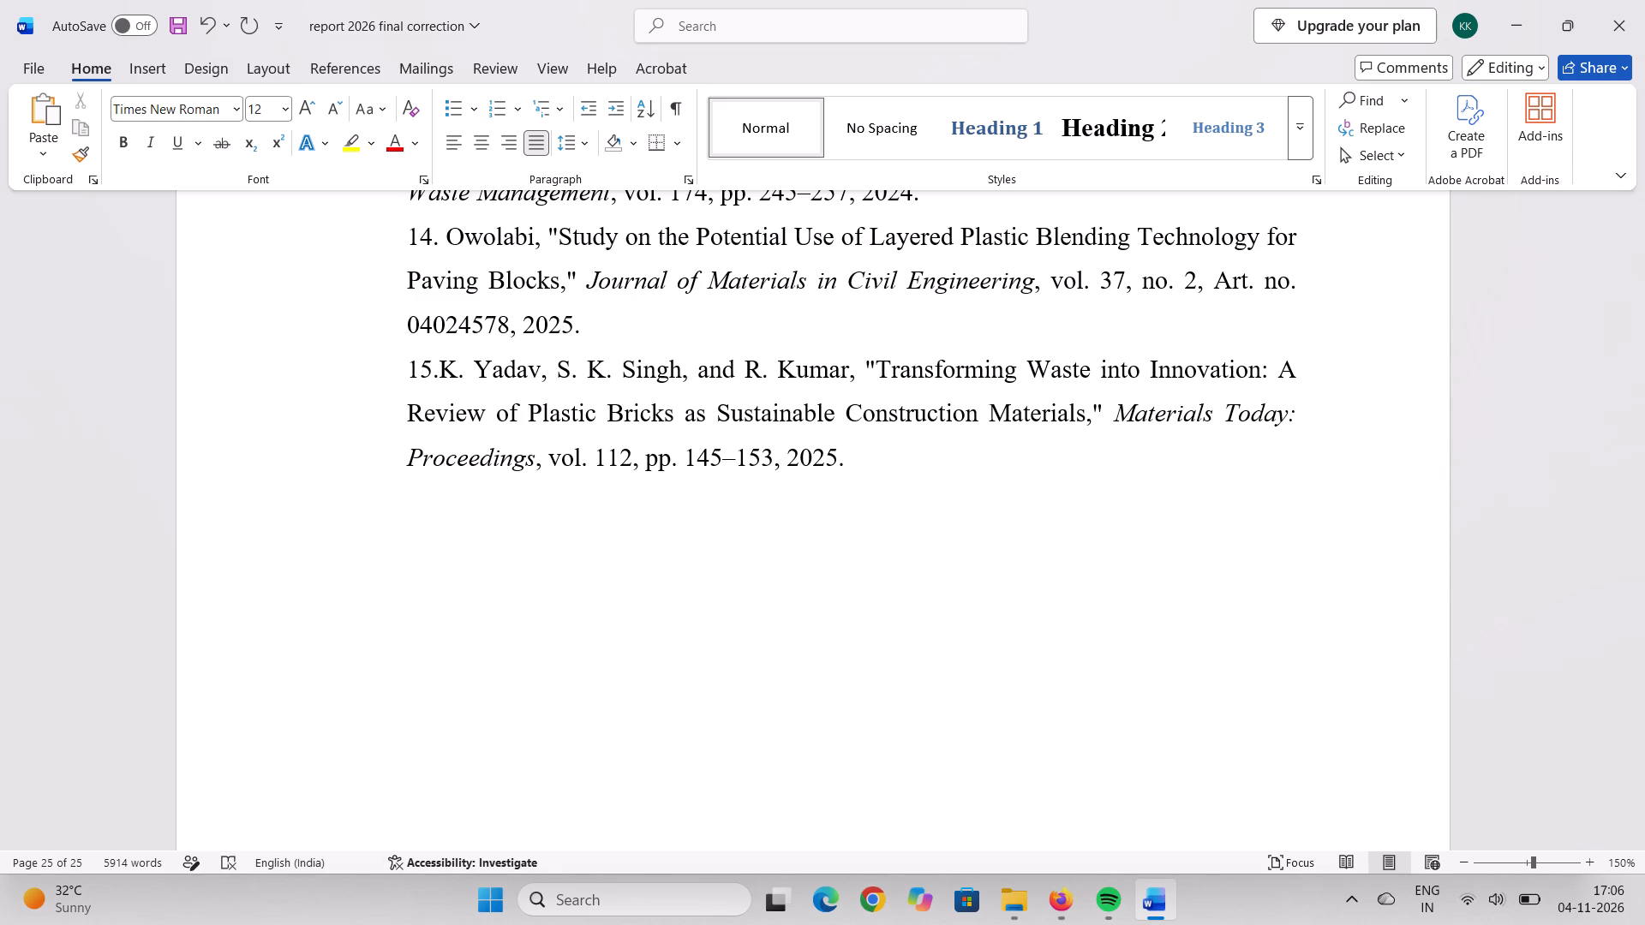
pyautogui.click(472, 364)
pyautogui.press('BackSpace')
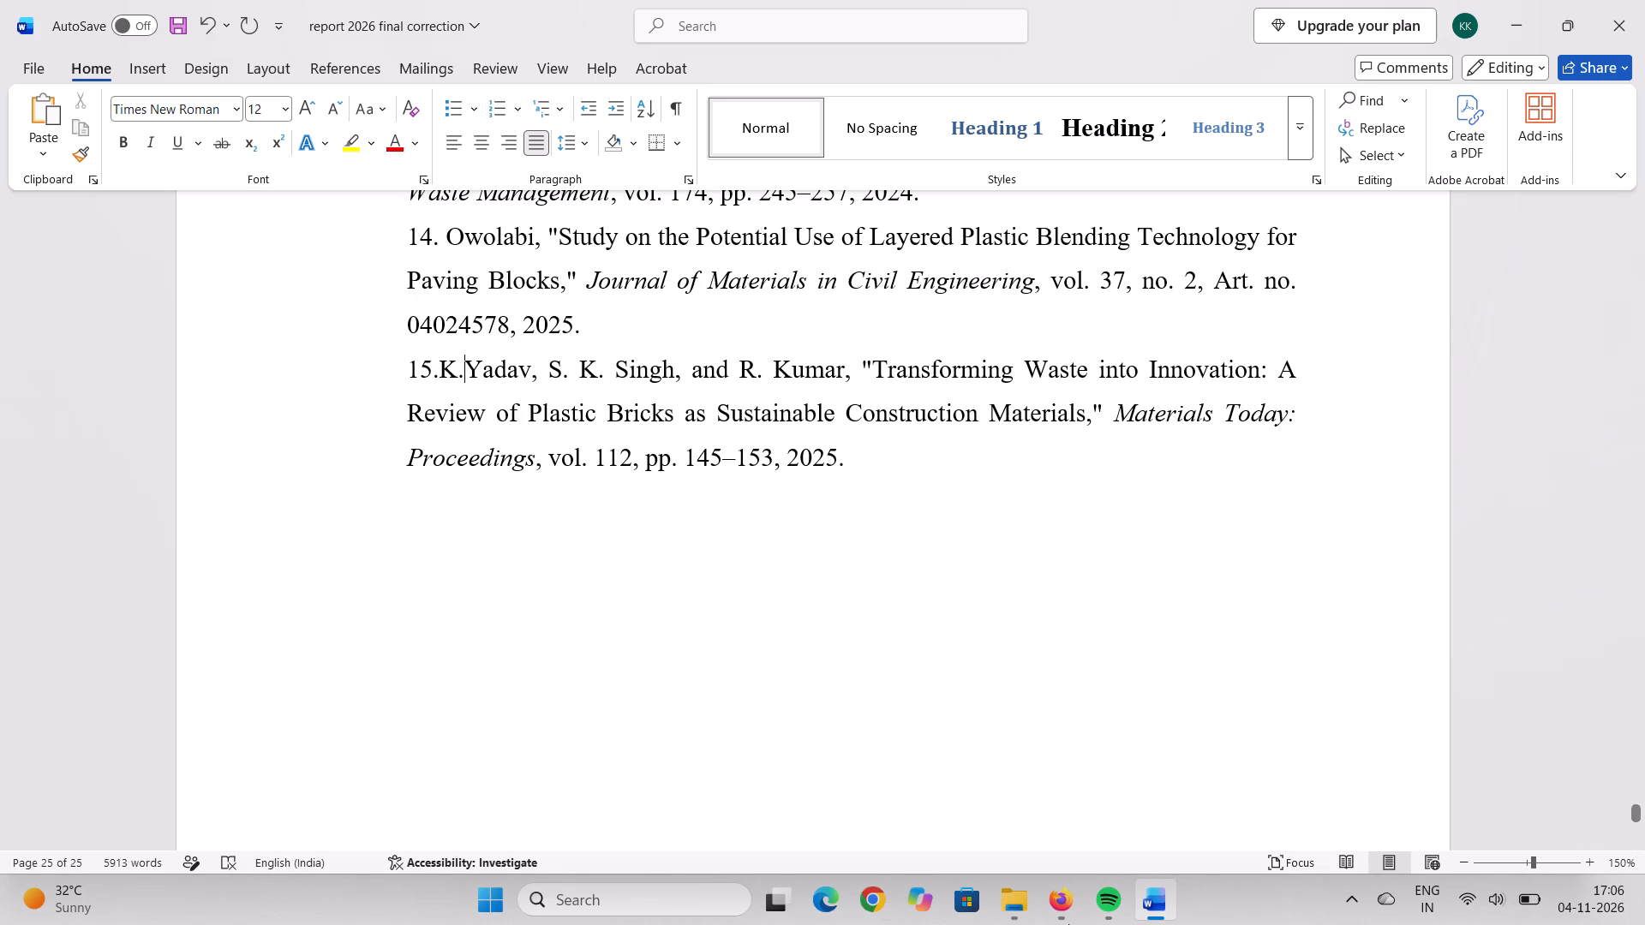
pyautogui.click(948, 486)
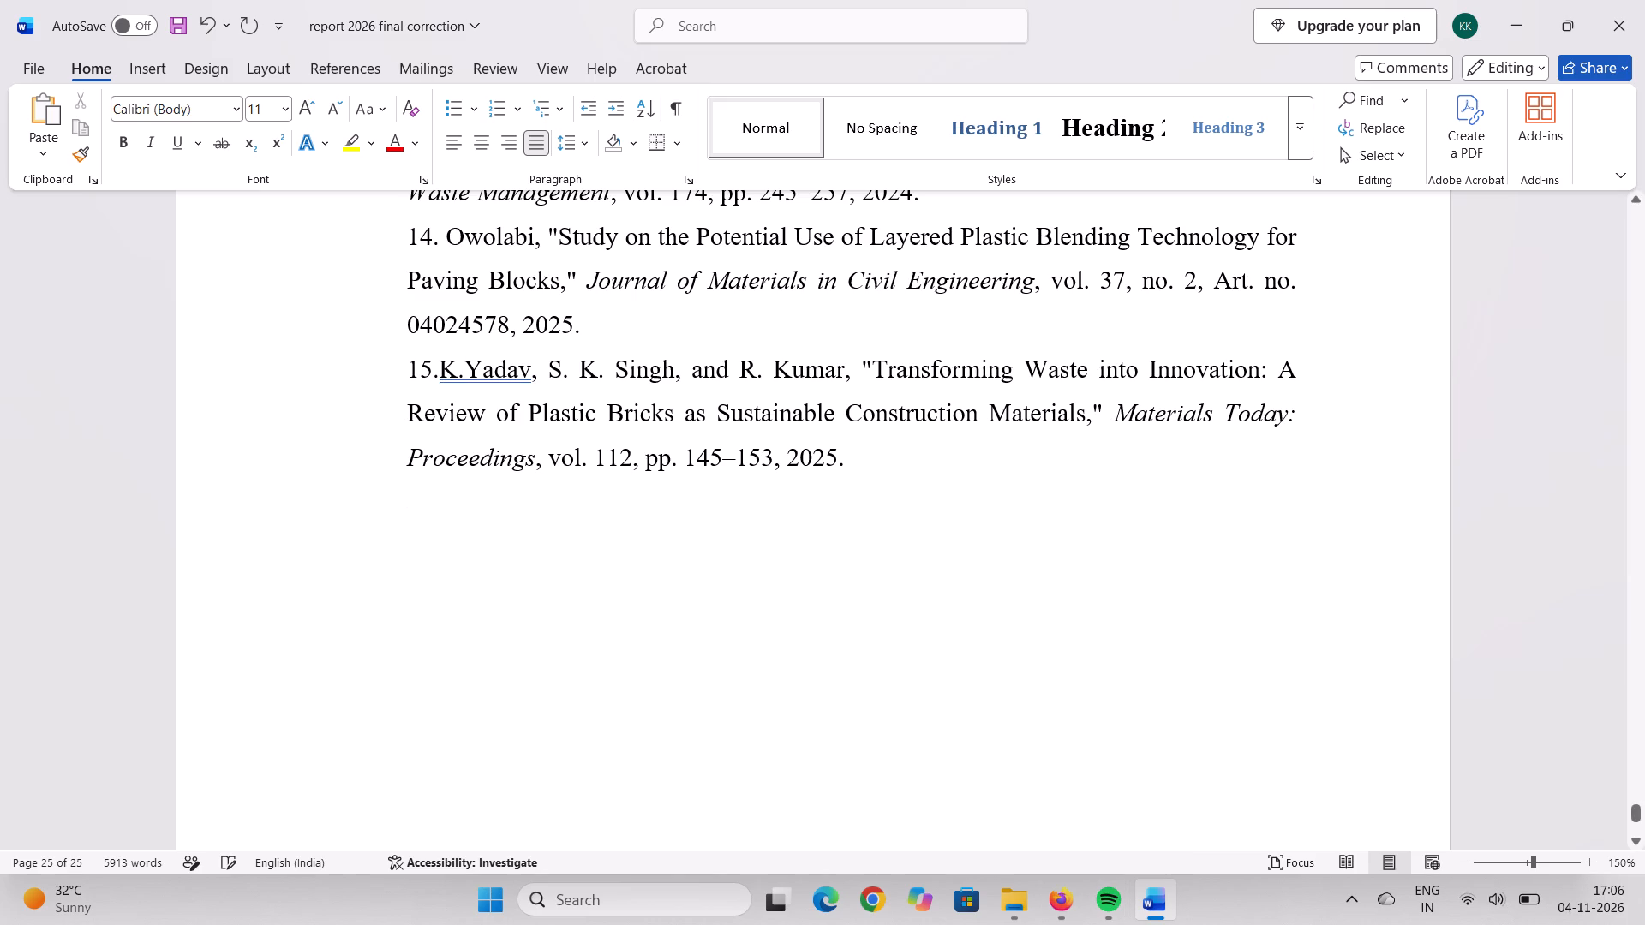
pyautogui.click(675, 631)
# Check the end of the document, and review backwards from the reference list to the Future Scope section.
pyautogui.scroll(-7, 691, 629)
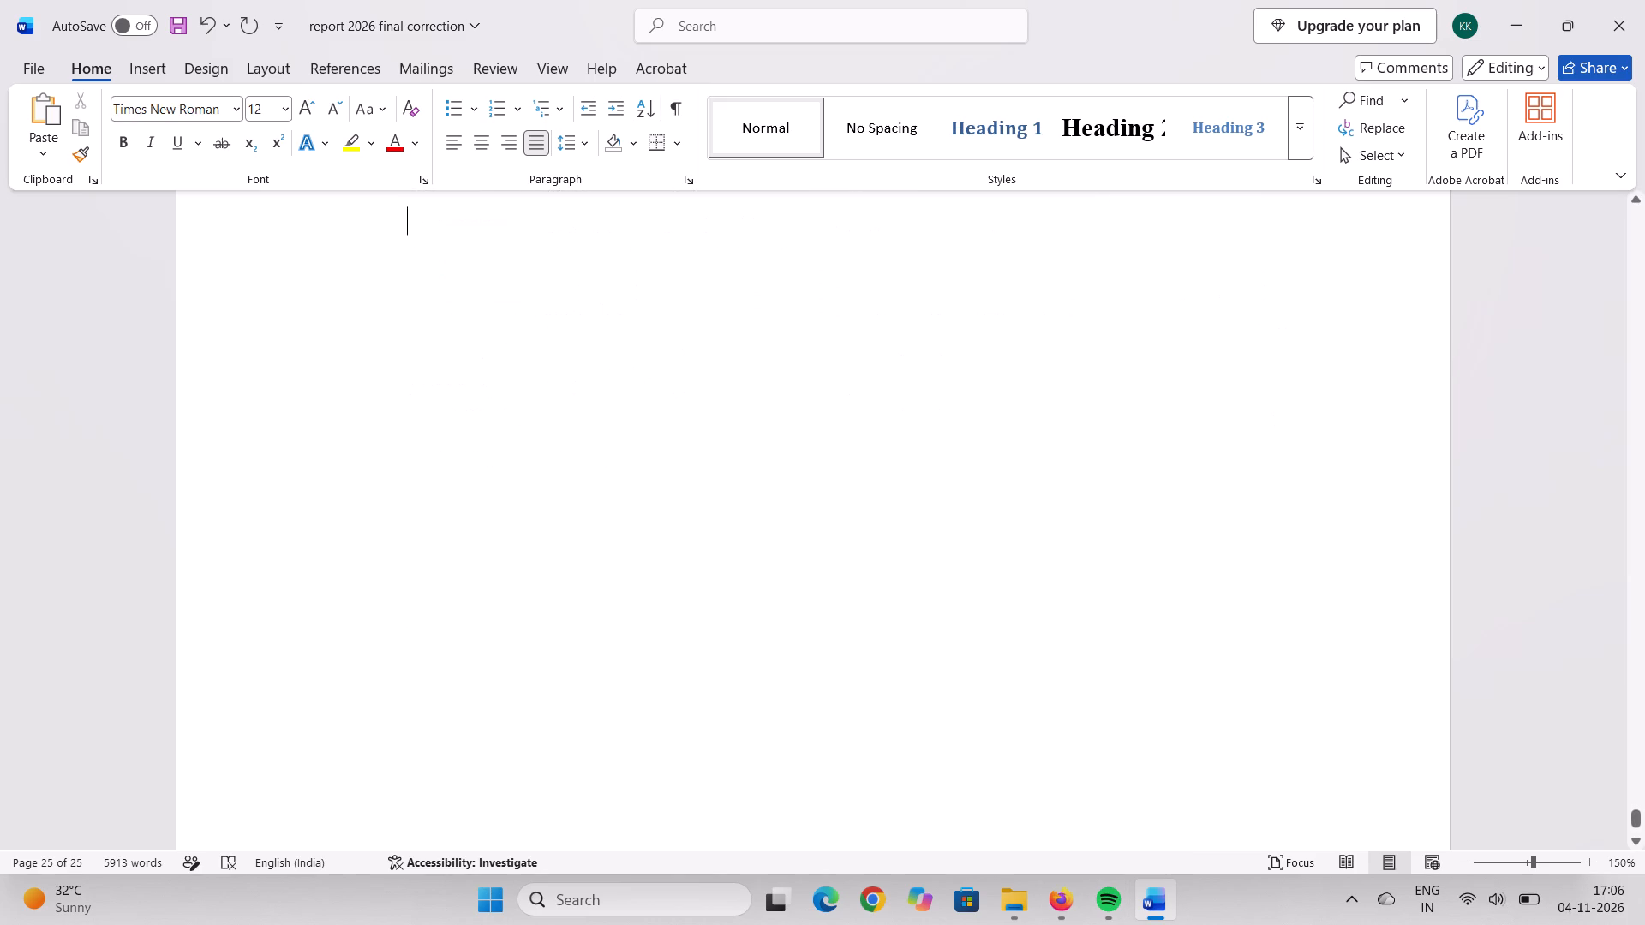
pyautogui.scroll(-6, 692, 629)
pyautogui.scroll(12, 692, 629)
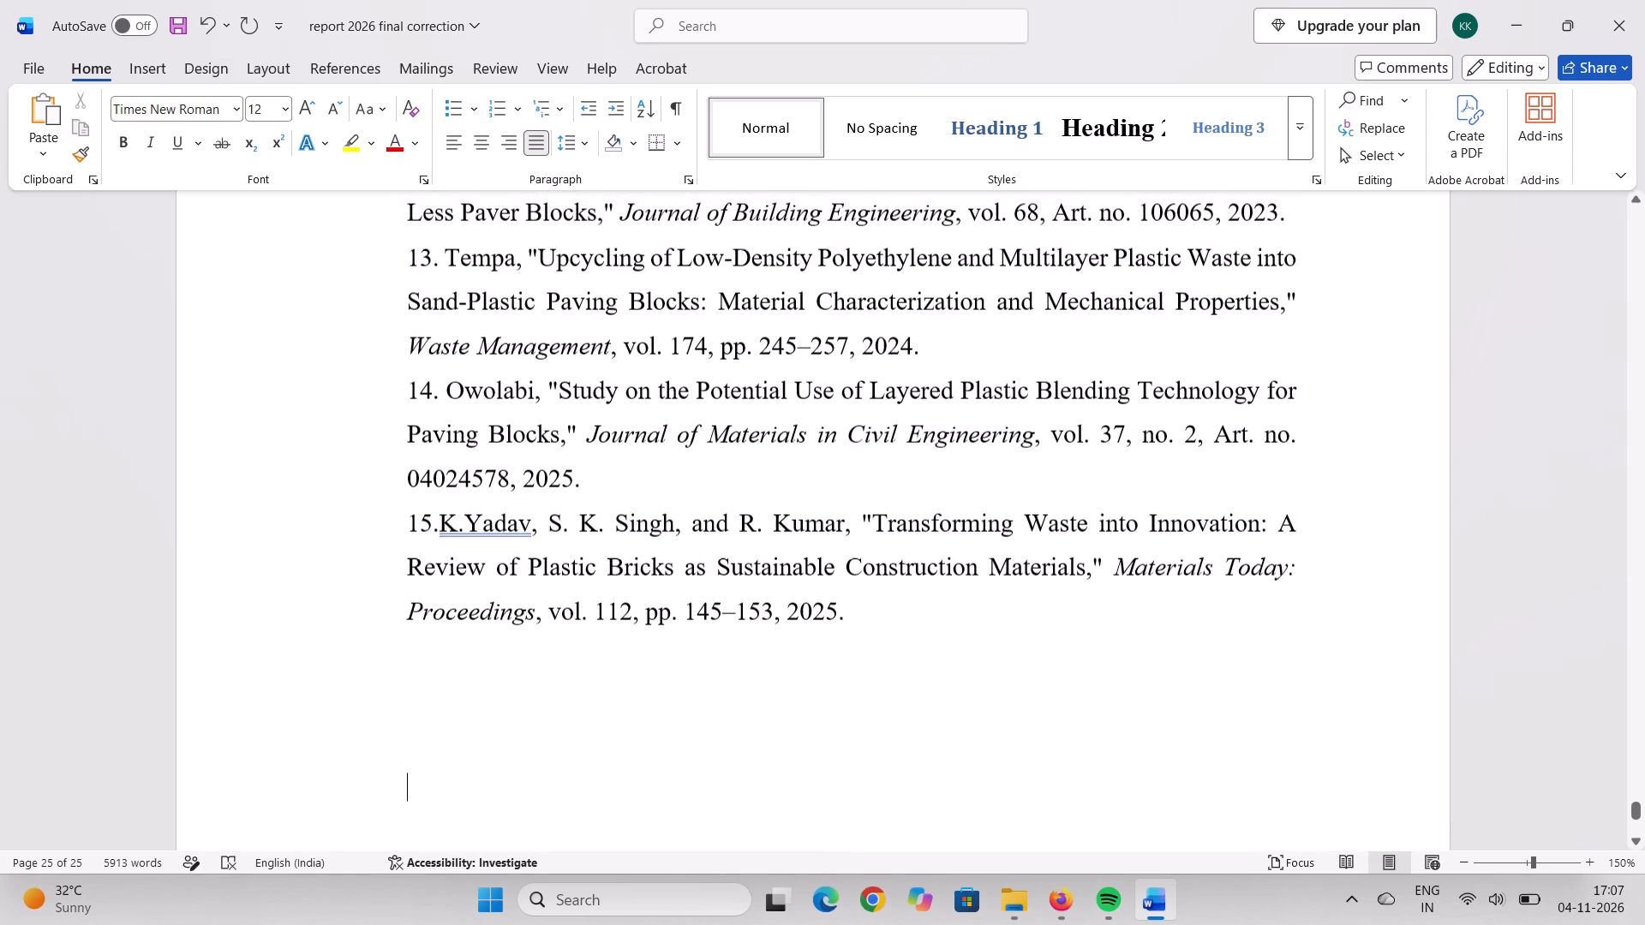
pyautogui.scroll(6, 699, 629)
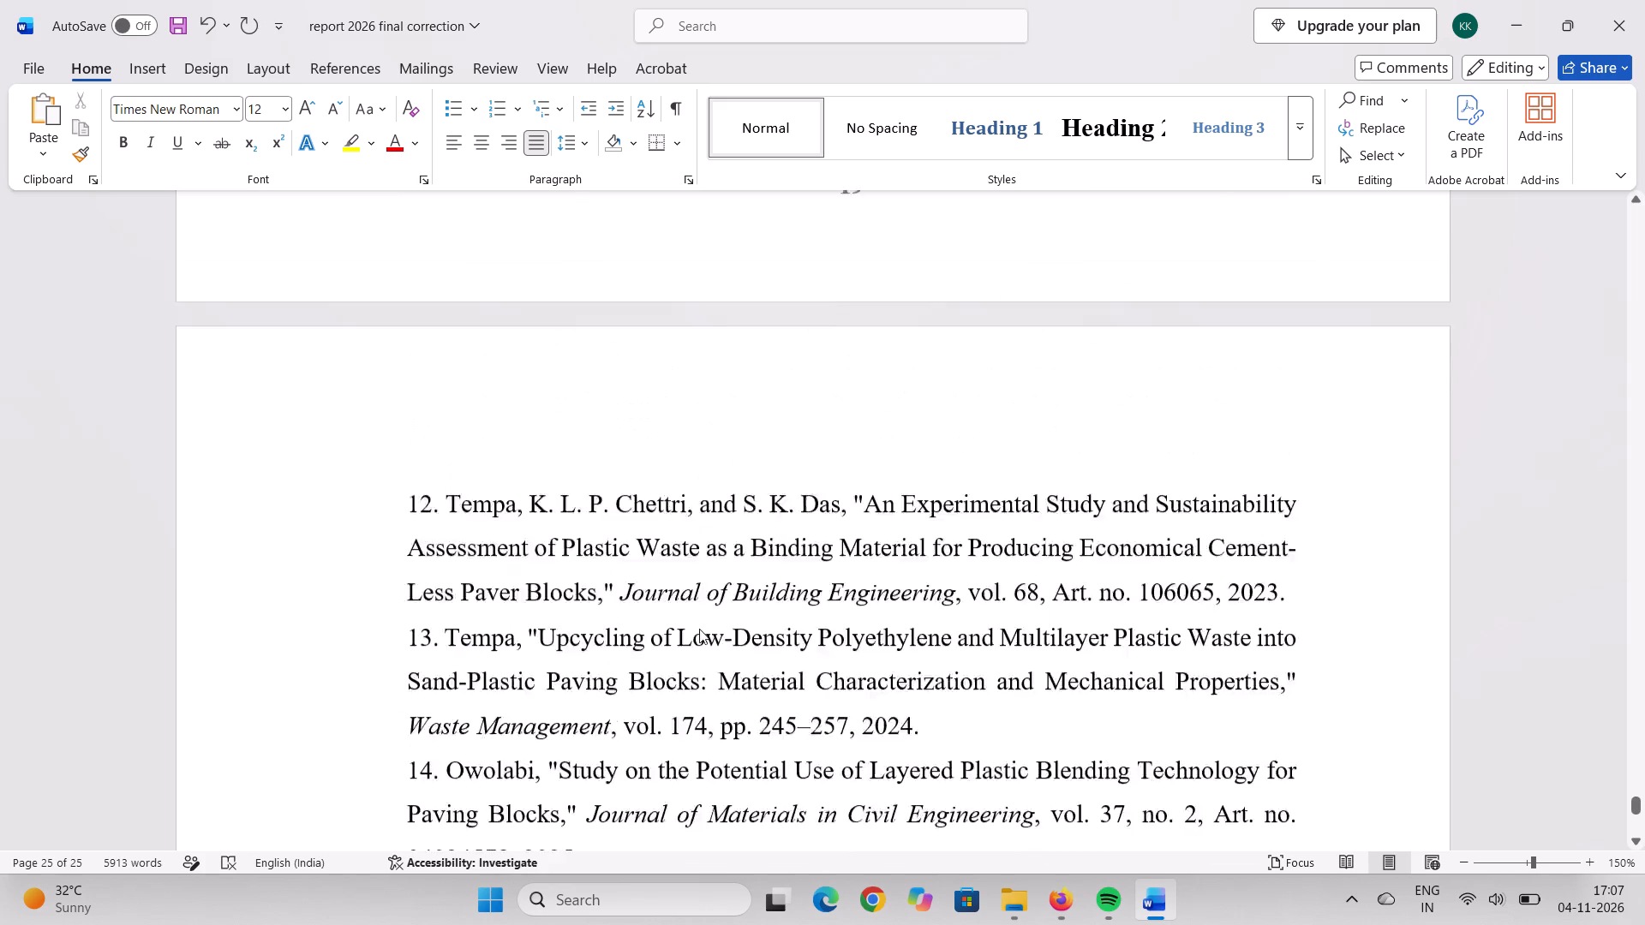
pyautogui.scroll(20, 699, 629)
pyautogui.scroll(13, 699, 629)
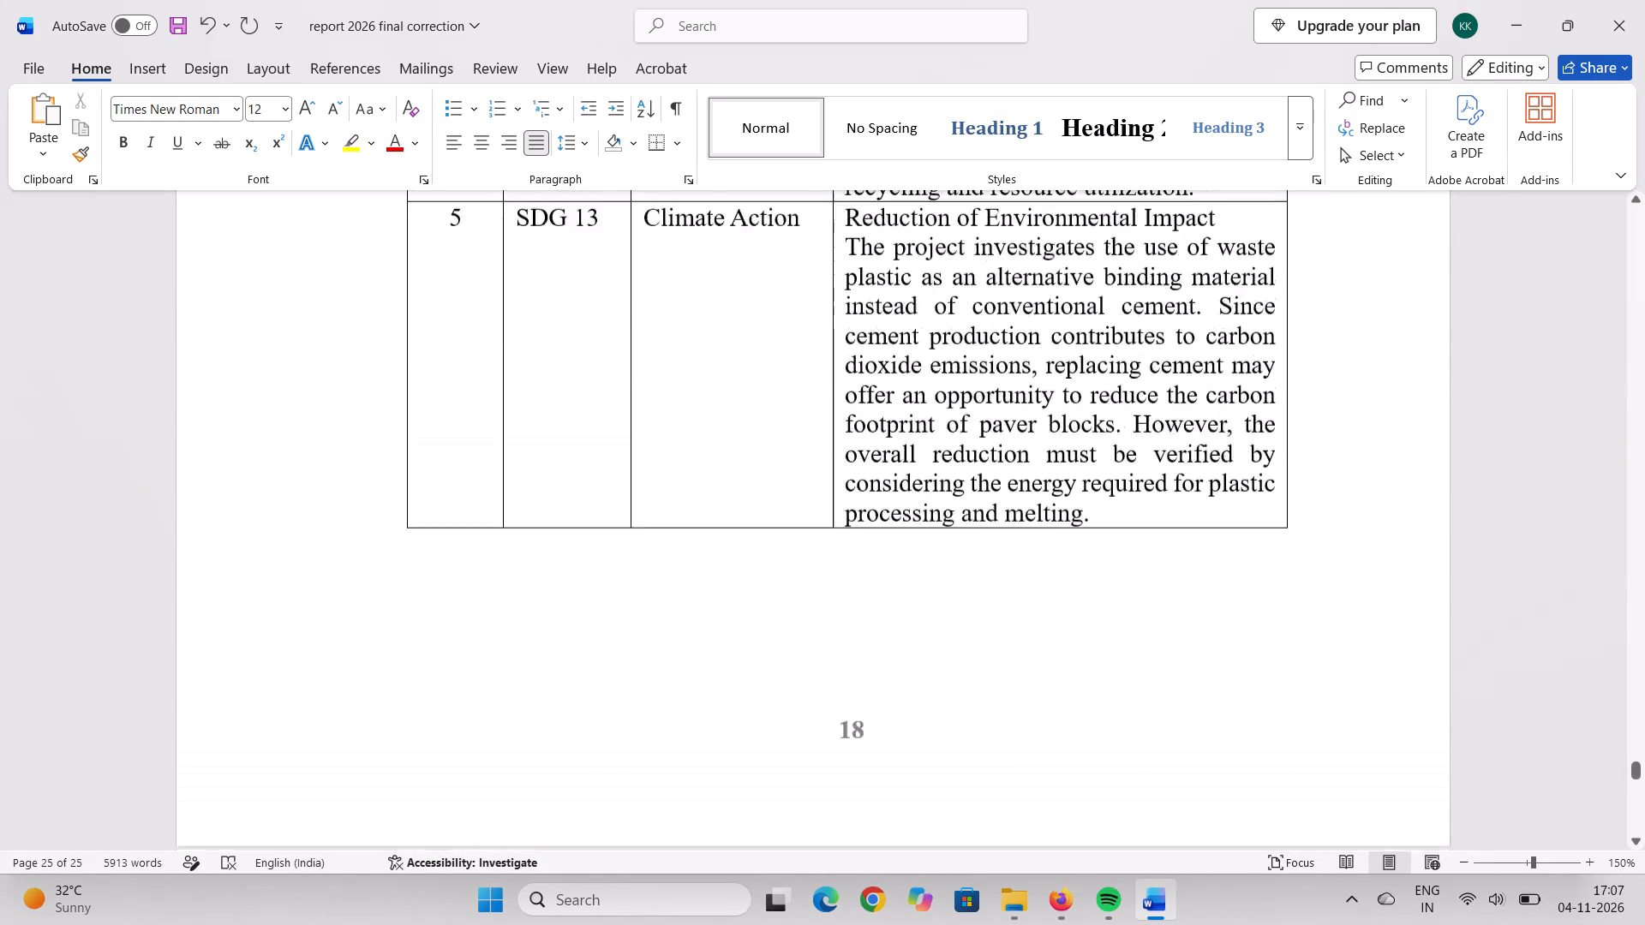
pyautogui.scroll(20, 705, 629)
pyautogui.scroll(7, 705, 629)
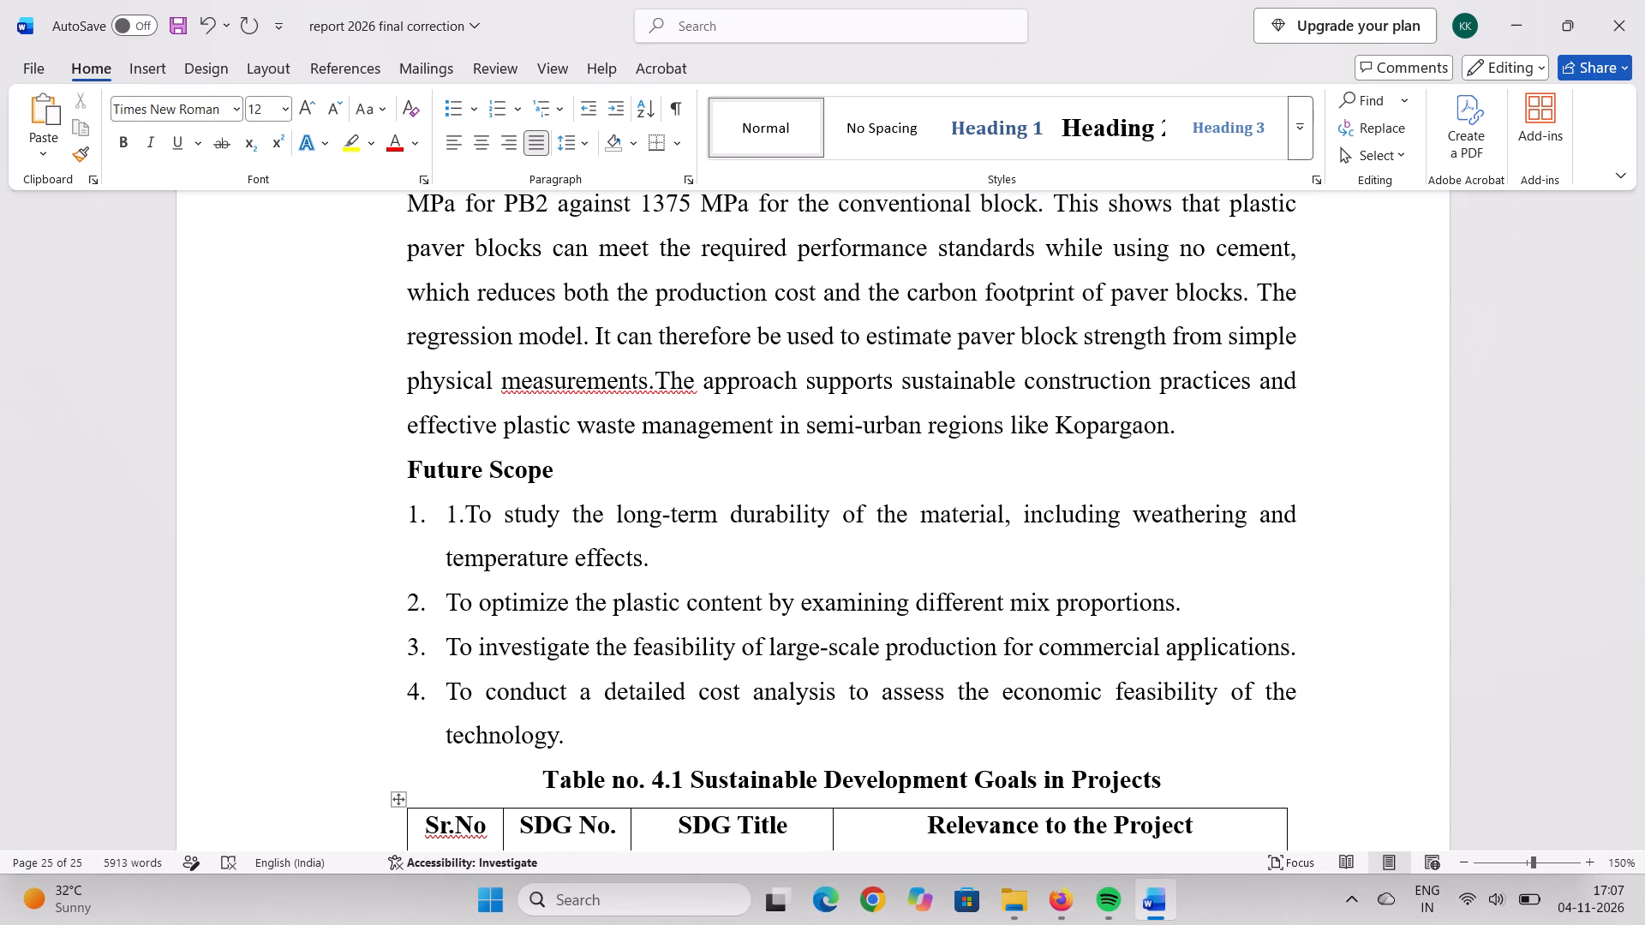
# Turn on AutoSave for the report by uploading it to OneDrive - Personal.
pyautogui.click(141, 27)
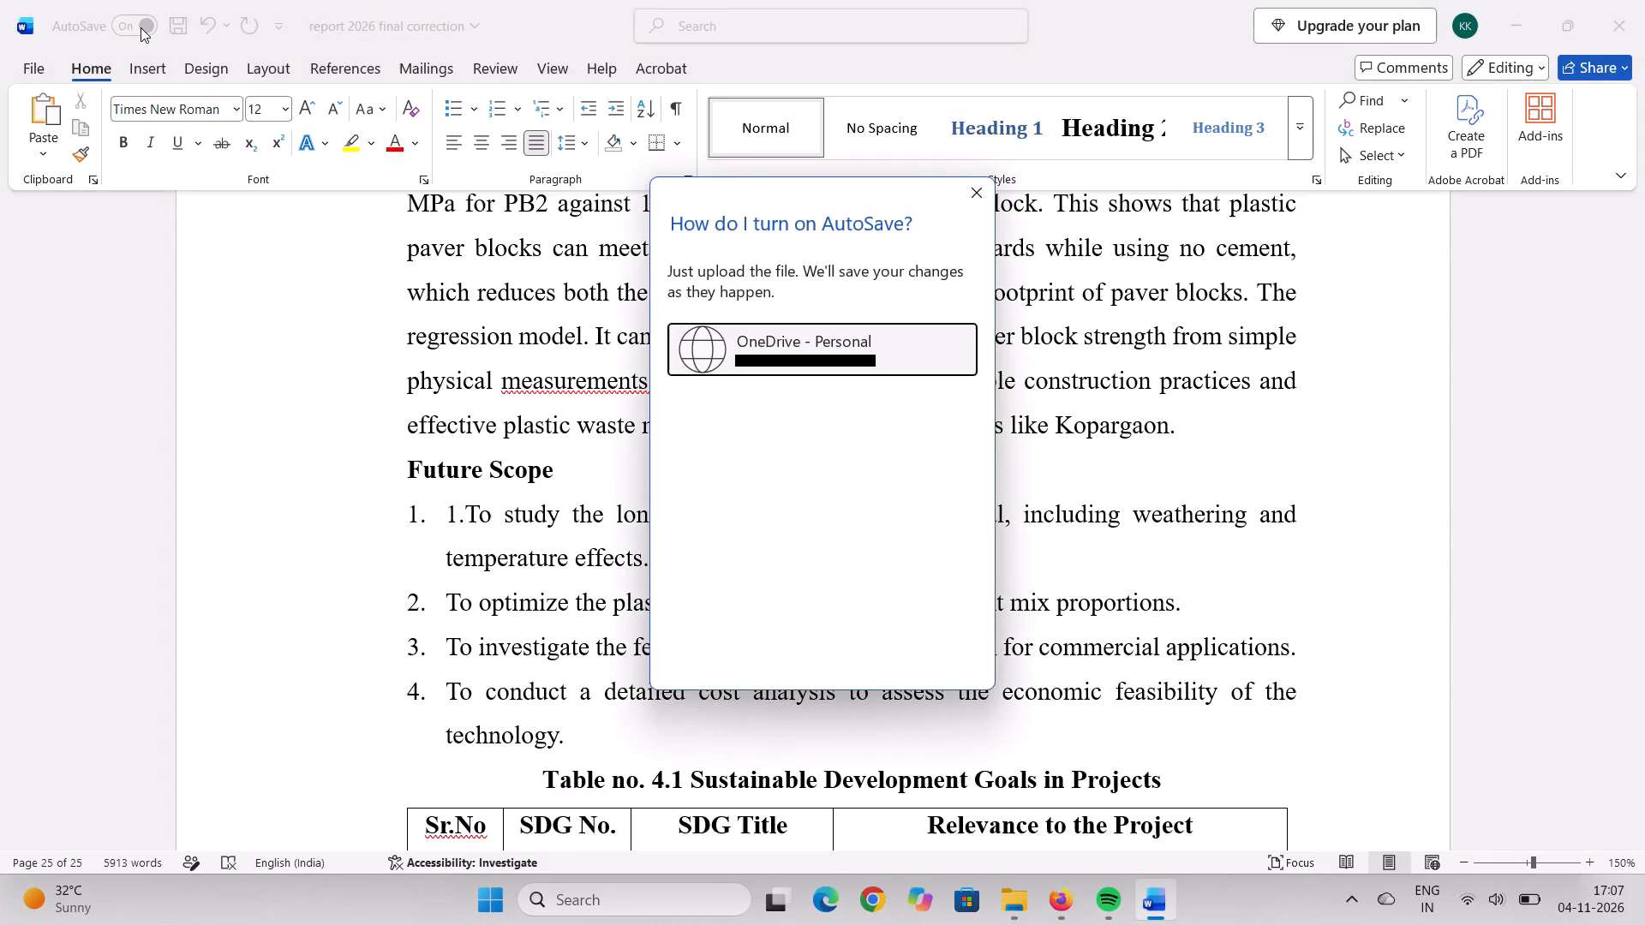
pyautogui.click(756, 361)
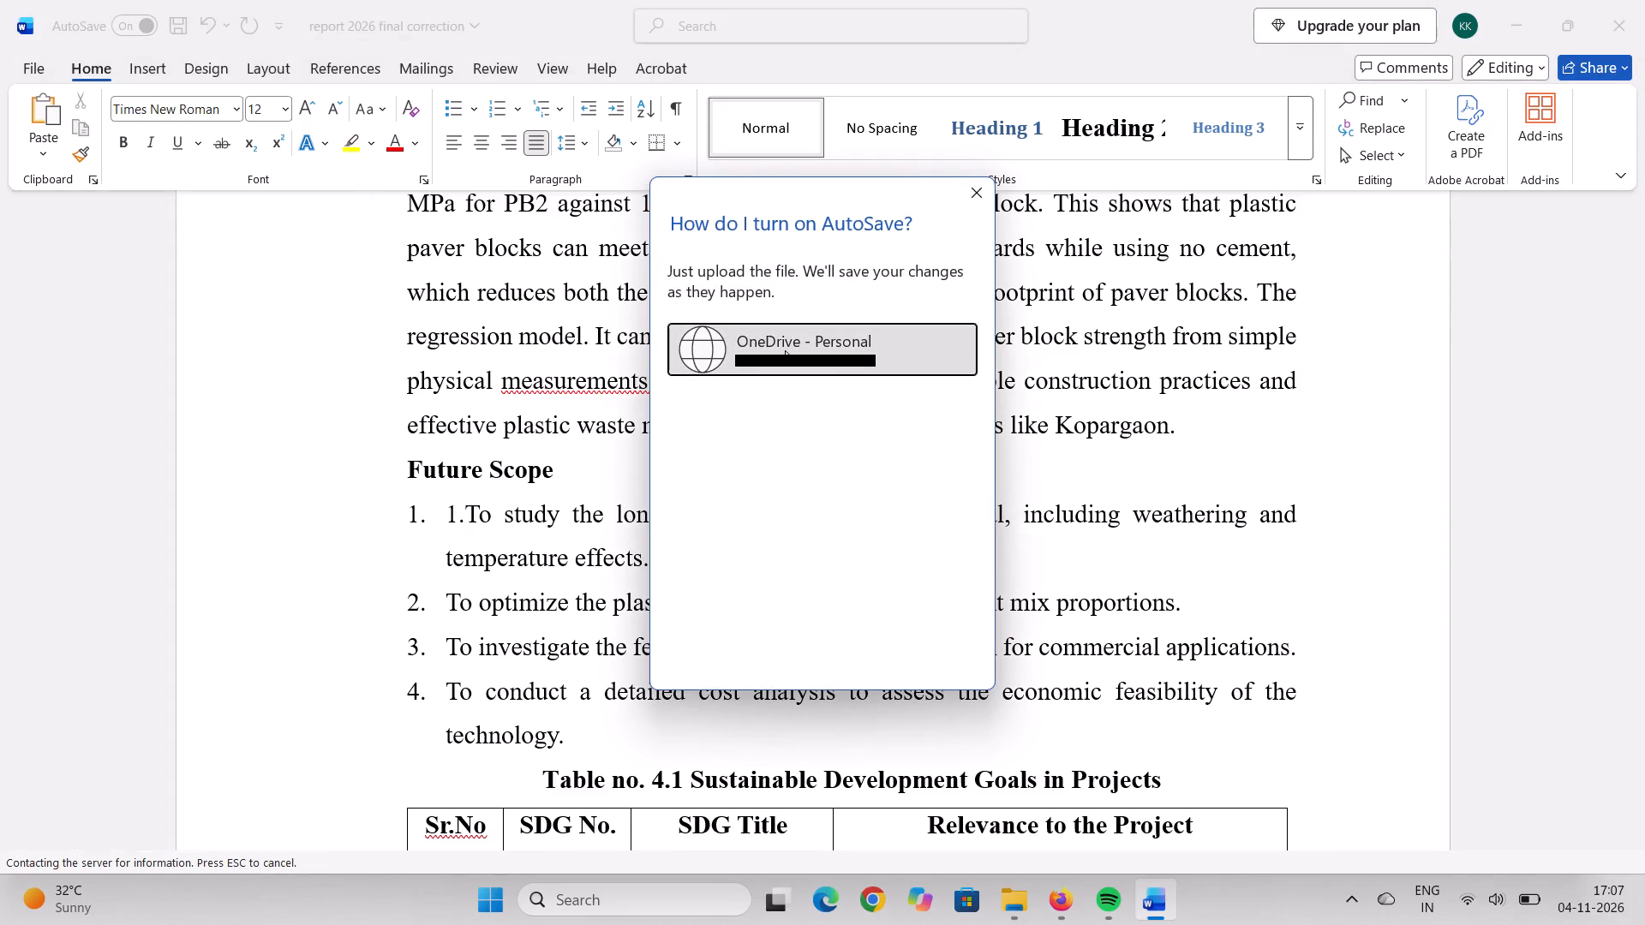
pyautogui.click(785, 350)
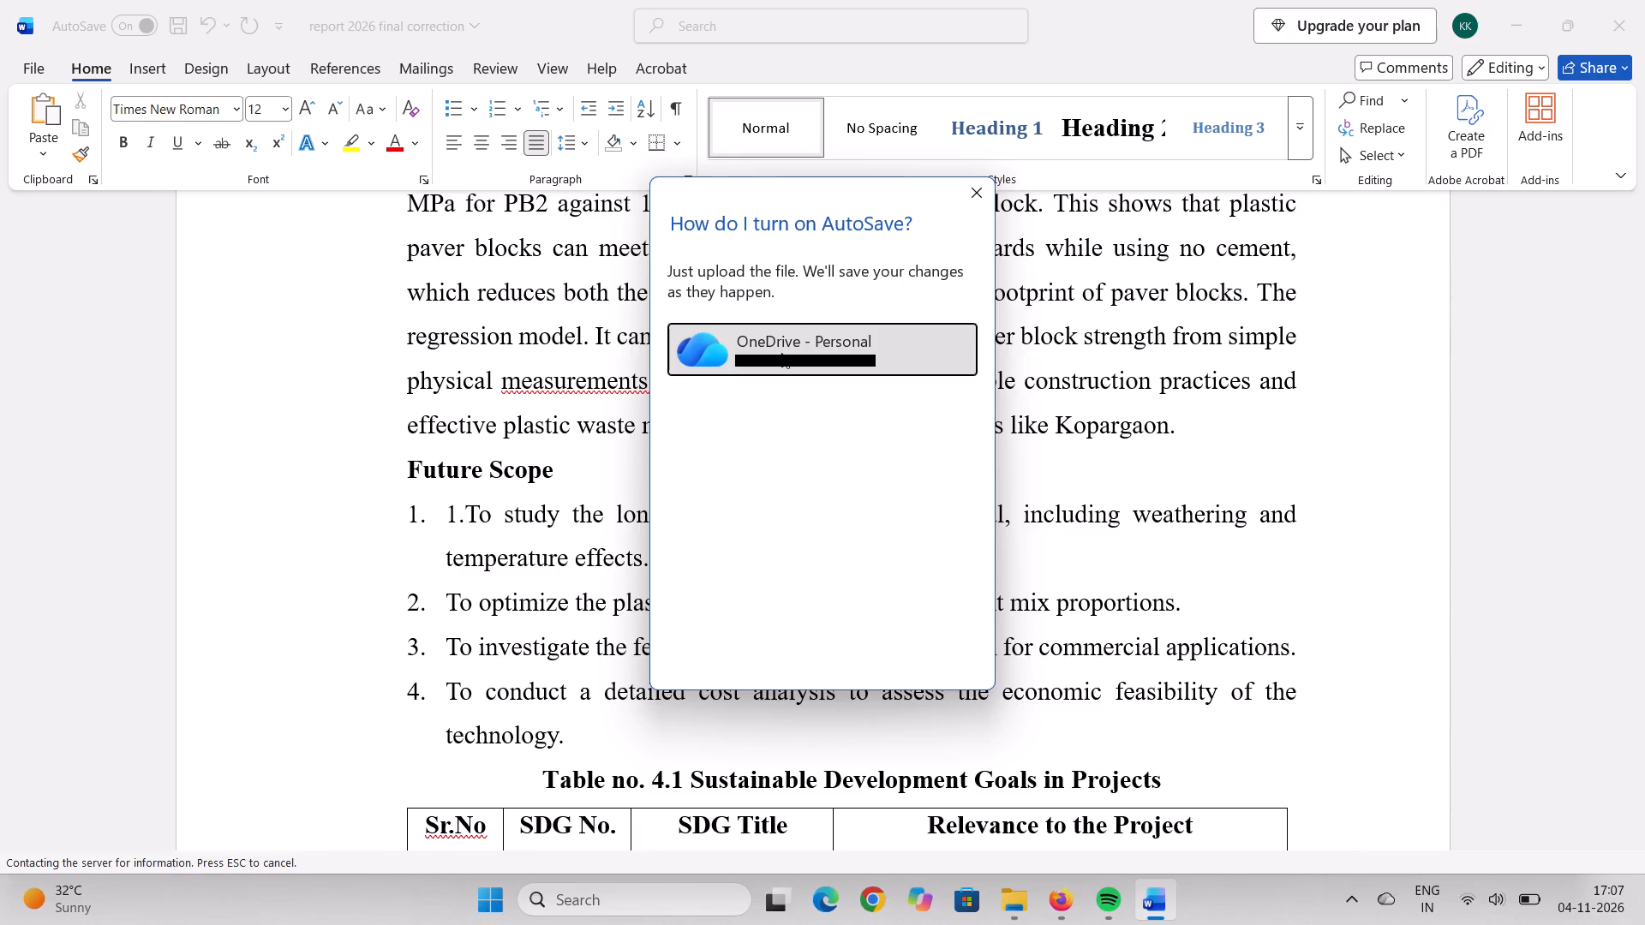
pyautogui.click(796, 337)
pyautogui.click(802, 355)
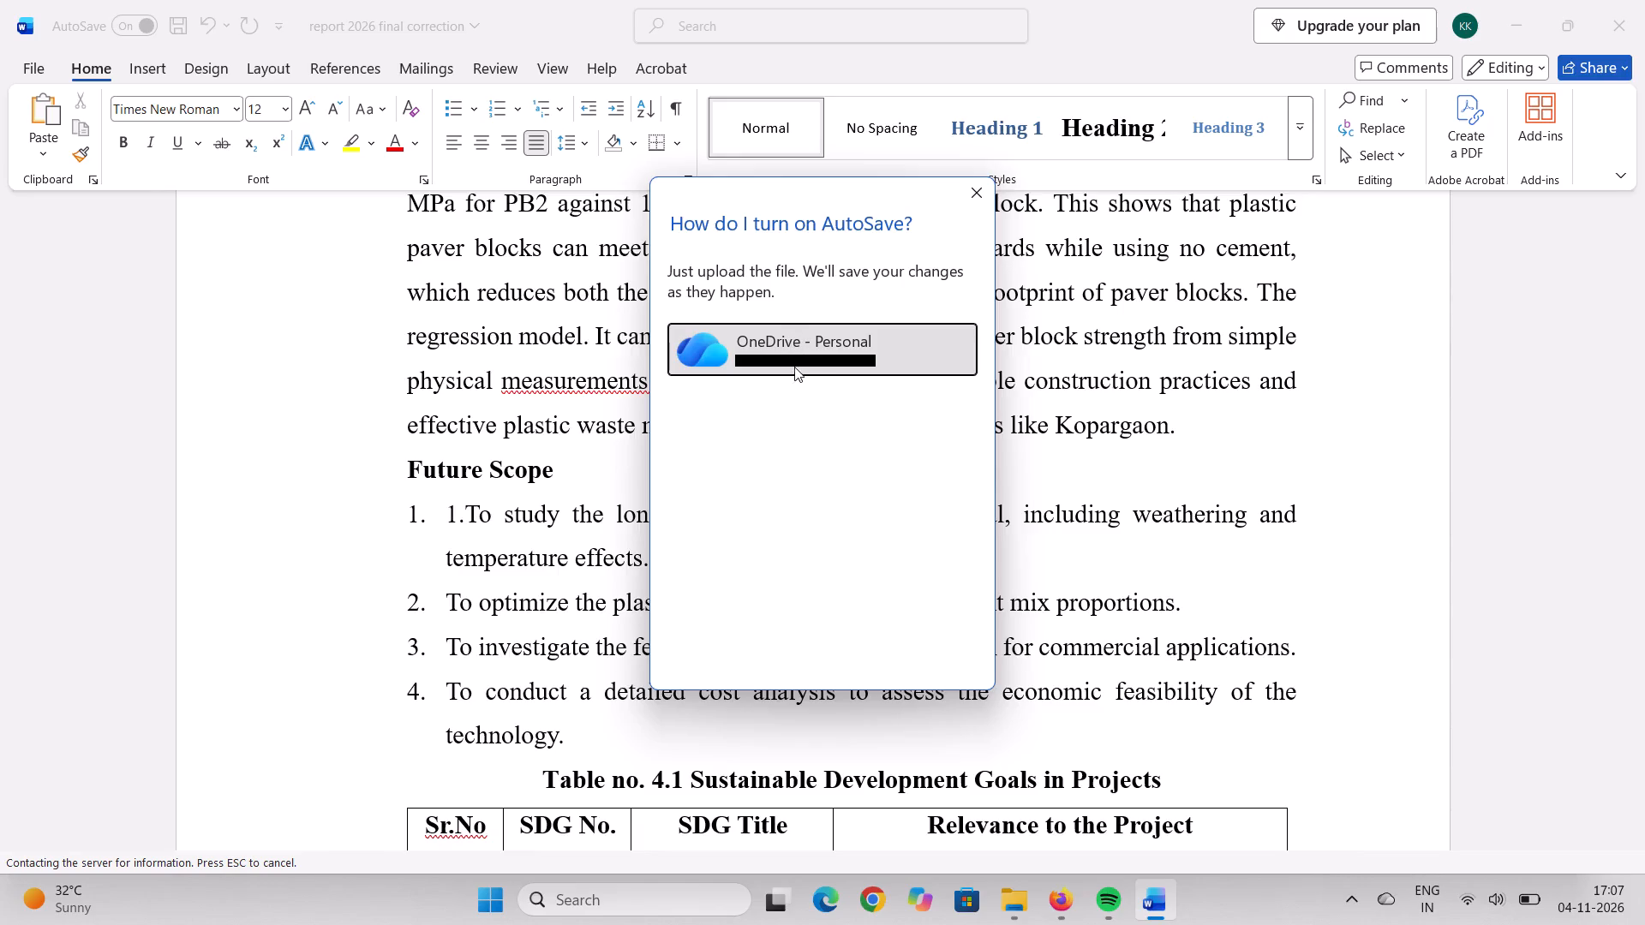
pyautogui.doubleClick(782, 354)
pyautogui.doubleClick(775, 344)
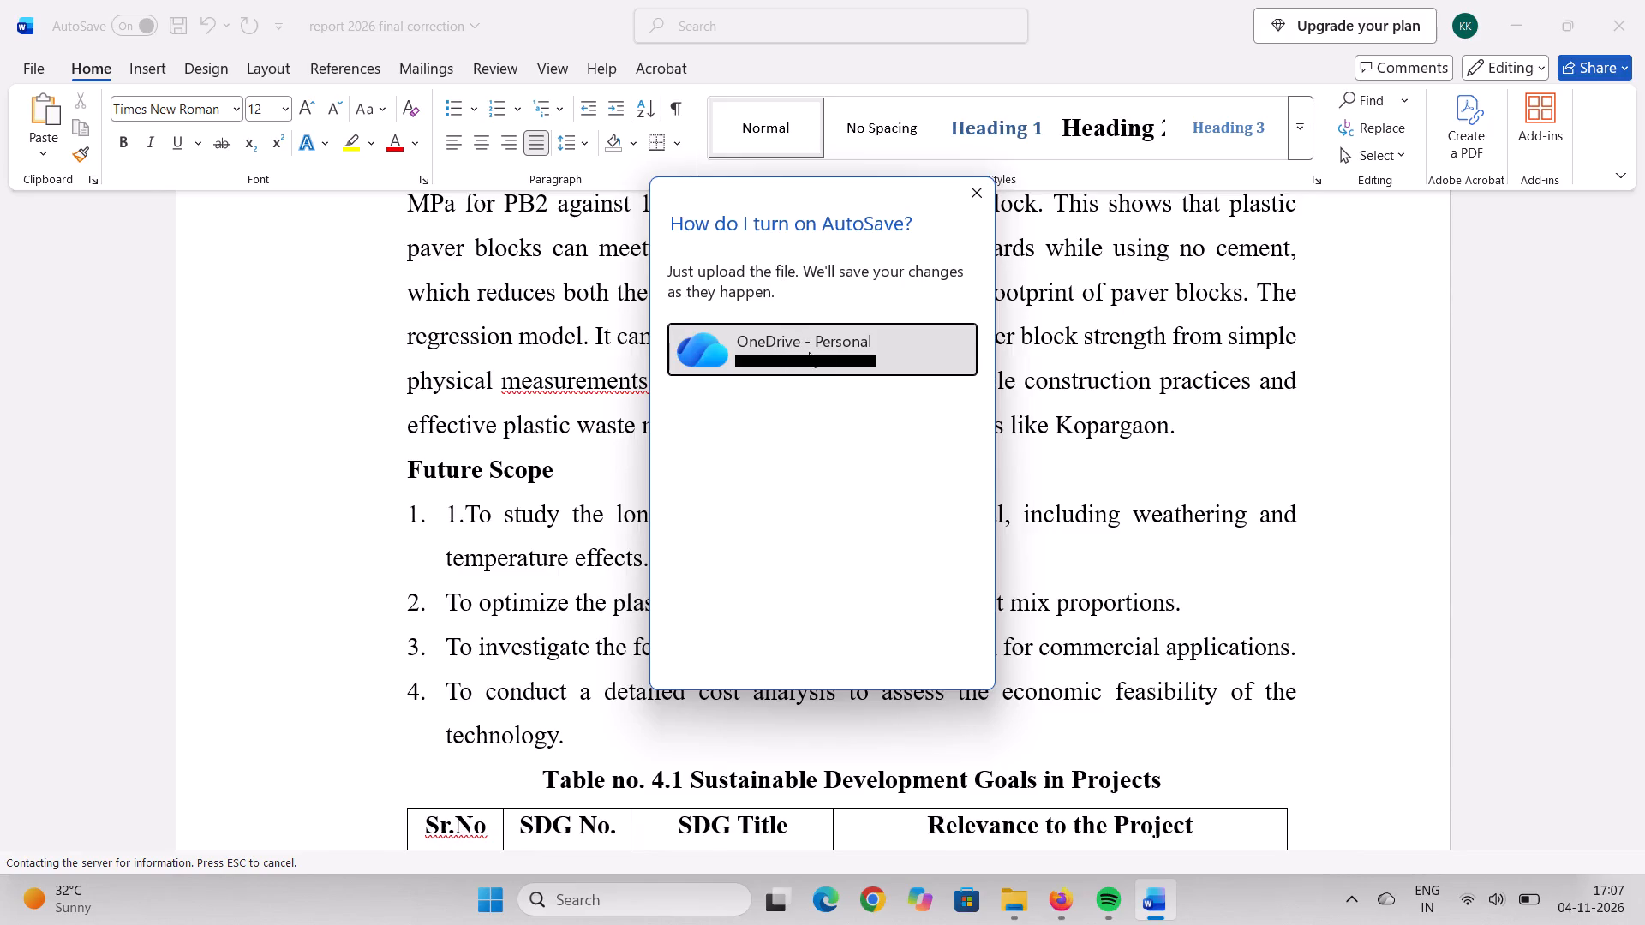
pyautogui.doubleClick(823, 356)
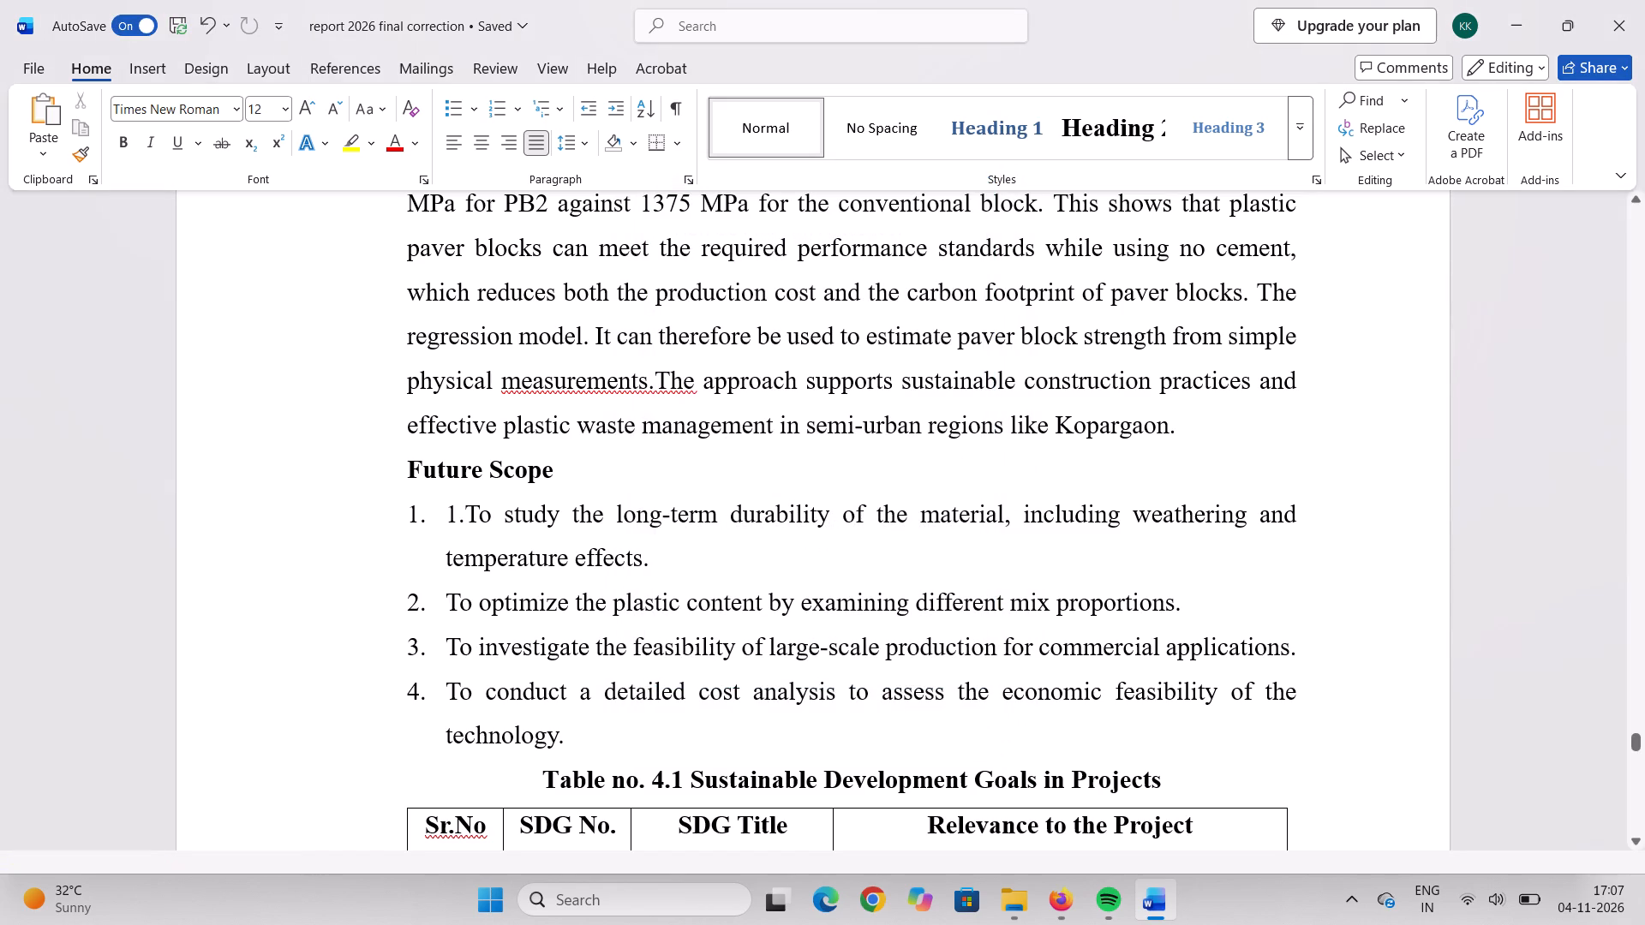
# Save a copy of the report as a Word document named "report 2026 final correction 2" in the top-level personal OneDrive folder.
pyautogui.click(27, 21)
pyautogui.click(49, 412)
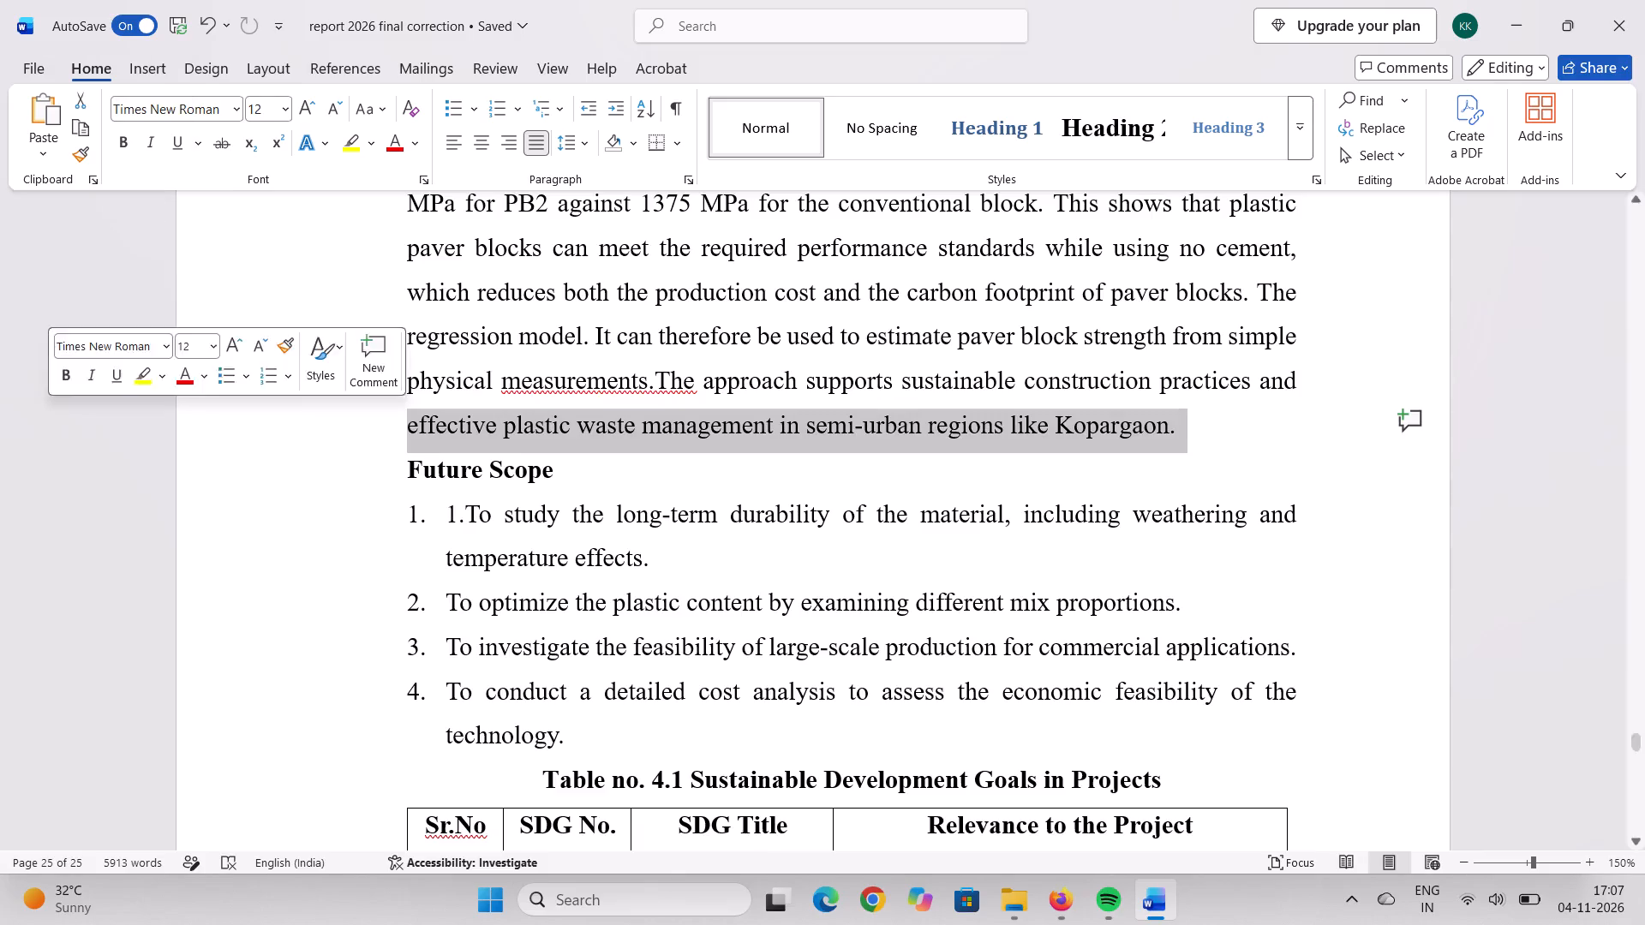
pyautogui.click(45, 71)
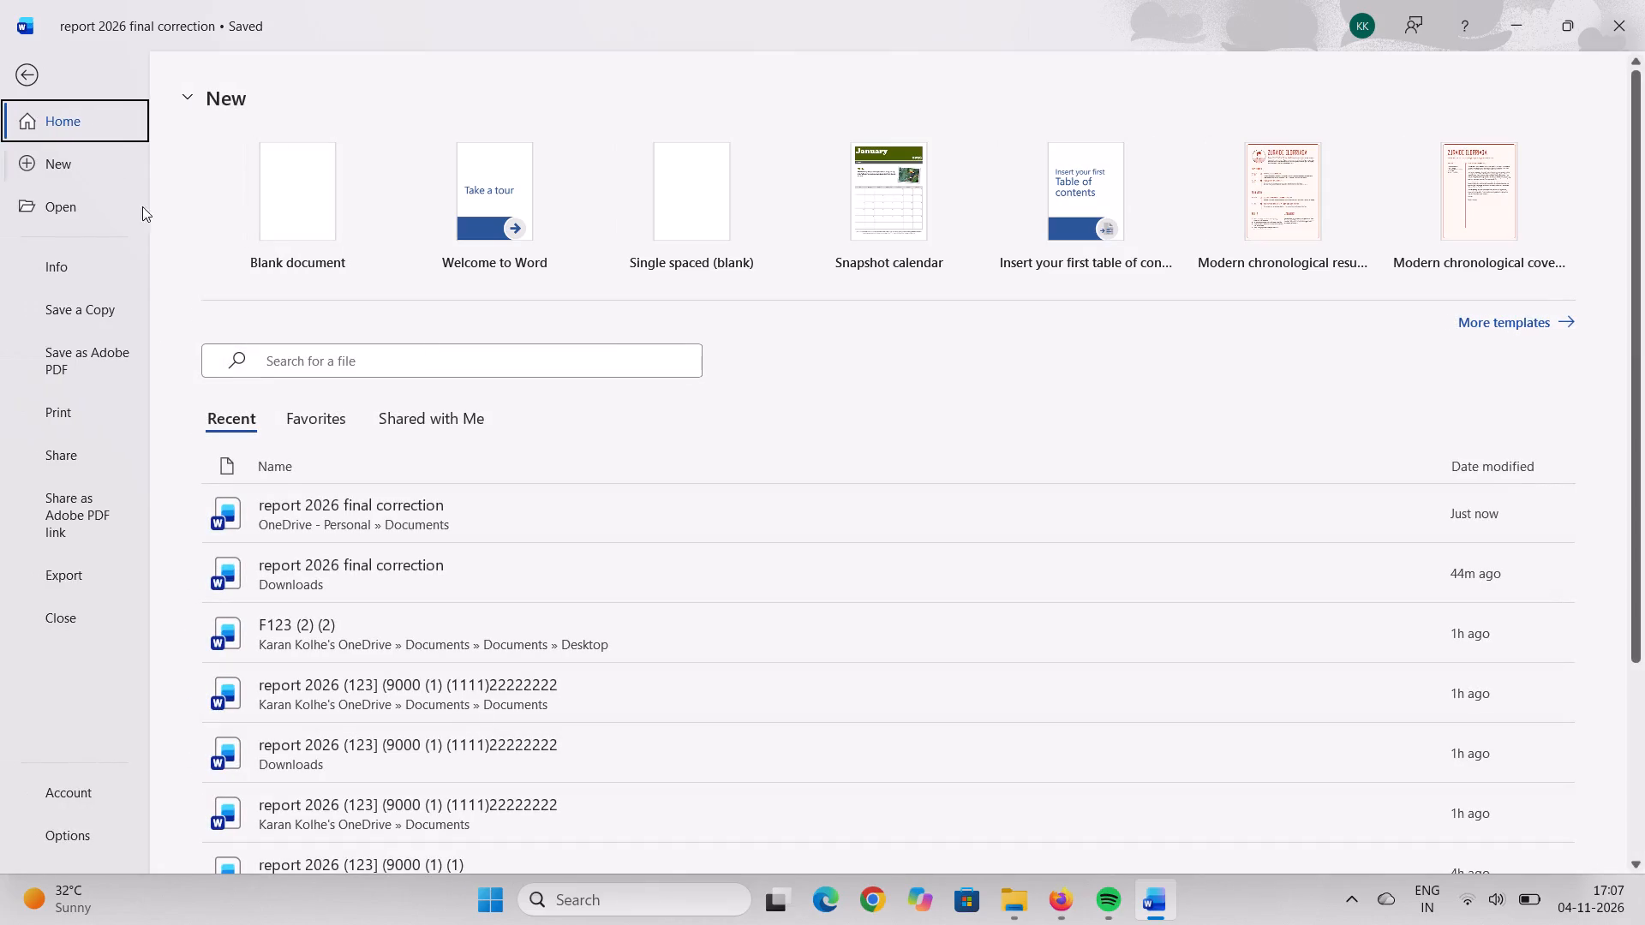
pyautogui.click(97, 310)
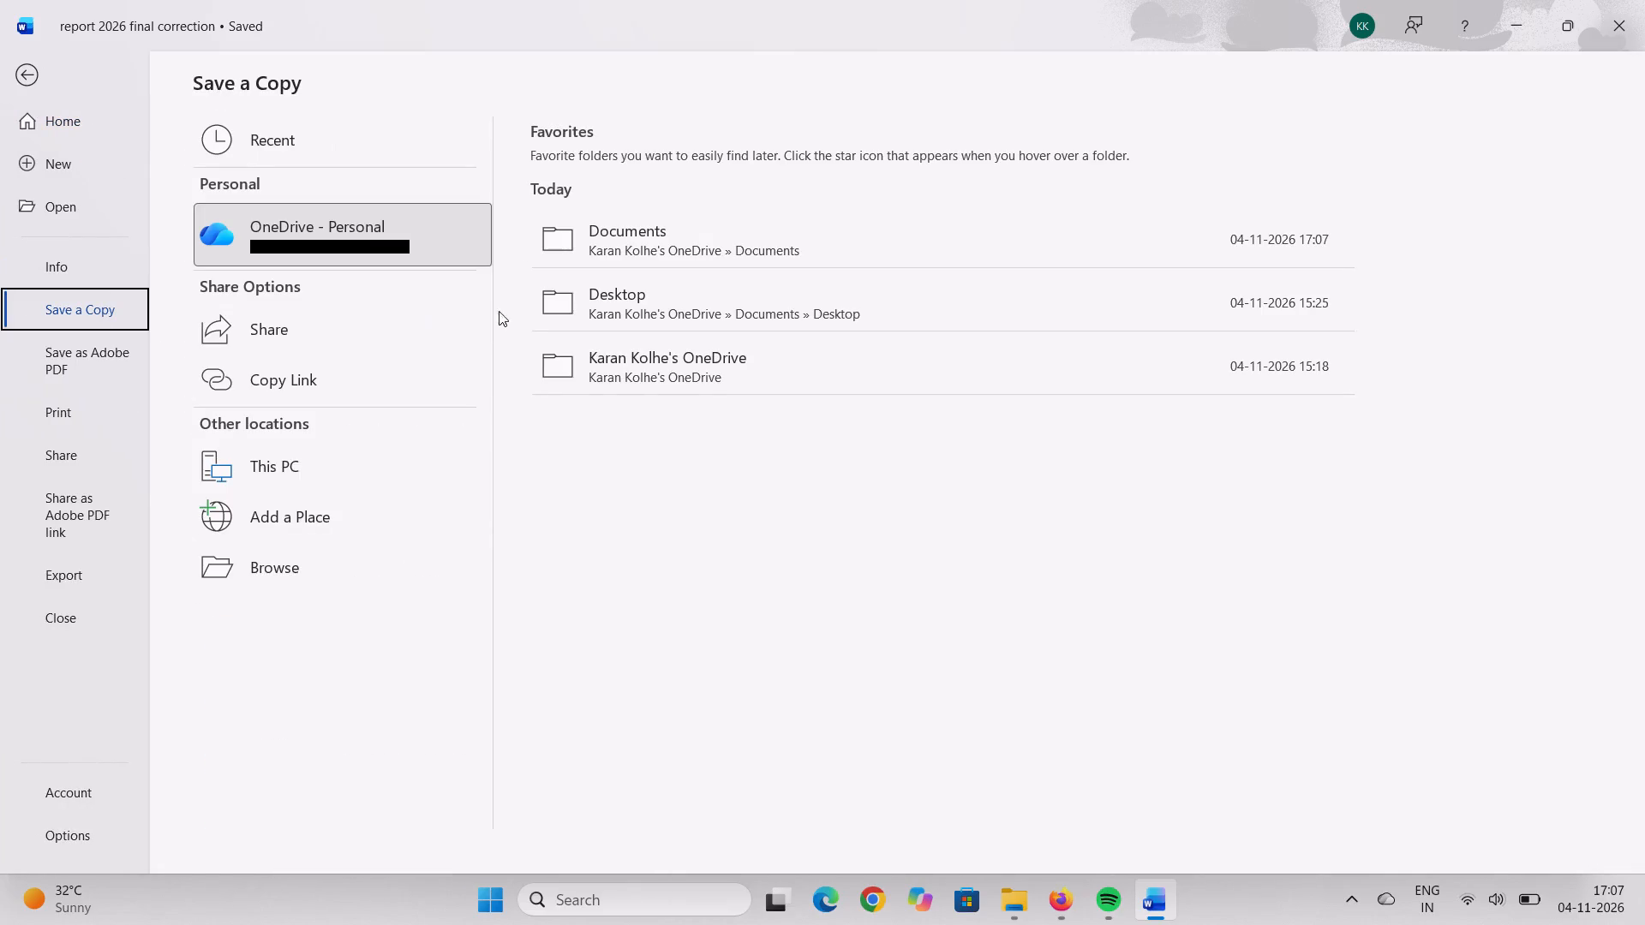
pyautogui.click(631, 364)
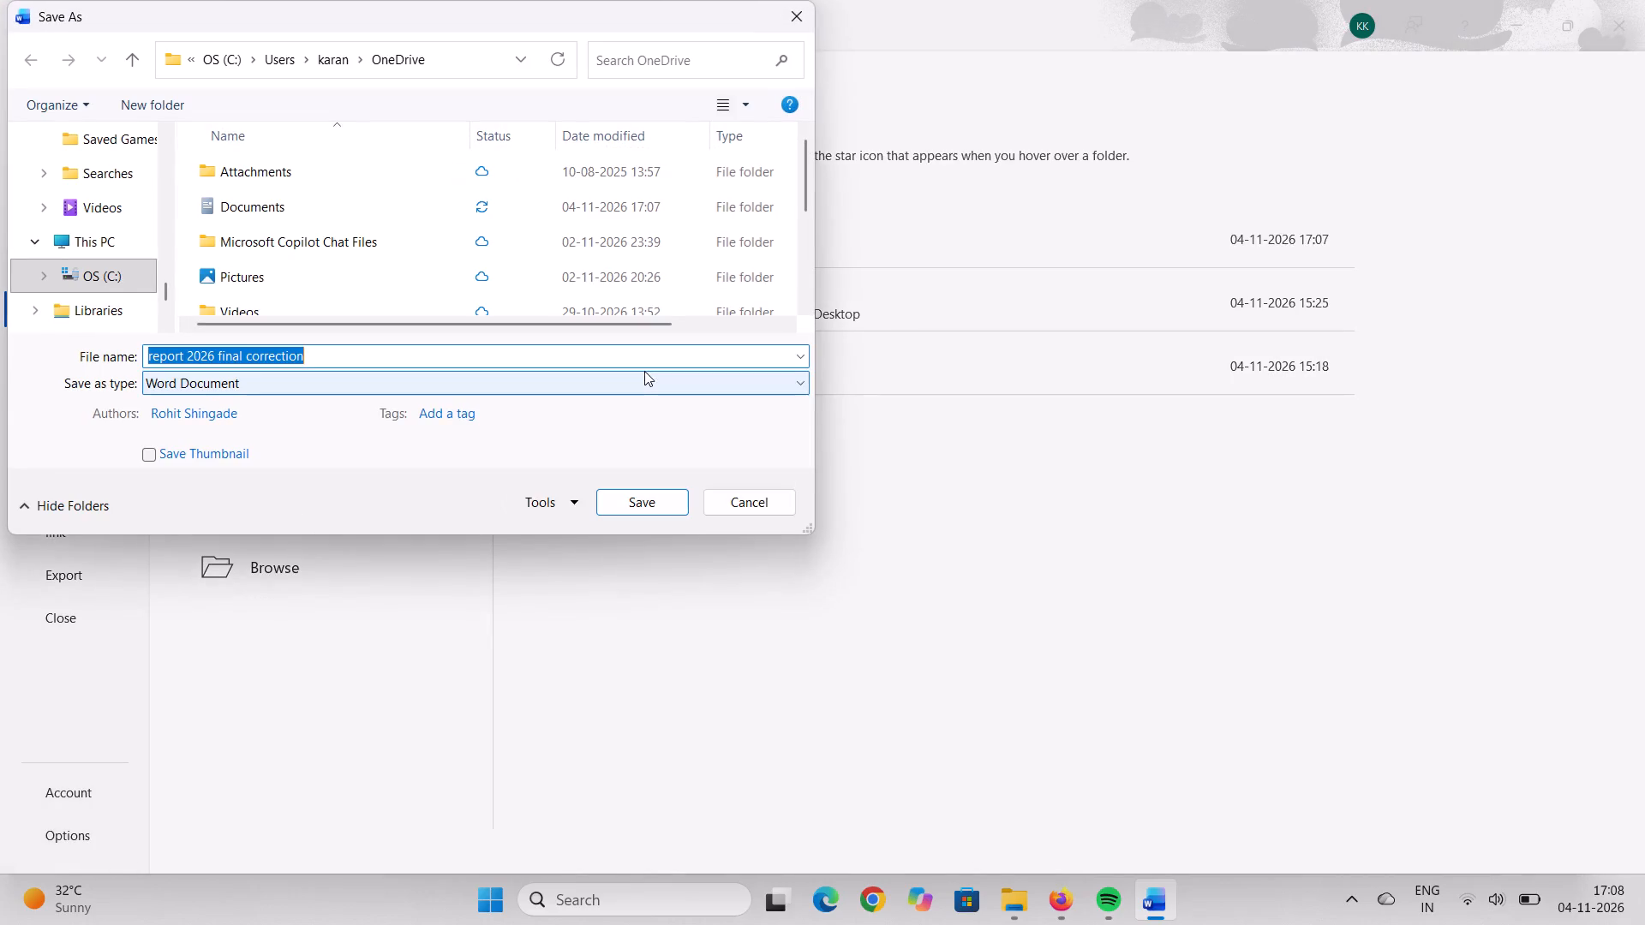
pyautogui.click(362, 345)
pyautogui.click(365, 350)
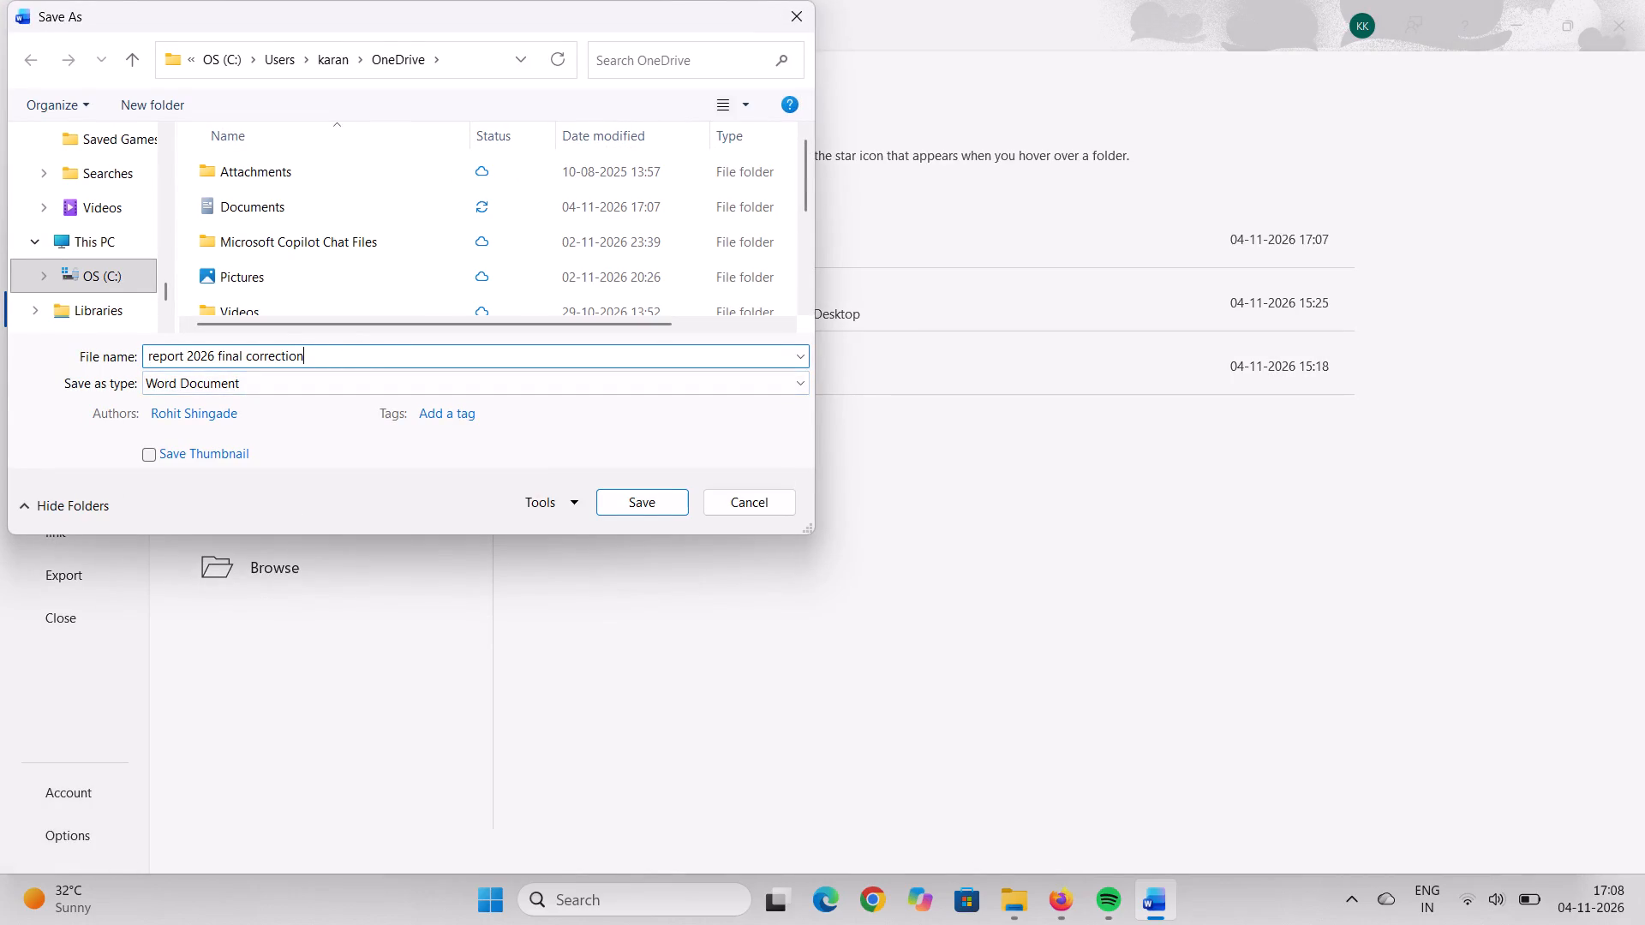
pyautogui.press('space')
pyautogui.press('2')
pyautogui.click(283, 385)
pyautogui.click(283, 385)
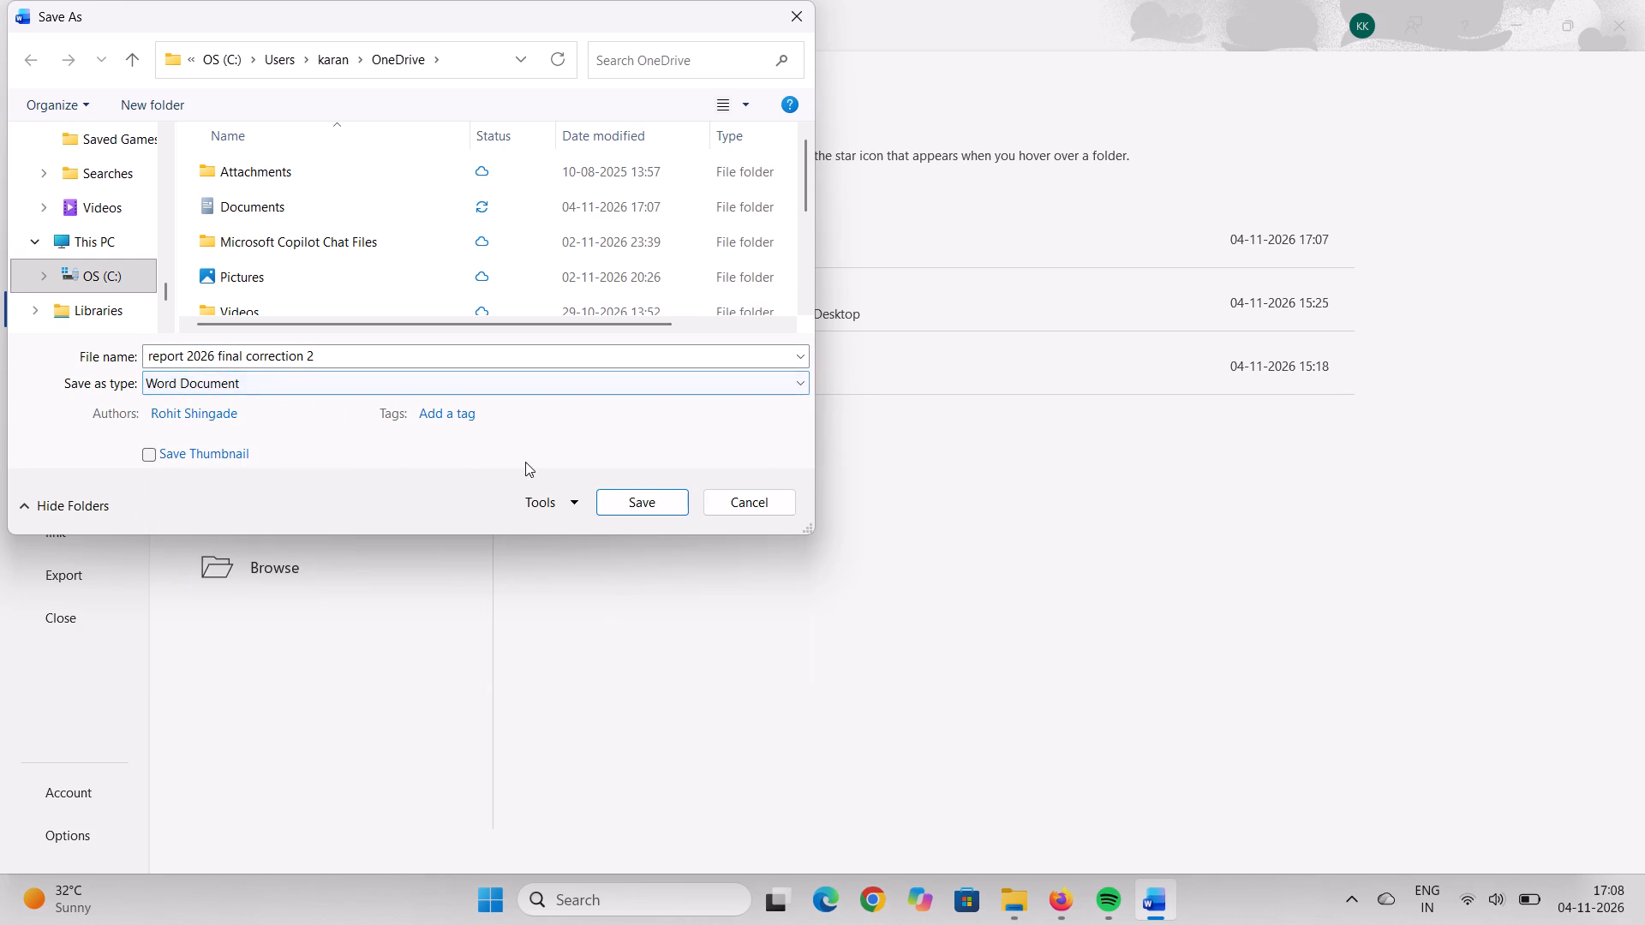
pyautogui.click(624, 501)
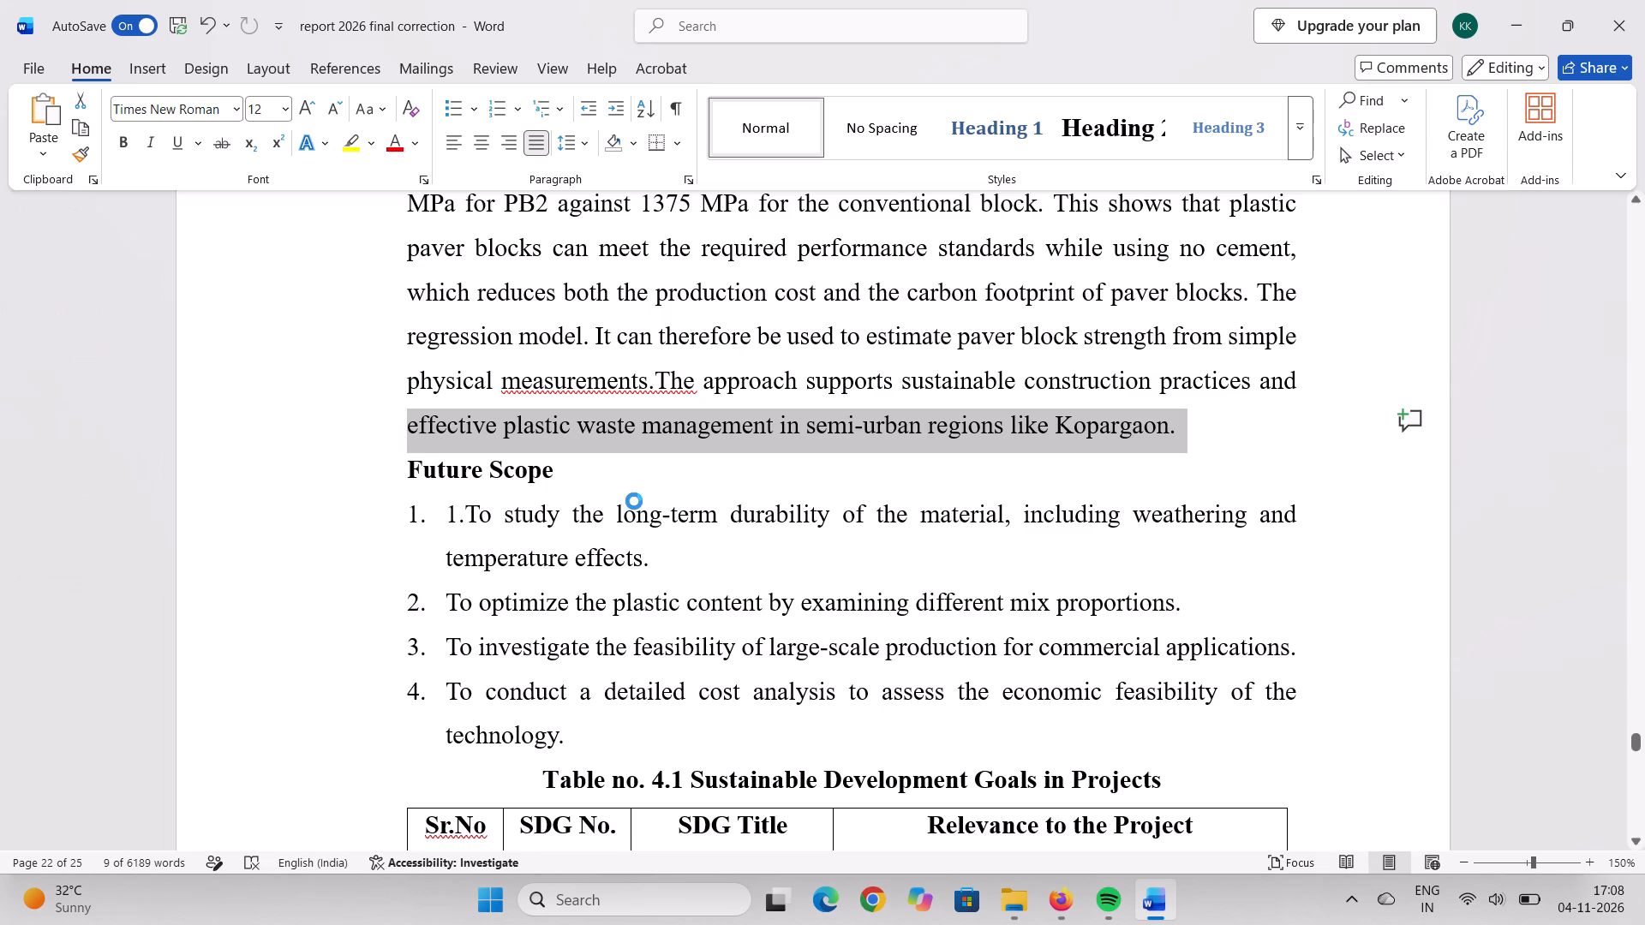
# Review the report backwards from the Future Scope section through the strength chart, section 3.9 and the water absorption test to the casting photos.
pyautogui.click(278, 413)
pyautogui.click(368, 430)
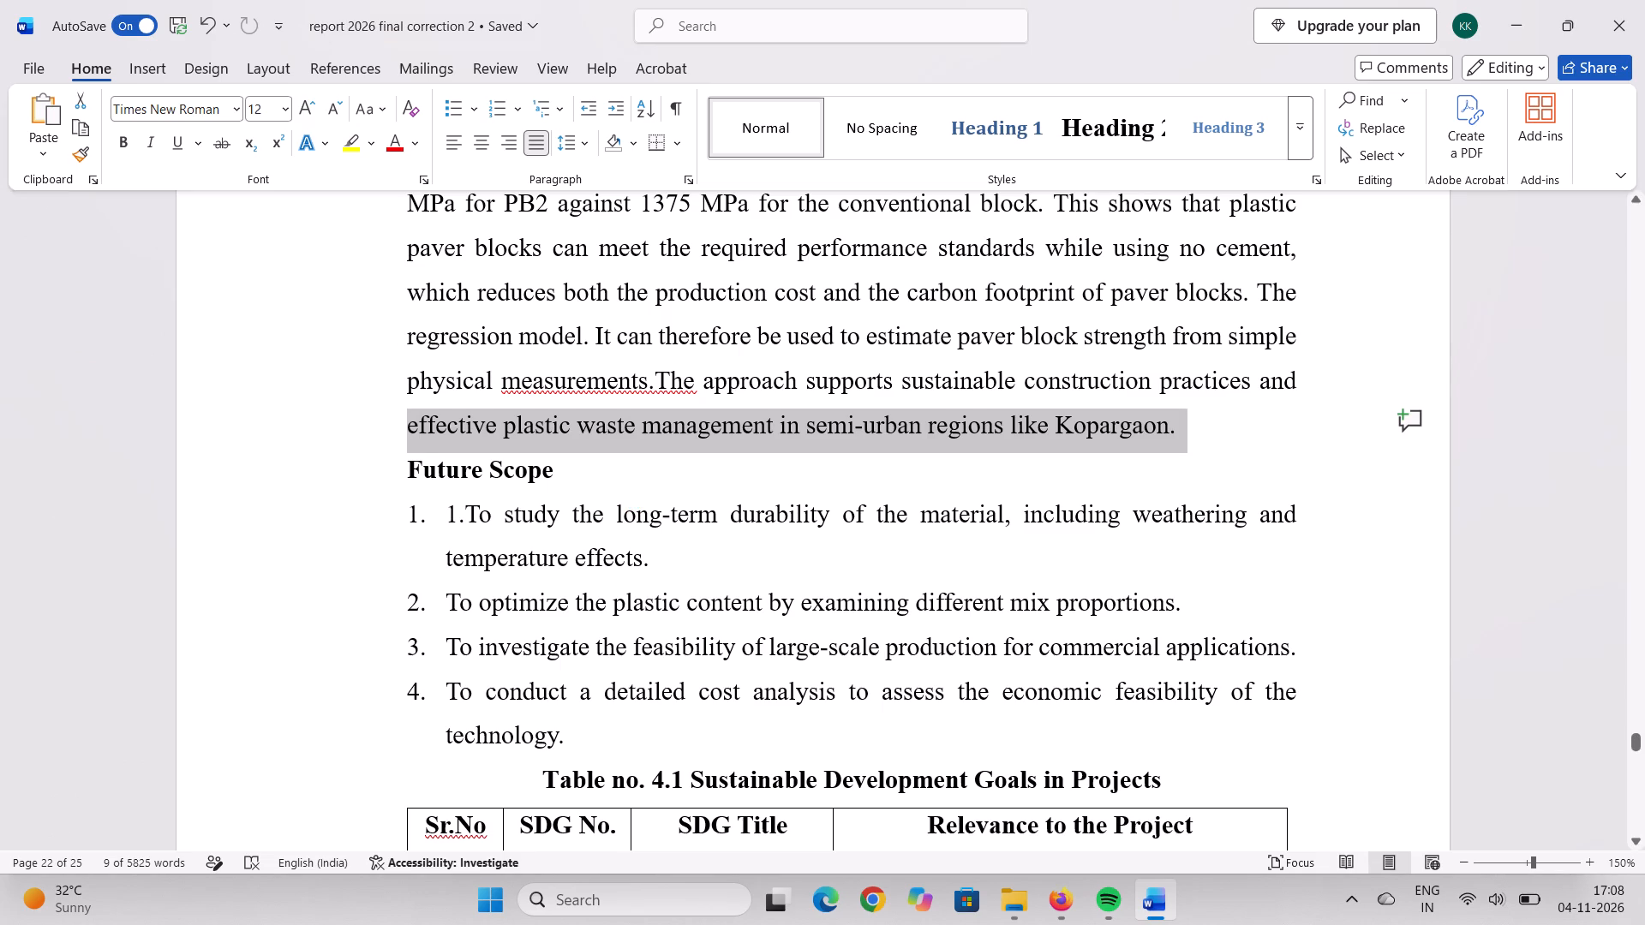
pyautogui.scroll(6, 362, 385)
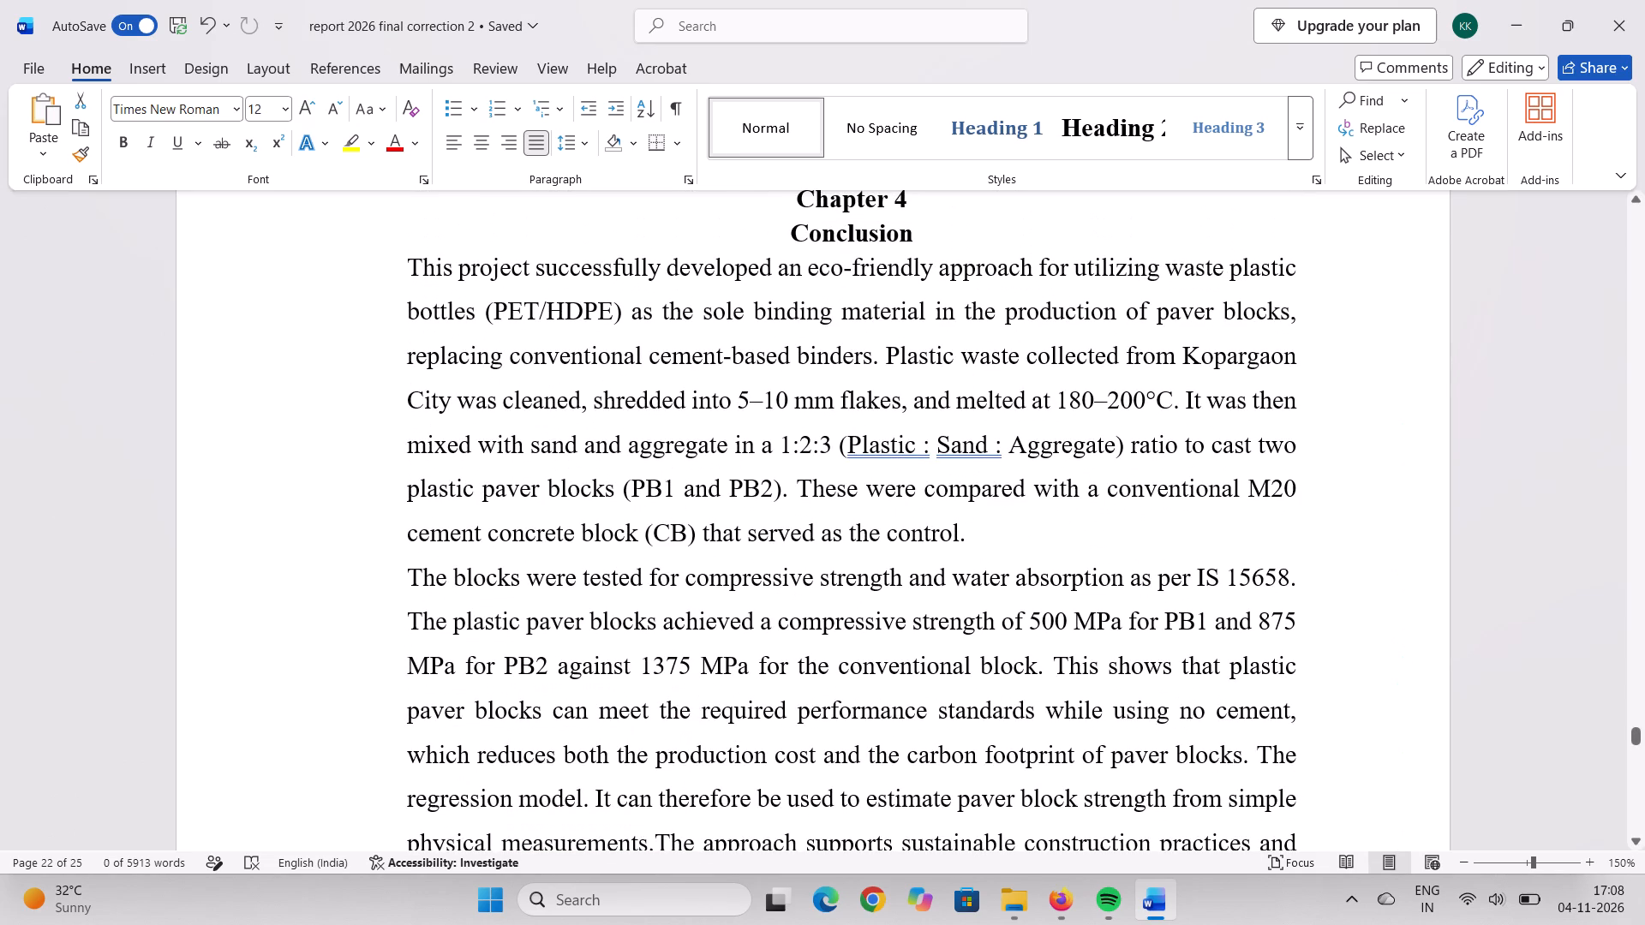
pyautogui.press('Escape')
pyautogui.scroll(-6, 342, 480)
pyautogui.click(374, 479)
pyautogui.click(348, 465)
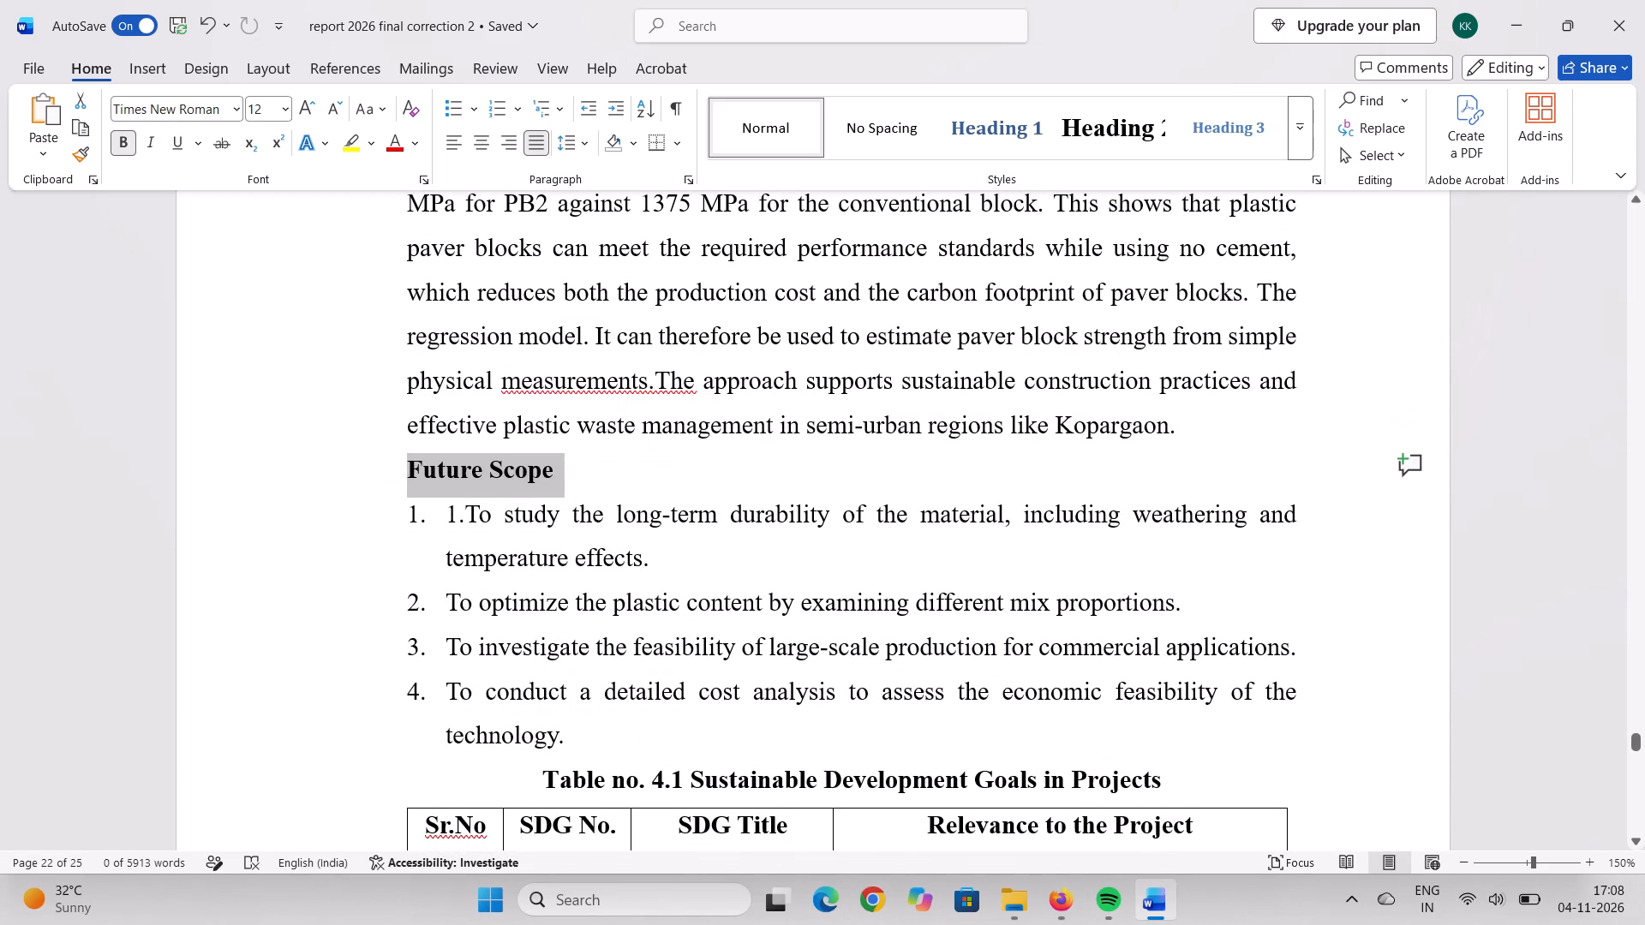
pyautogui.click(281, 374)
pyautogui.click(323, 403)
pyautogui.click(1433, 586)
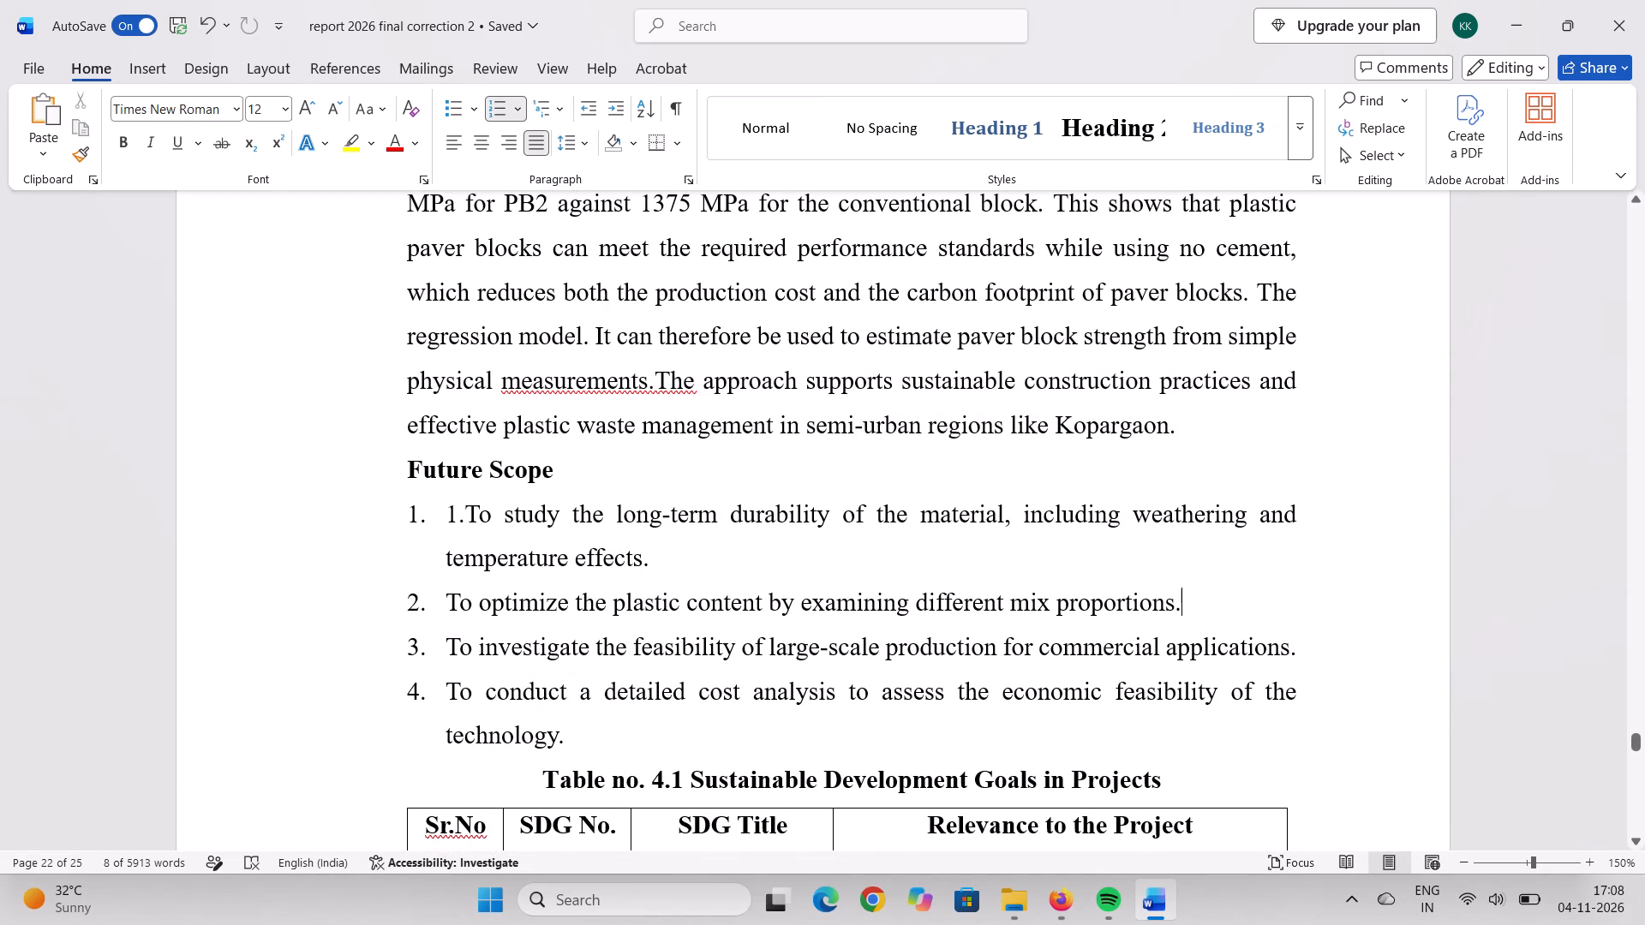
pyautogui.scroll(20, 966, 623)
pyautogui.scroll(14, 966, 623)
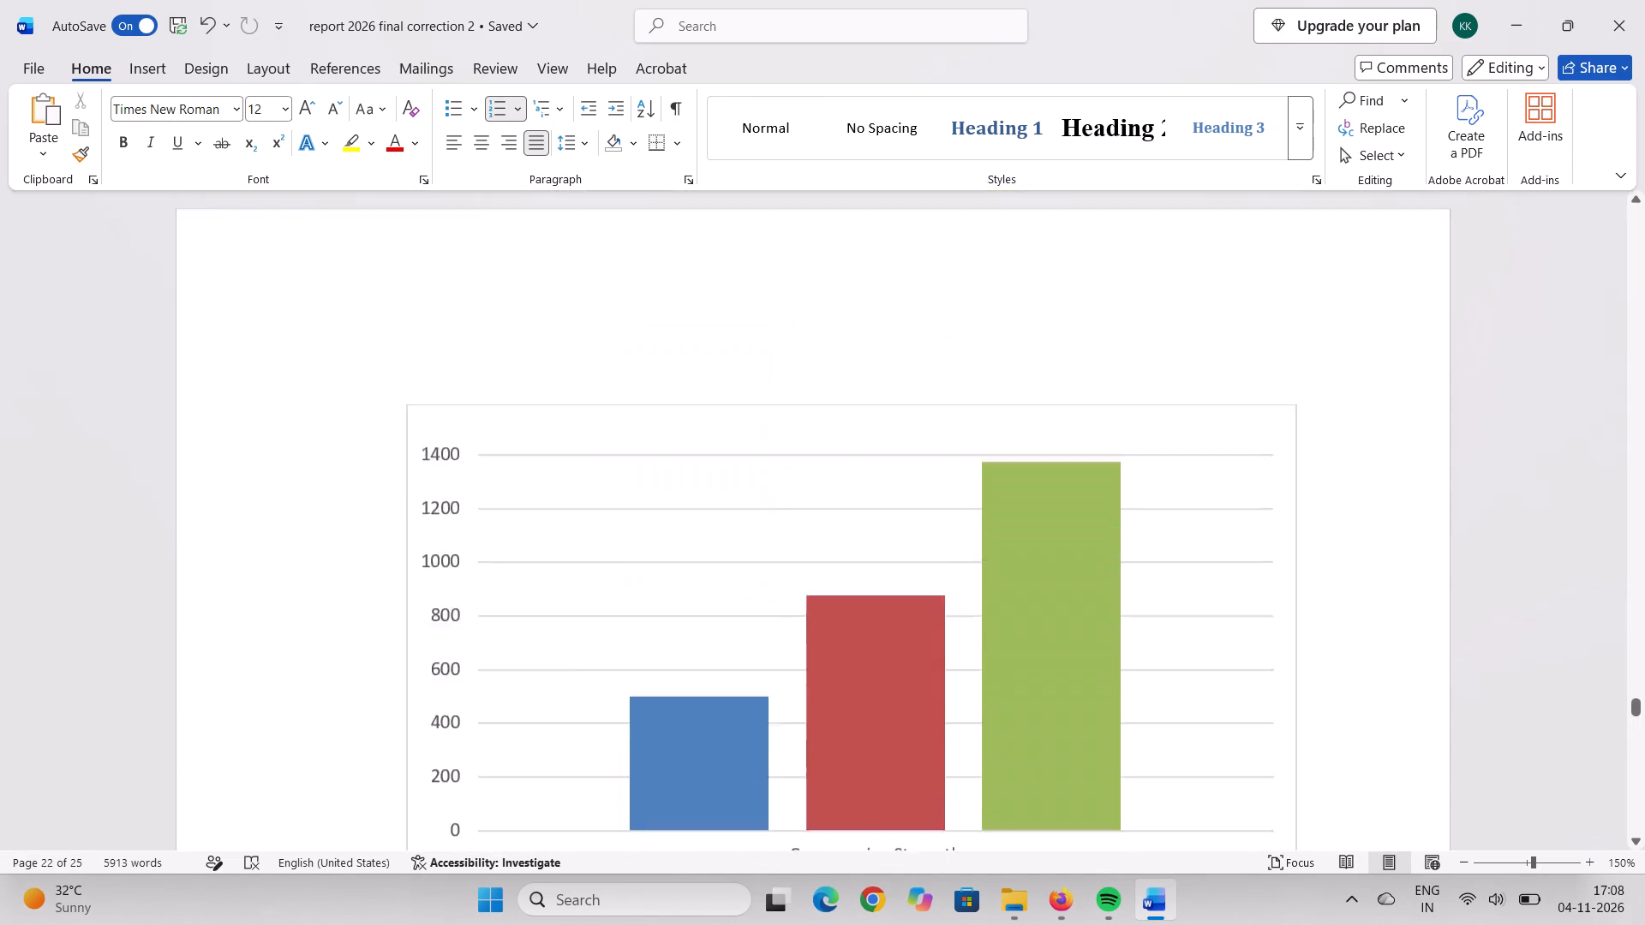
pyautogui.scroll(20, 966, 623)
pyautogui.scroll(20, 966, 623)
pyautogui.scroll(1, 966, 623)
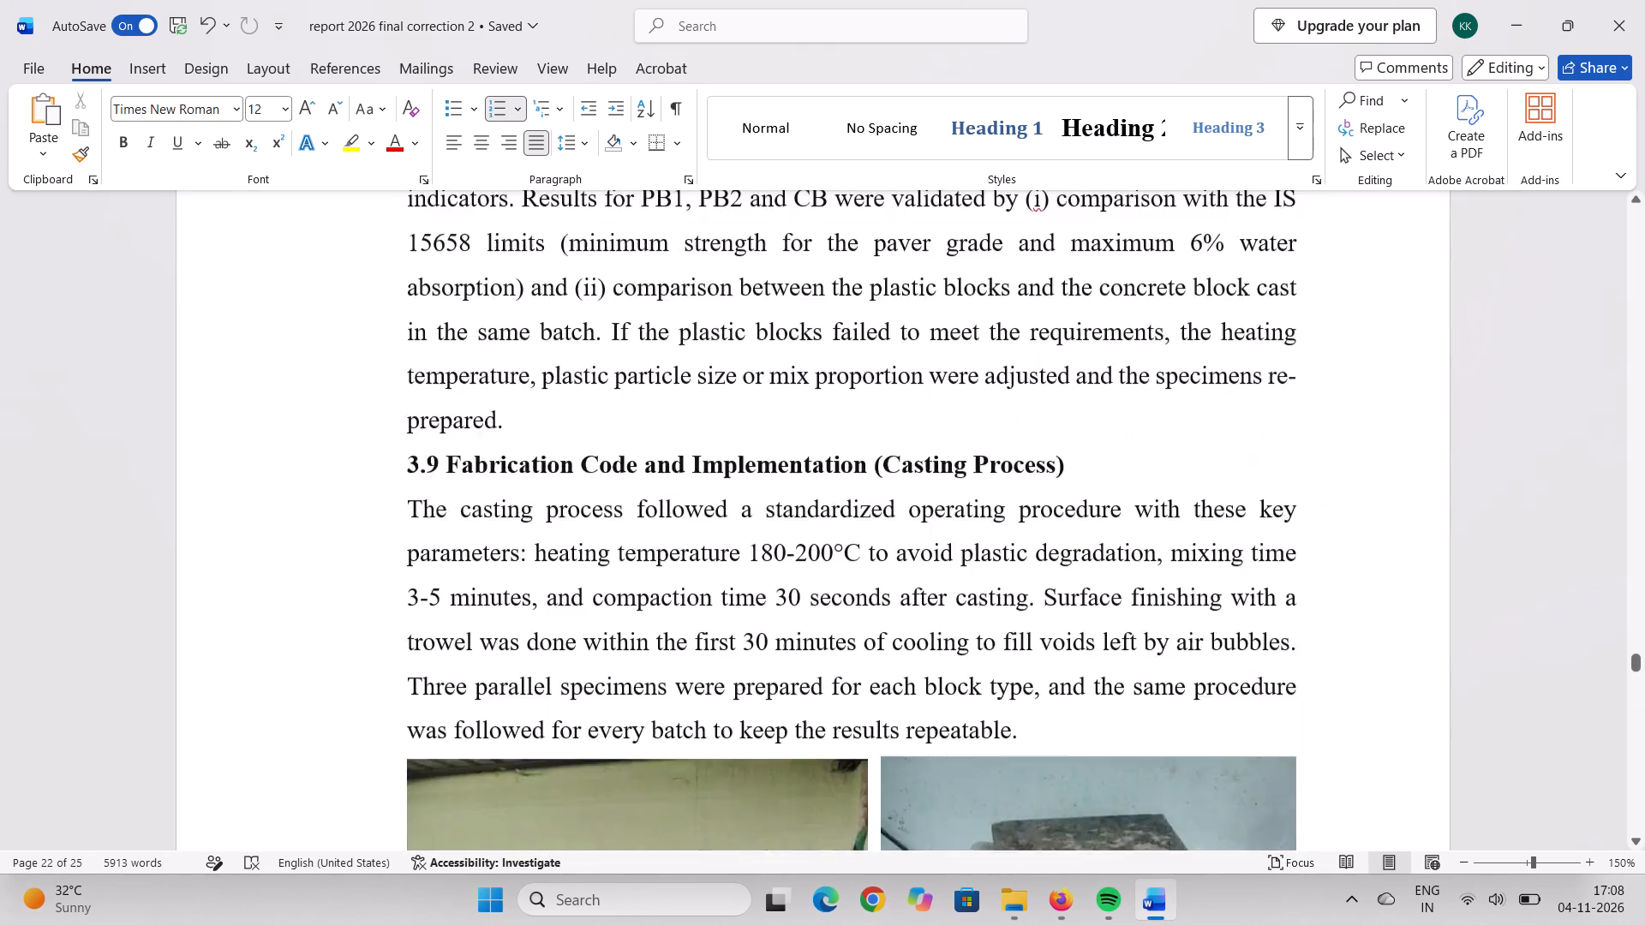
pyautogui.scroll(20, 961, 592)
pyautogui.scroll(20, 961, 592)
pyautogui.scroll(1, 961, 592)
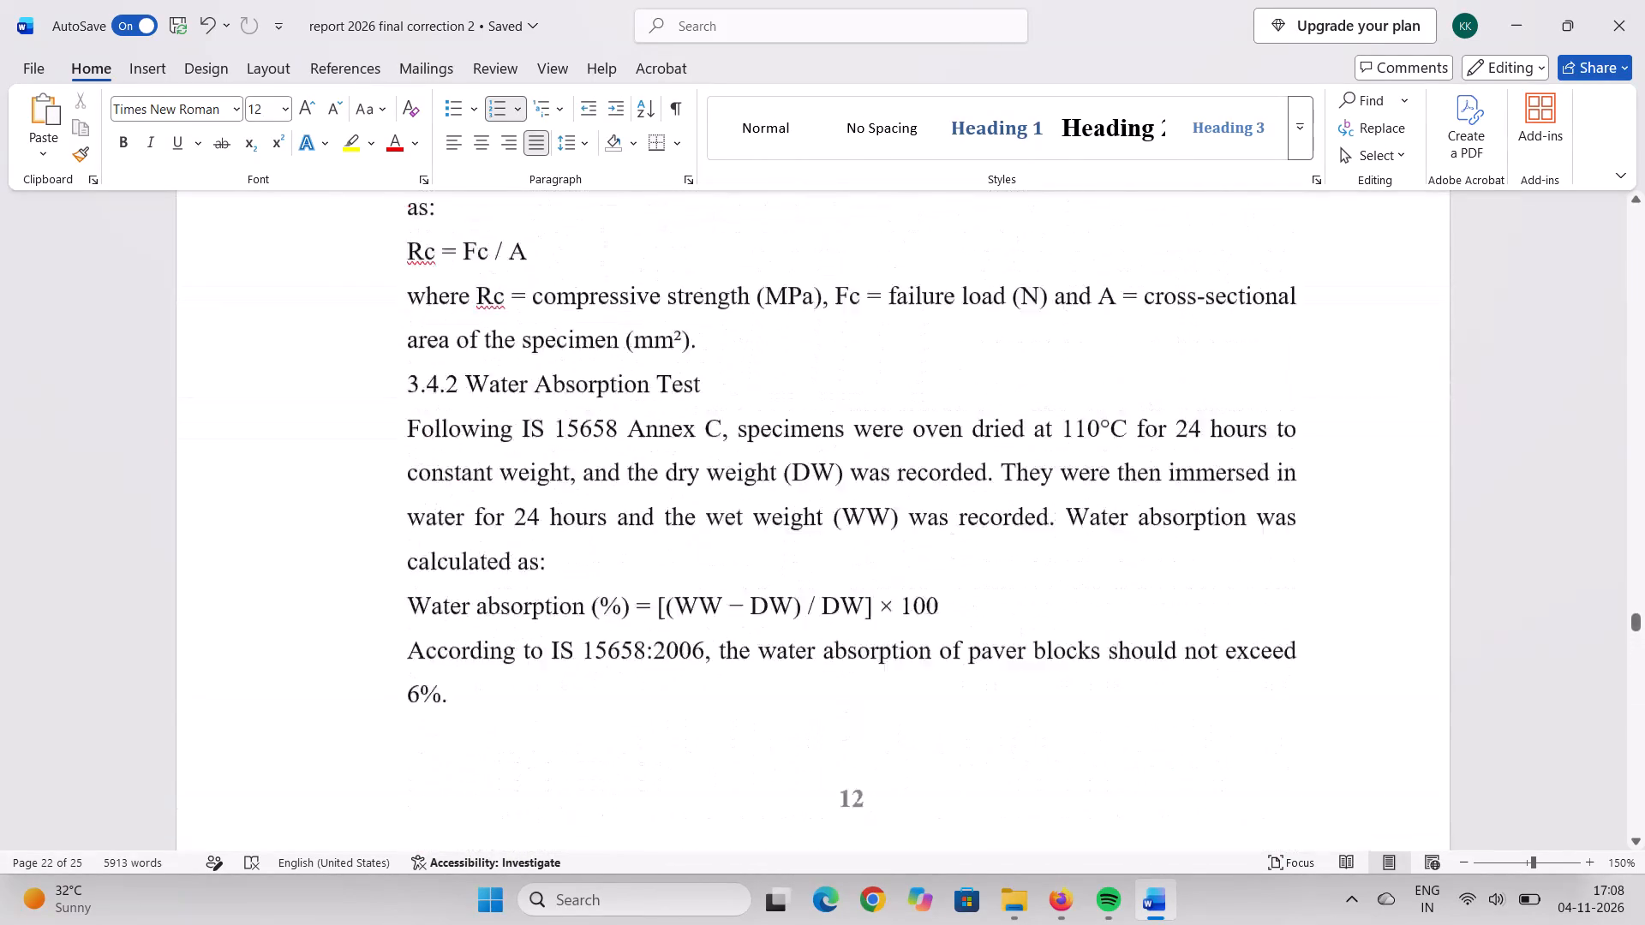
pyautogui.scroll(13, 961, 578)
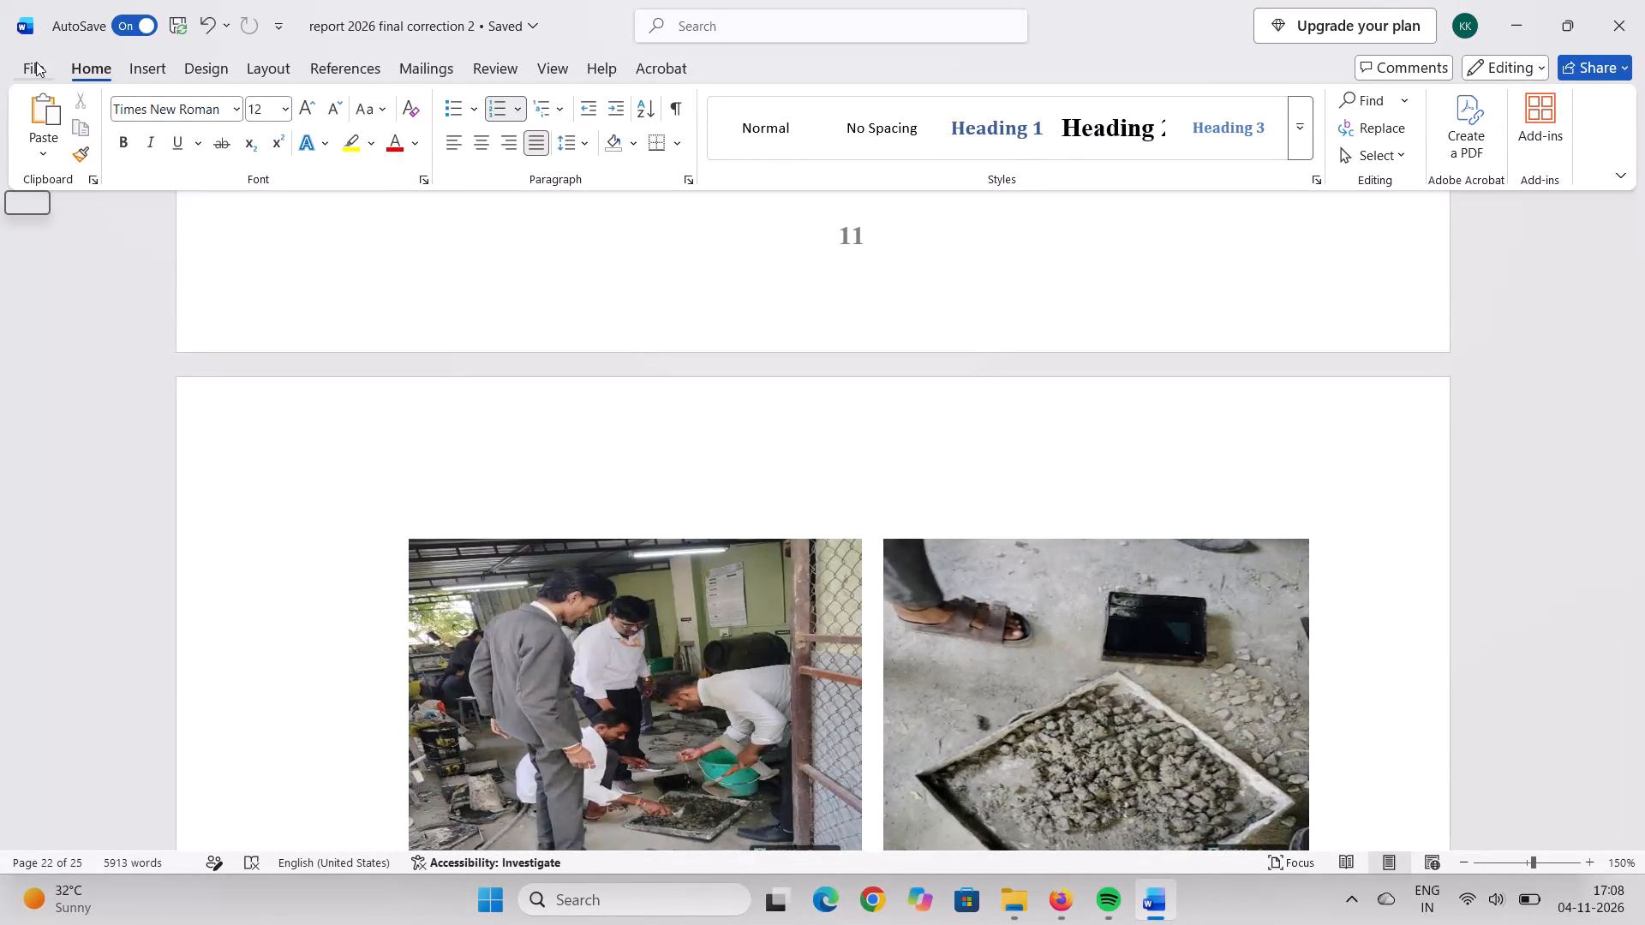
# Save a PDF copy of the report as "report 2026 final correction 2" in the OneDrive Documents » Desktop folder.
pyautogui.click(36, 62)
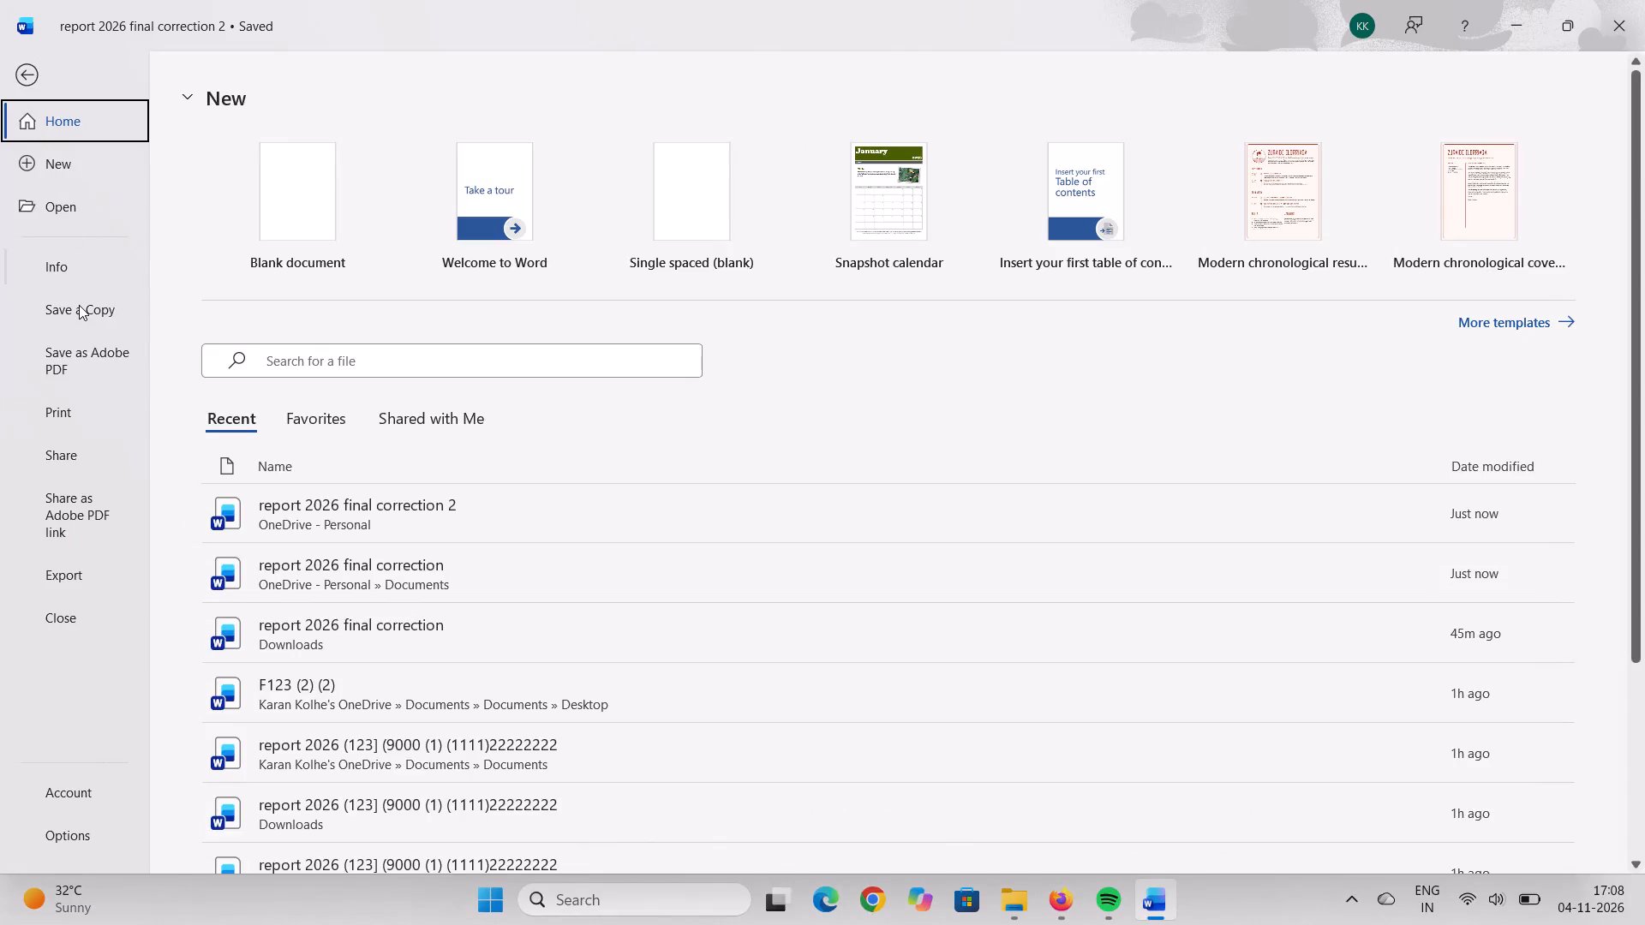
pyautogui.click(79, 305)
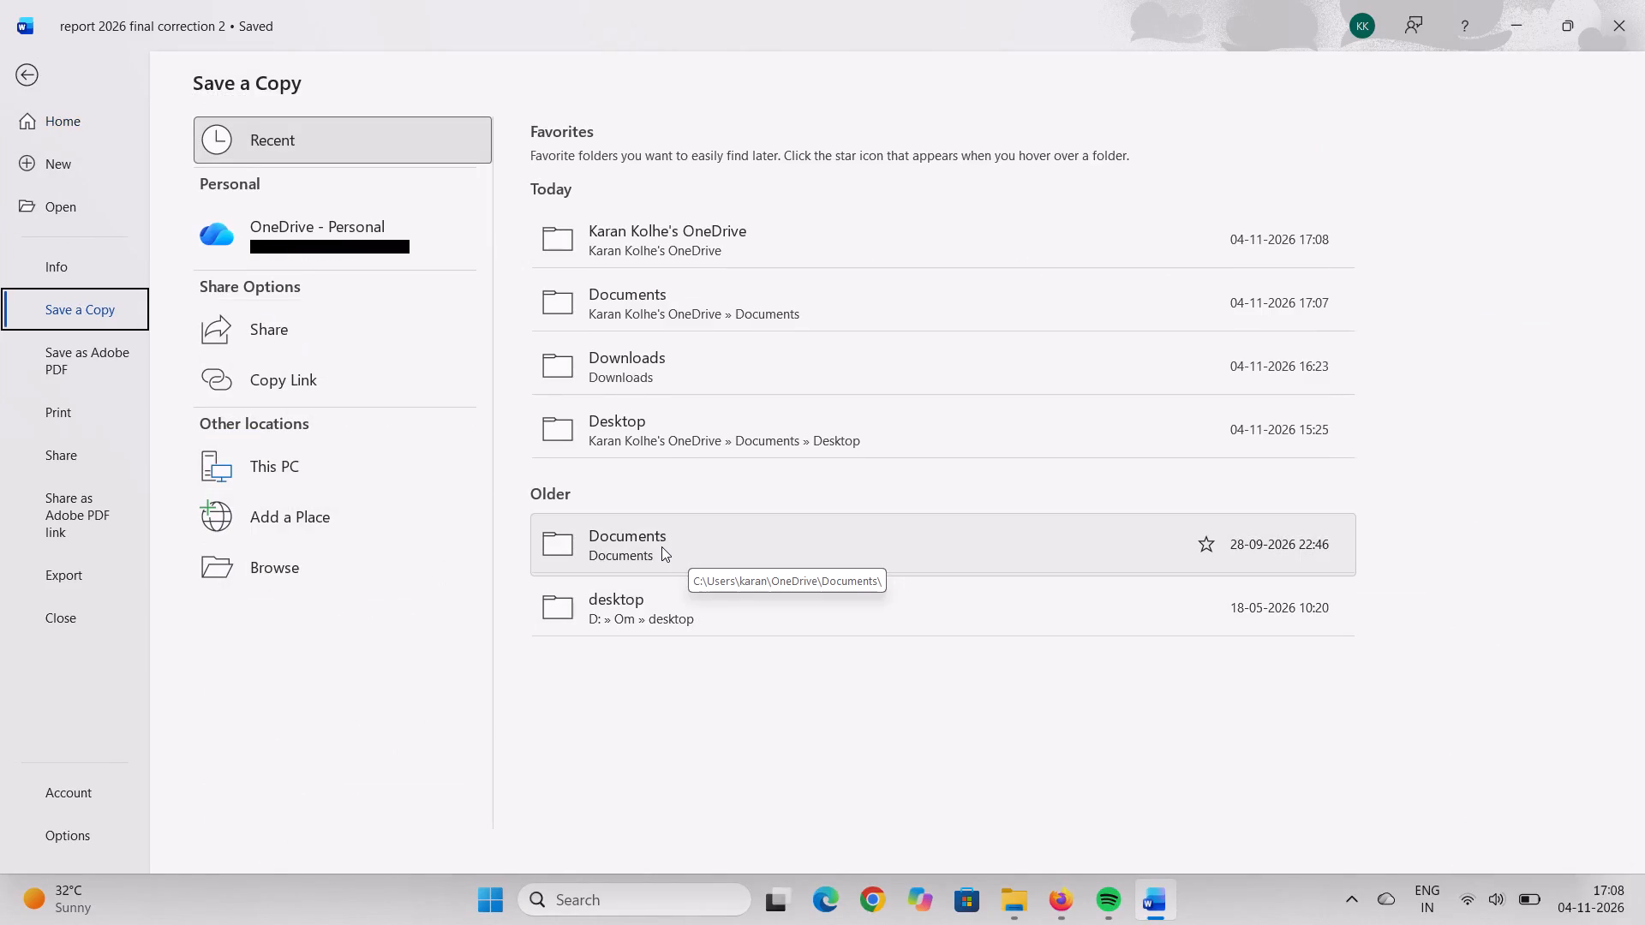
pyautogui.click(719, 421)
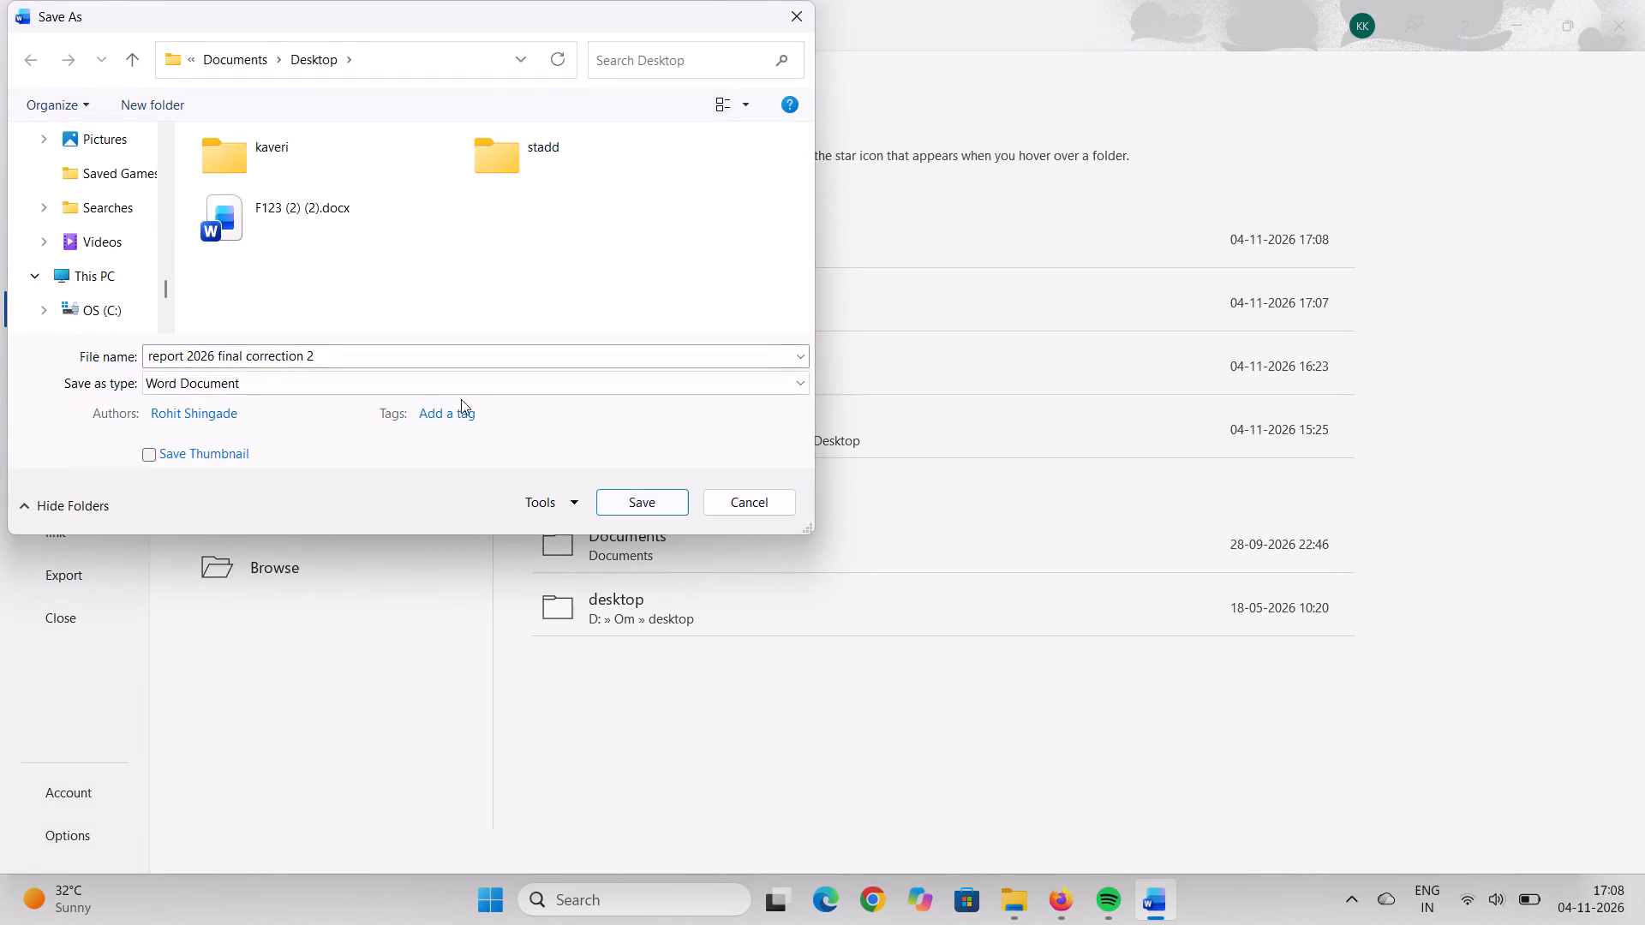
pyautogui.click(352, 383)
pyautogui.click(312, 501)
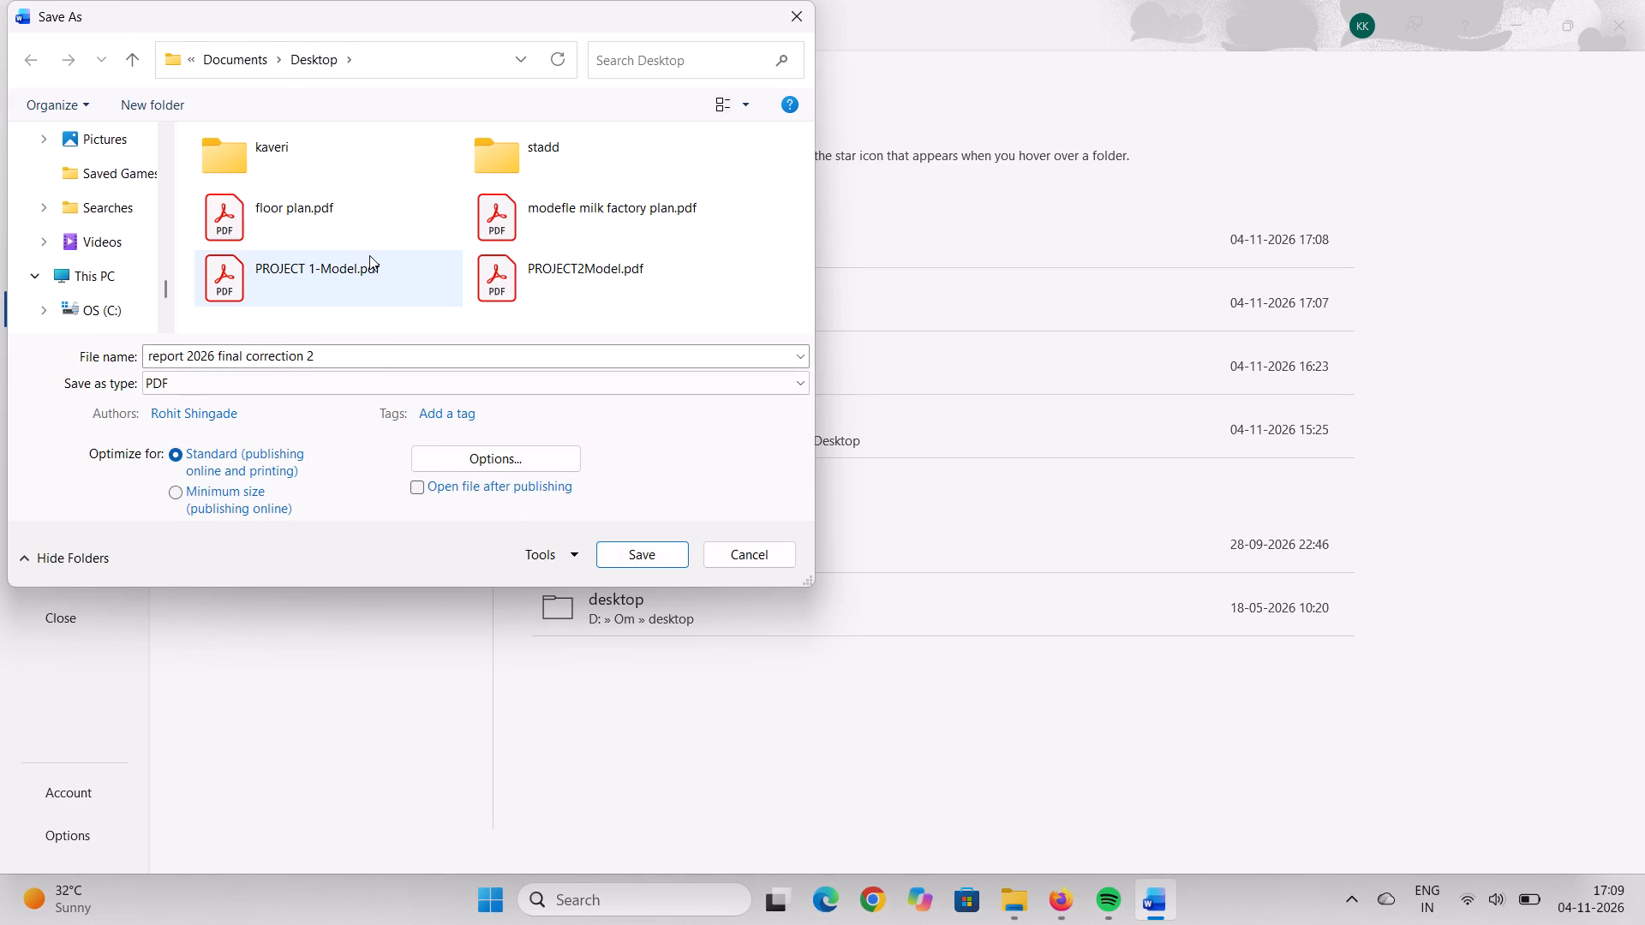
pyautogui.scroll(-2, 369, 255)
pyautogui.scroll(2, 369, 255)
pyautogui.click(616, 549)
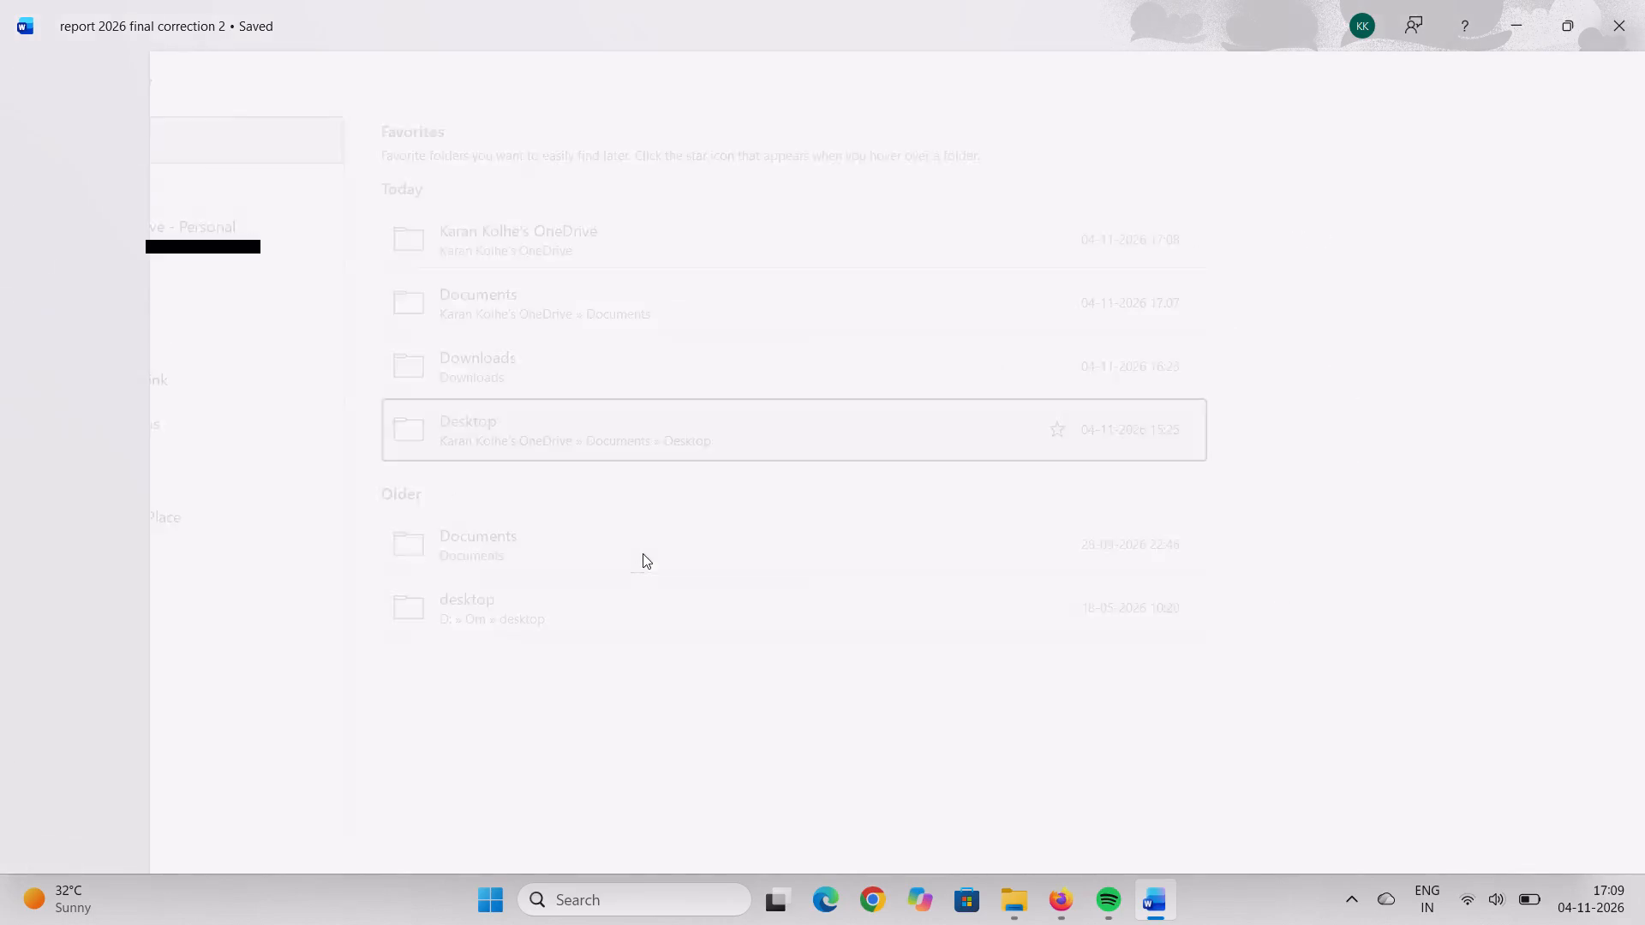
pyautogui.click(1515, 31)
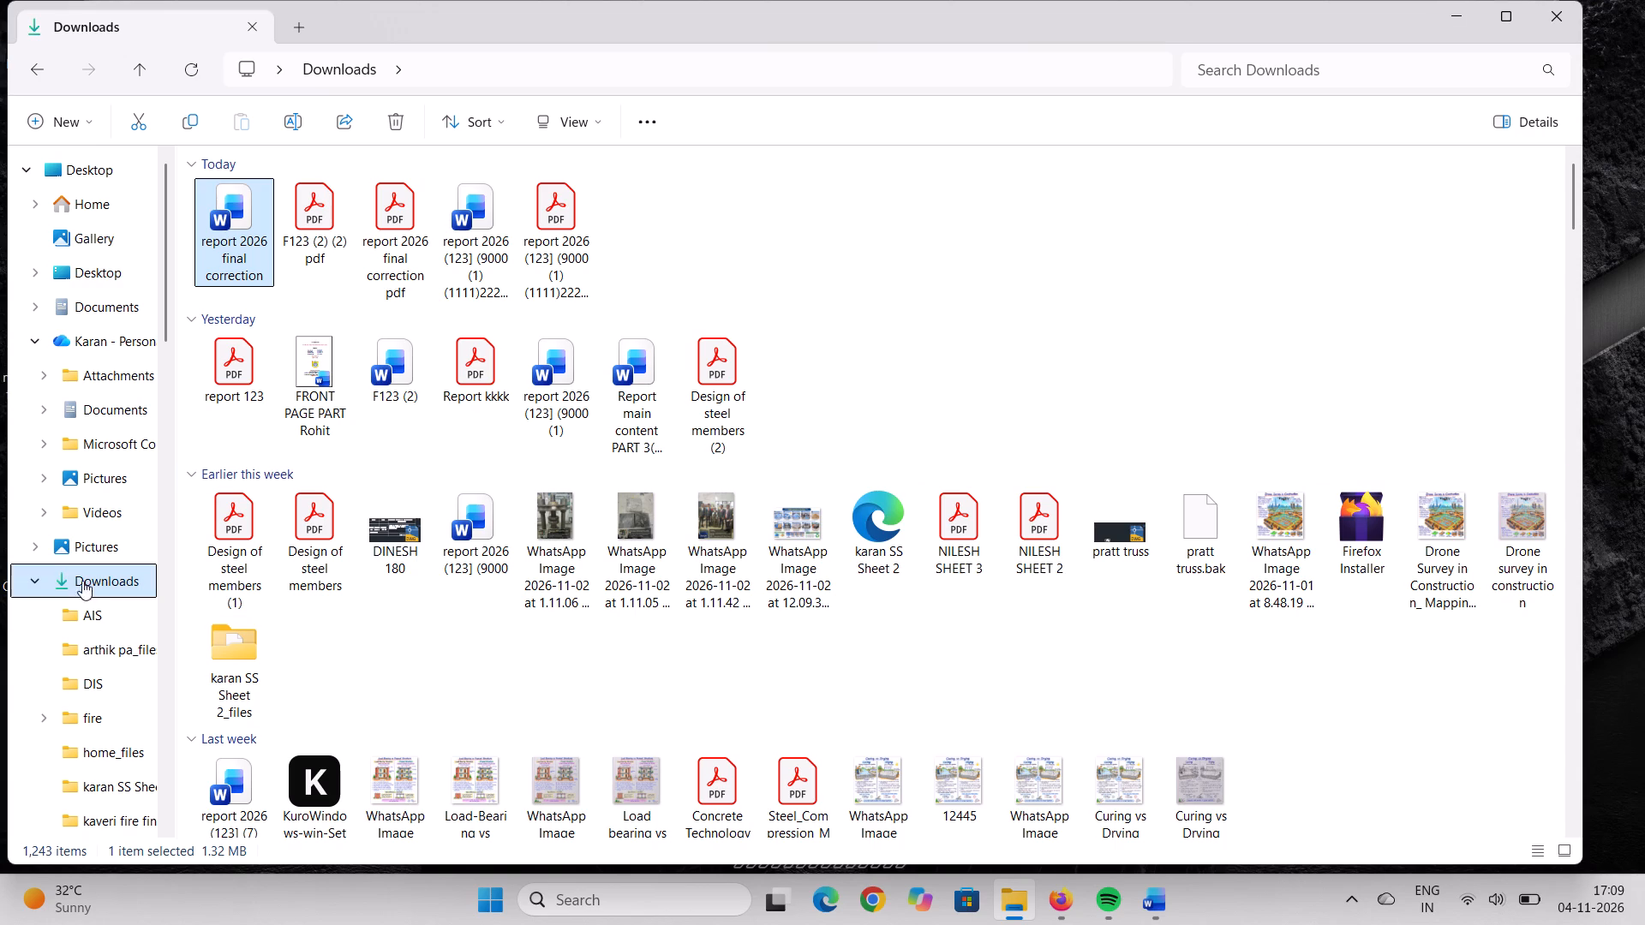
pyautogui.click(100, 307)
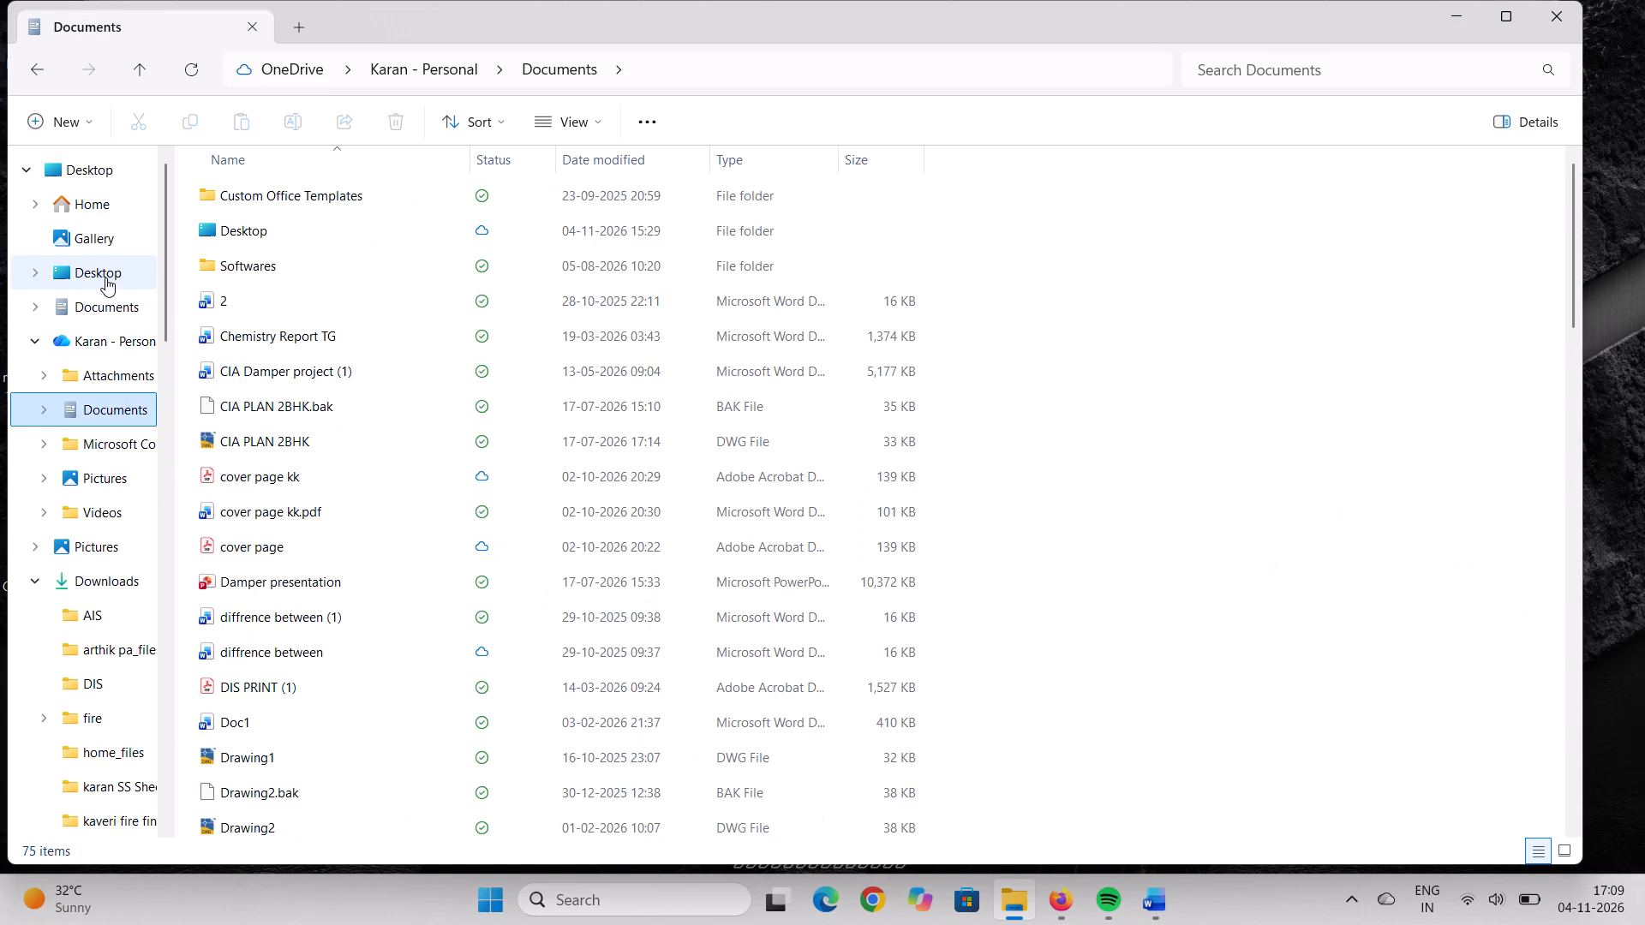
pyautogui.click(105, 277)
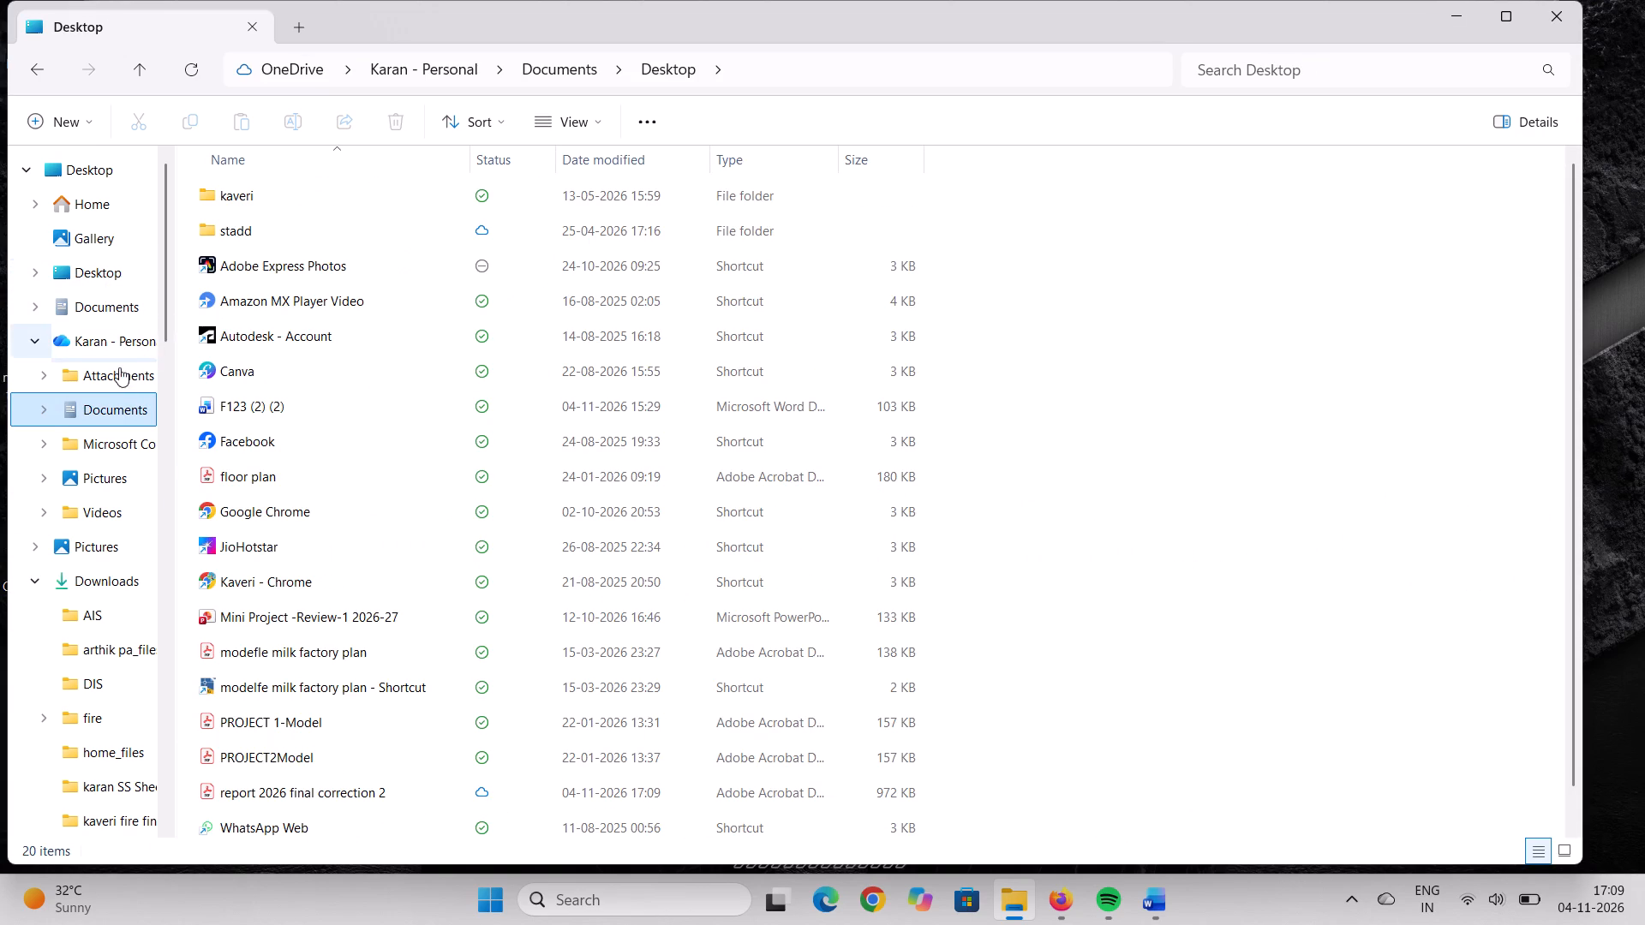
pyautogui.scroll(2, 93, 215)
pyautogui.click(111, 167)
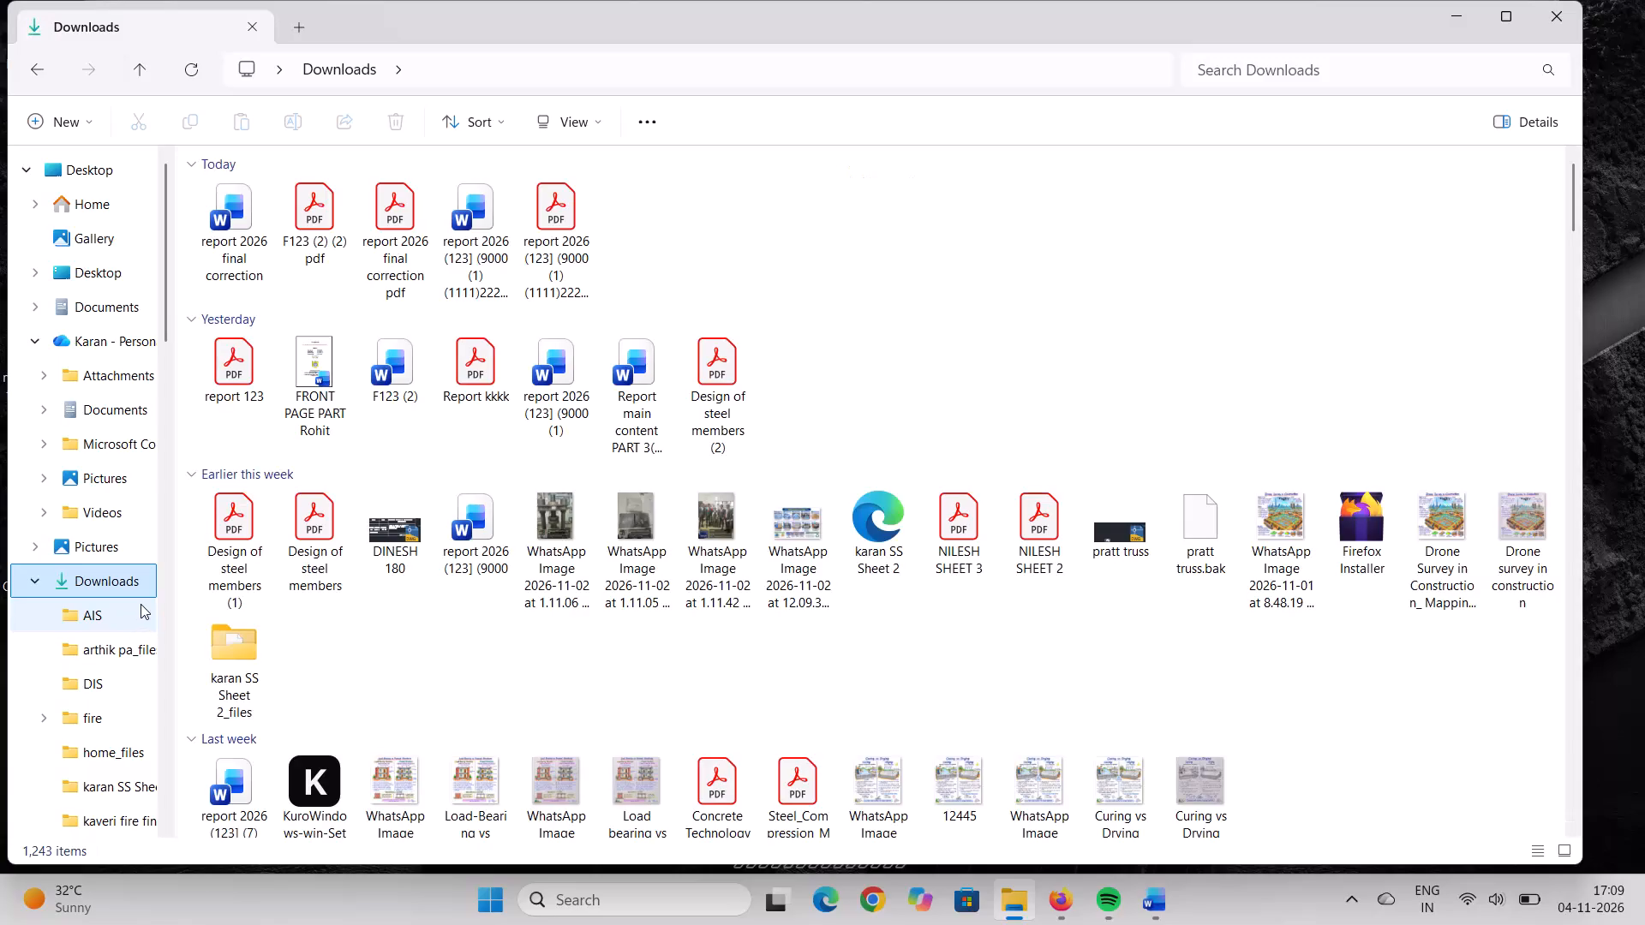
pyautogui.click(126, 618)
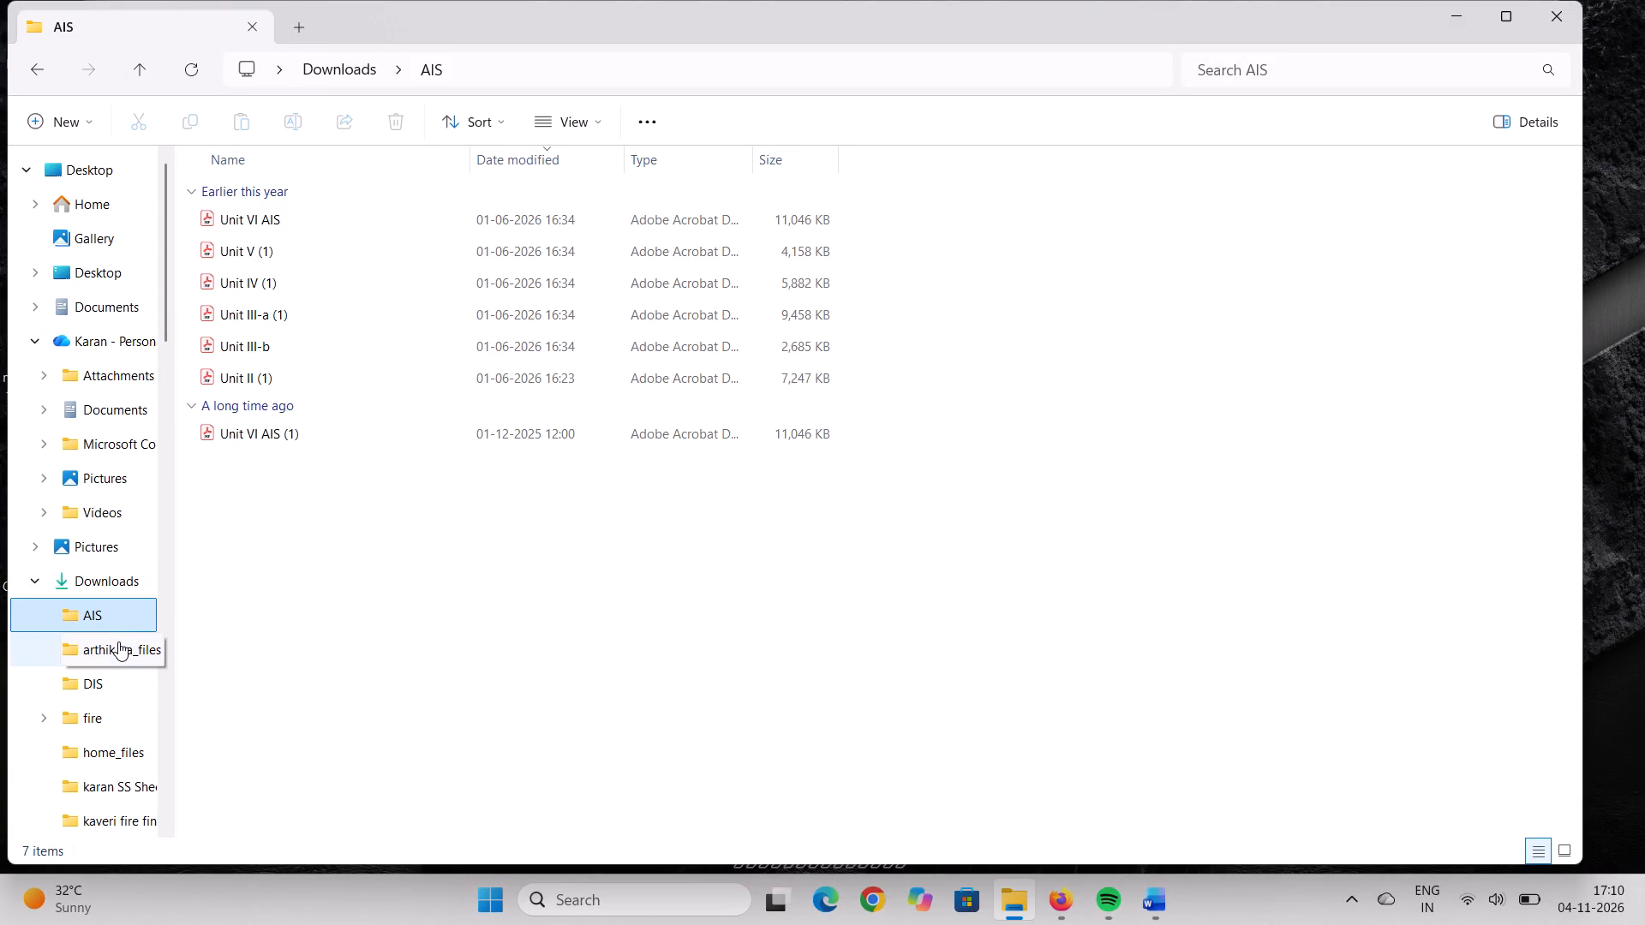
pyautogui.click(118, 642)
pyautogui.click(117, 667)
pyautogui.click(112, 709)
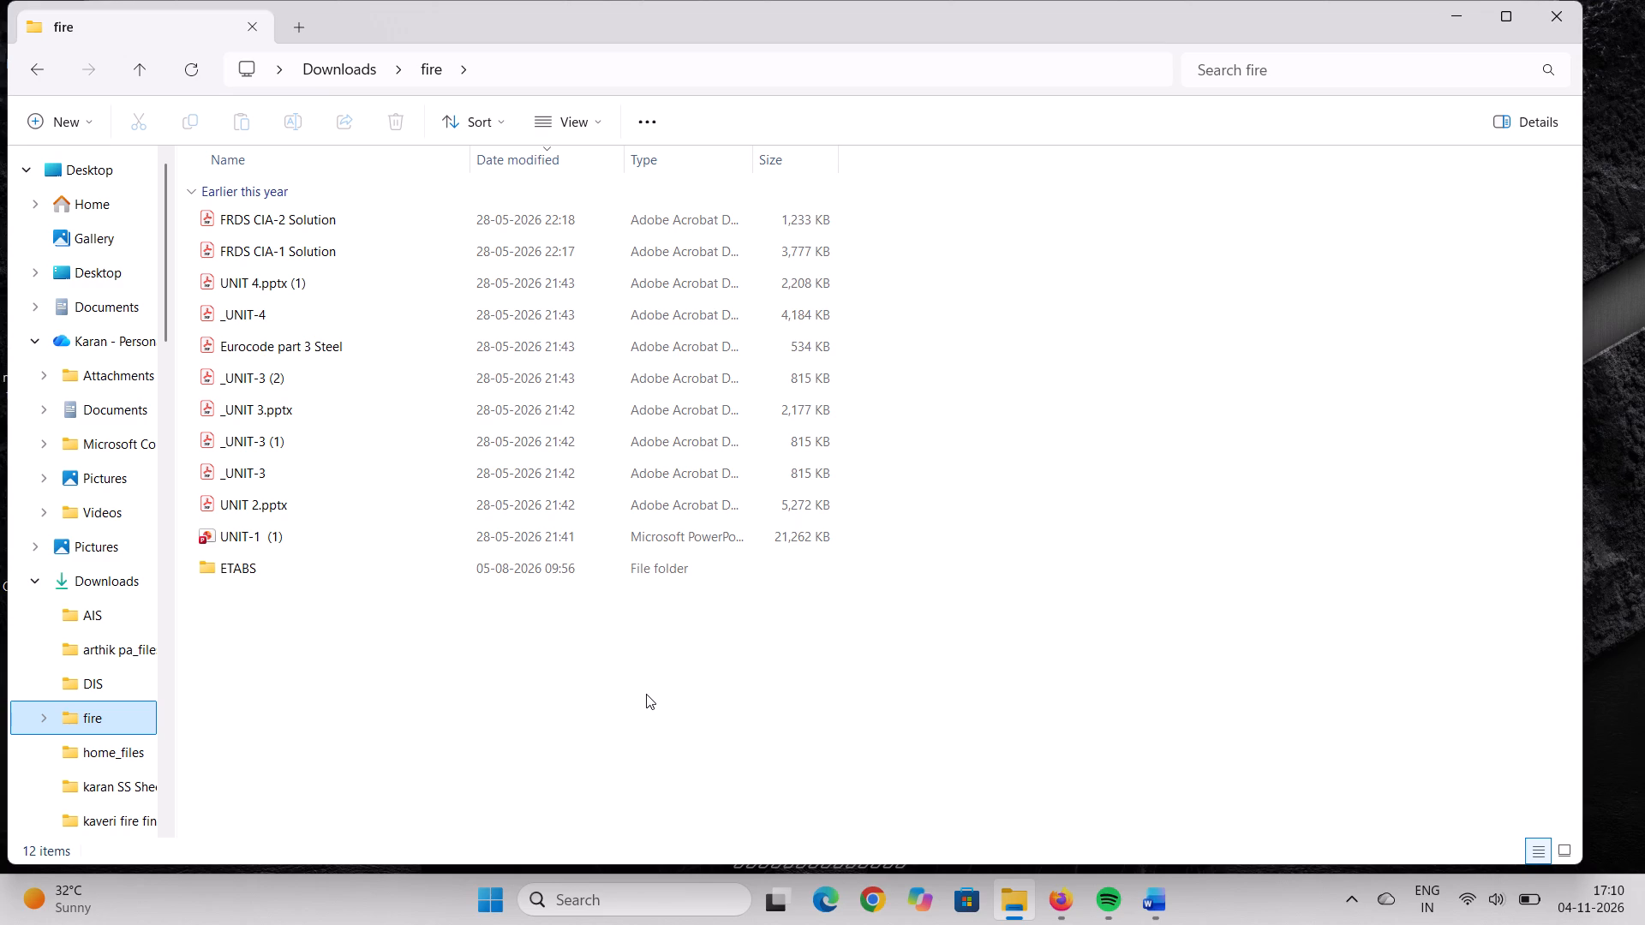
# Open the PDF "report 2026 final correction 2" from the OneDrive Documents » Desktop folder.
pyautogui.scroll(-8, 94, 725)
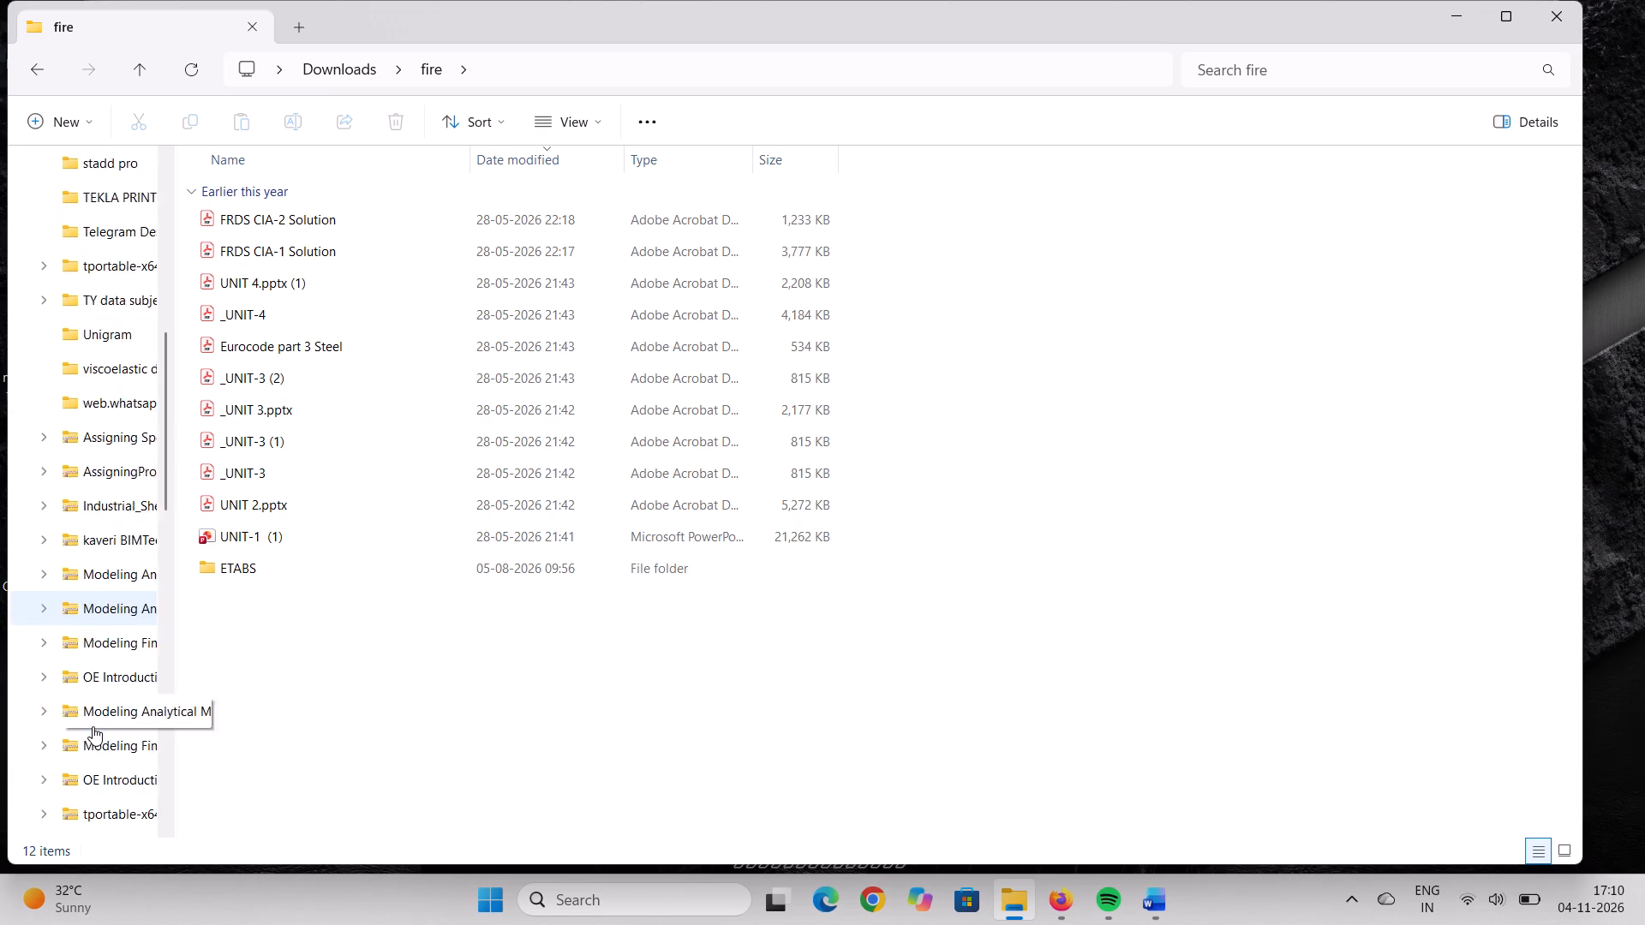
pyautogui.scroll(-5, 93, 726)
pyautogui.click(123, 502)
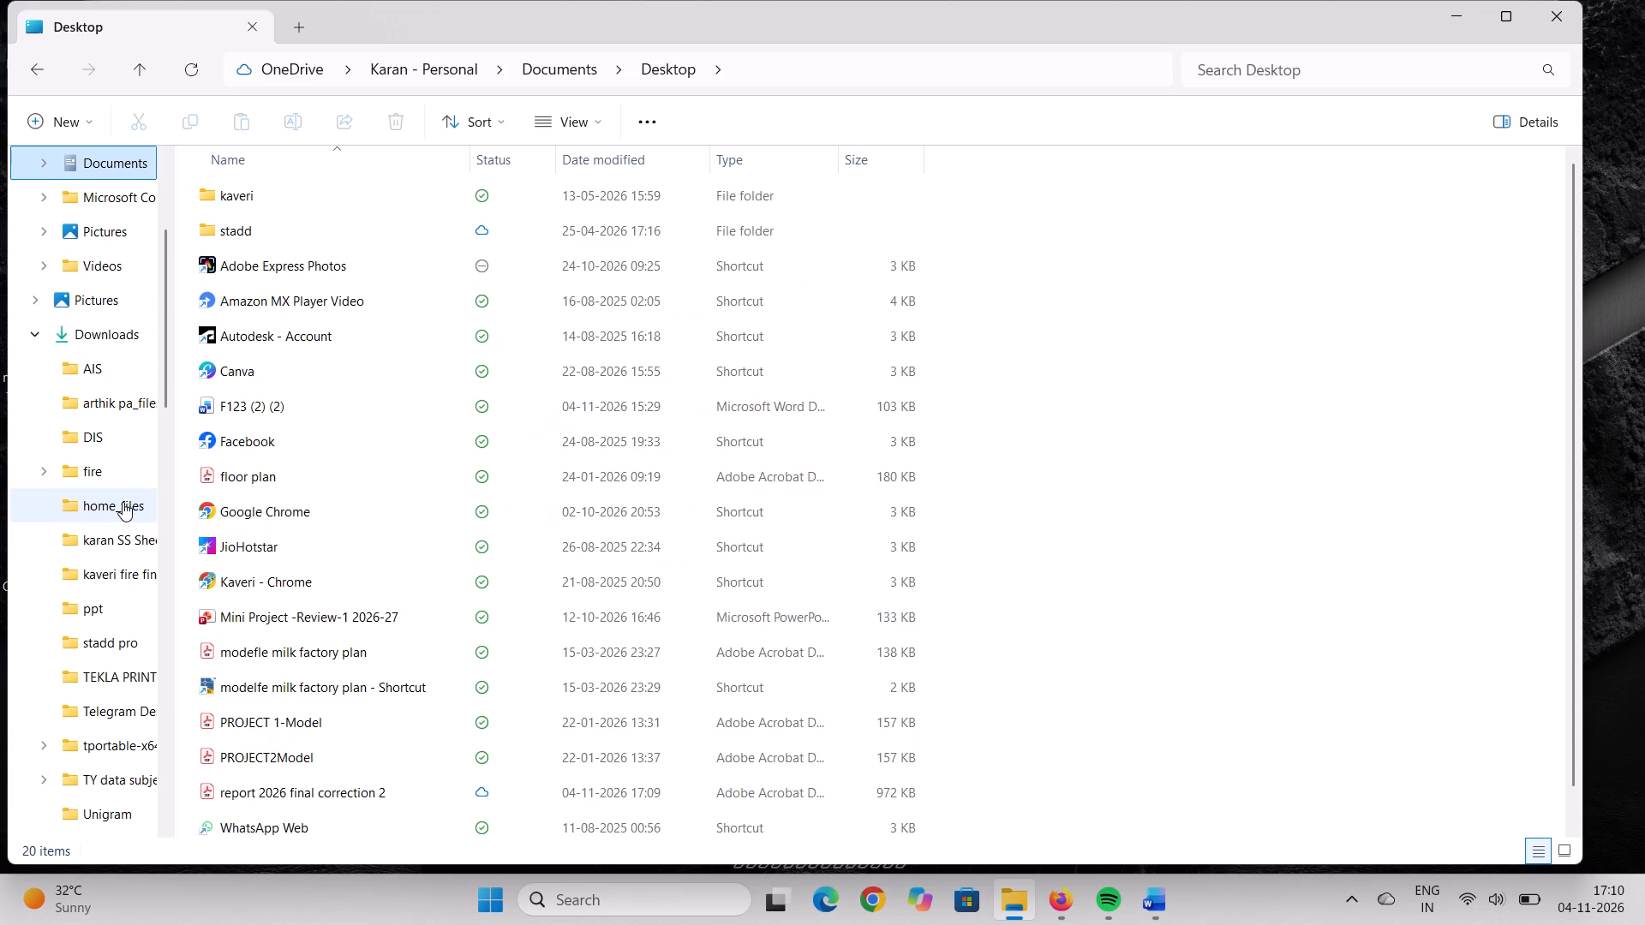
pyautogui.scroll(-2, 276, 532)
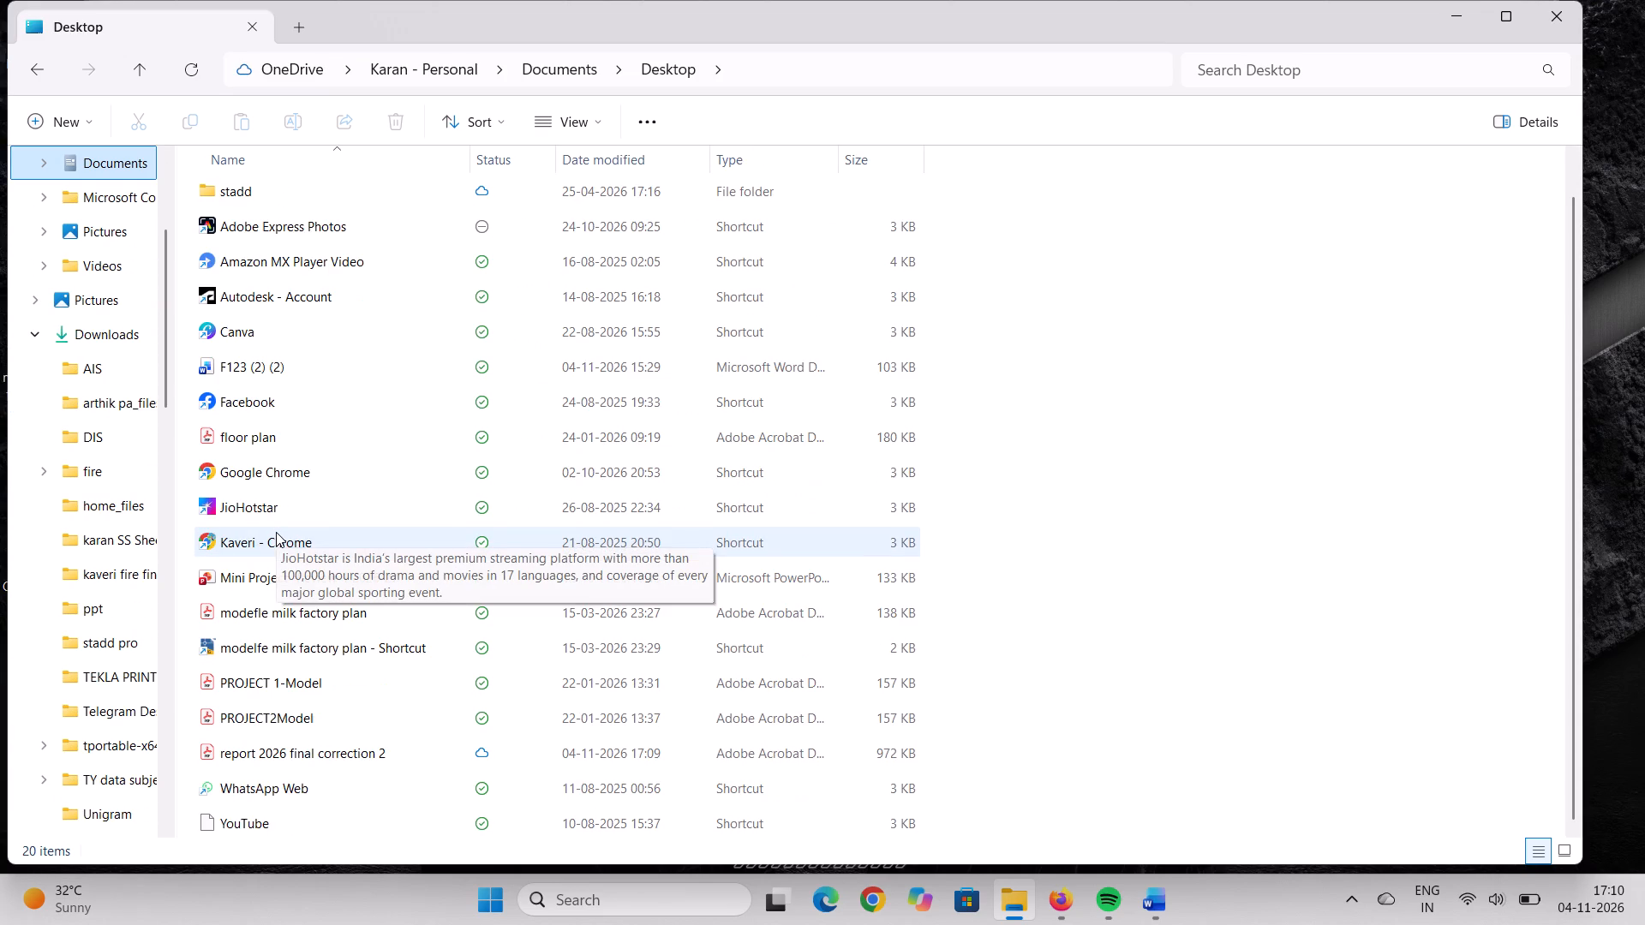
pyautogui.scroll(-3, 276, 532)
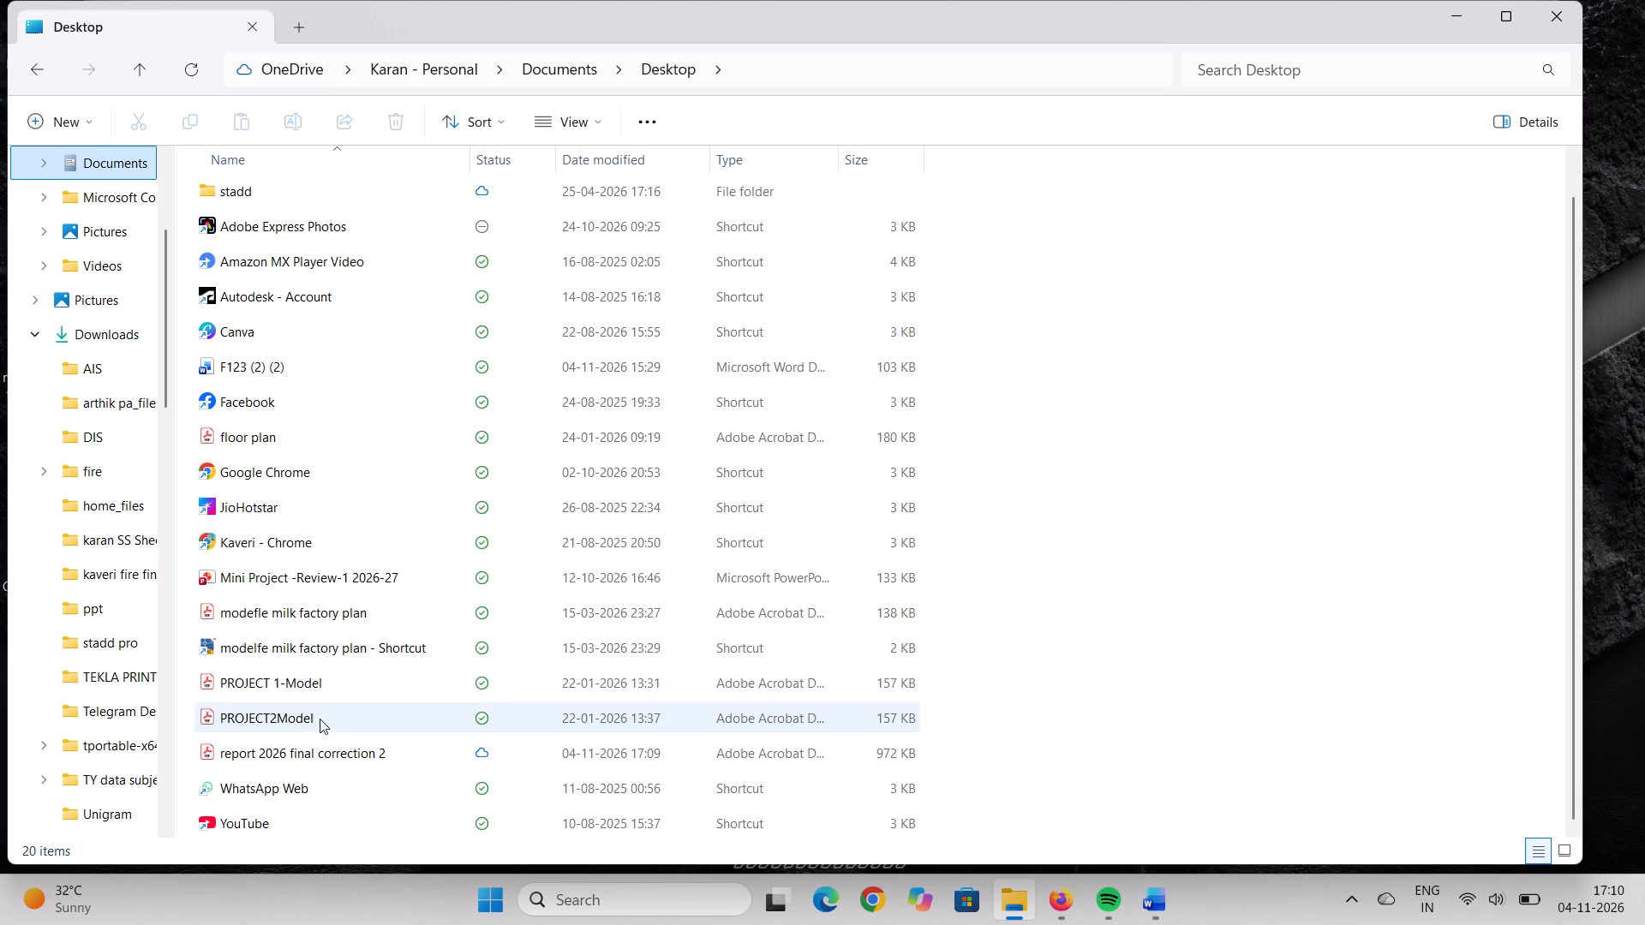
pyautogui.doubleClick(342, 759)
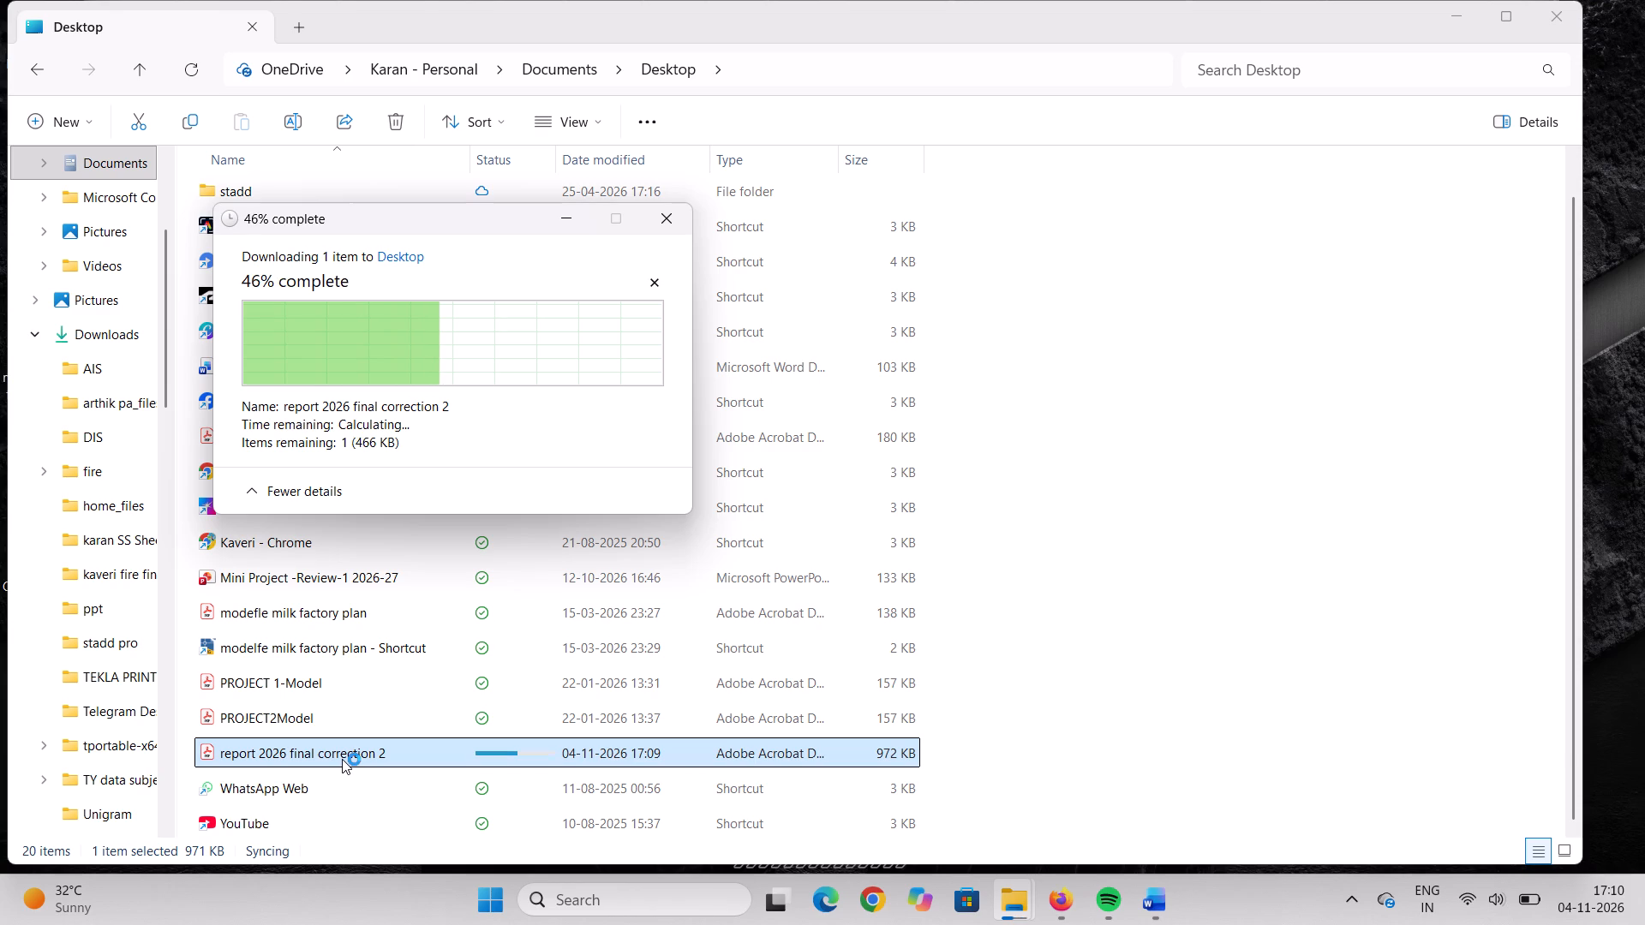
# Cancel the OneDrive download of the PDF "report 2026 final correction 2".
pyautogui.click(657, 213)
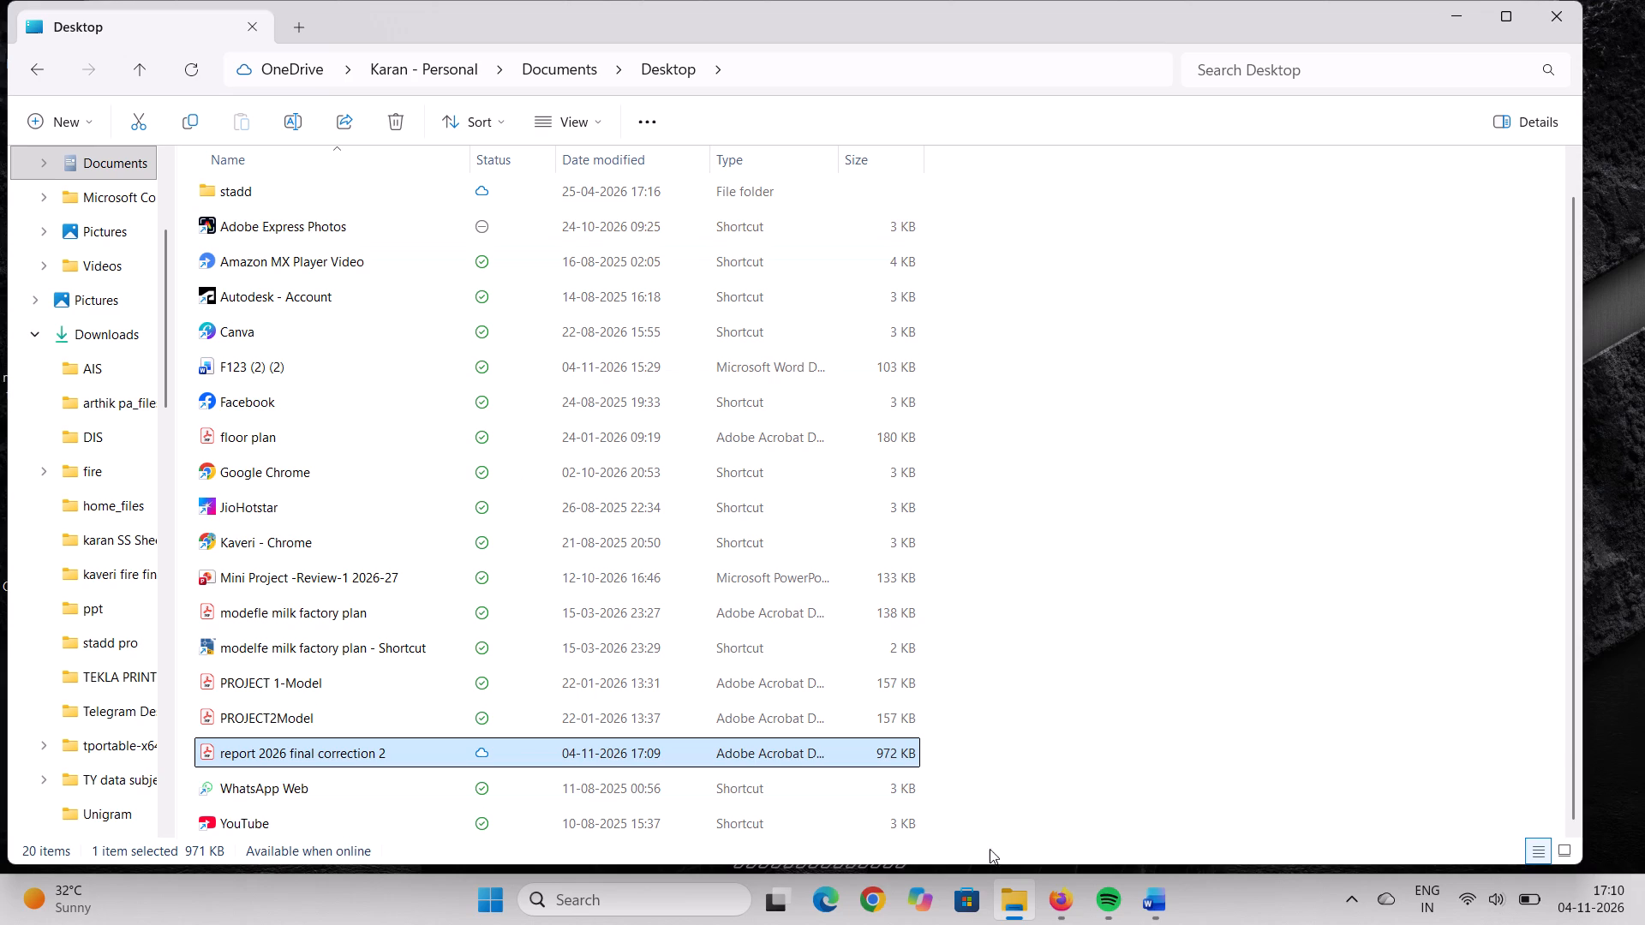
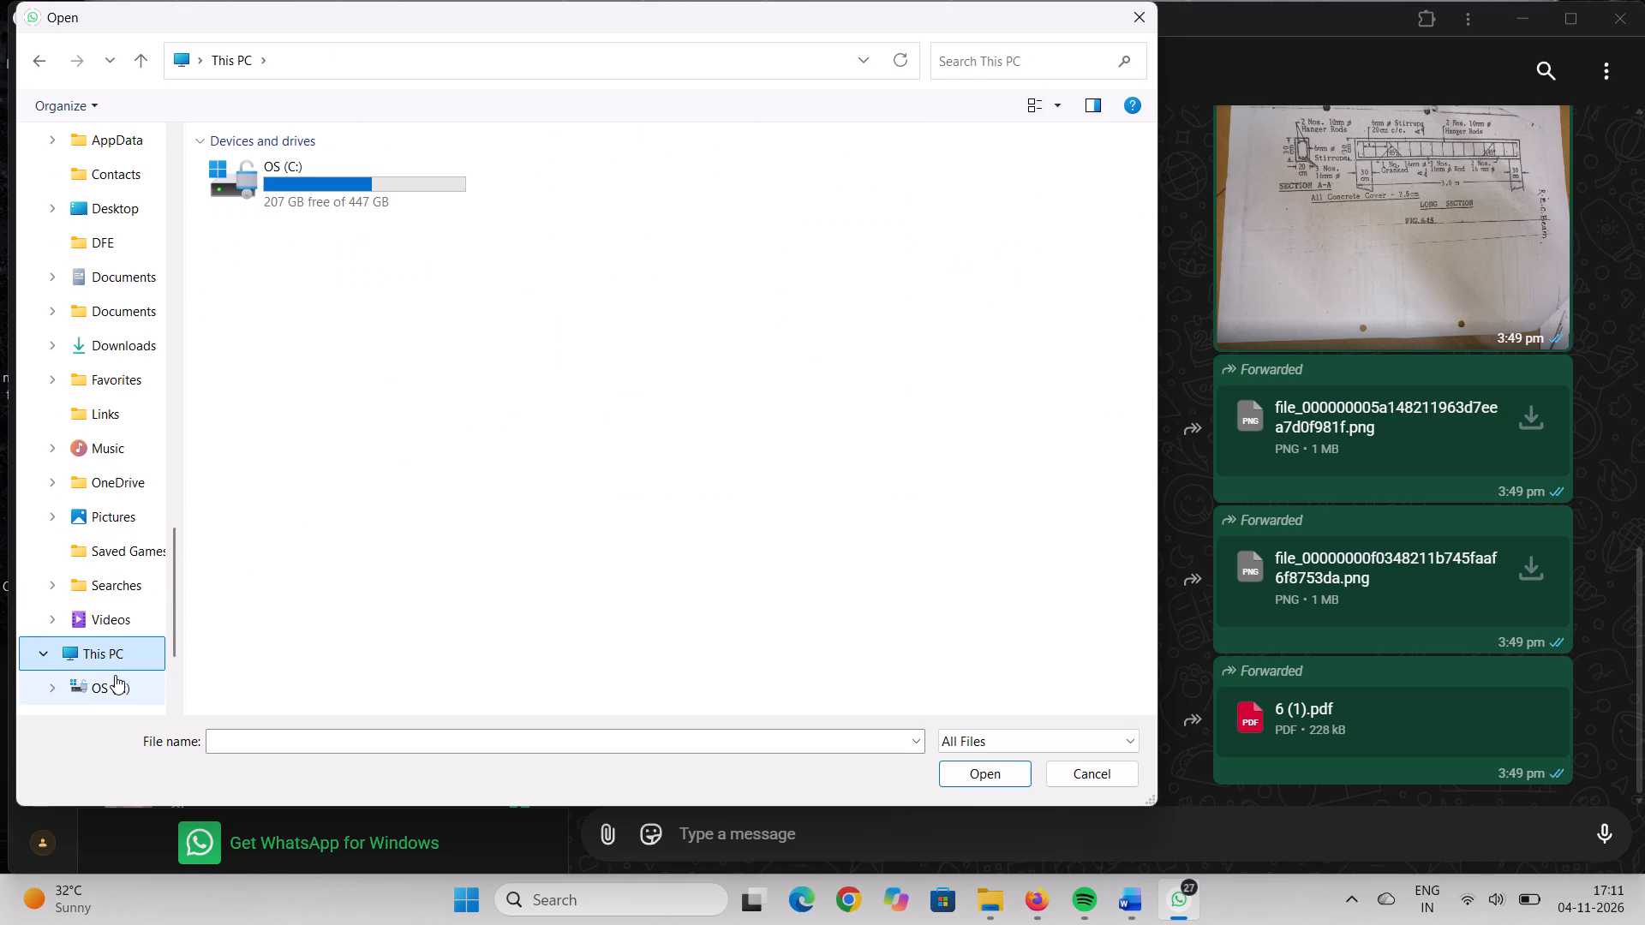
# Look for the report PDF to attach in both Documents folders, This PC and the OS (C:) drive.
pyautogui.click(105, 316)
pyautogui.click(120, 277)
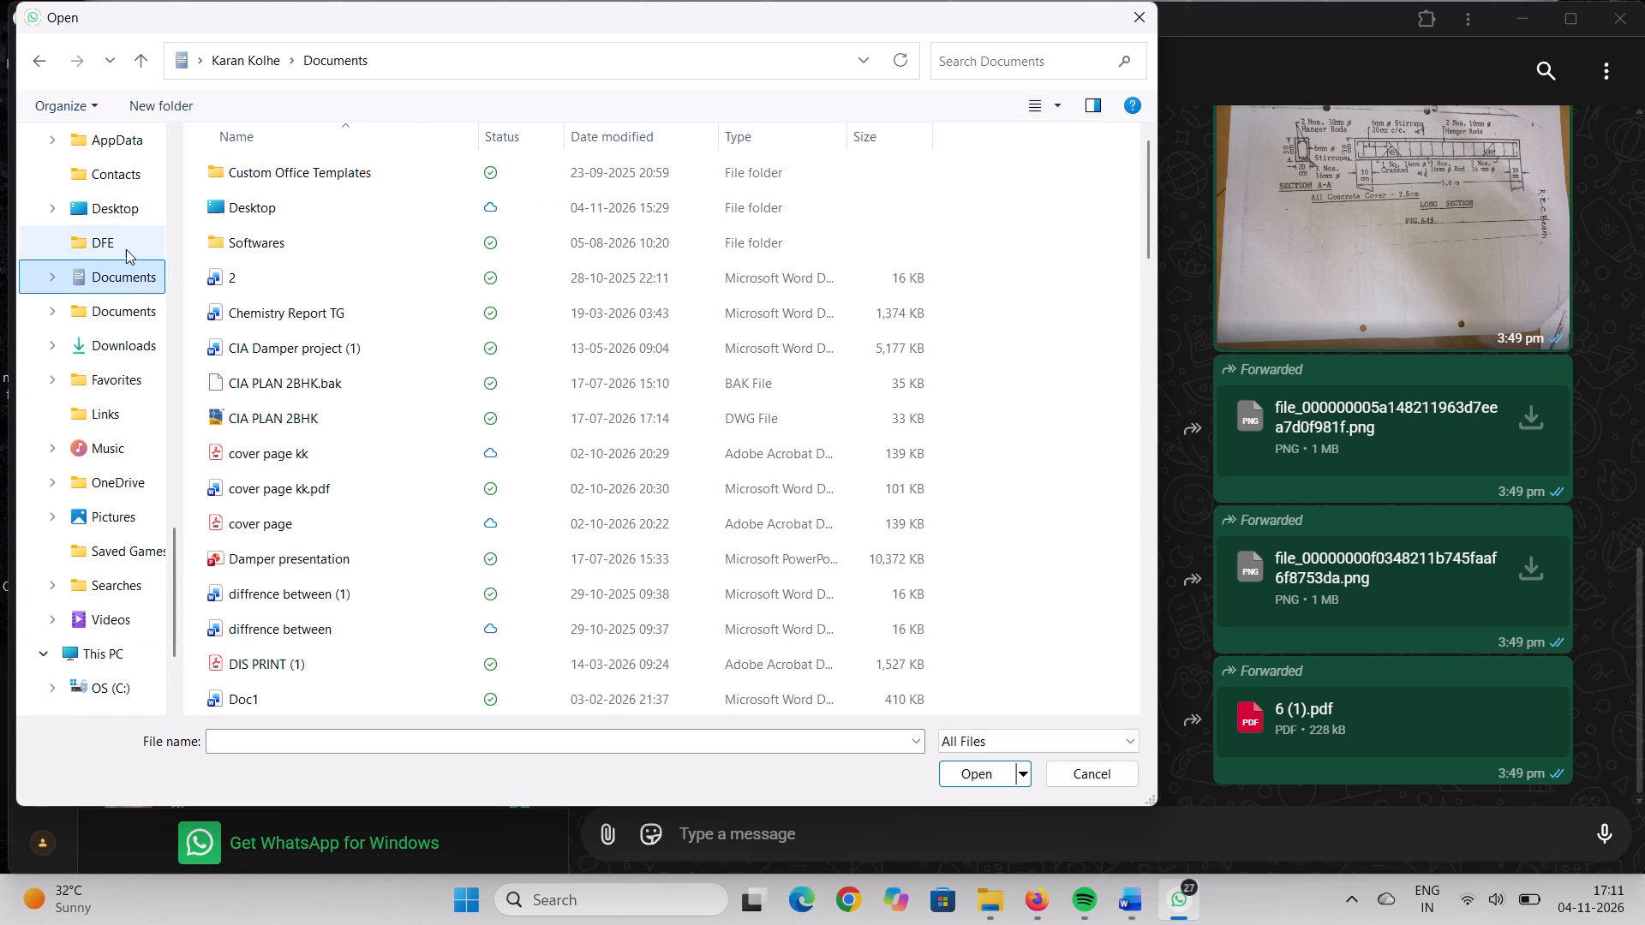
pyautogui.scroll(-20, 613, 501)
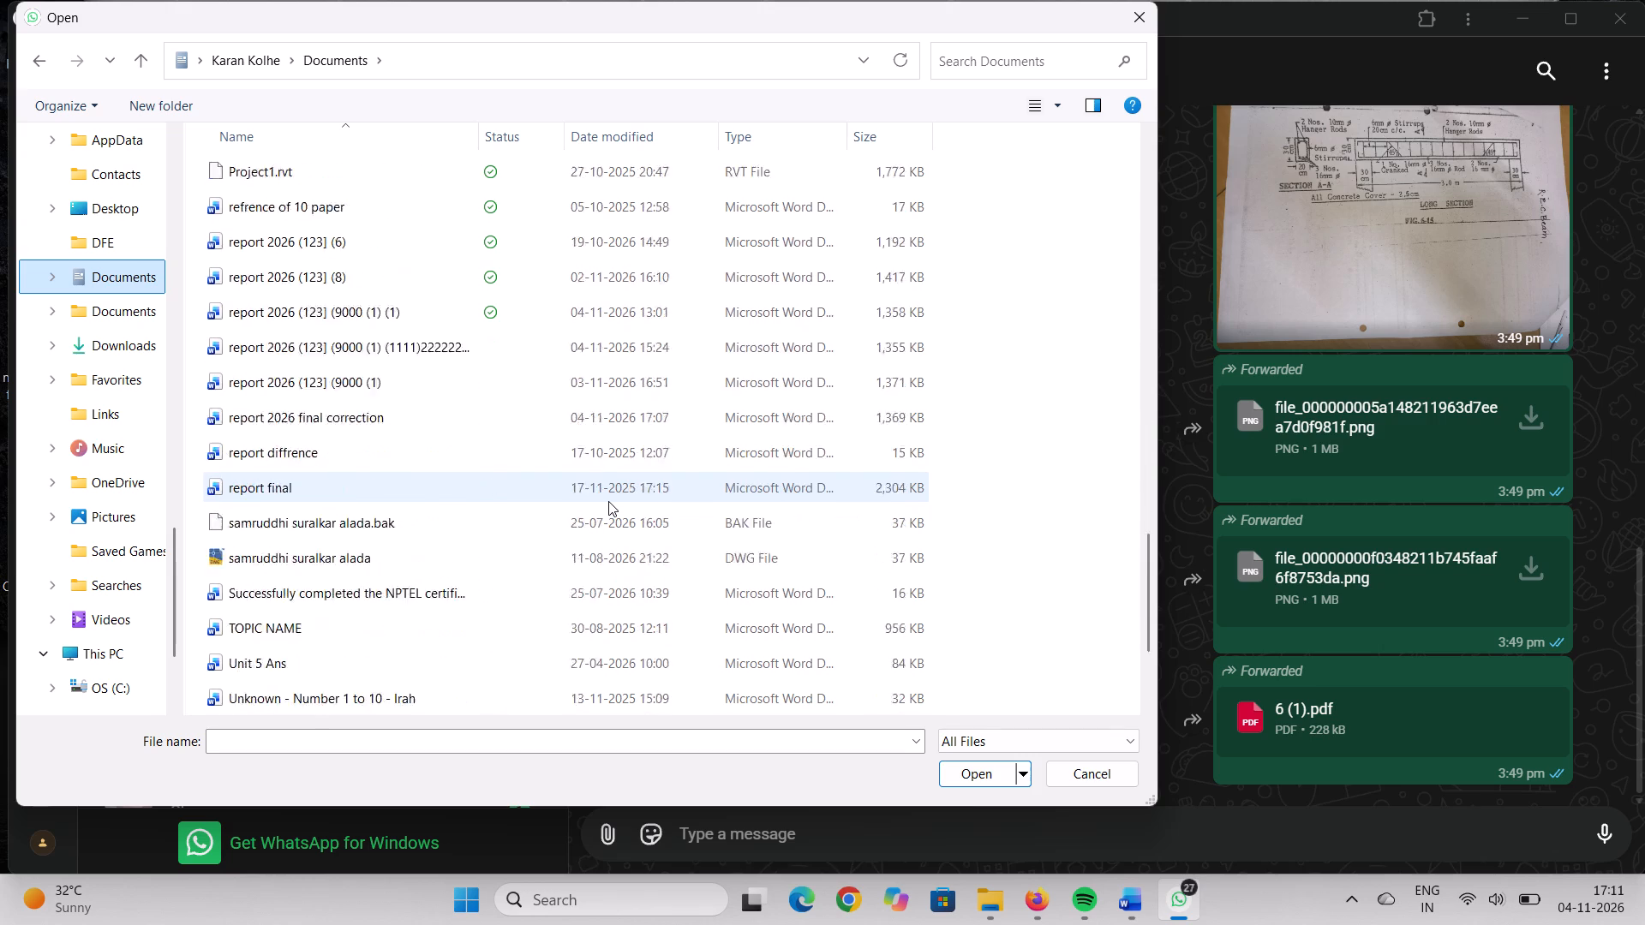
pyautogui.scroll(5, 608, 501)
pyautogui.scroll(-11, 608, 501)
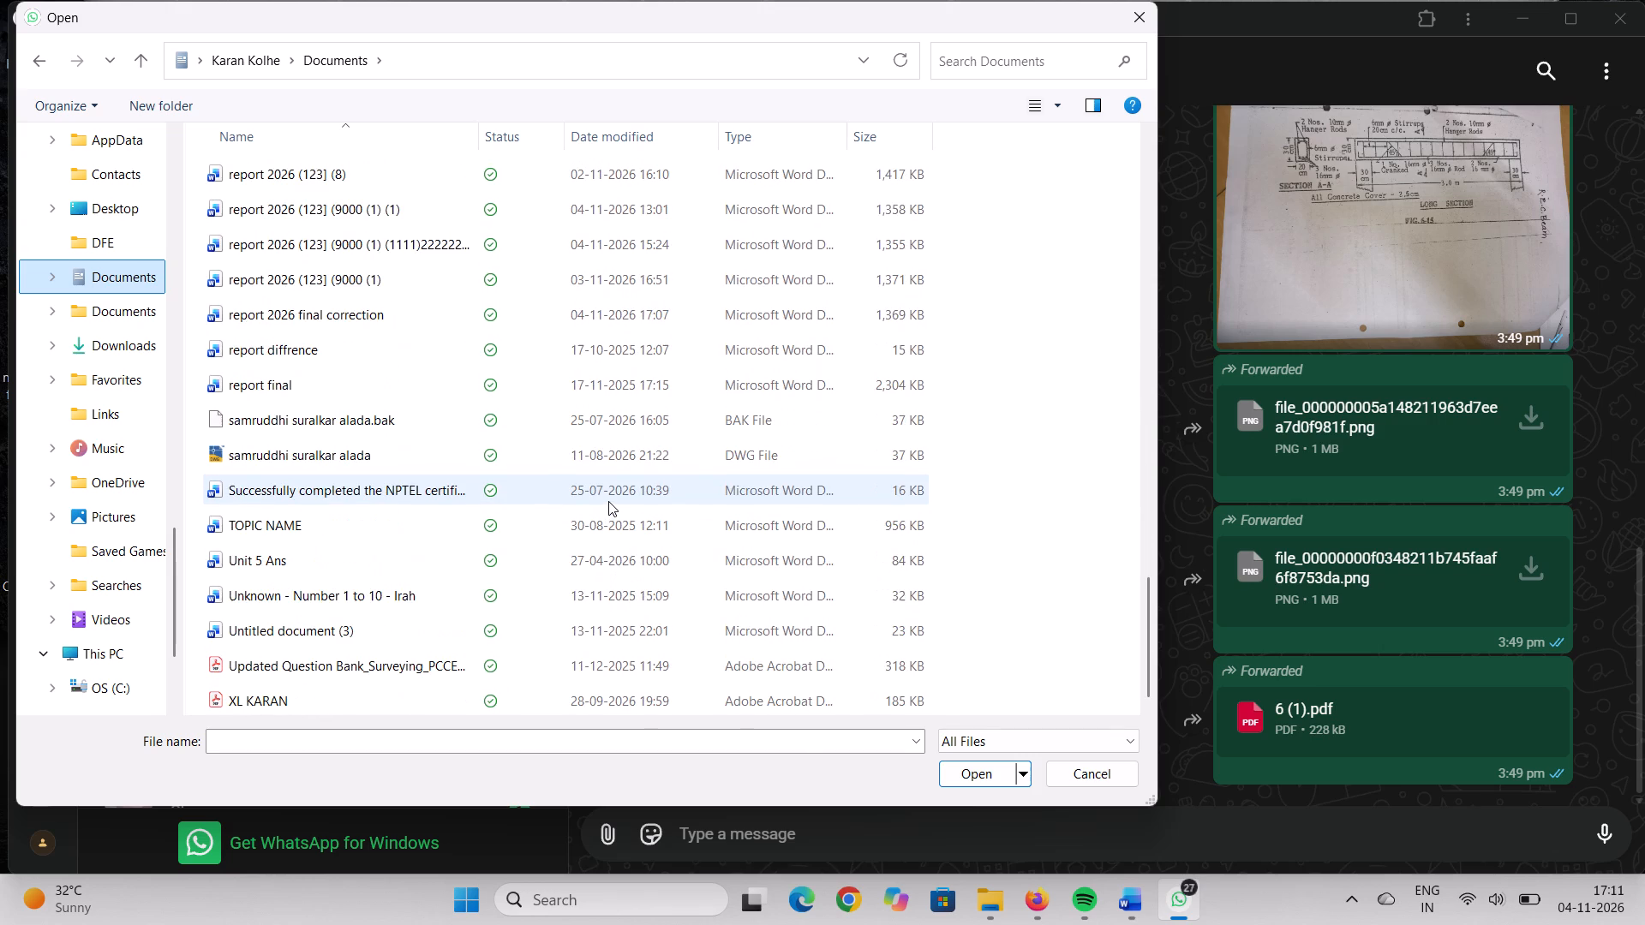
pyautogui.scroll(-1, 608, 501)
pyautogui.scroll(-7, 127, 464)
pyautogui.click(122, 476)
pyautogui.click(113, 528)
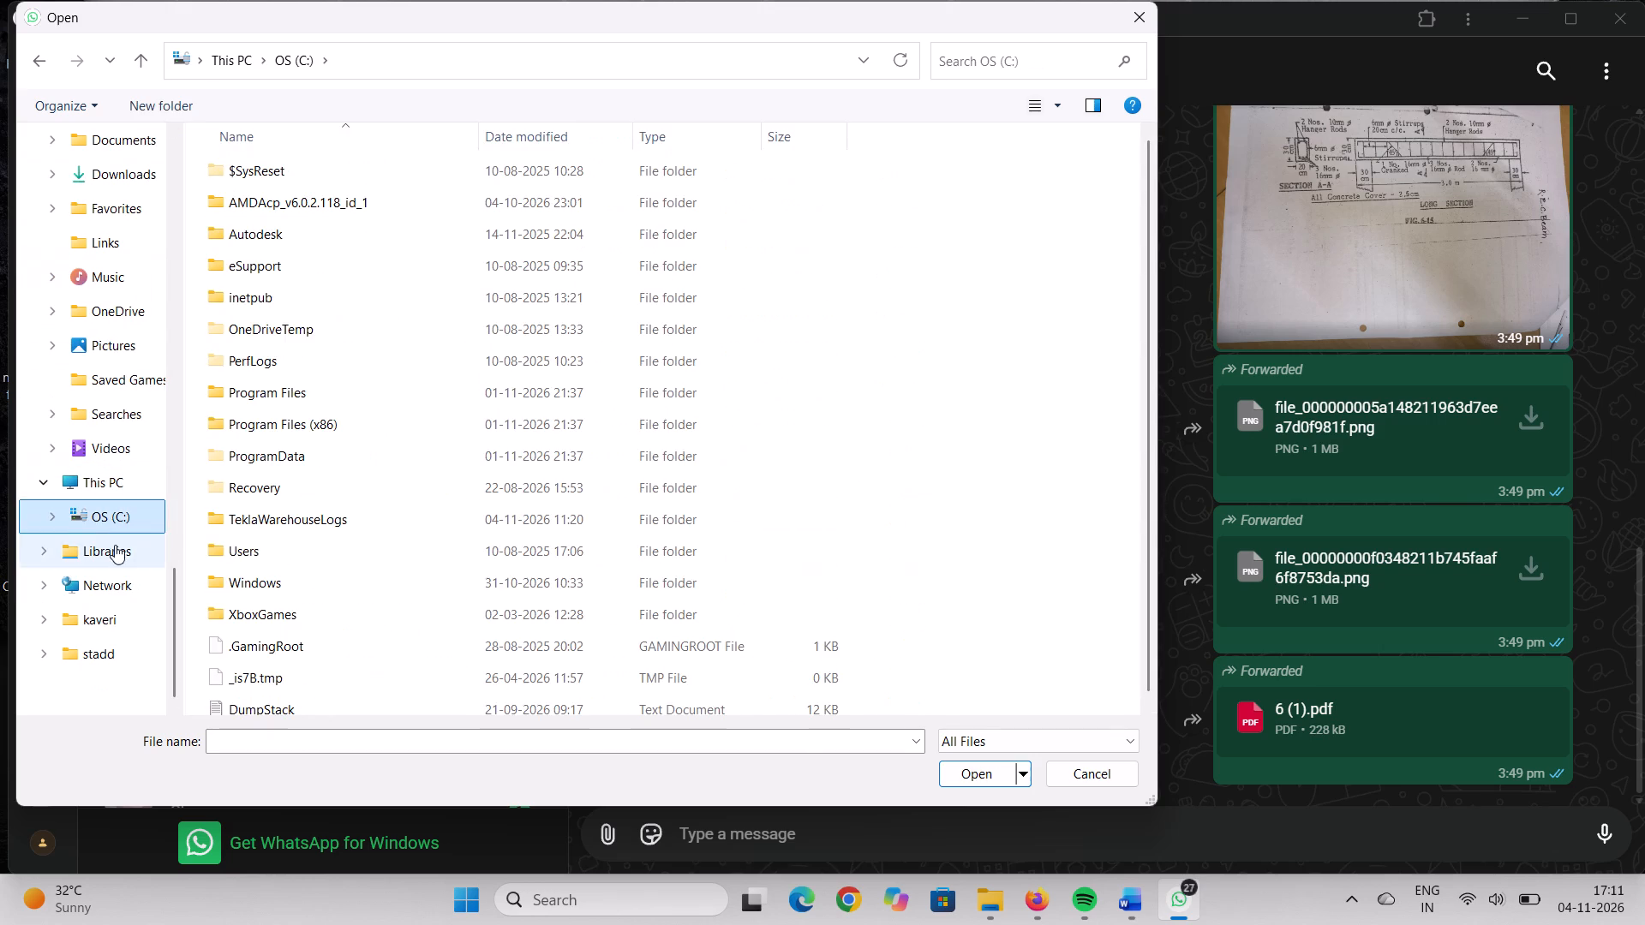
# Look for the report PDF to attach in Libraries, Network, OneDrive, Music, Links, Favorites and Downloads.
pyautogui.click(116, 546)
pyautogui.click(109, 592)
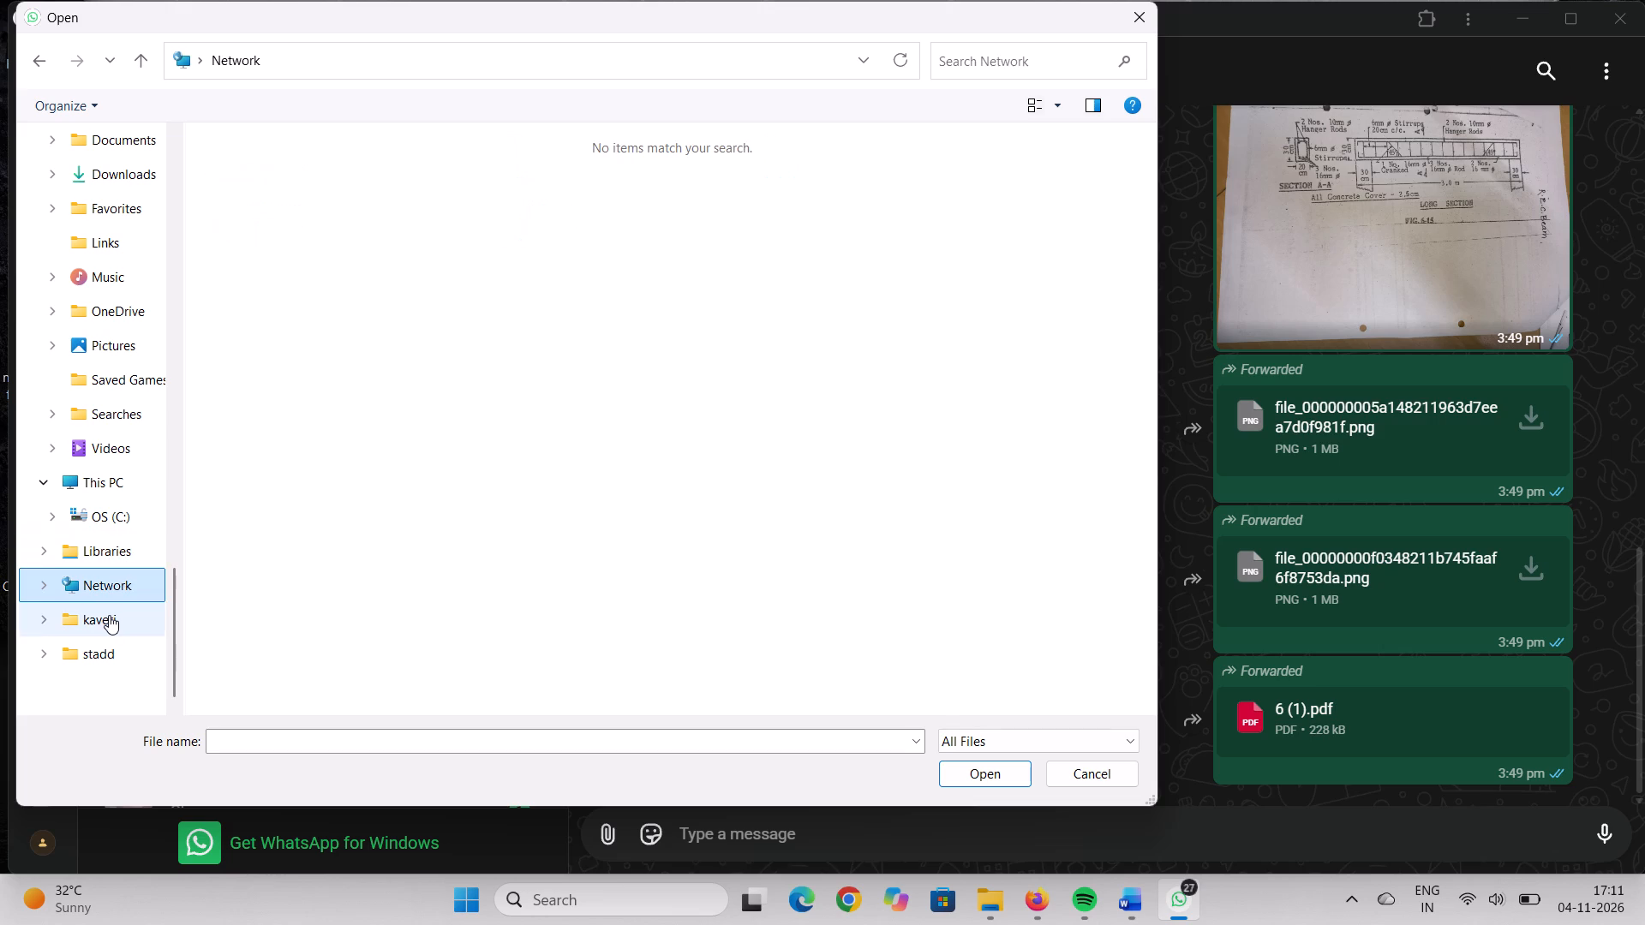
pyautogui.click(109, 615)
pyautogui.click(107, 647)
pyautogui.scroll(2, 91, 520)
pyautogui.click(100, 509)
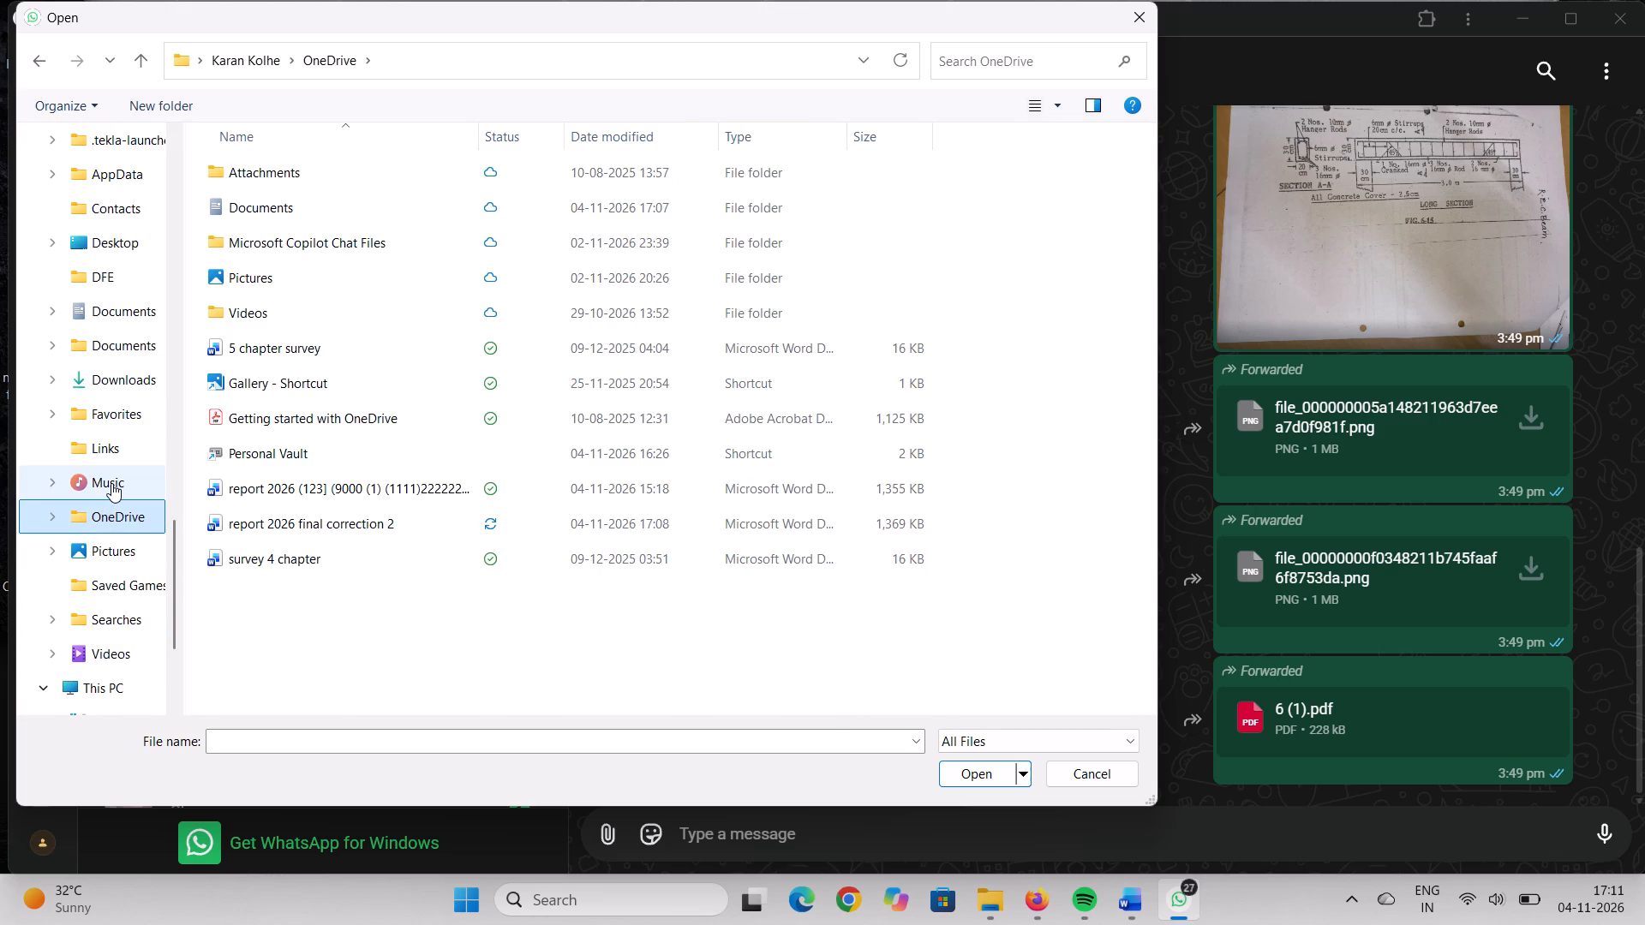
pyautogui.click(111, 483)
pyautogui.click(122, 452)
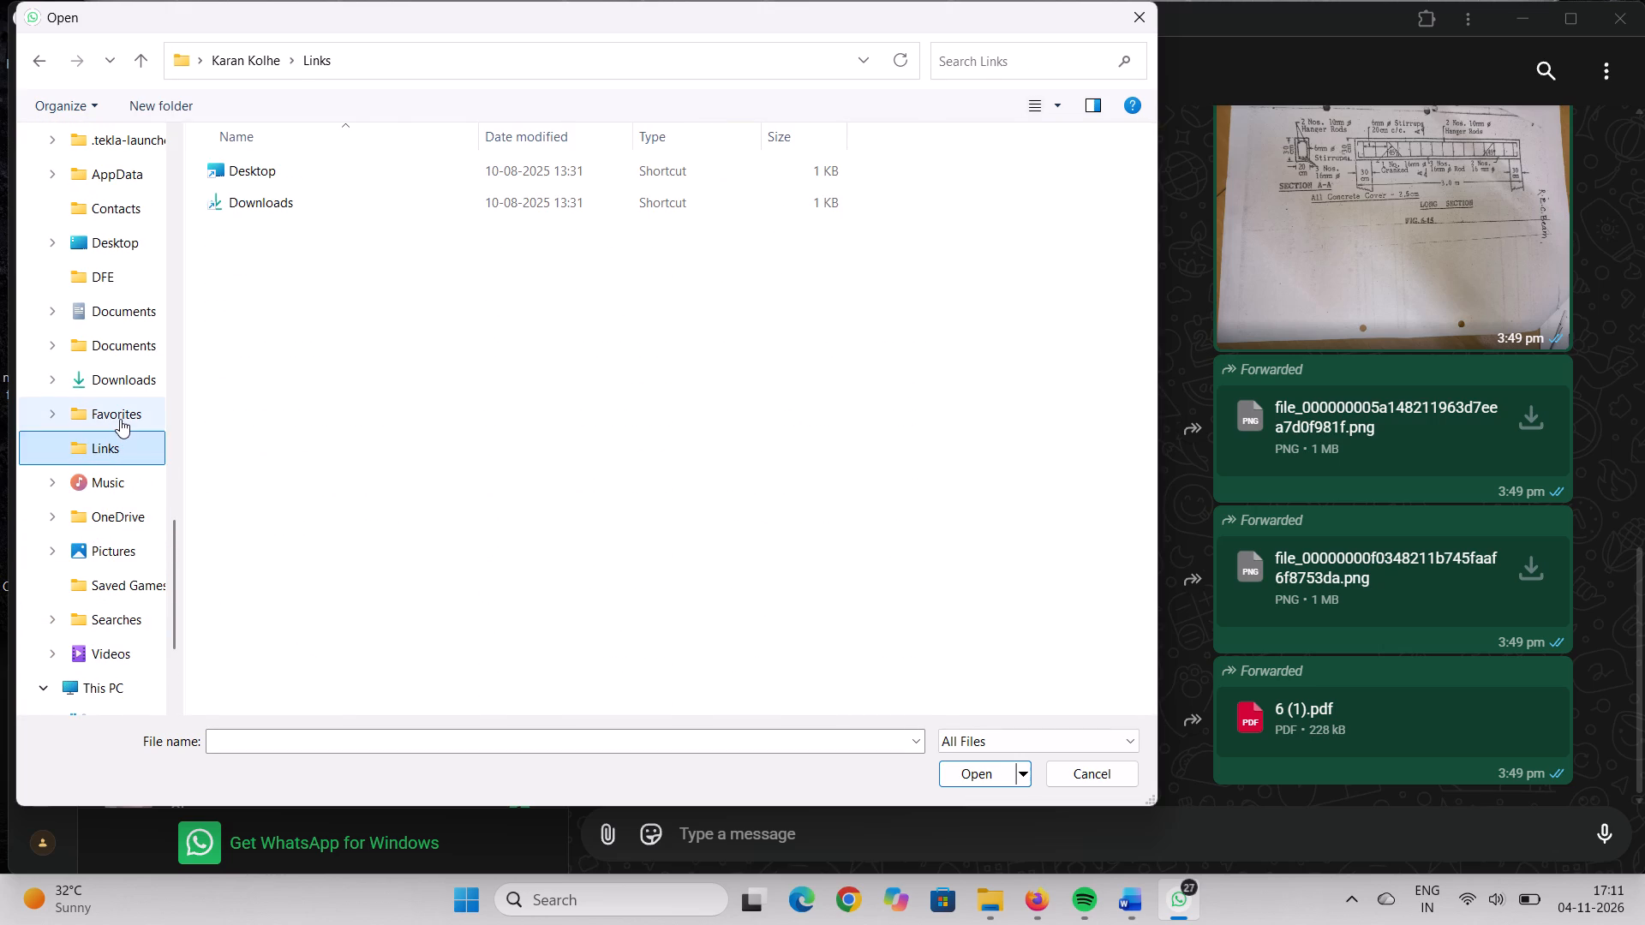
pyautogui.click(120, 419)
pyautogui.click(123, 388)
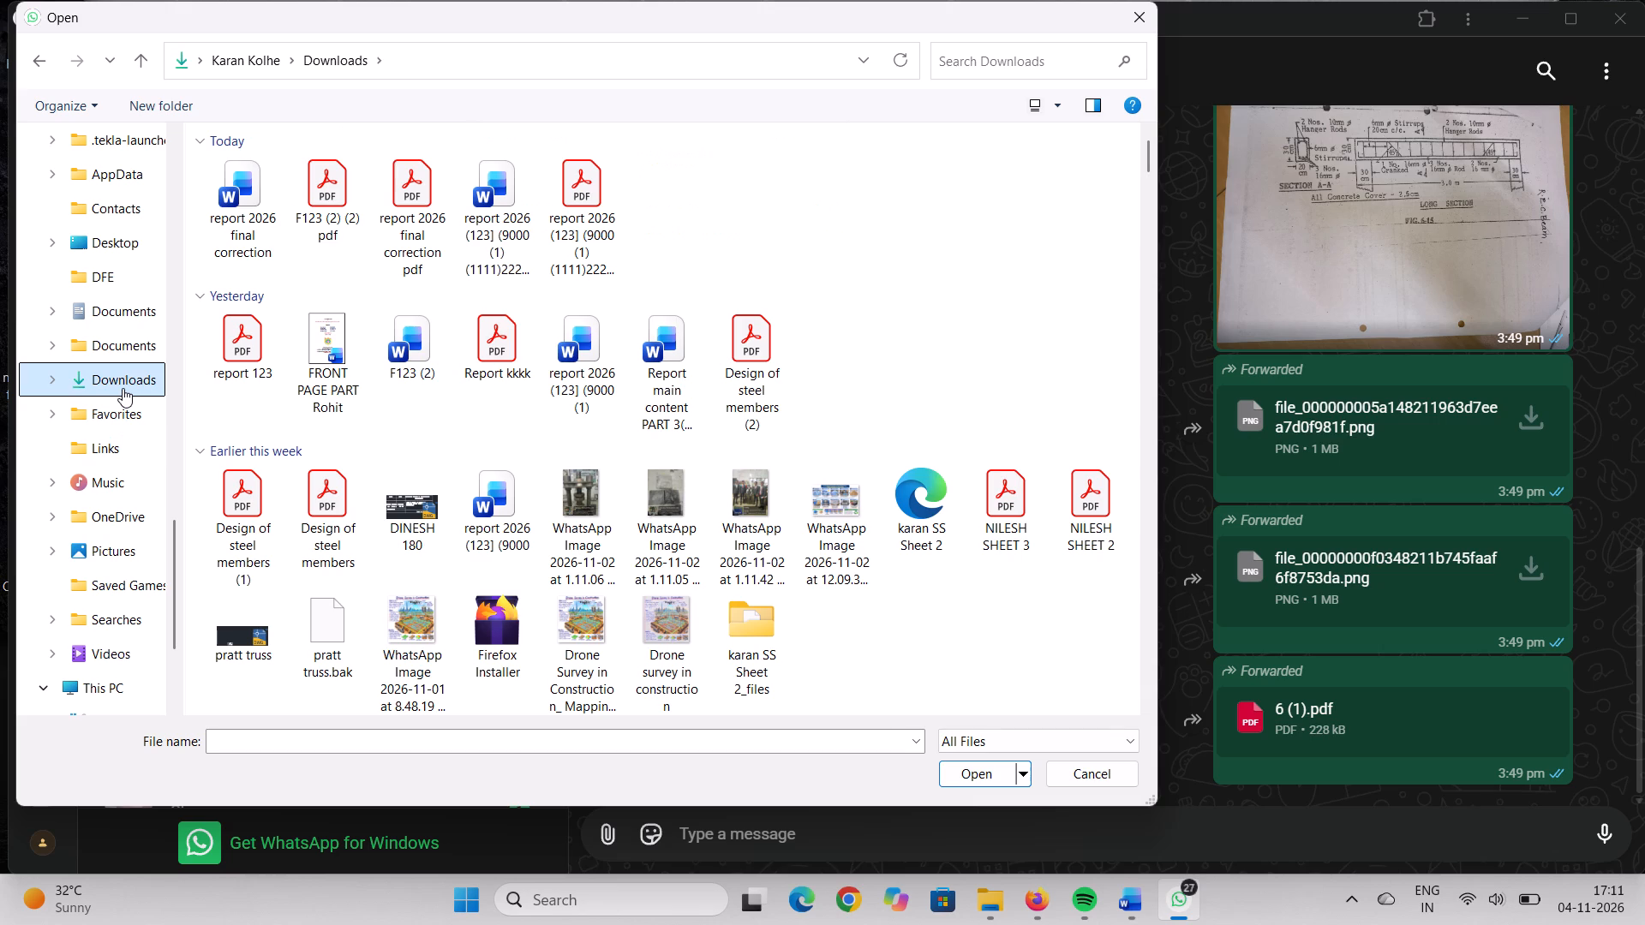
# Look for the report PDF through both Documents folders and the DFE folder.
pyautogui.click(120, 352)
pyautogui.click(124, 318)
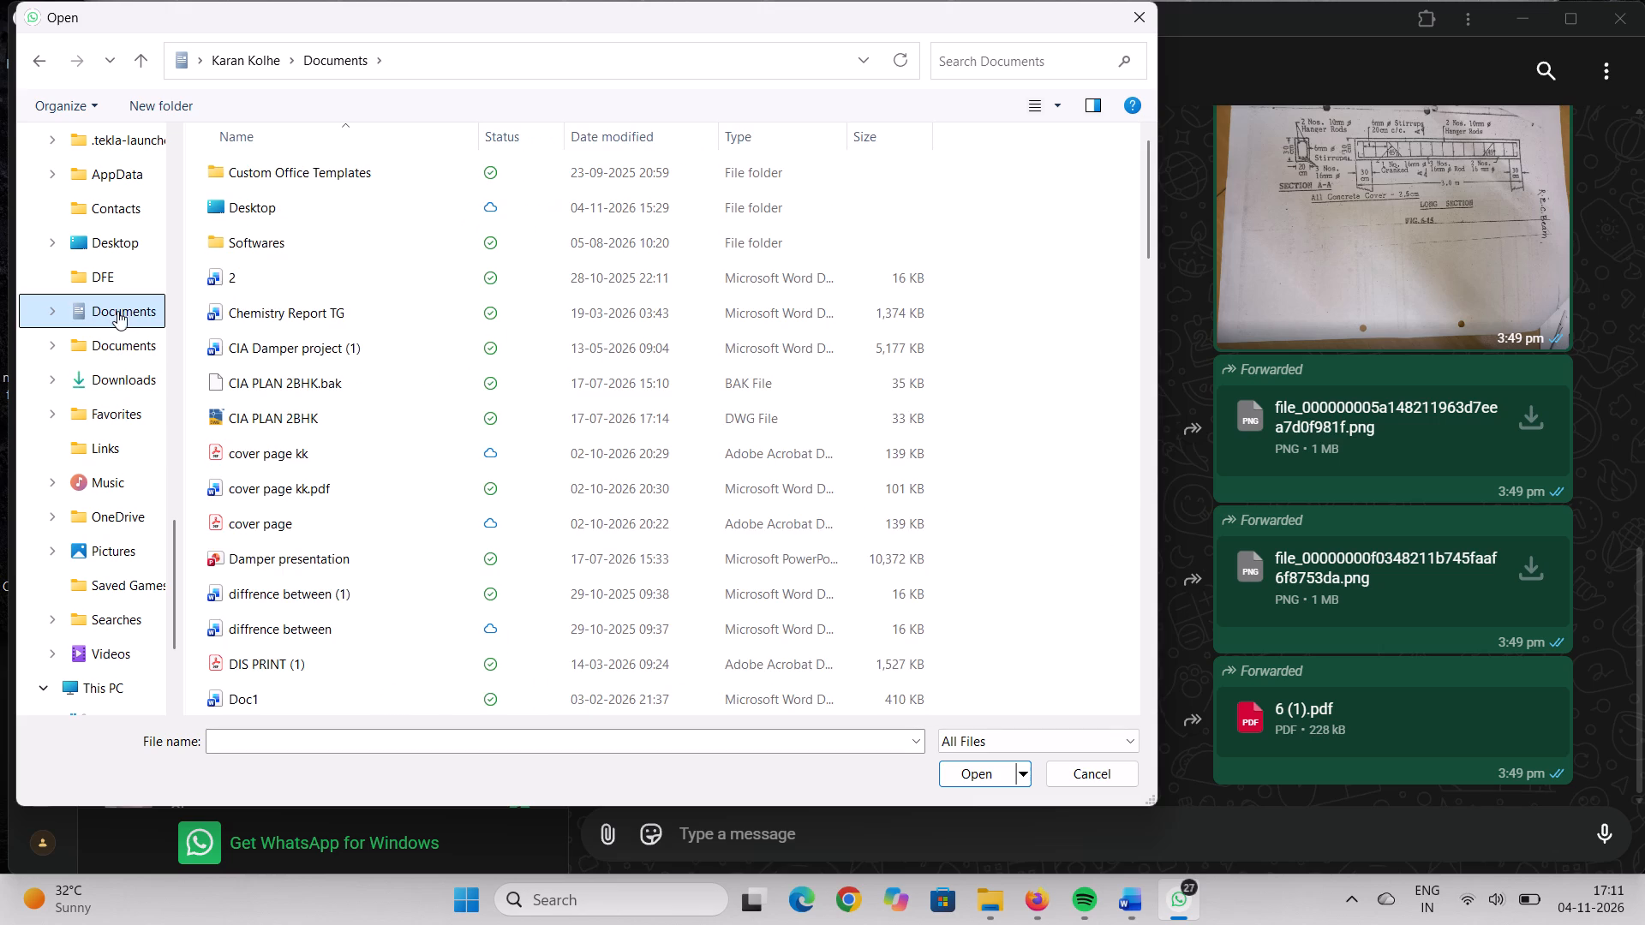
pyautogui.scroll(-4, 625, 457)
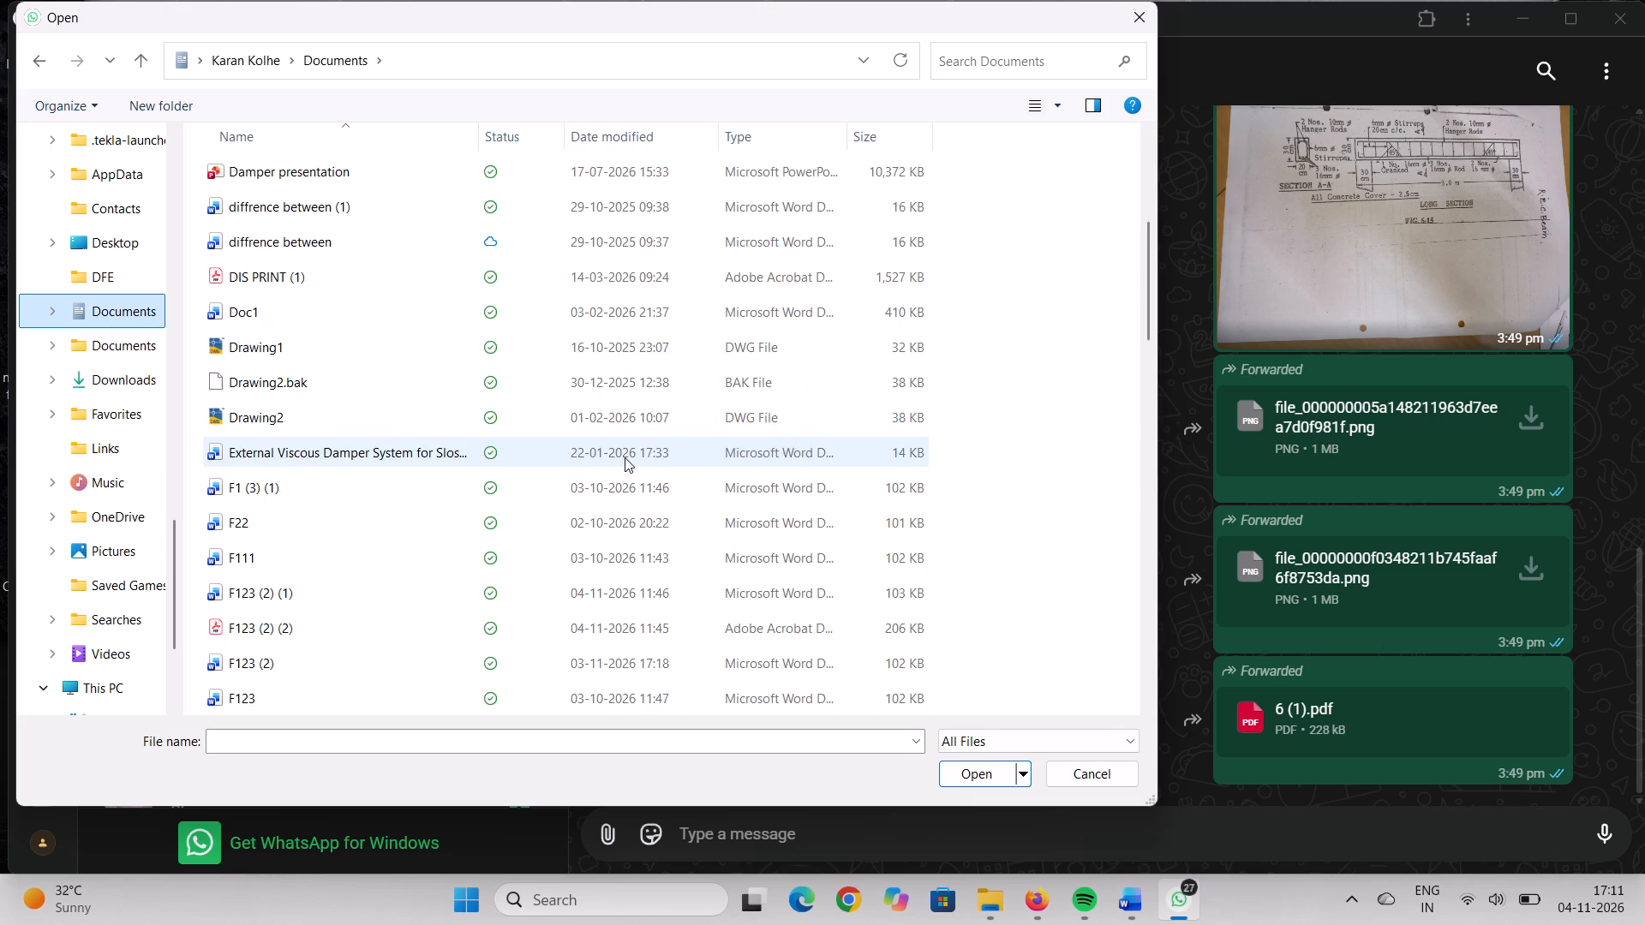
pyautogui.scroll(-17, 625, 457)
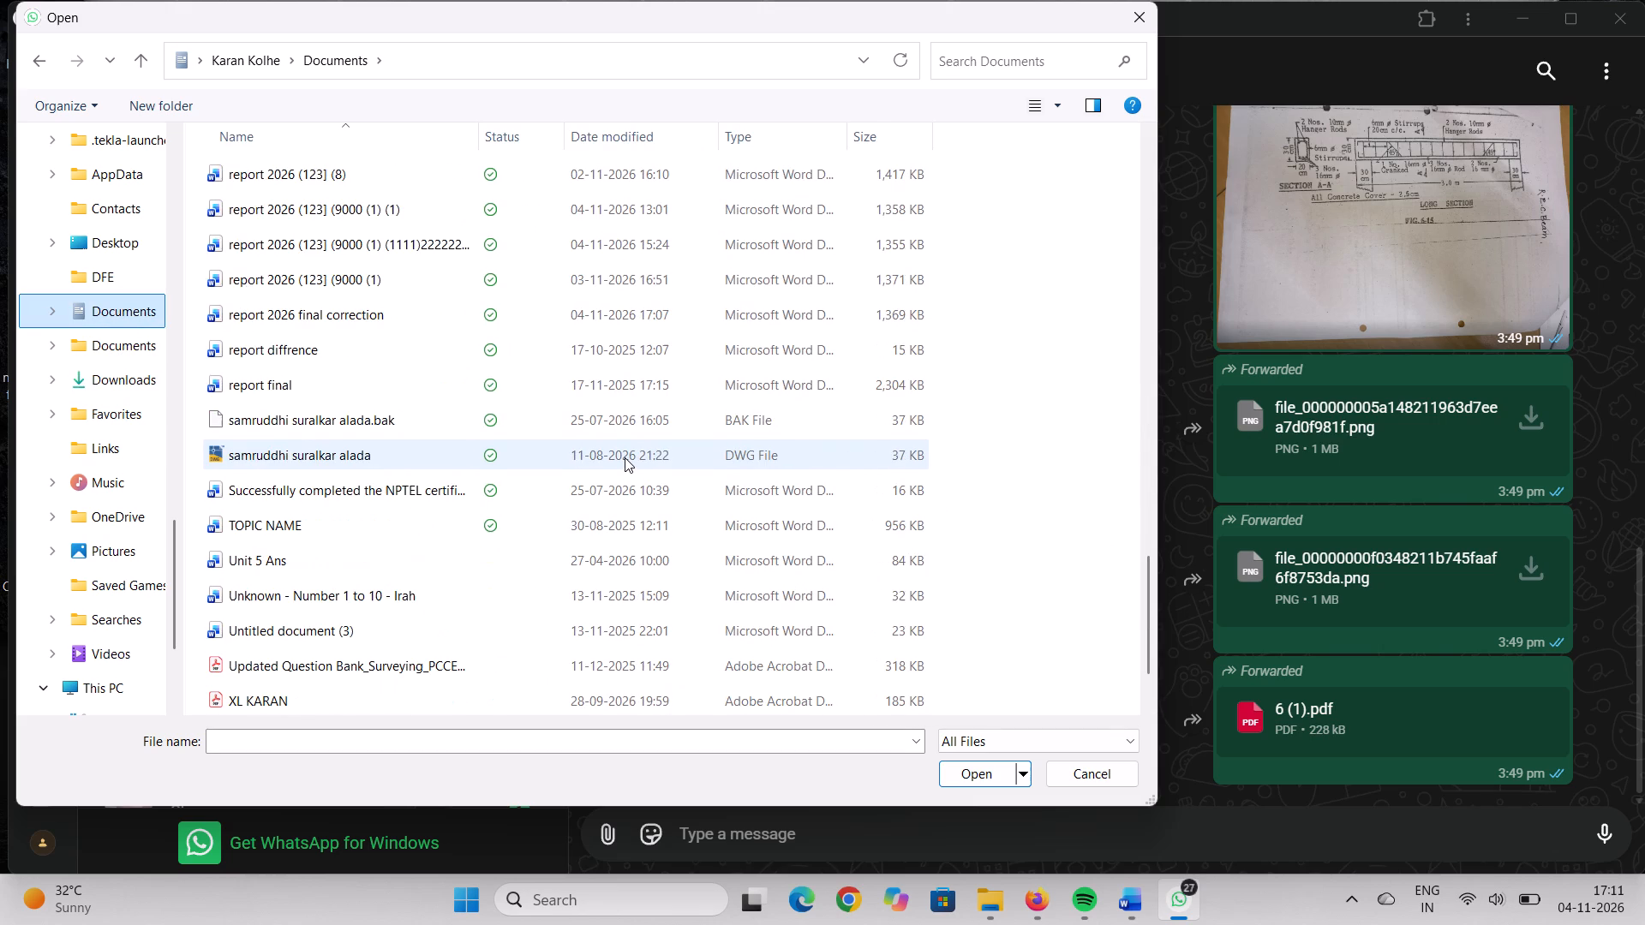
pyautogui.scroll(-9, 625, 457)
pyautogui.click(146, 276)
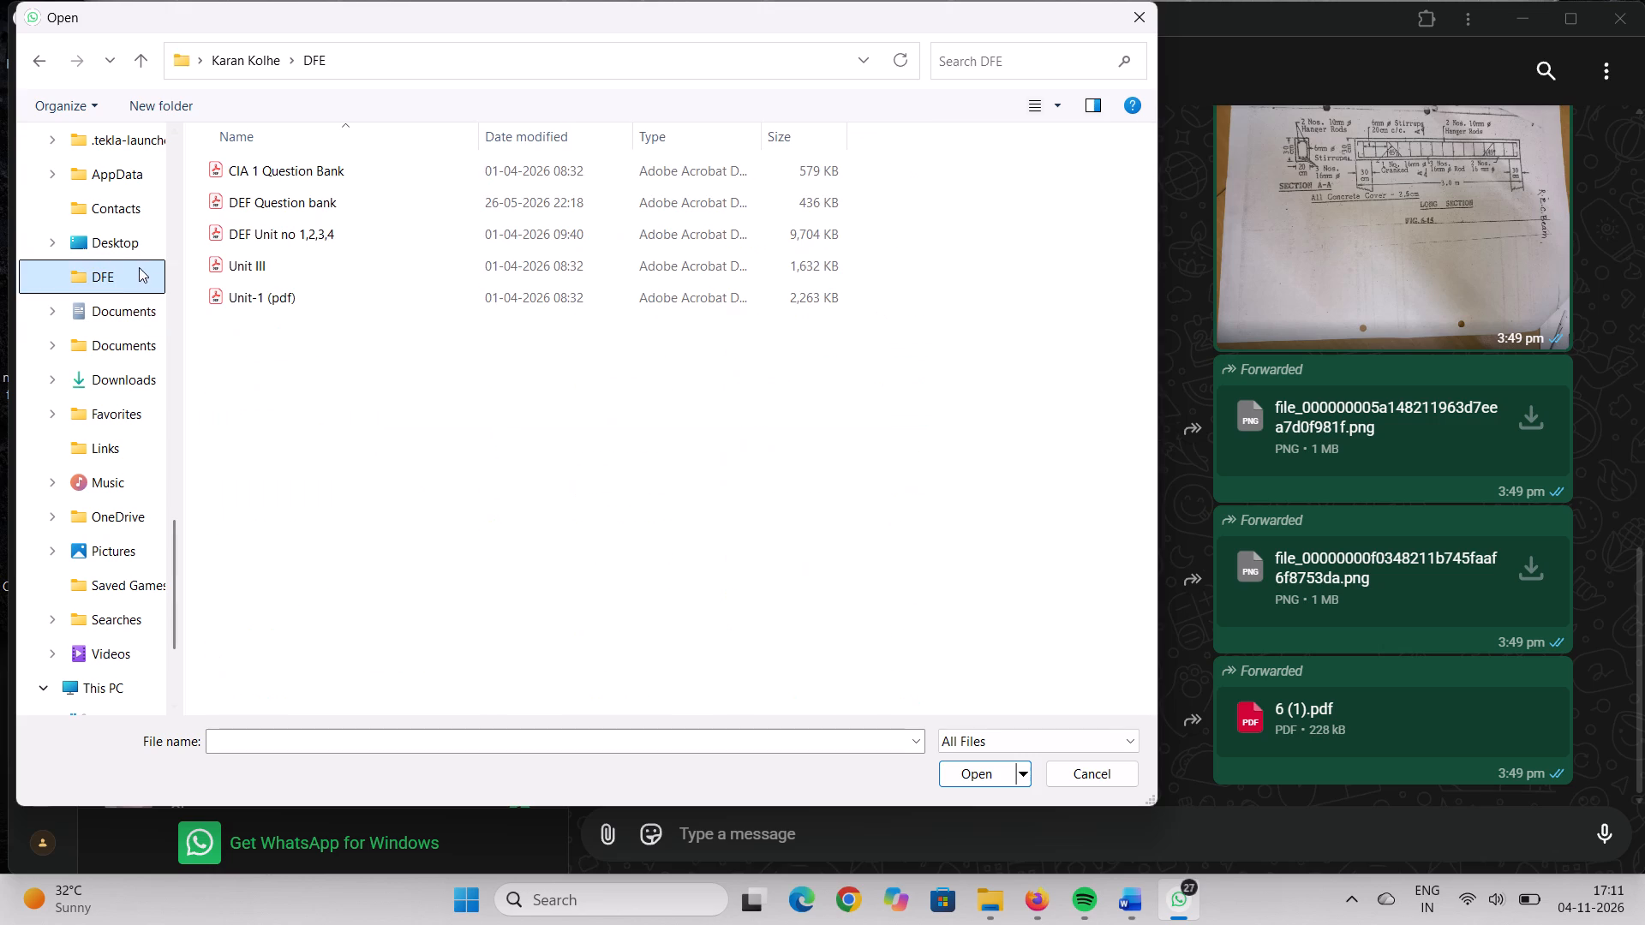
# Choose the PDF "report 2026 final correction 2" from the Desktop folder as the WhatsApp chat attachment.
pyautogui.click(132, 254)
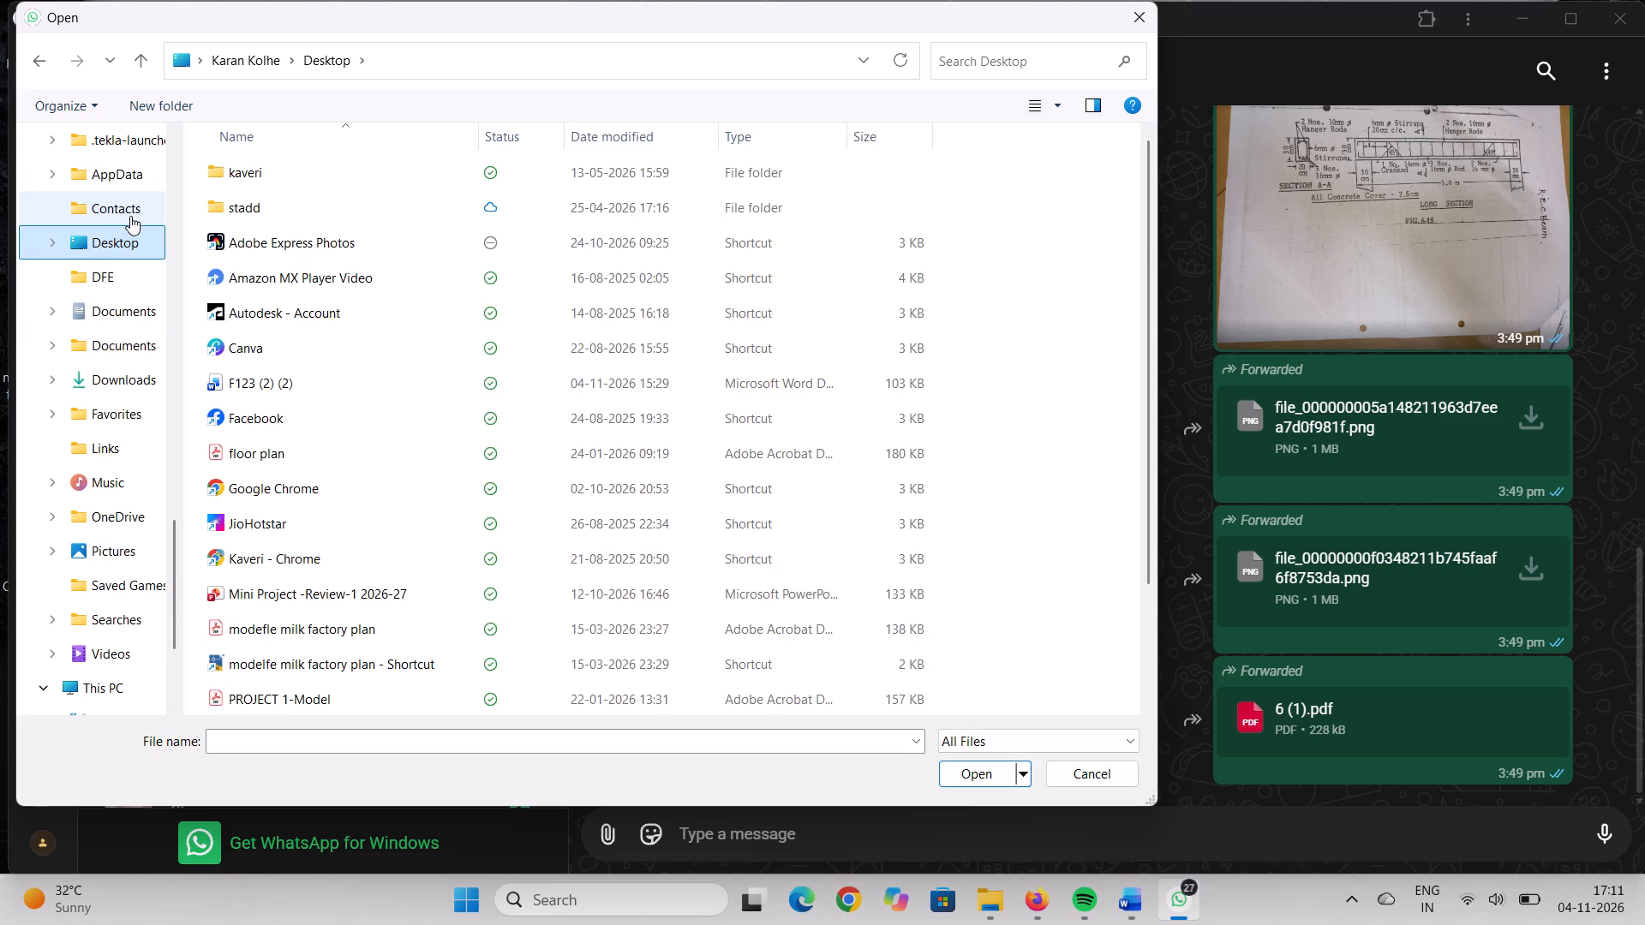
pyautogui.scroll(-9, 404, 287)
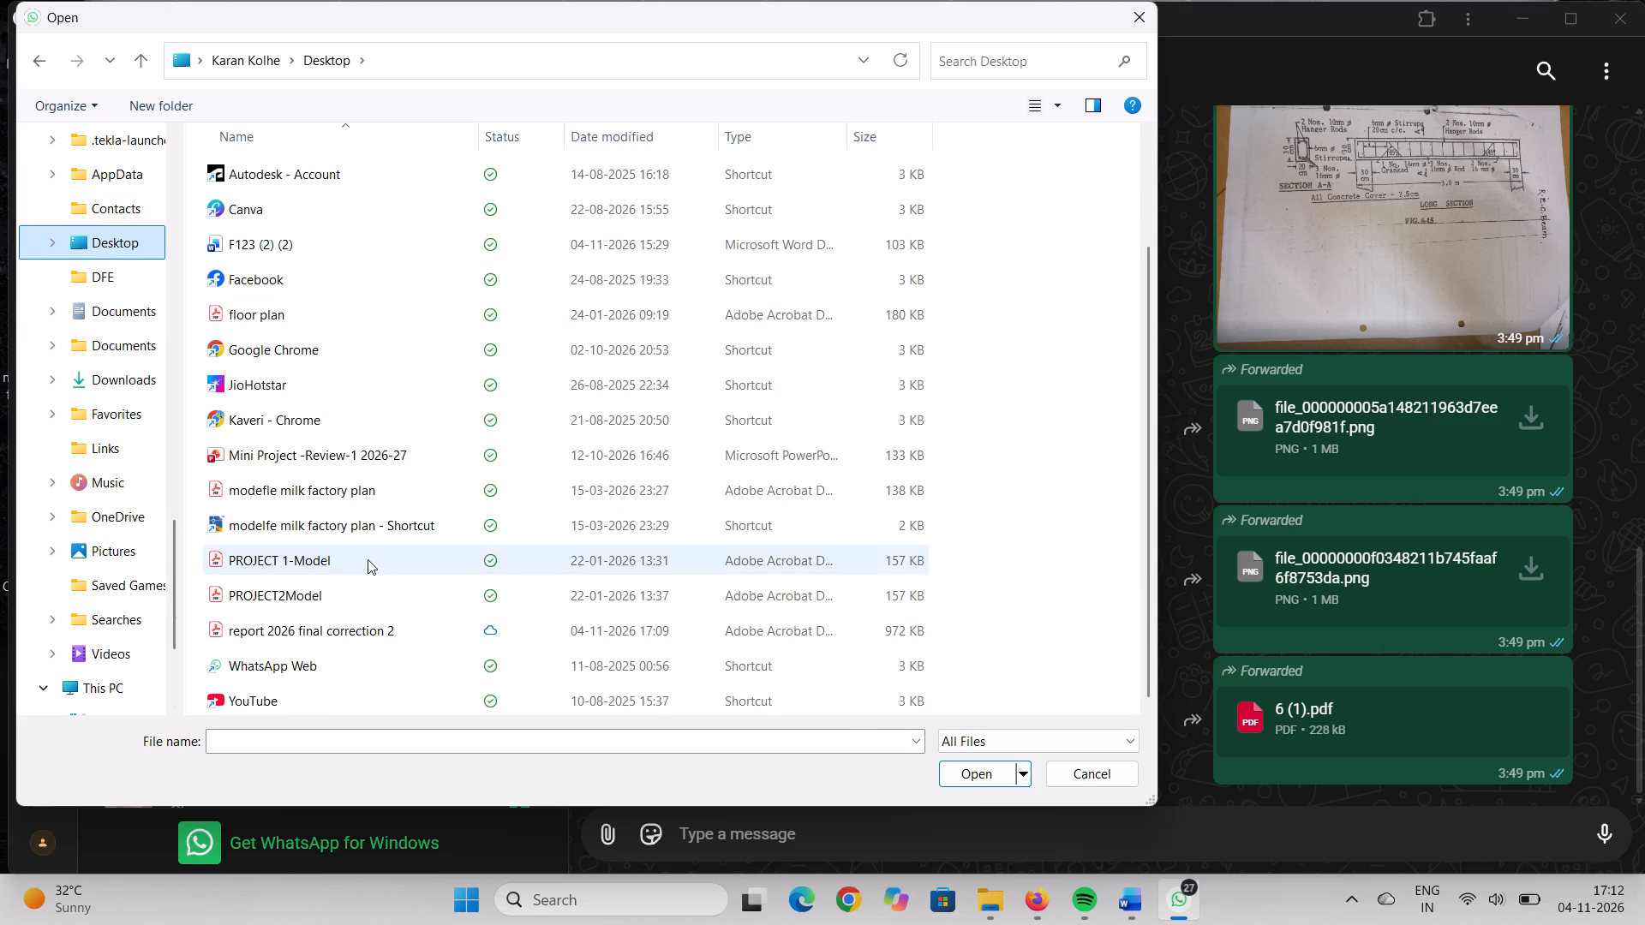
pyautogui.doubleClick(358, 620)
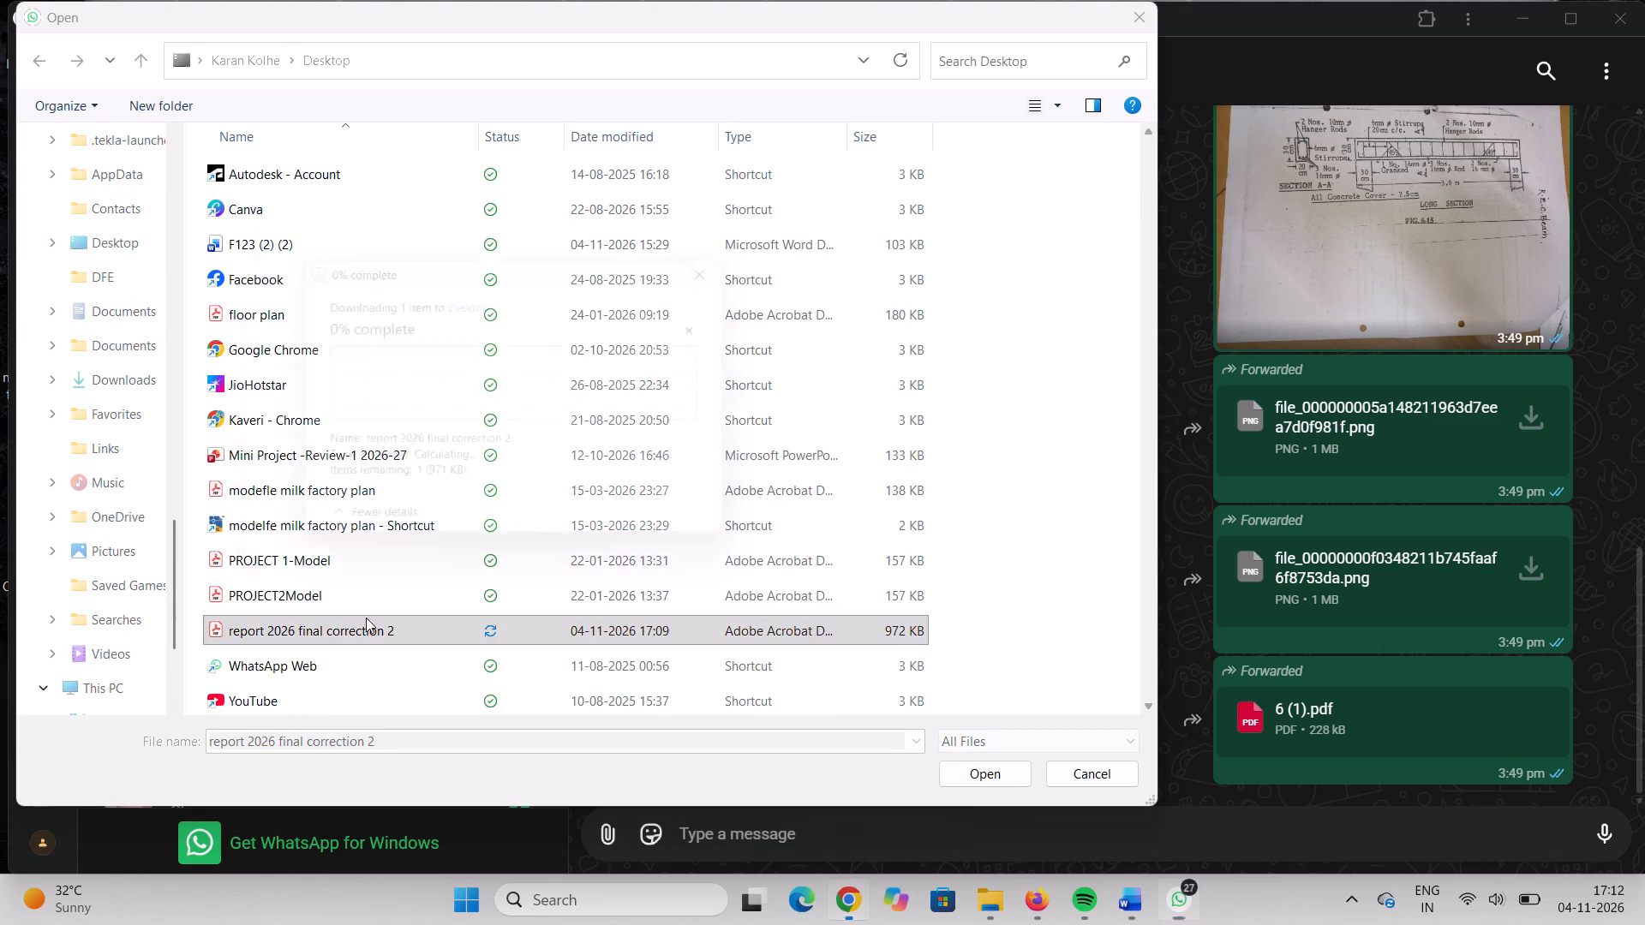
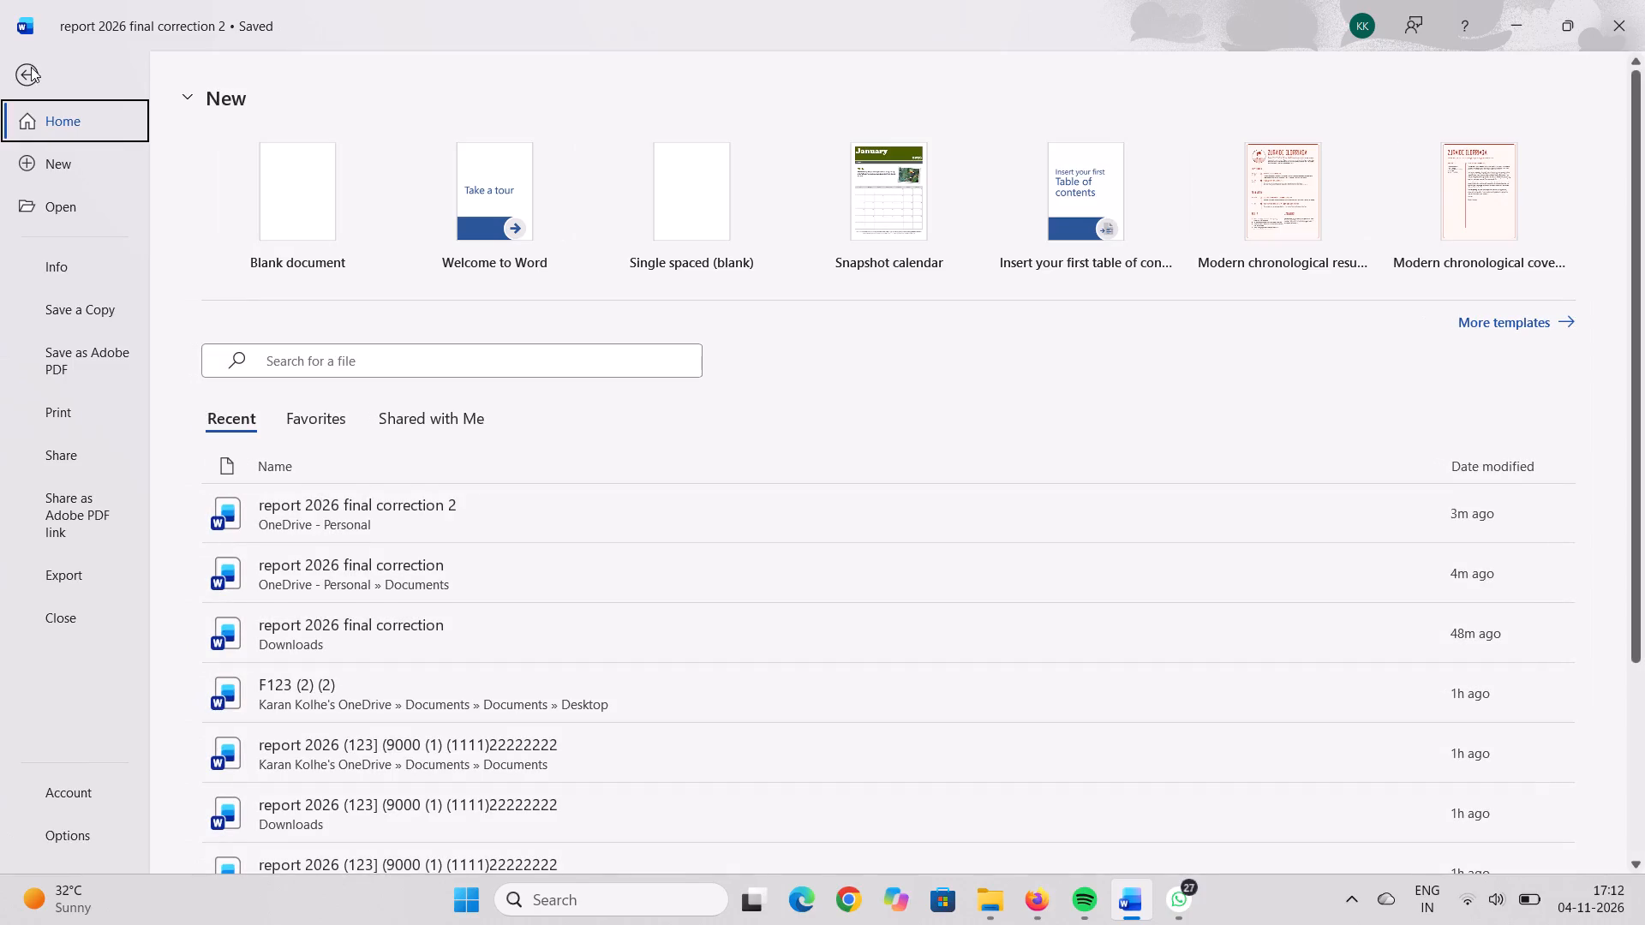
# Save a copy of the report as the Word document "report 2026 final correction 2" in the Downloads folder.
pyautogui.click(94, 304)
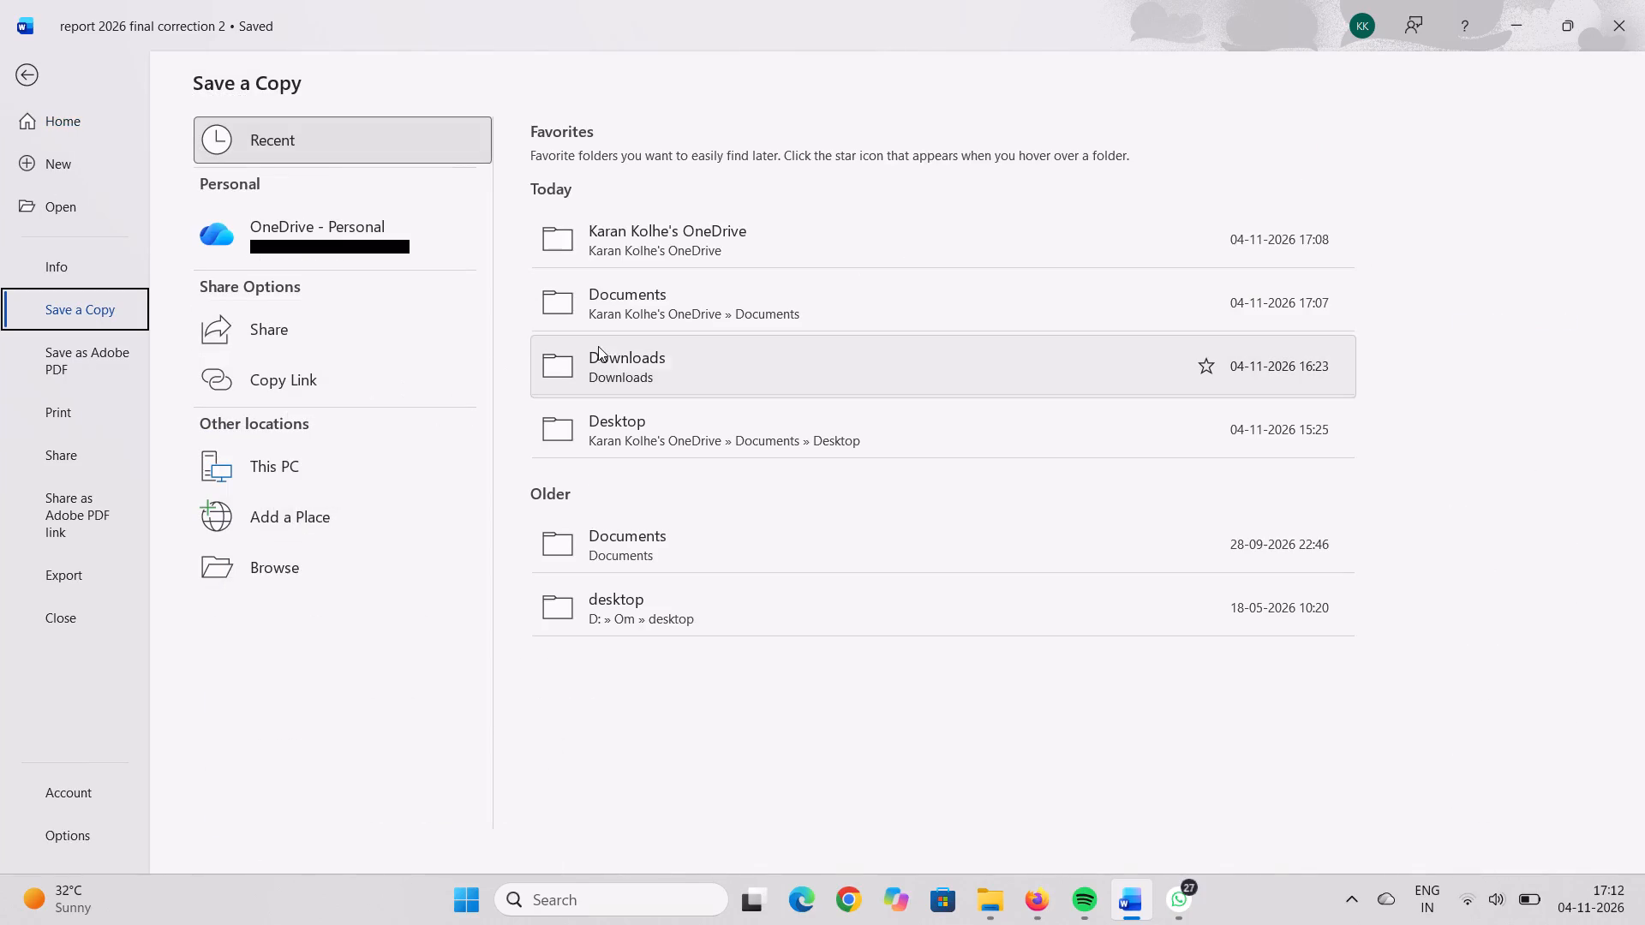
pyautogui.click(733, 361)
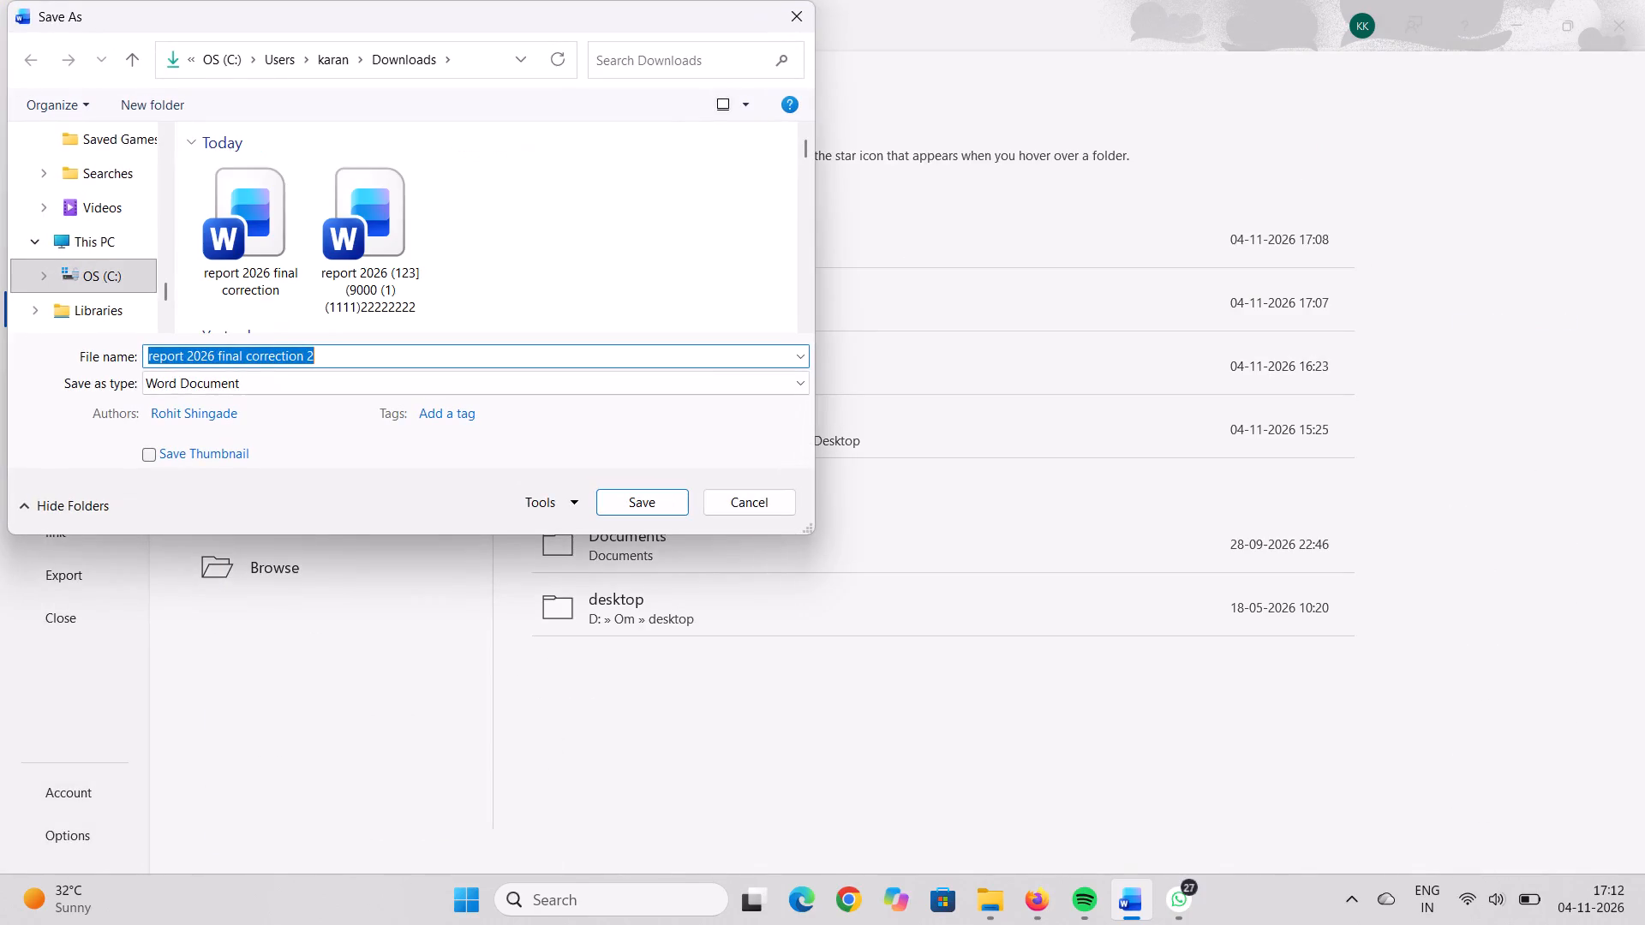
pyautogui.scroll(-7, 493, 282)
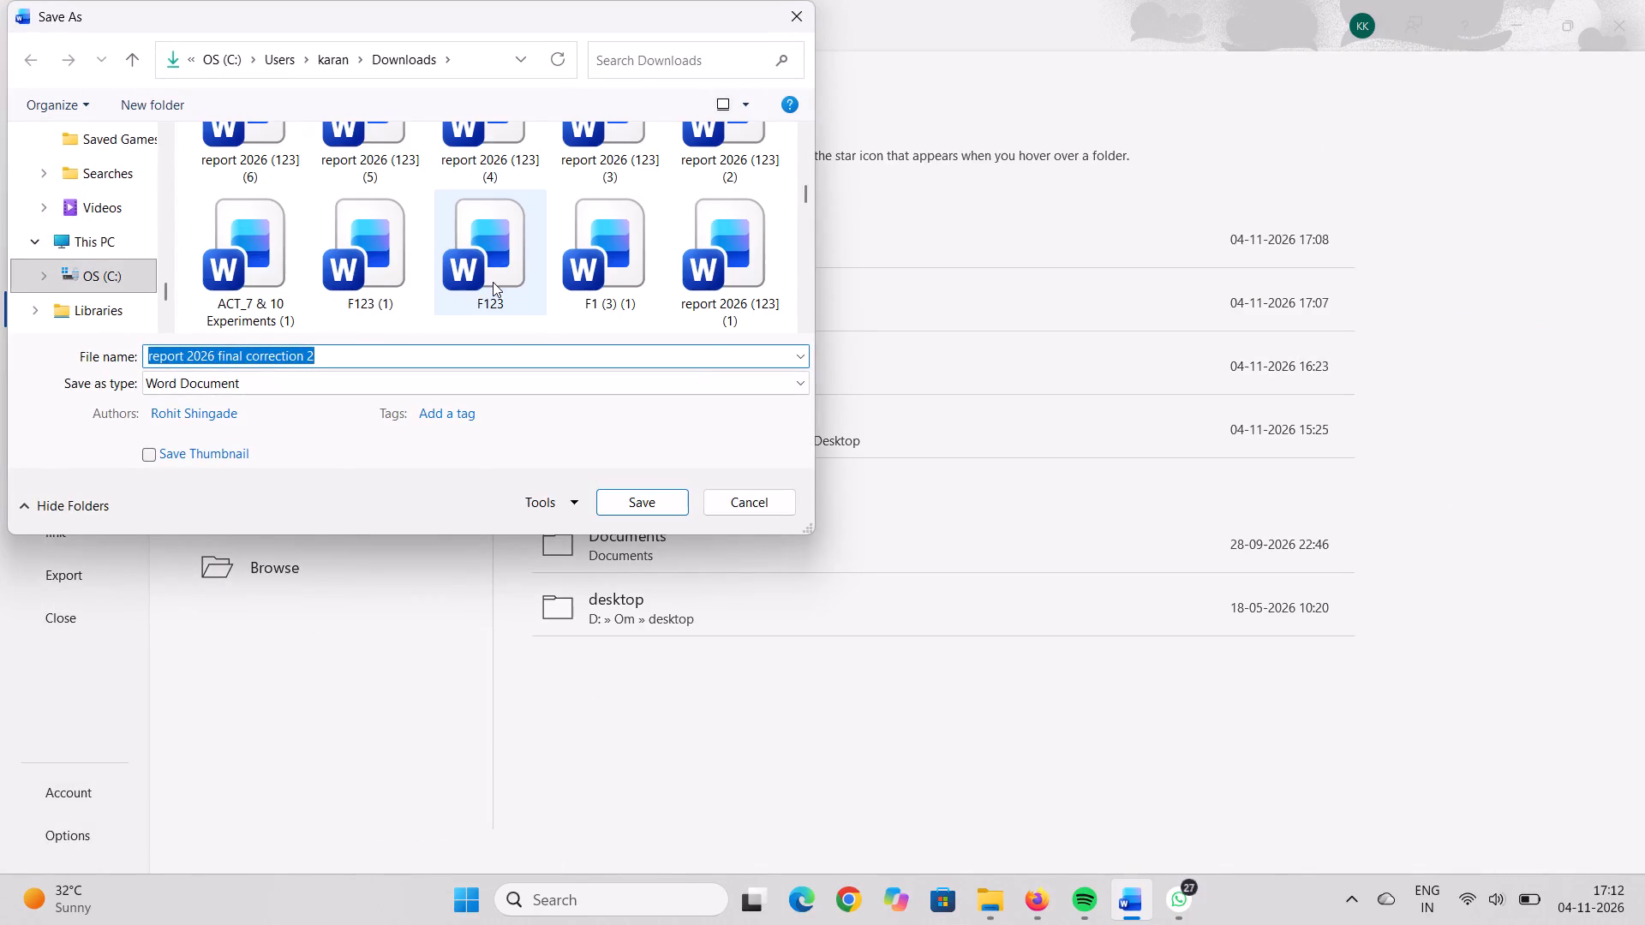
pyautogui.scroll(13, 493, 282)
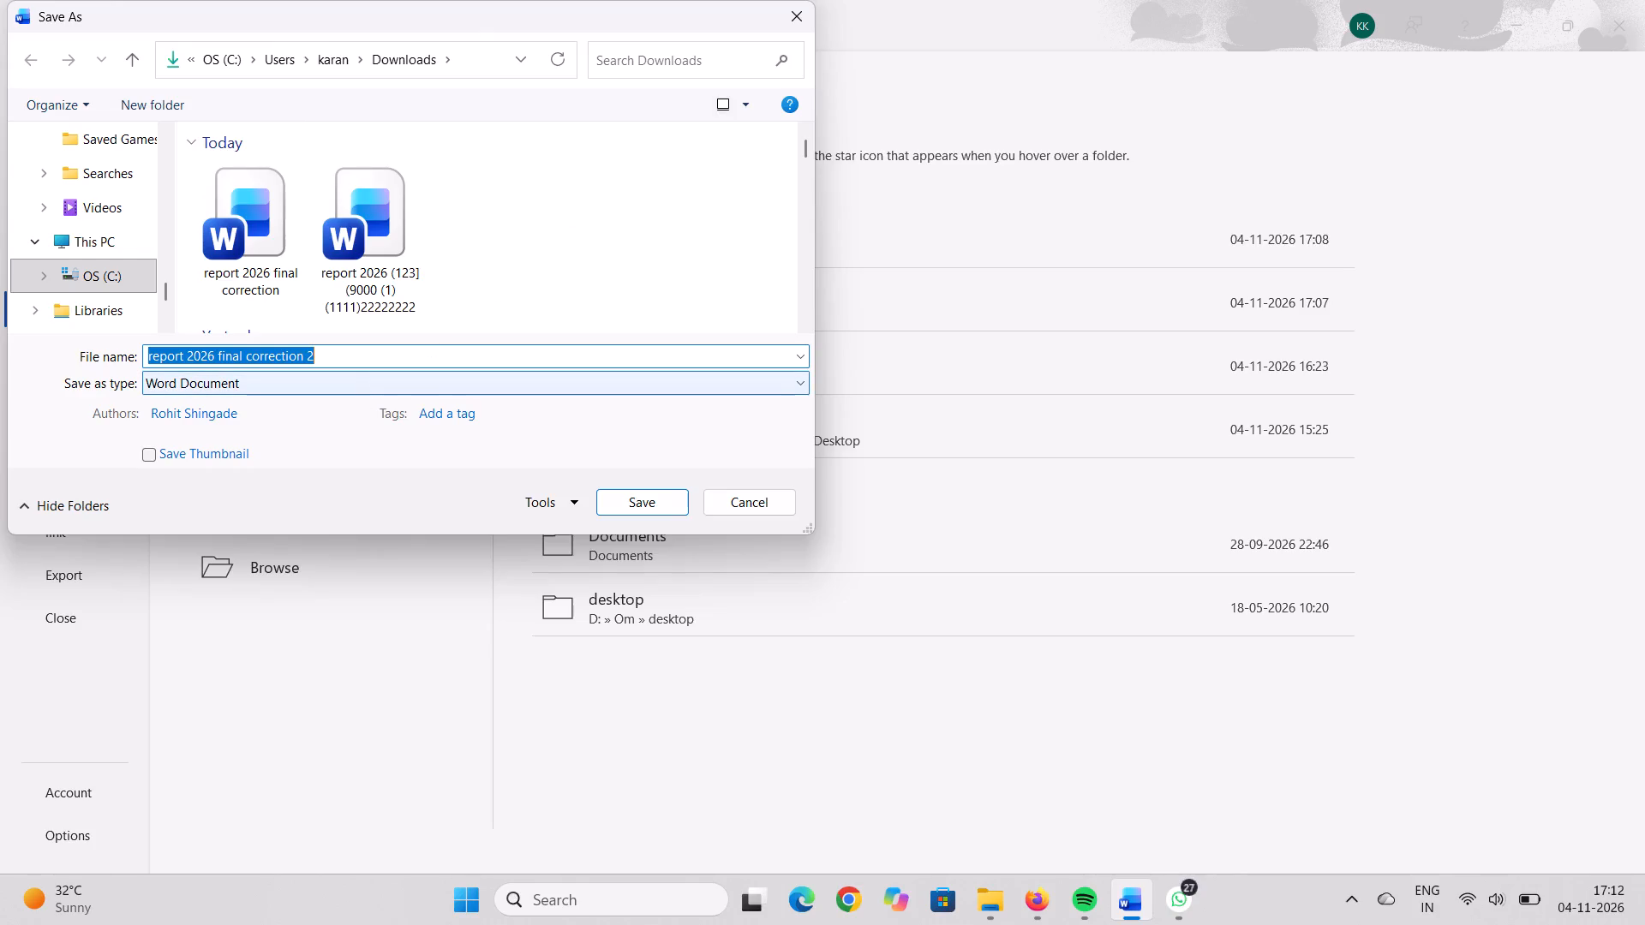
pyautogui.click(650, 509)
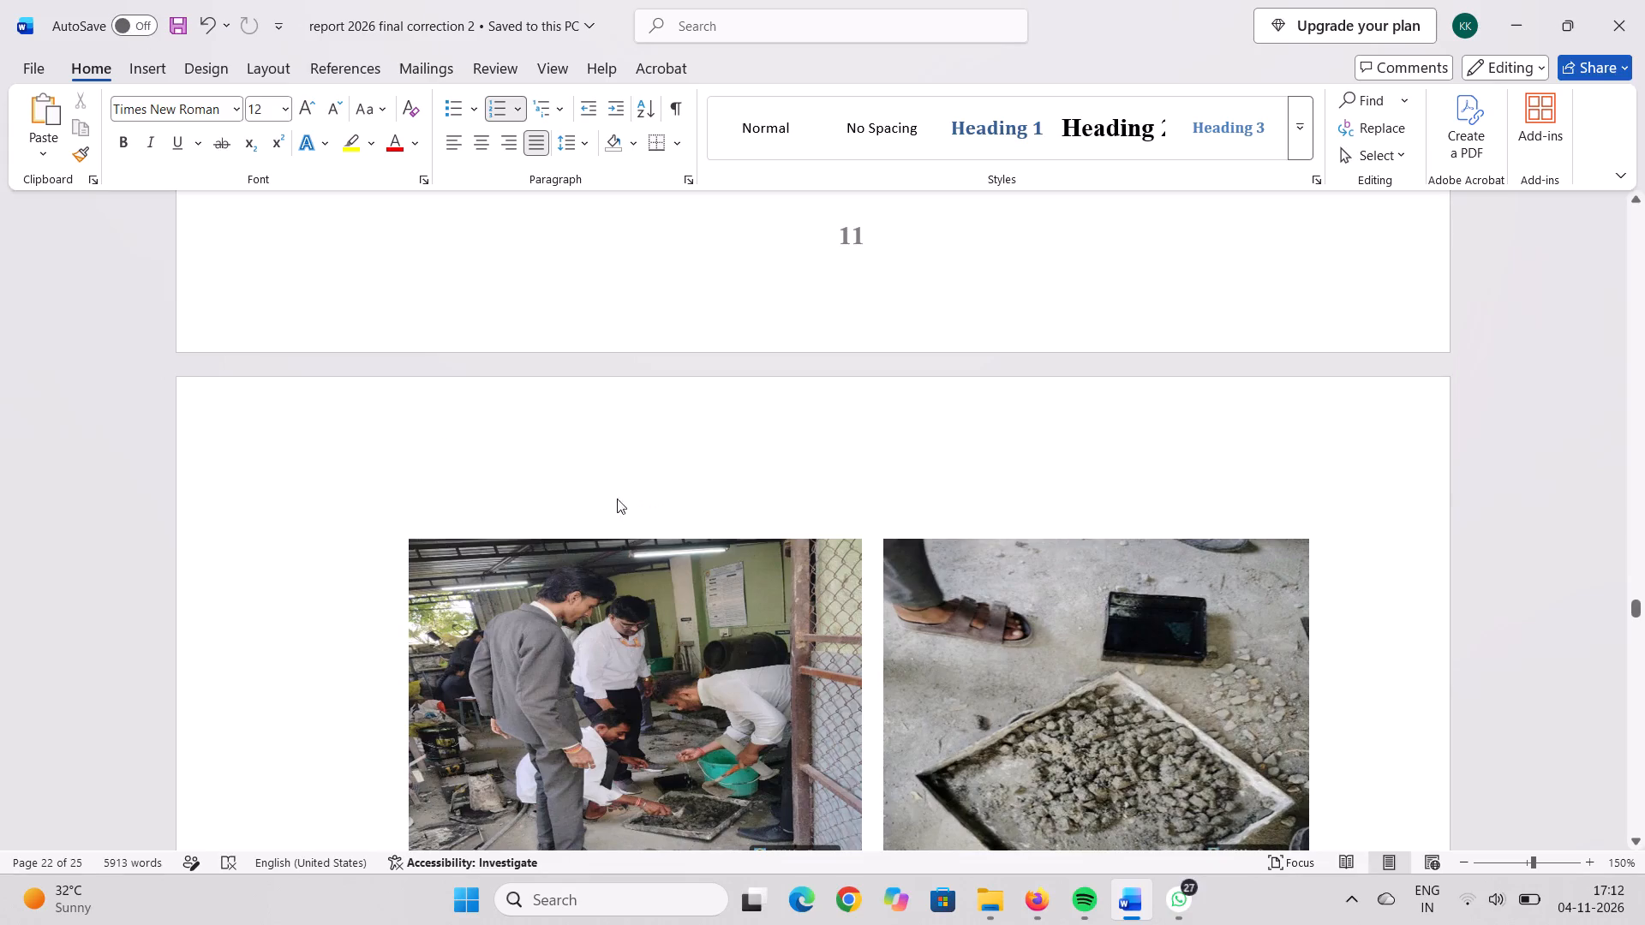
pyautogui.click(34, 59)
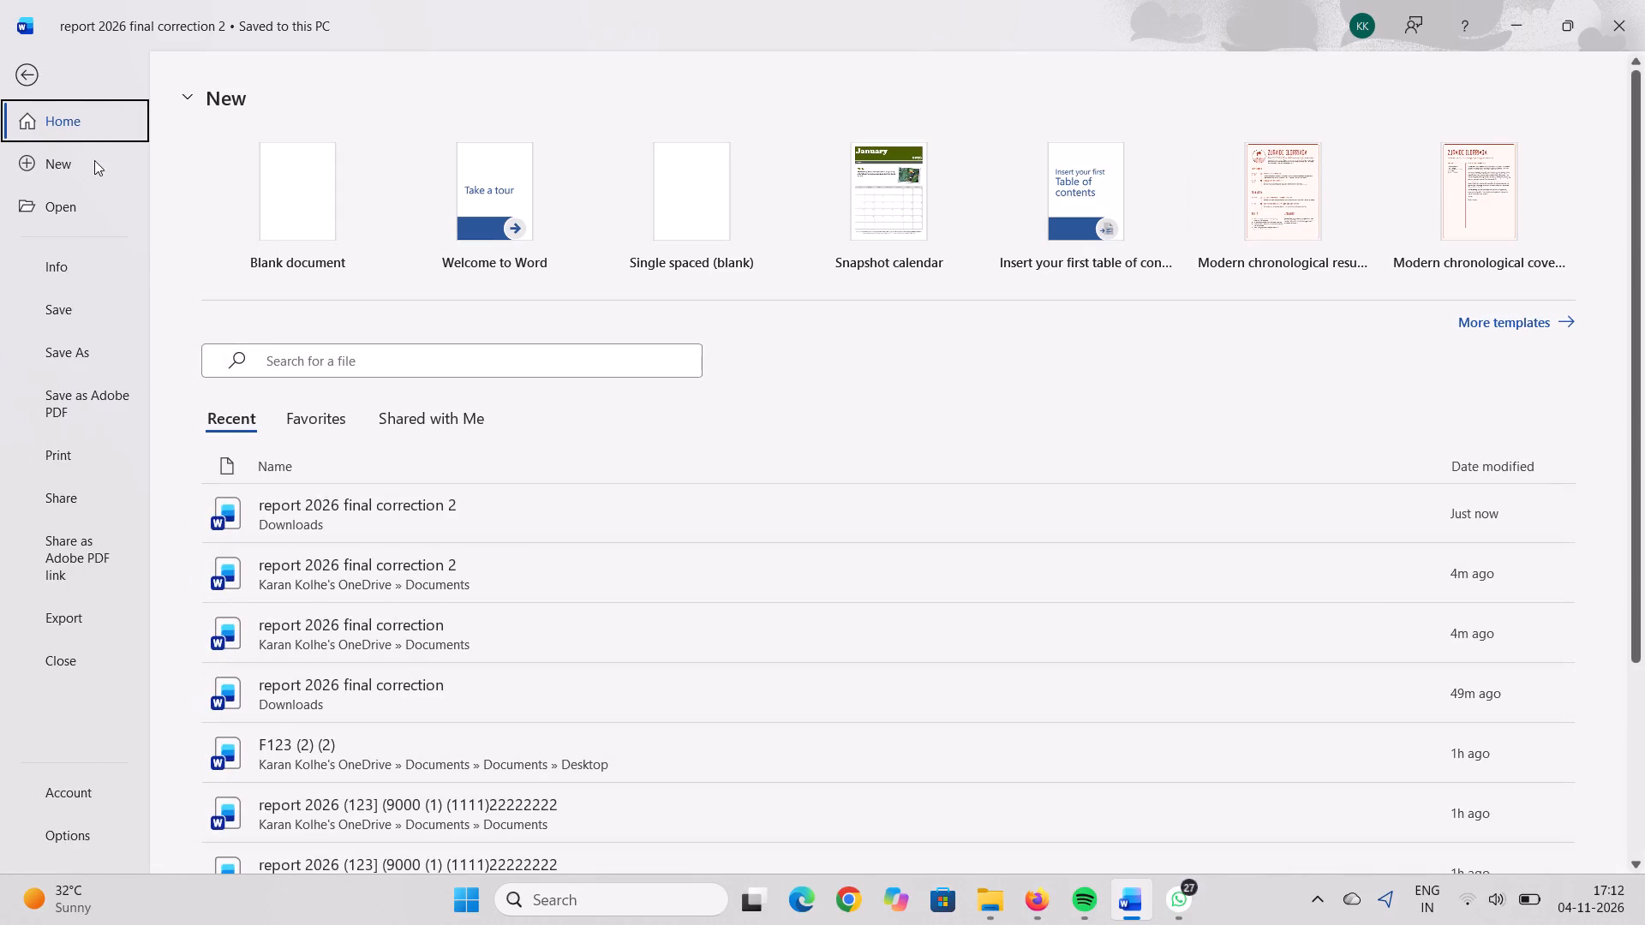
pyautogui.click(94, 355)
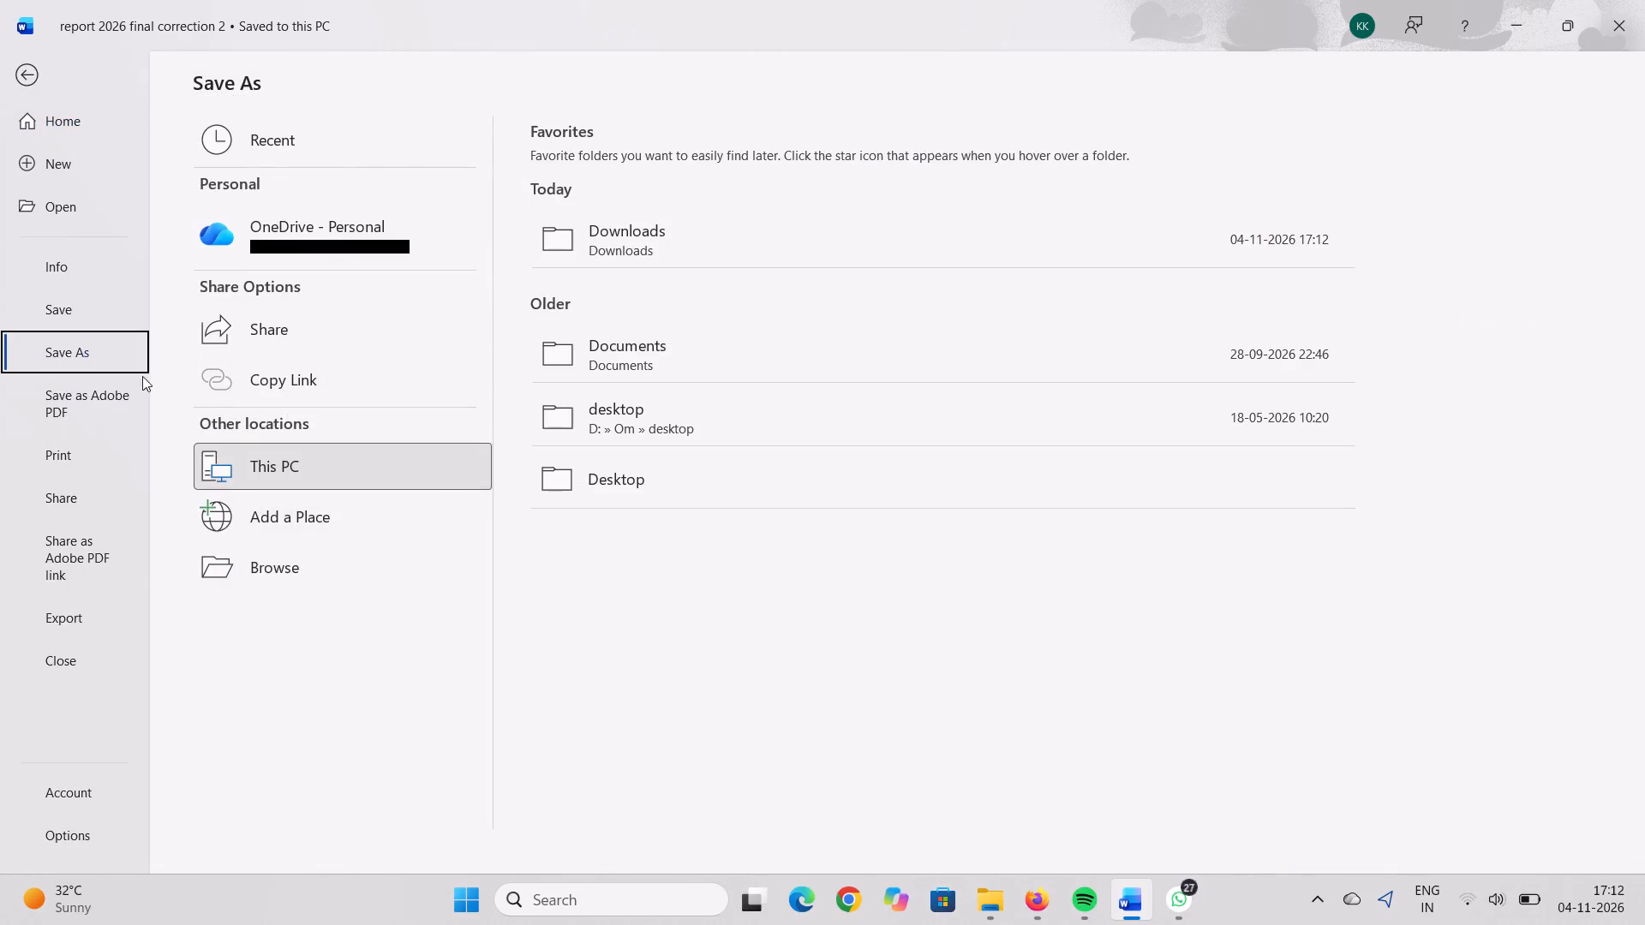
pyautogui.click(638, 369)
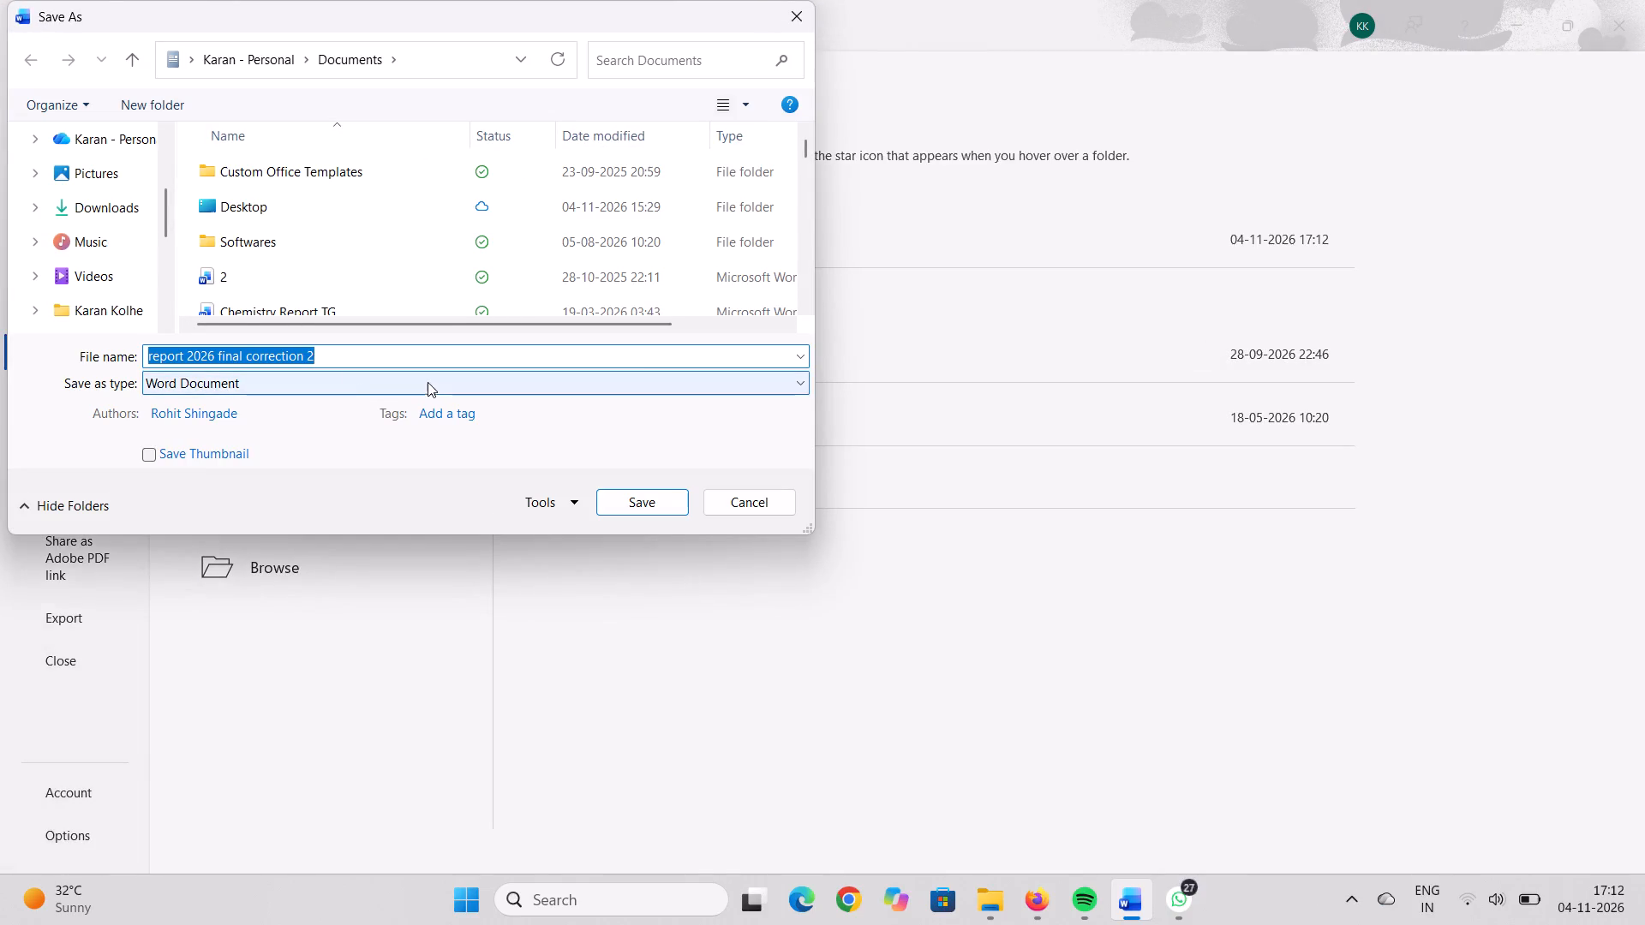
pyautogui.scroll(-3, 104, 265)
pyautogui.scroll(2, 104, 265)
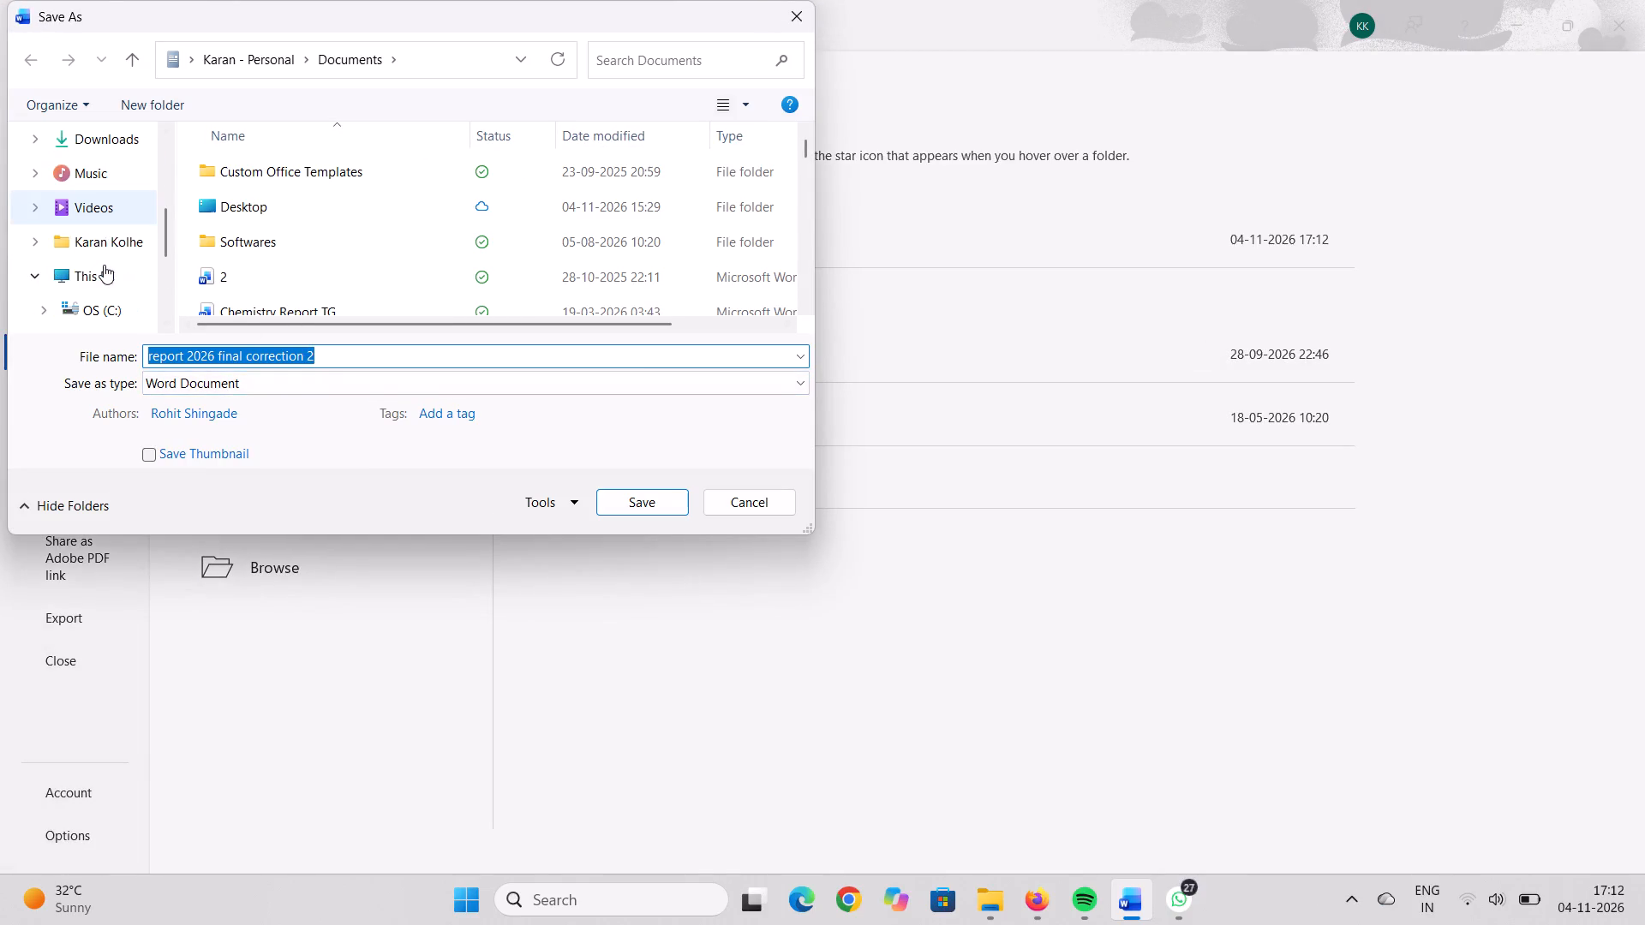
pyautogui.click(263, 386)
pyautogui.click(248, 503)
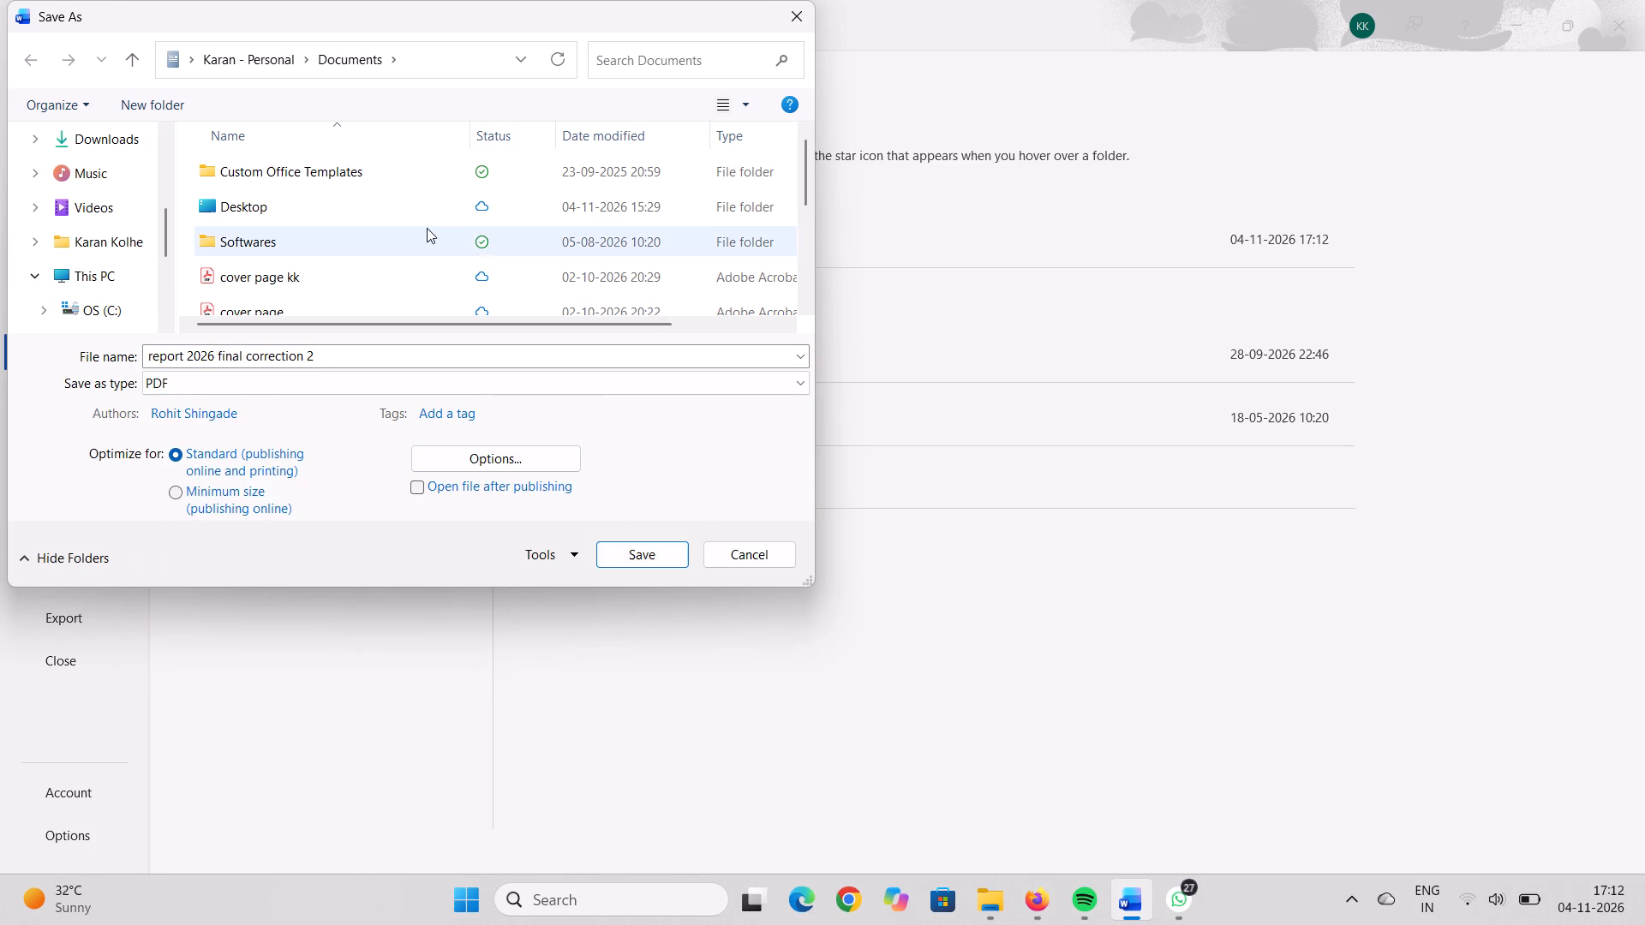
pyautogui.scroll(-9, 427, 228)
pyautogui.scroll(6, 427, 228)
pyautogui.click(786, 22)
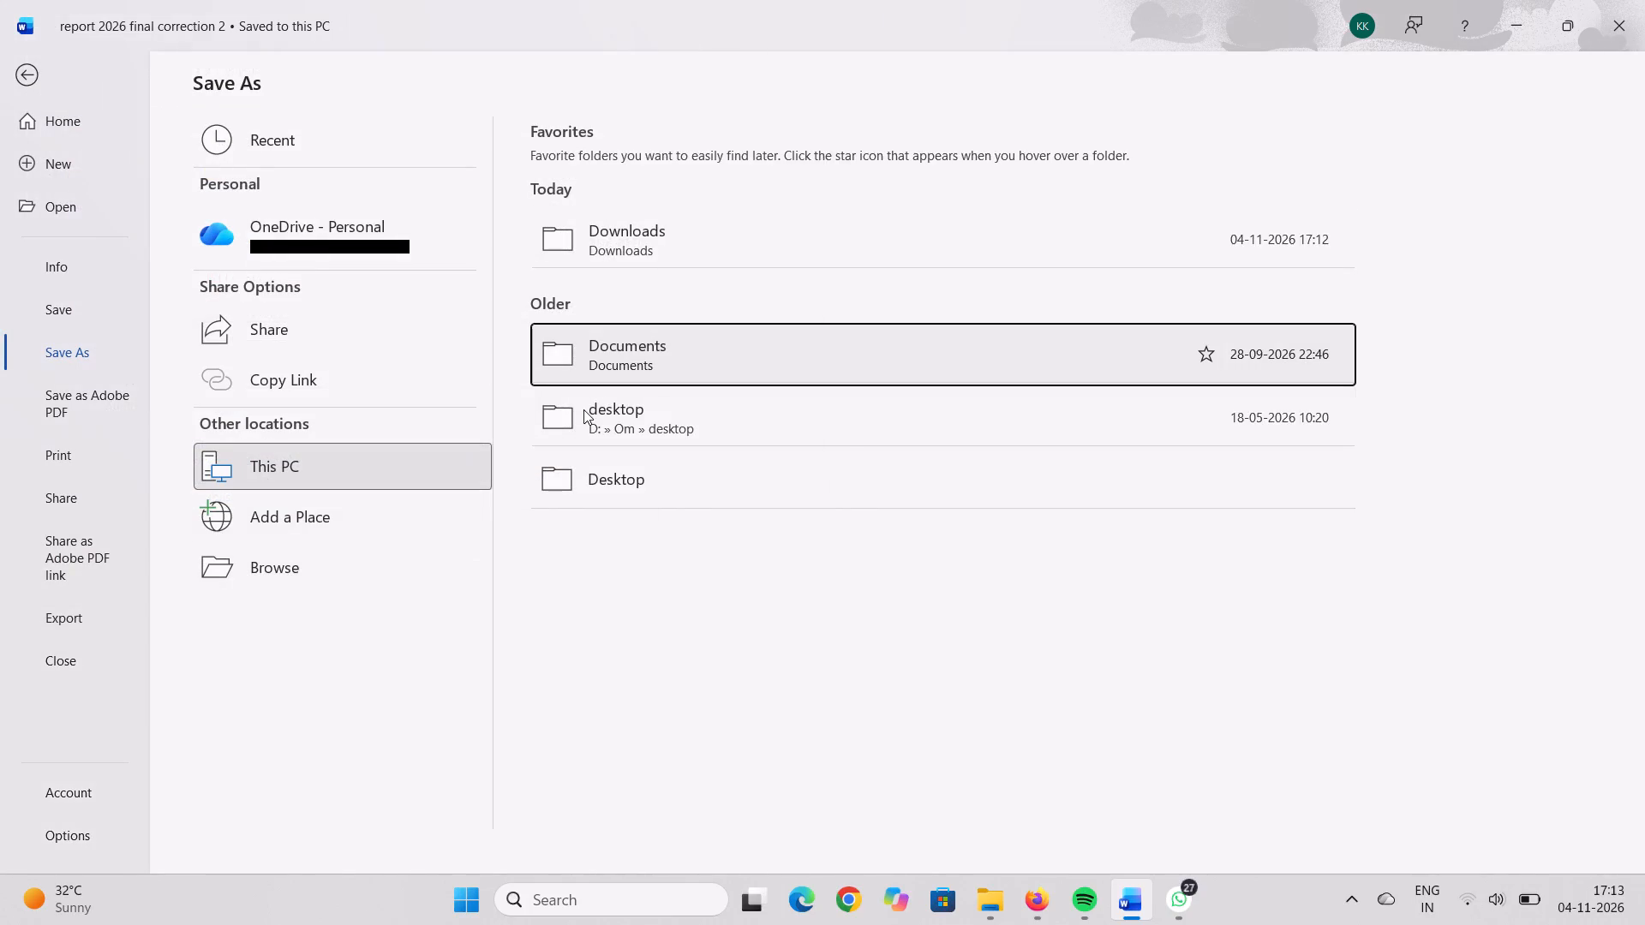
# Save the report in PDF format as "report 2026 final correction 2" in the OneDrive Documents Desktop folder.
pyautogui.click(715, 433)
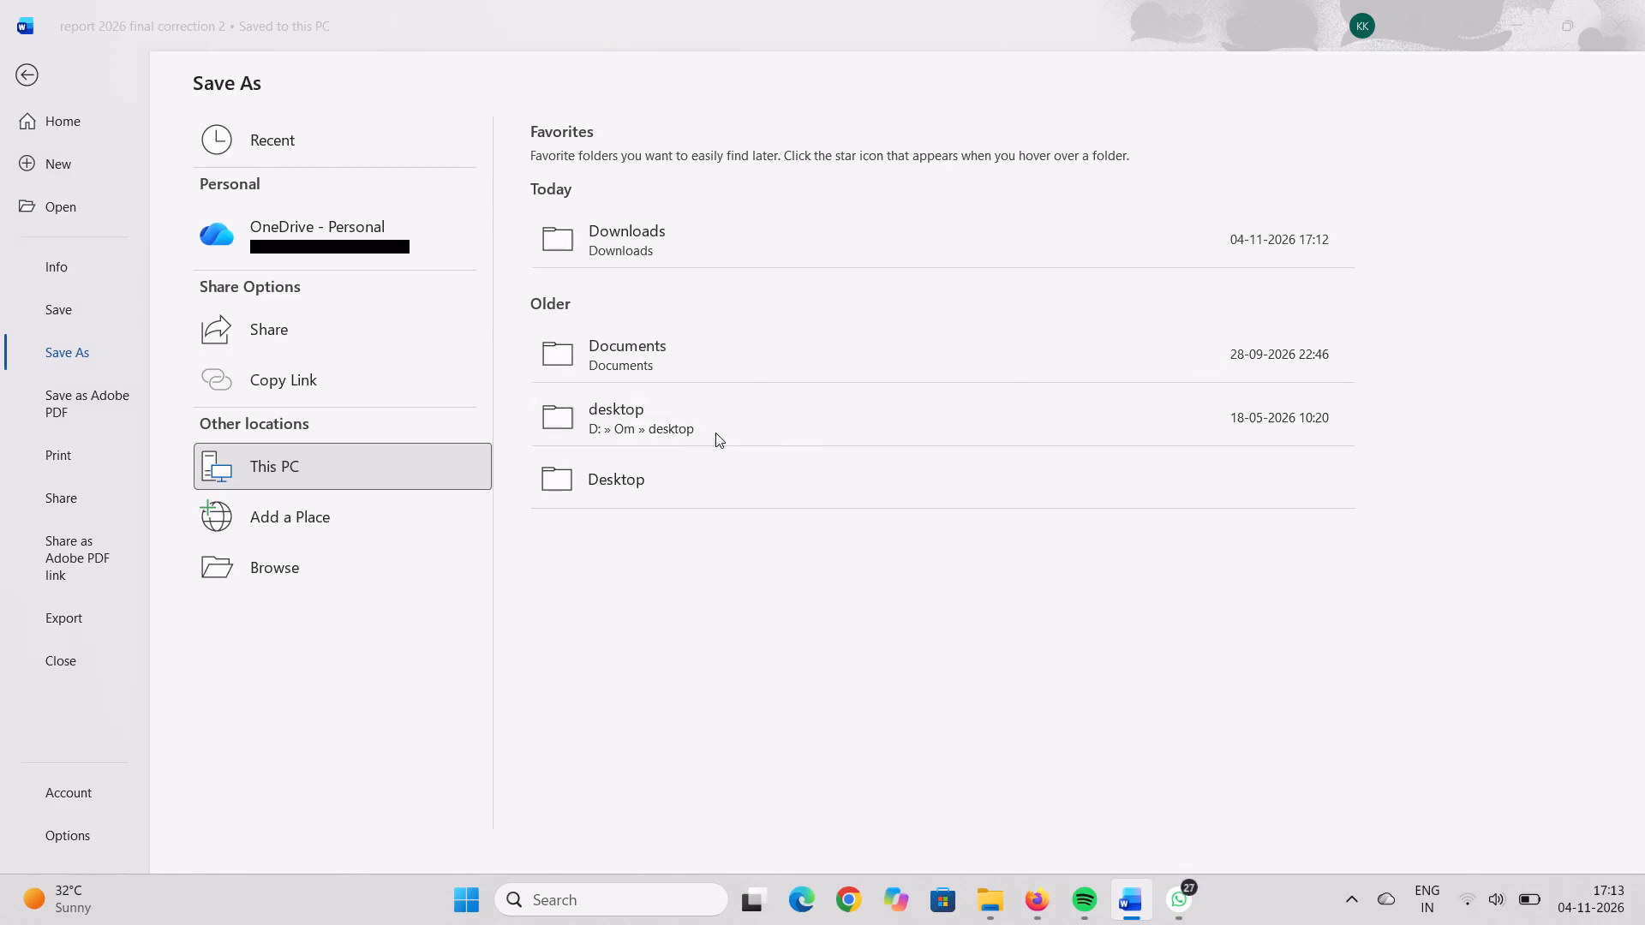
pyautogui.click(993, 361)
pyautogui.click(859, 483)
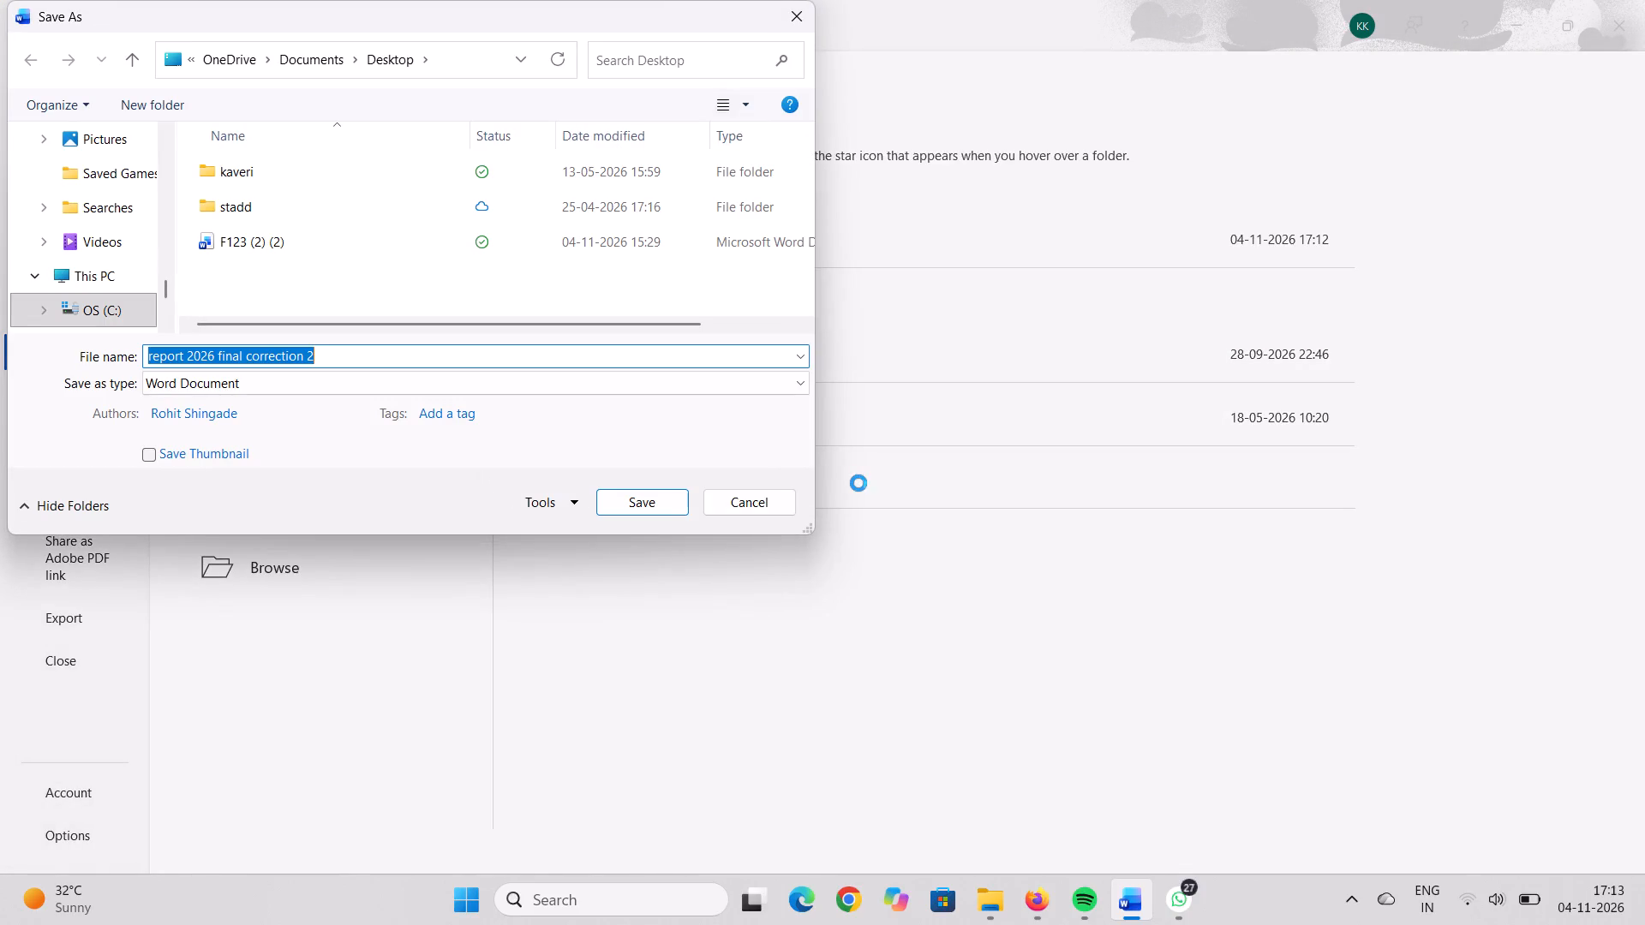
pyautogui.scroll(-3, 235, 303)
pyautogui.scroll(3, 235, 303)
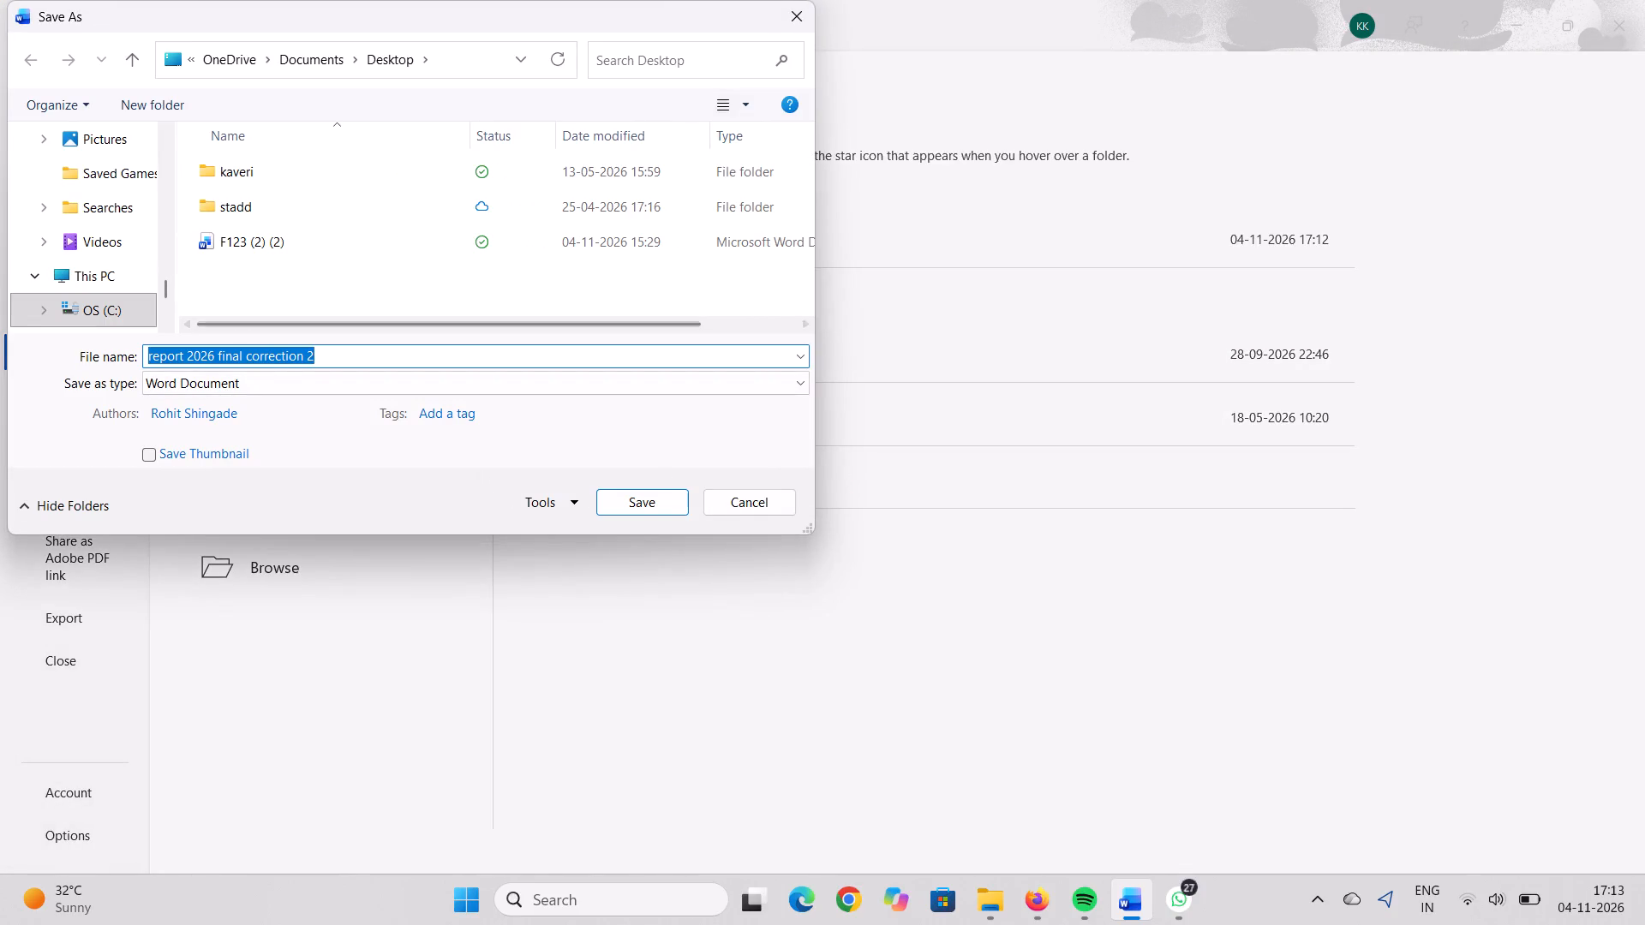
pyautogui.click(398, 392)
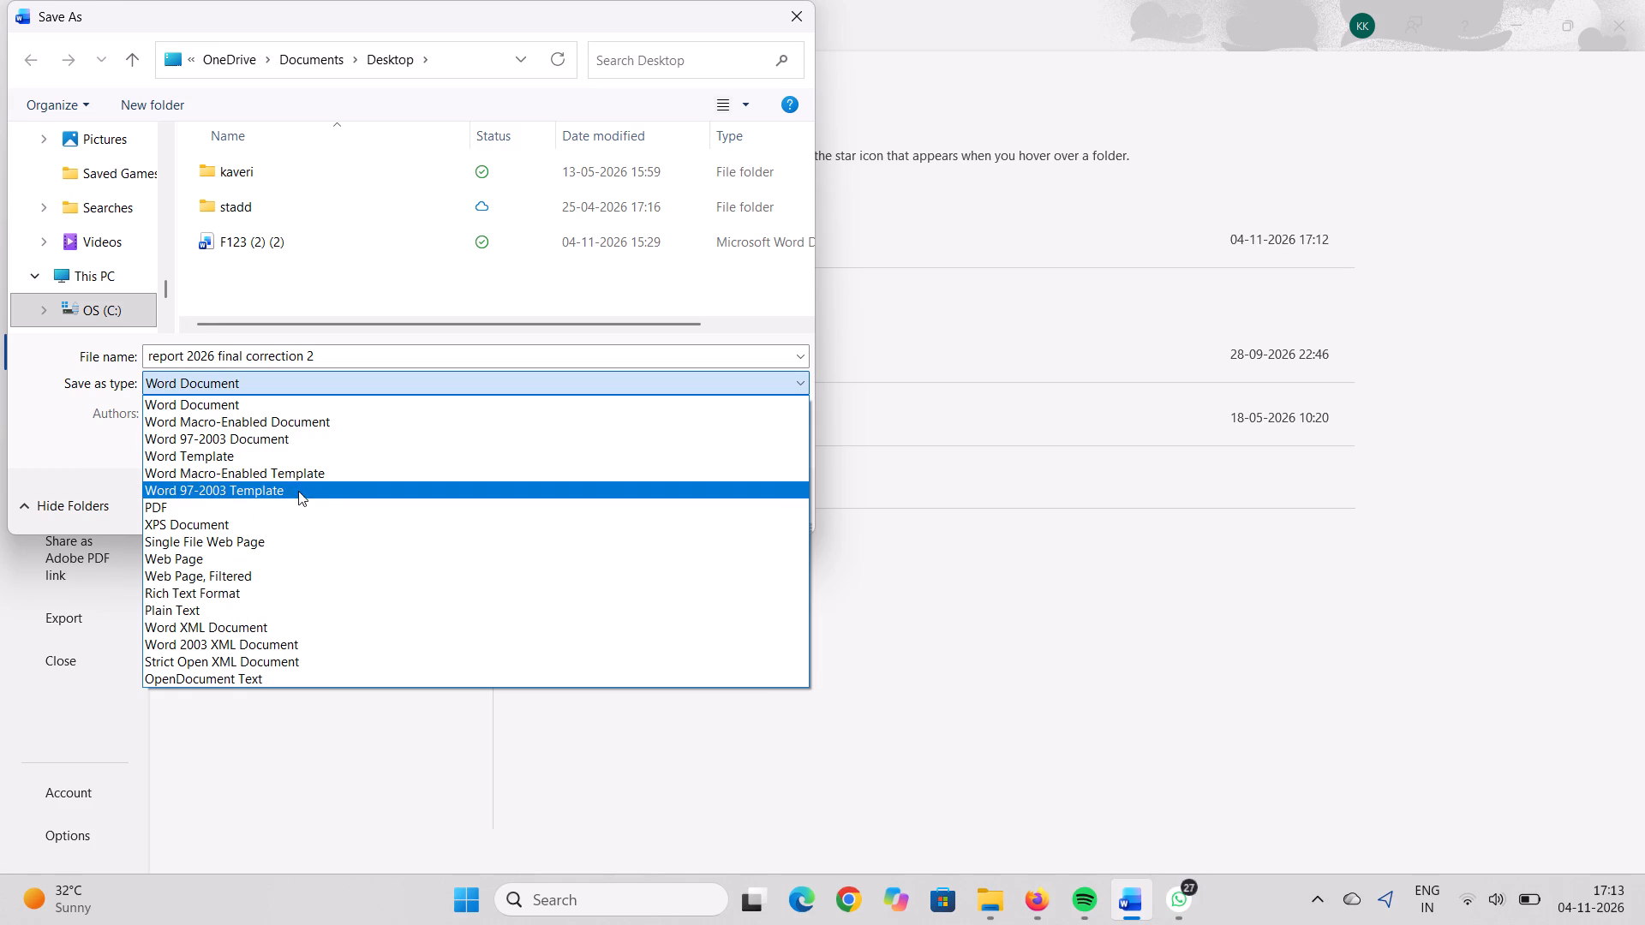
pyautogui.click(295, 506)
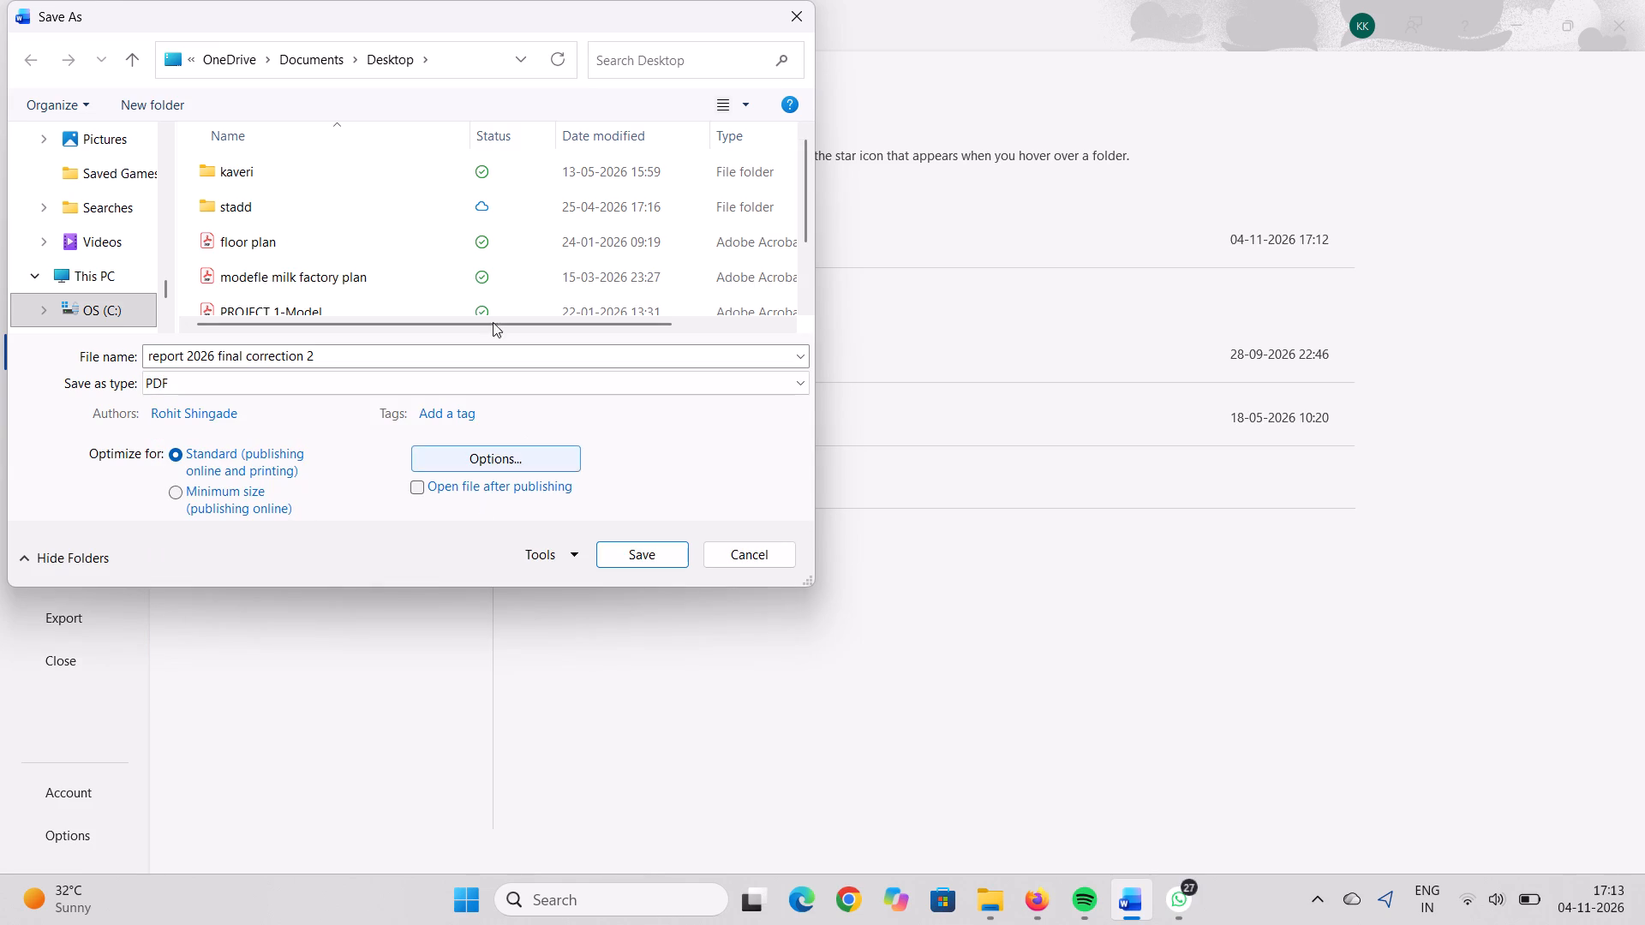
pyautogui.scroll(-3, 446, 232)
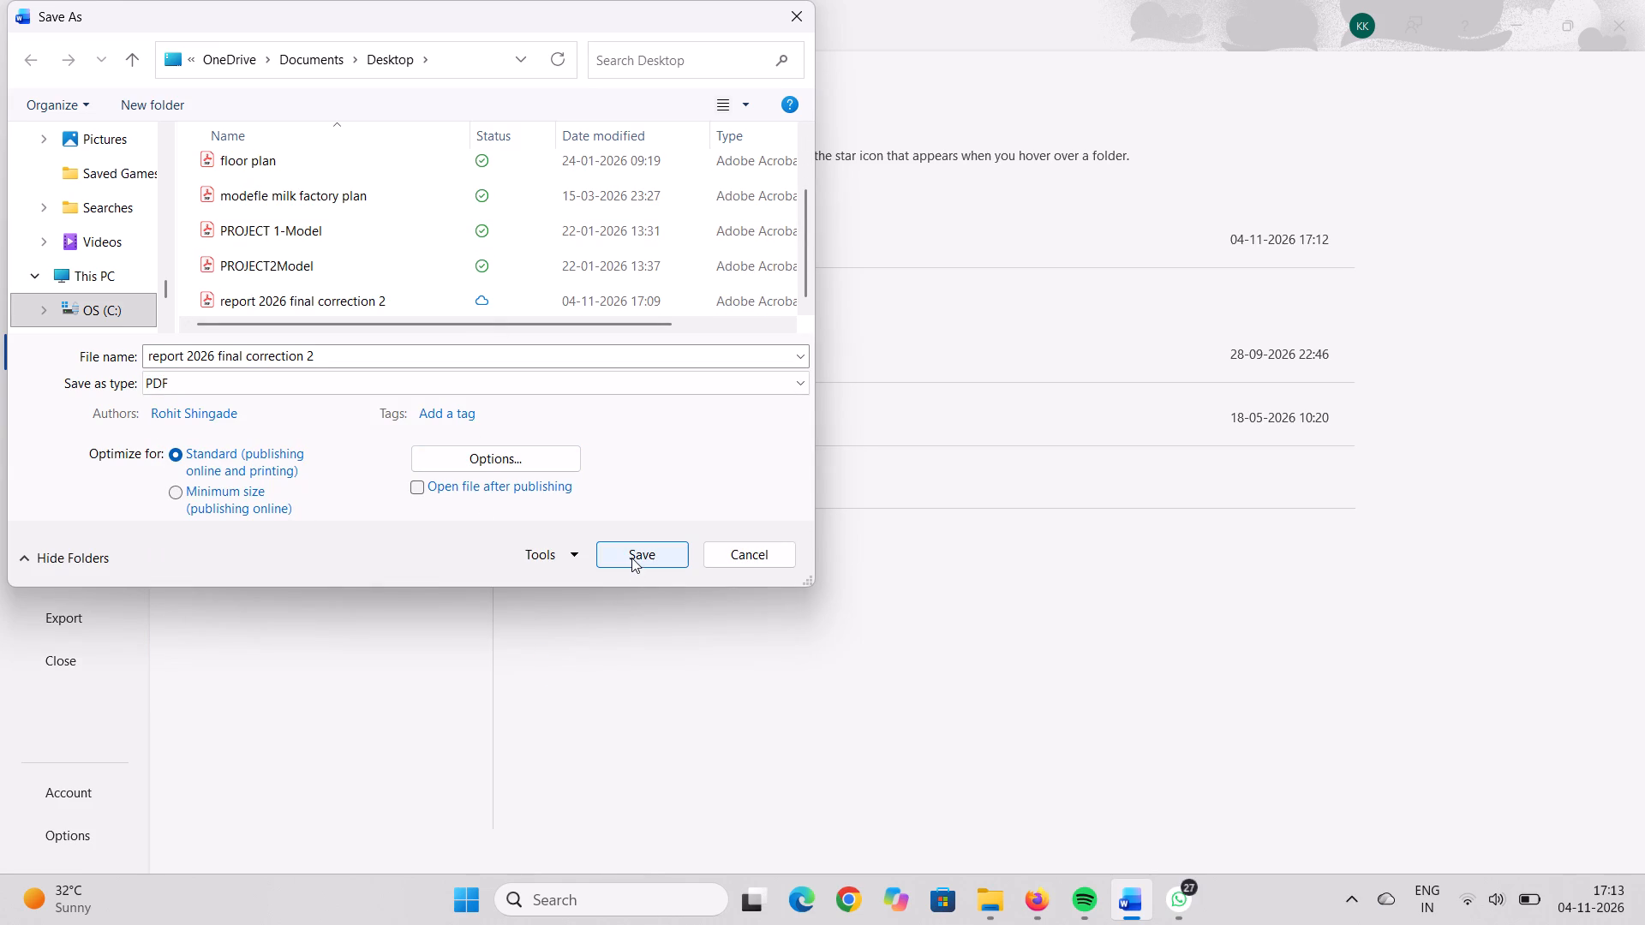
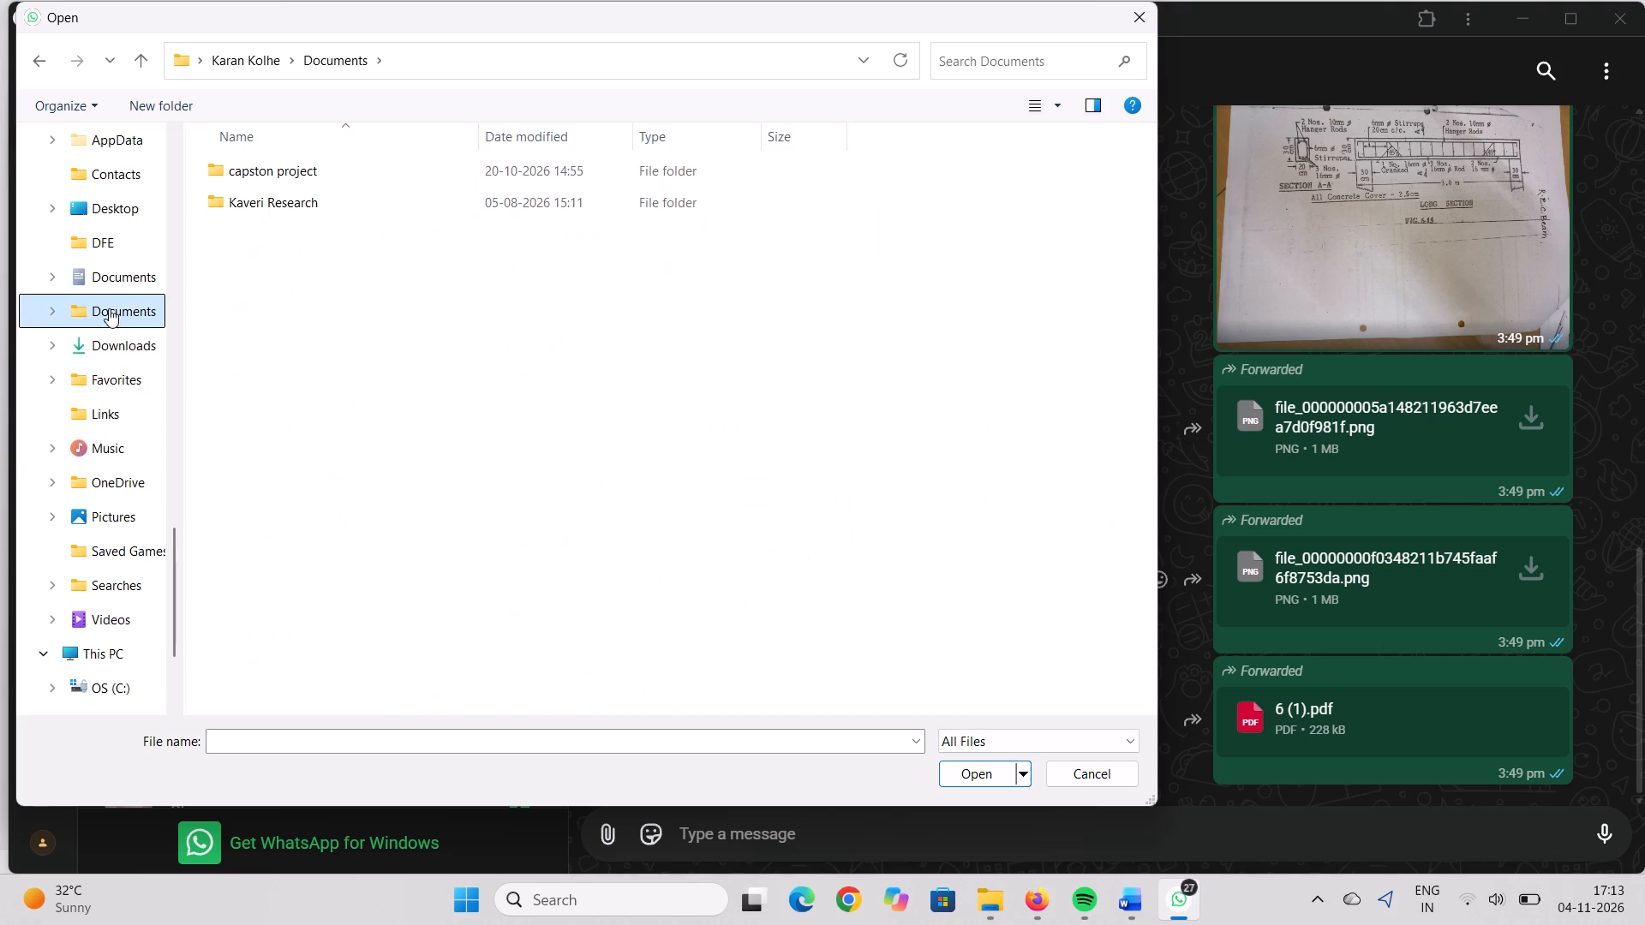
# Look for the report PDF in the capston project and Kaveri Research folders, Downloads, Favorites, AppData, Contacts and Desktop.
pyautogui.doubleClick(272, 165)
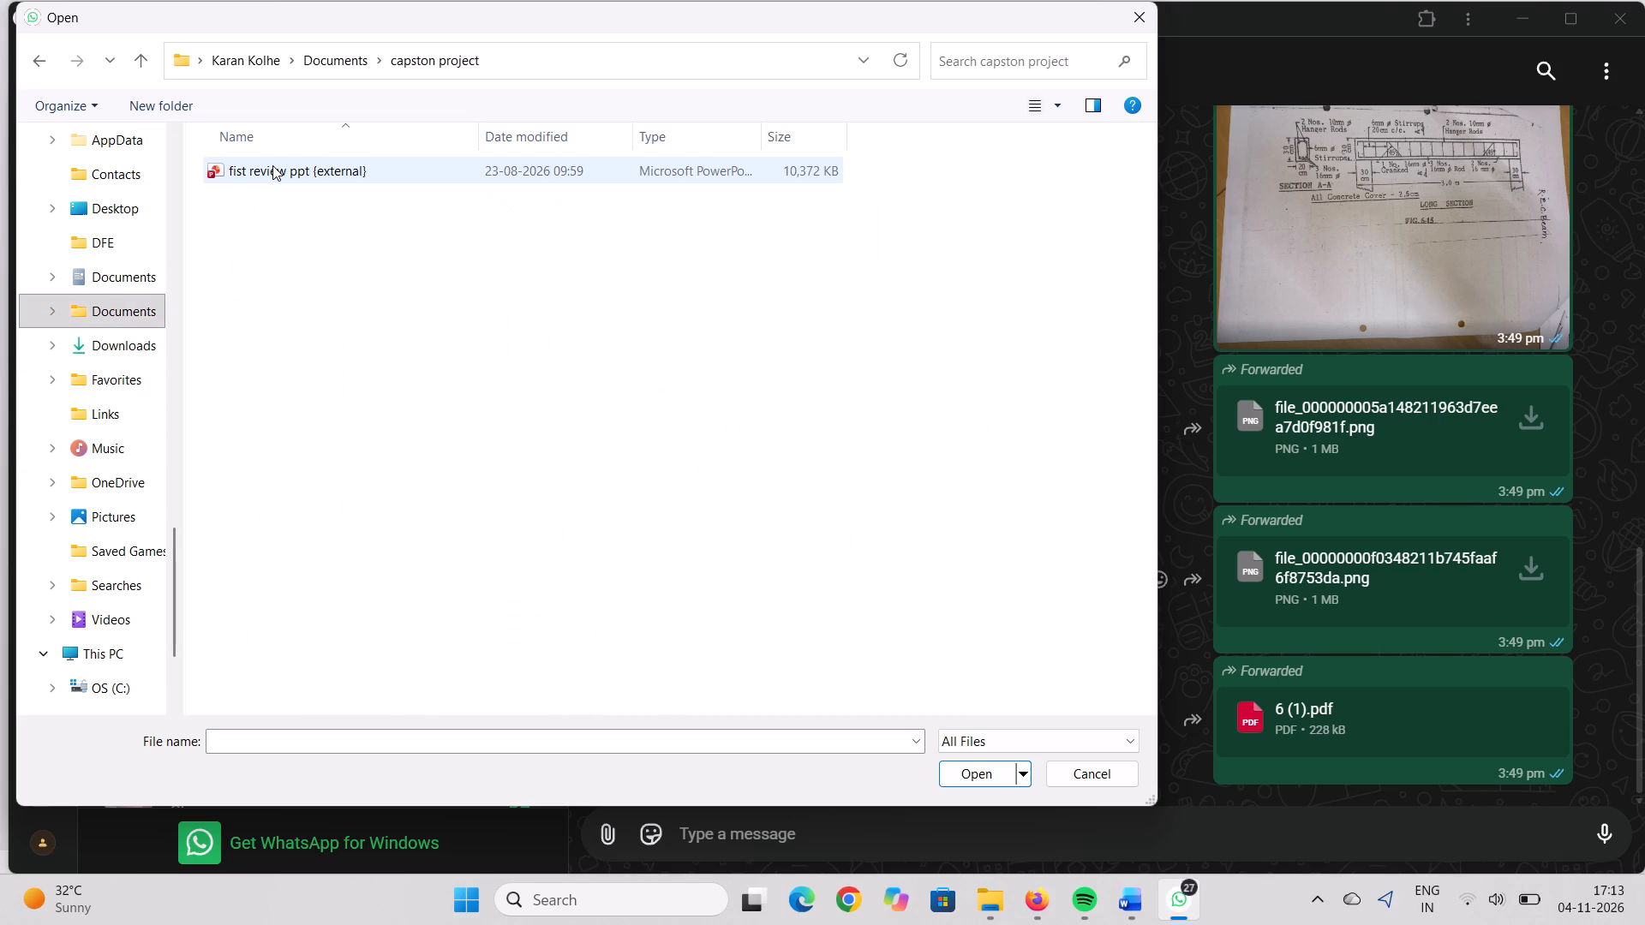
pyautogui.click(39, 63)
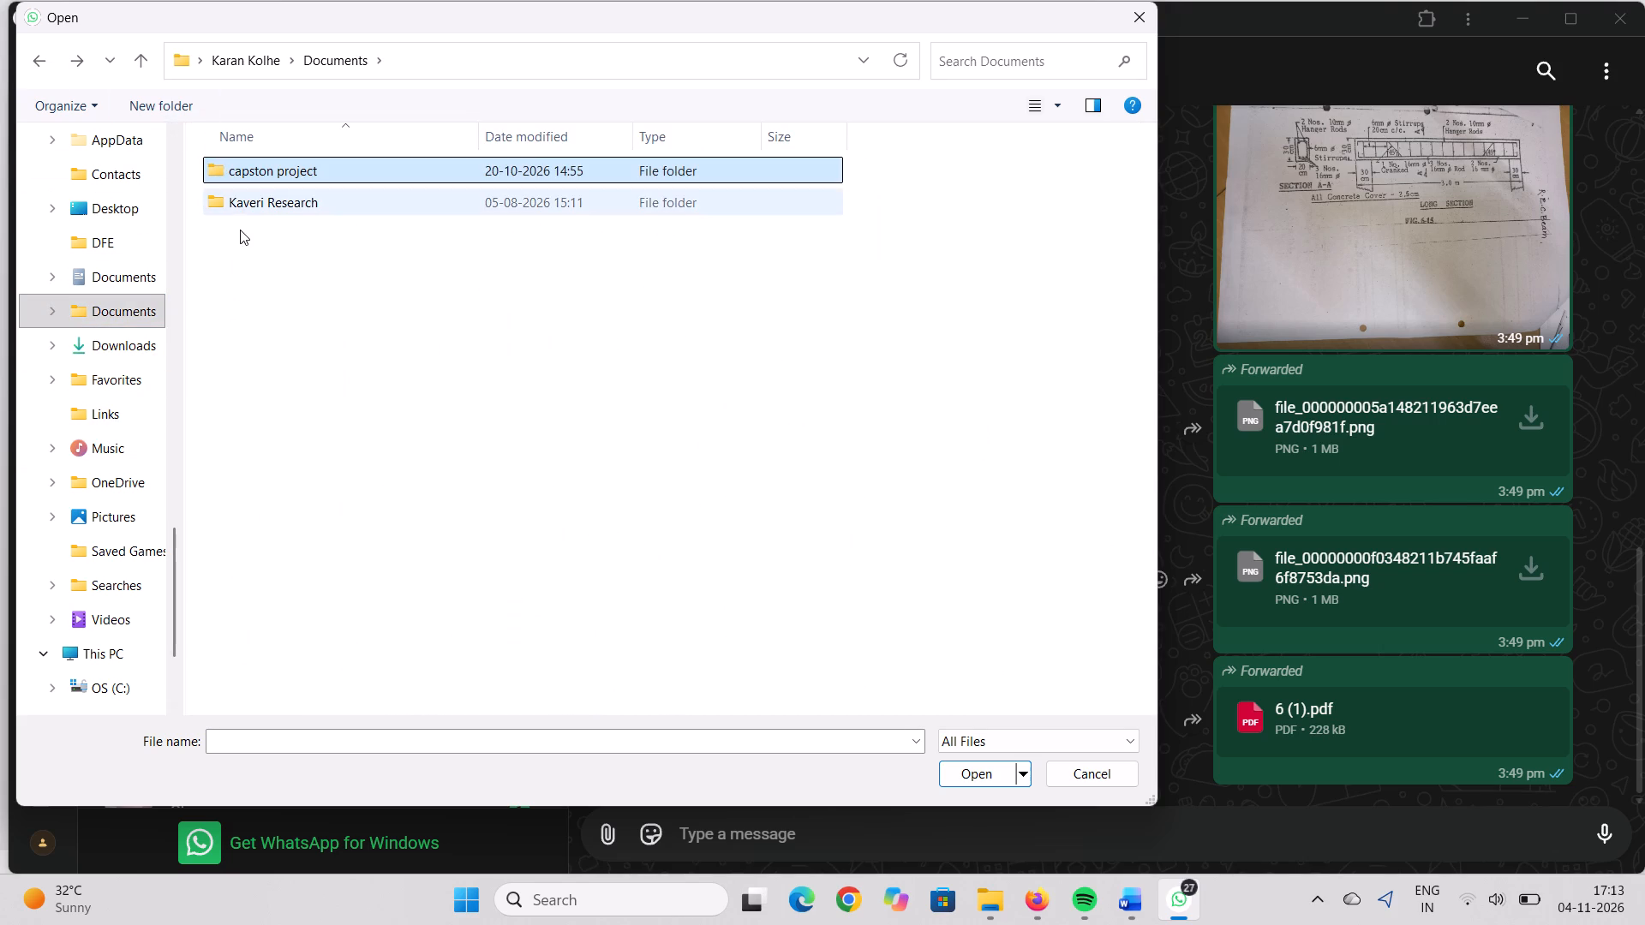
pyautogui.click(242, 213)
pyautogui.click(243, 207)
pyautogui.doubleClick(365, 200)
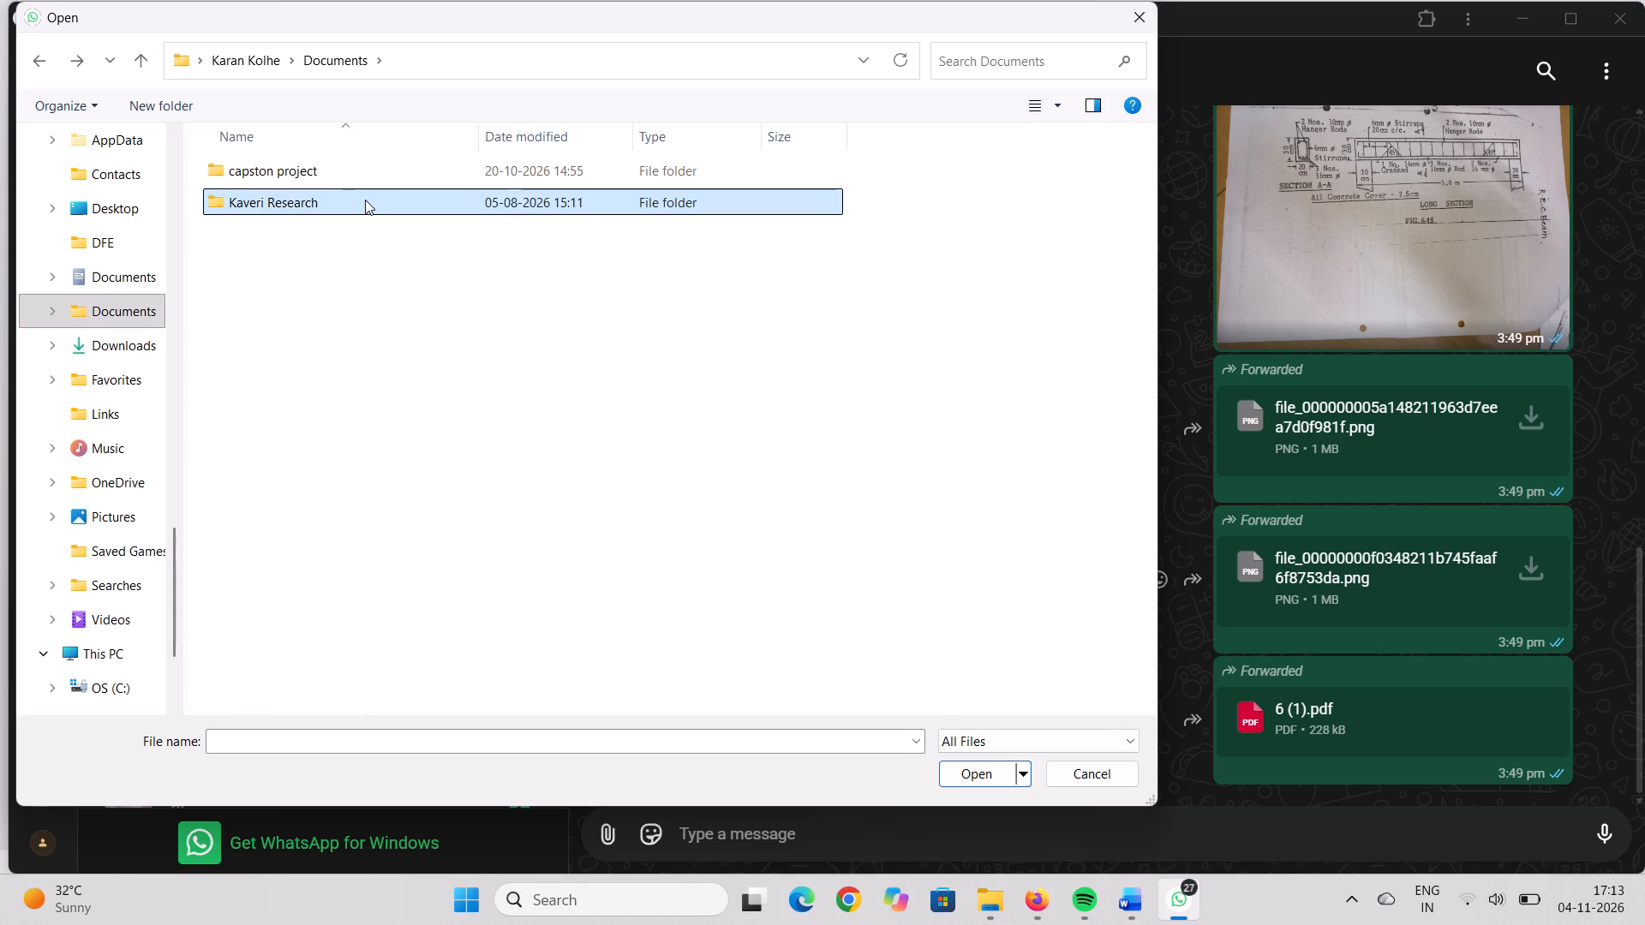
pyautogui.click(111, 348)
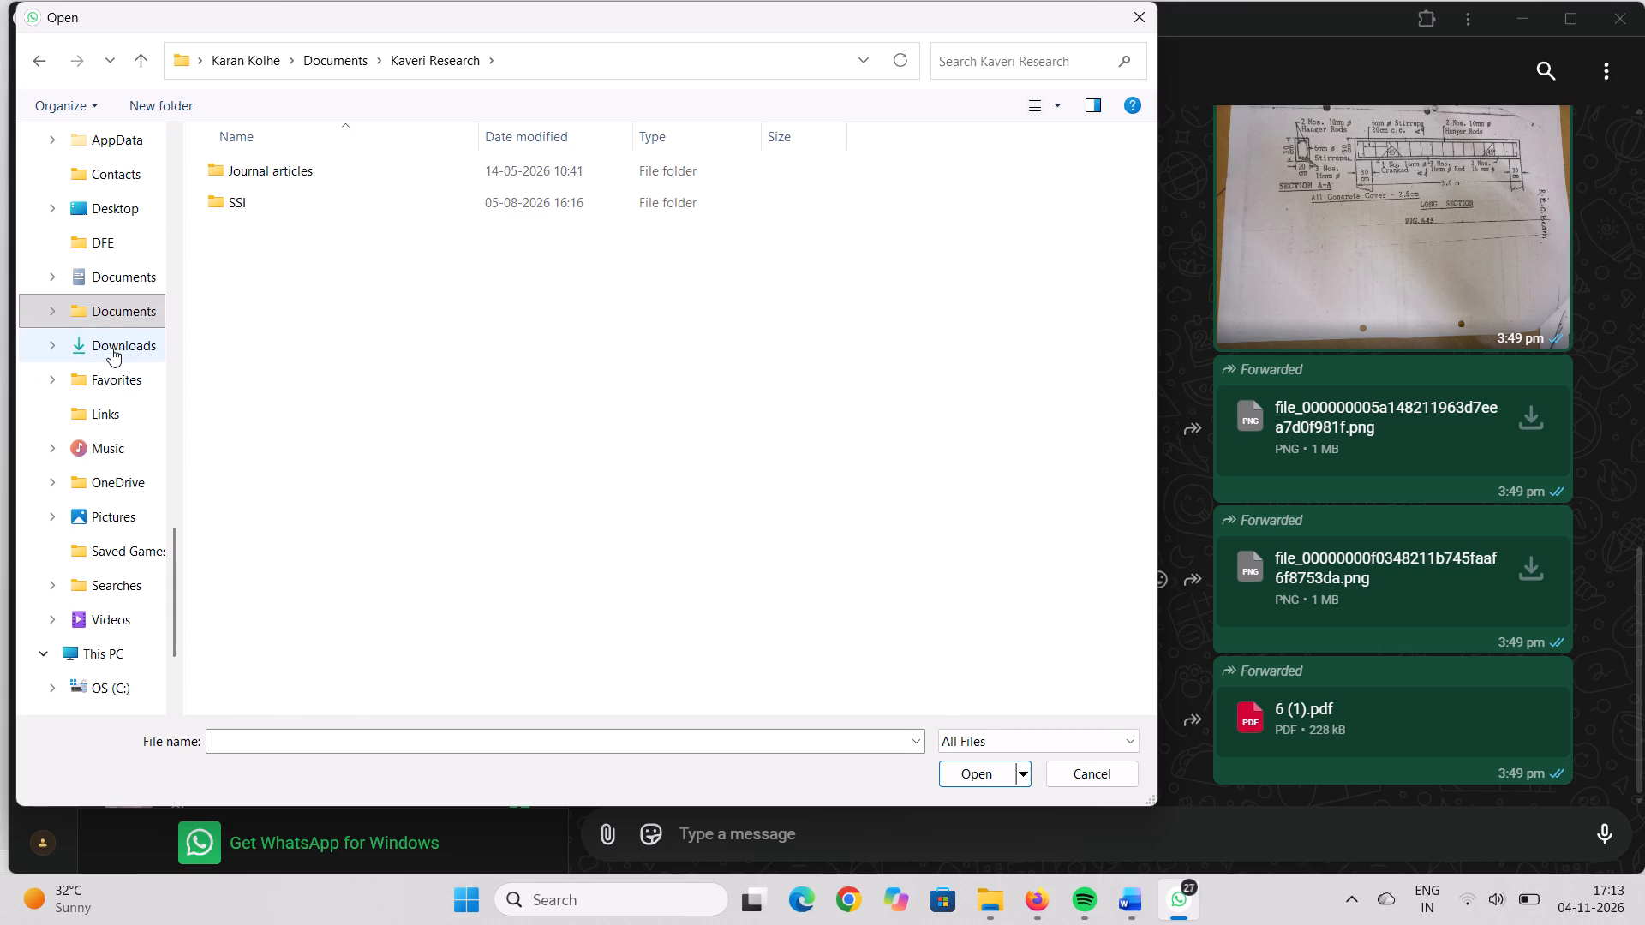
pyautogui.scroll(-3, 259, 349)
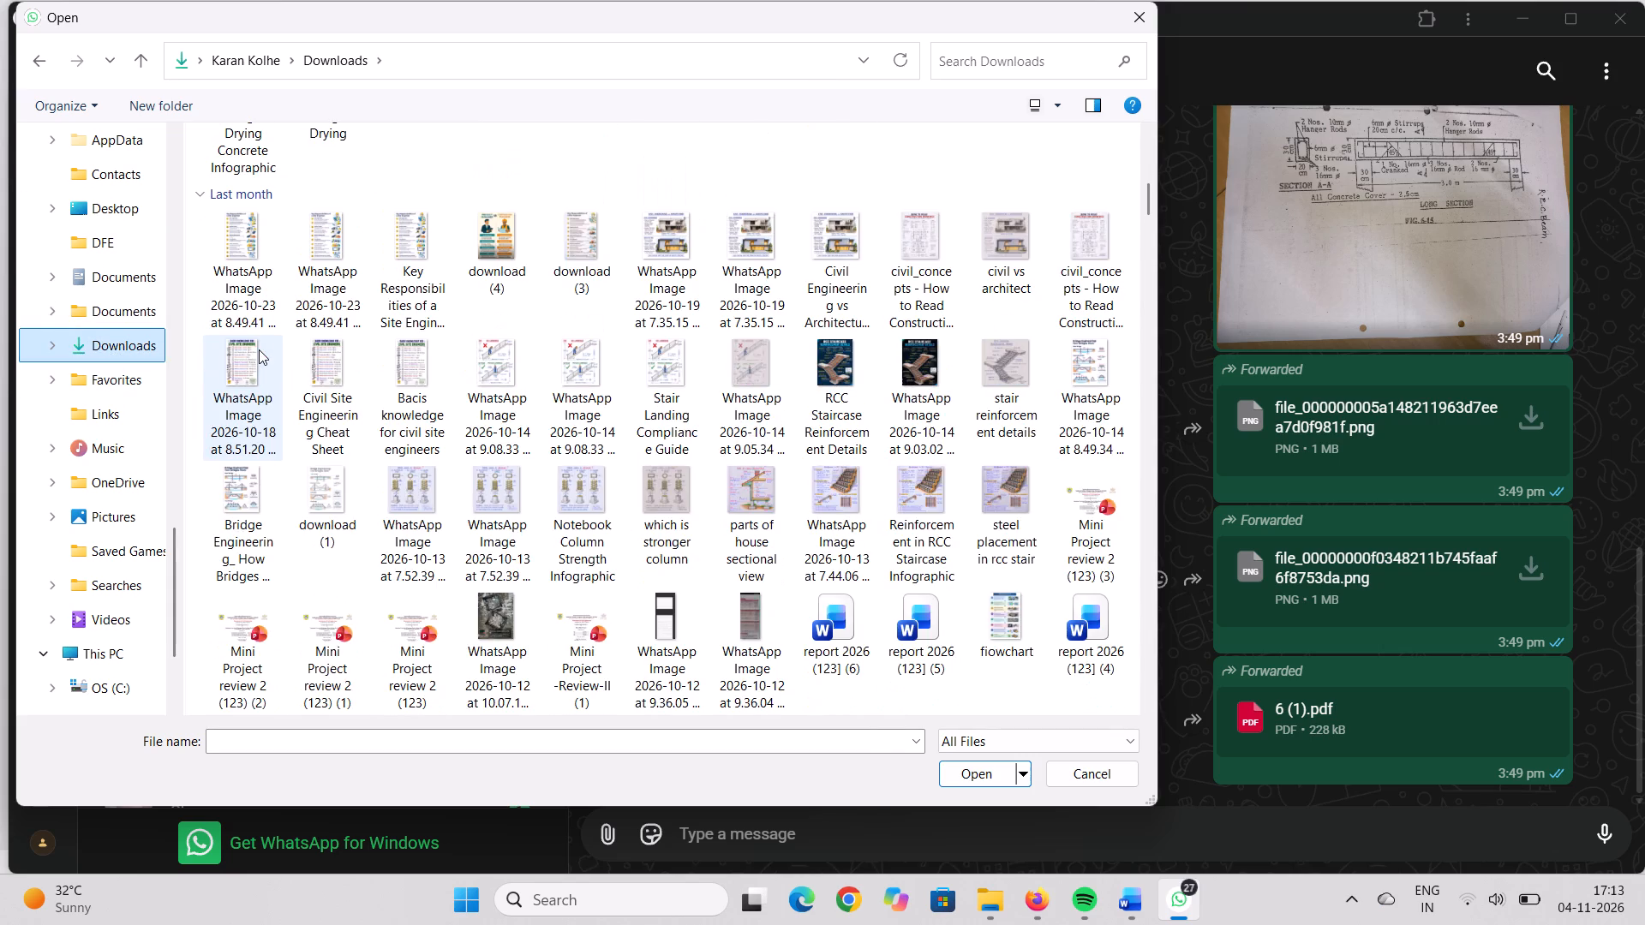
pyautogui.scroll(-4, 263, 344)
pyautogui.scroll(12, 263, 344)
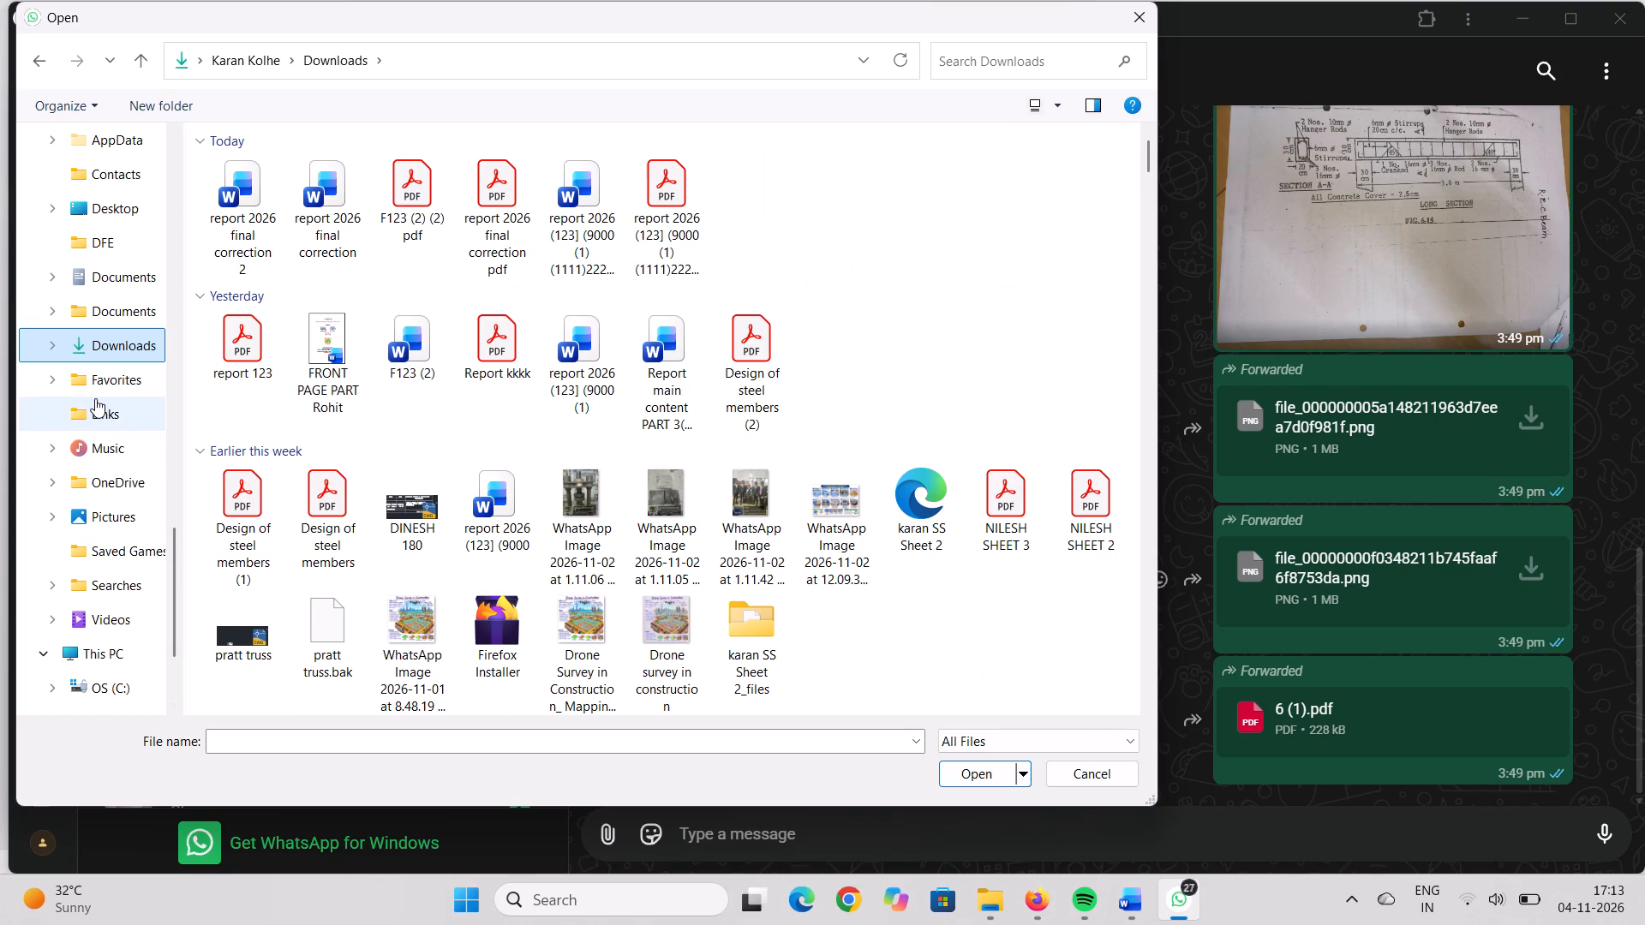
pyautogui.click(105, 379)
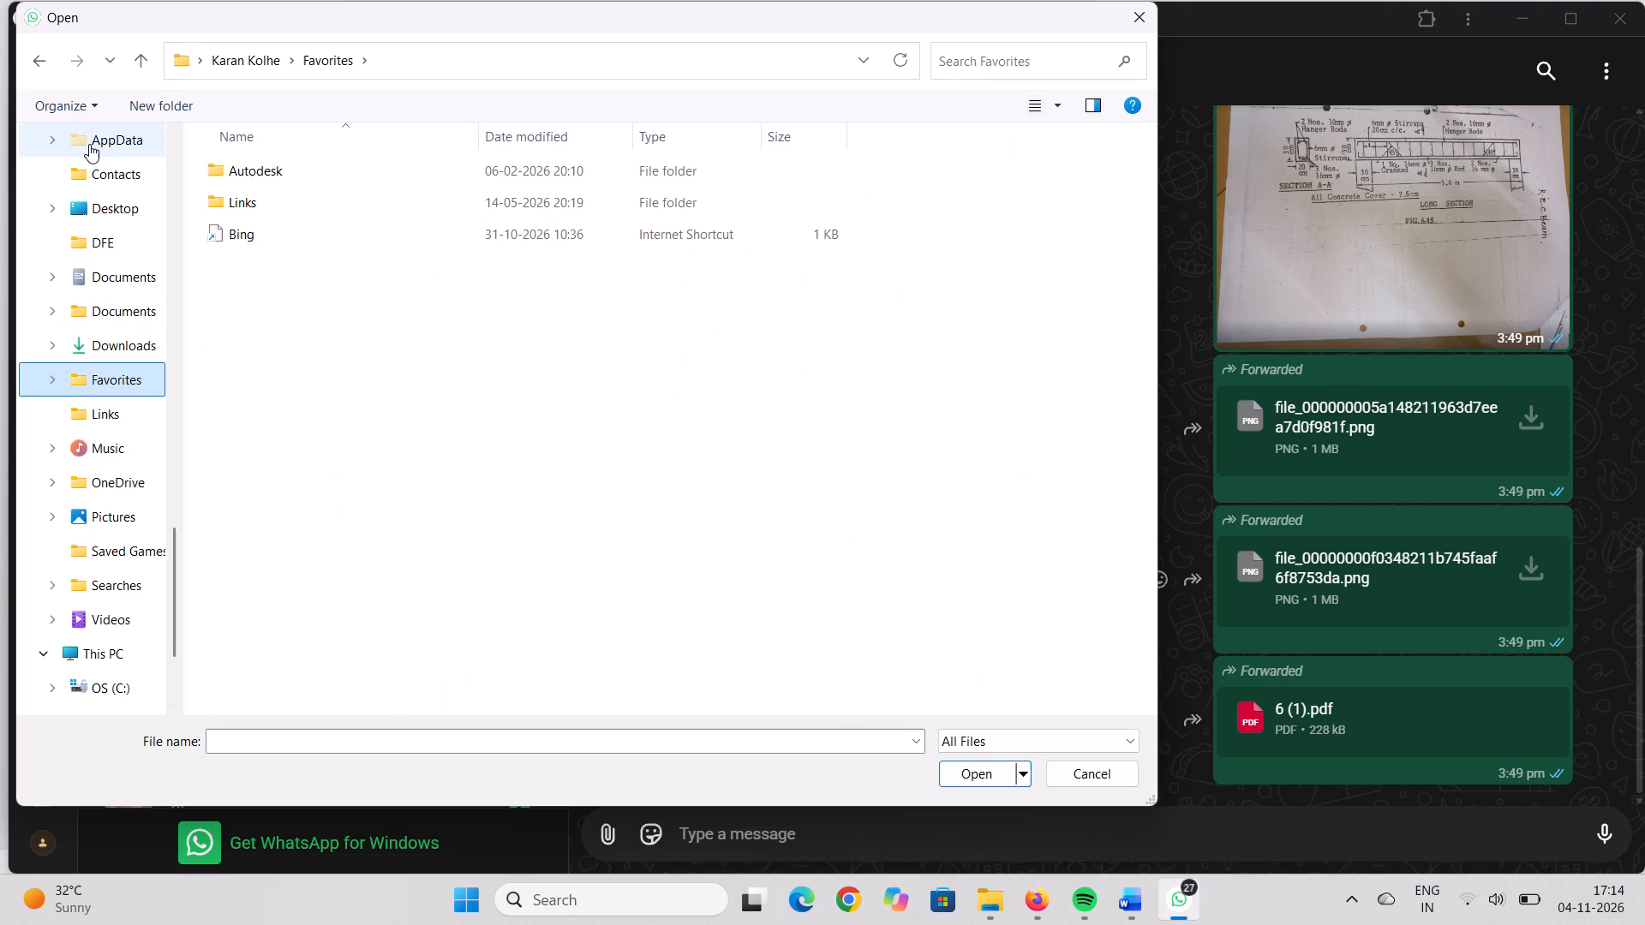
pyautogui.click(89, 144)
pyautogui.click(100, 179)
pyautogui.click(115, 222)
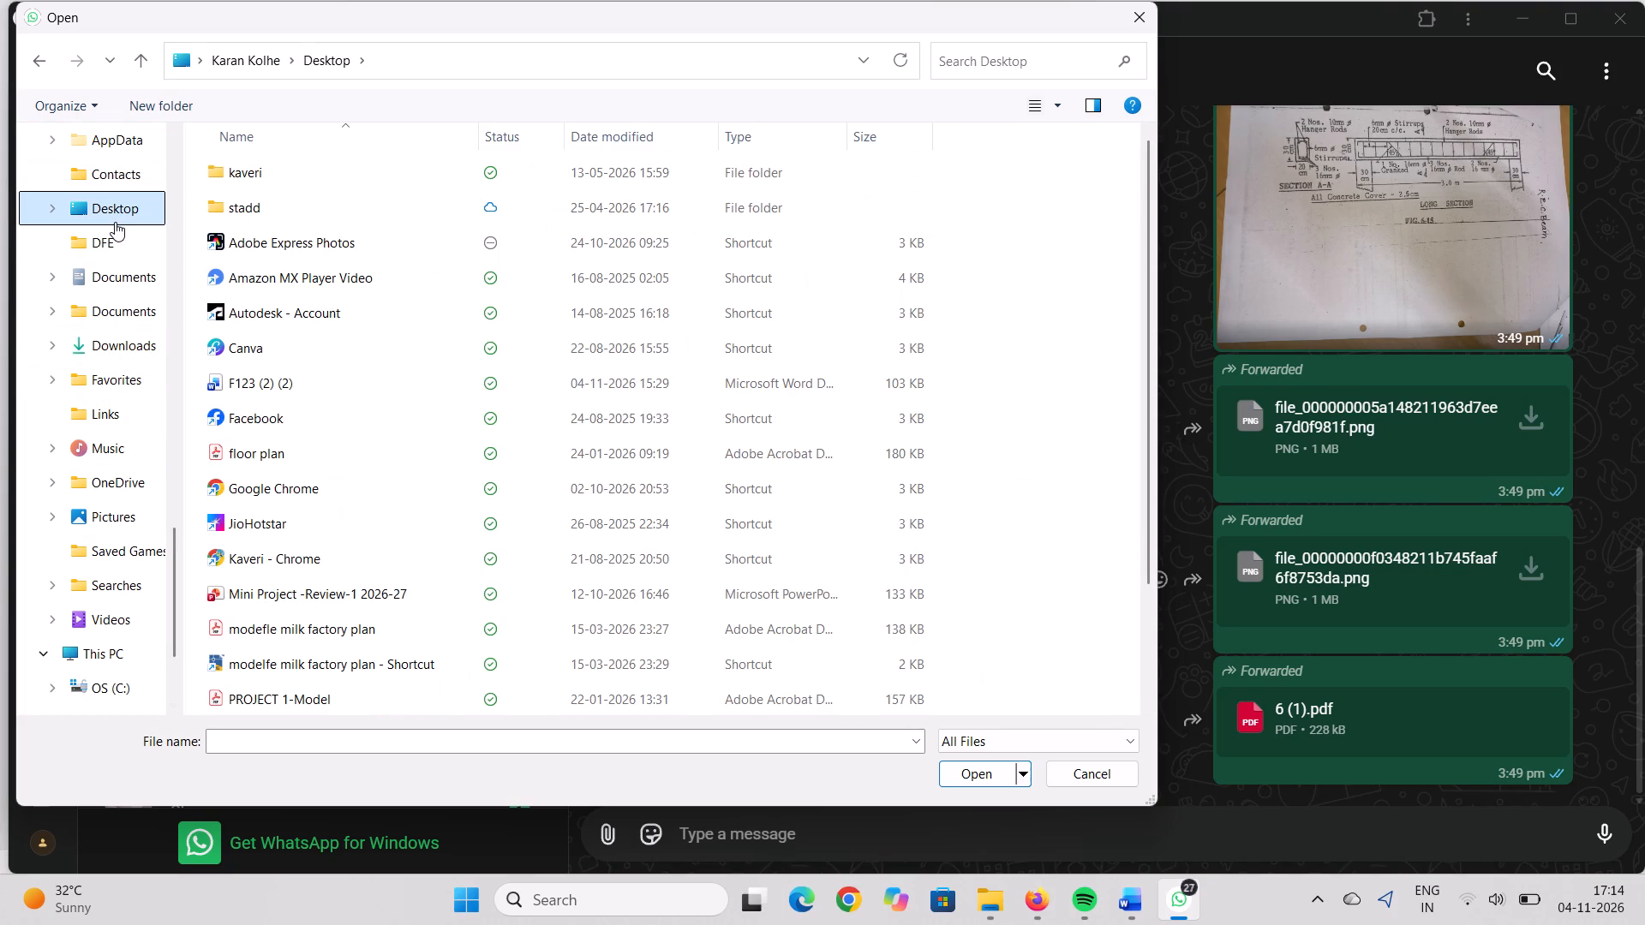
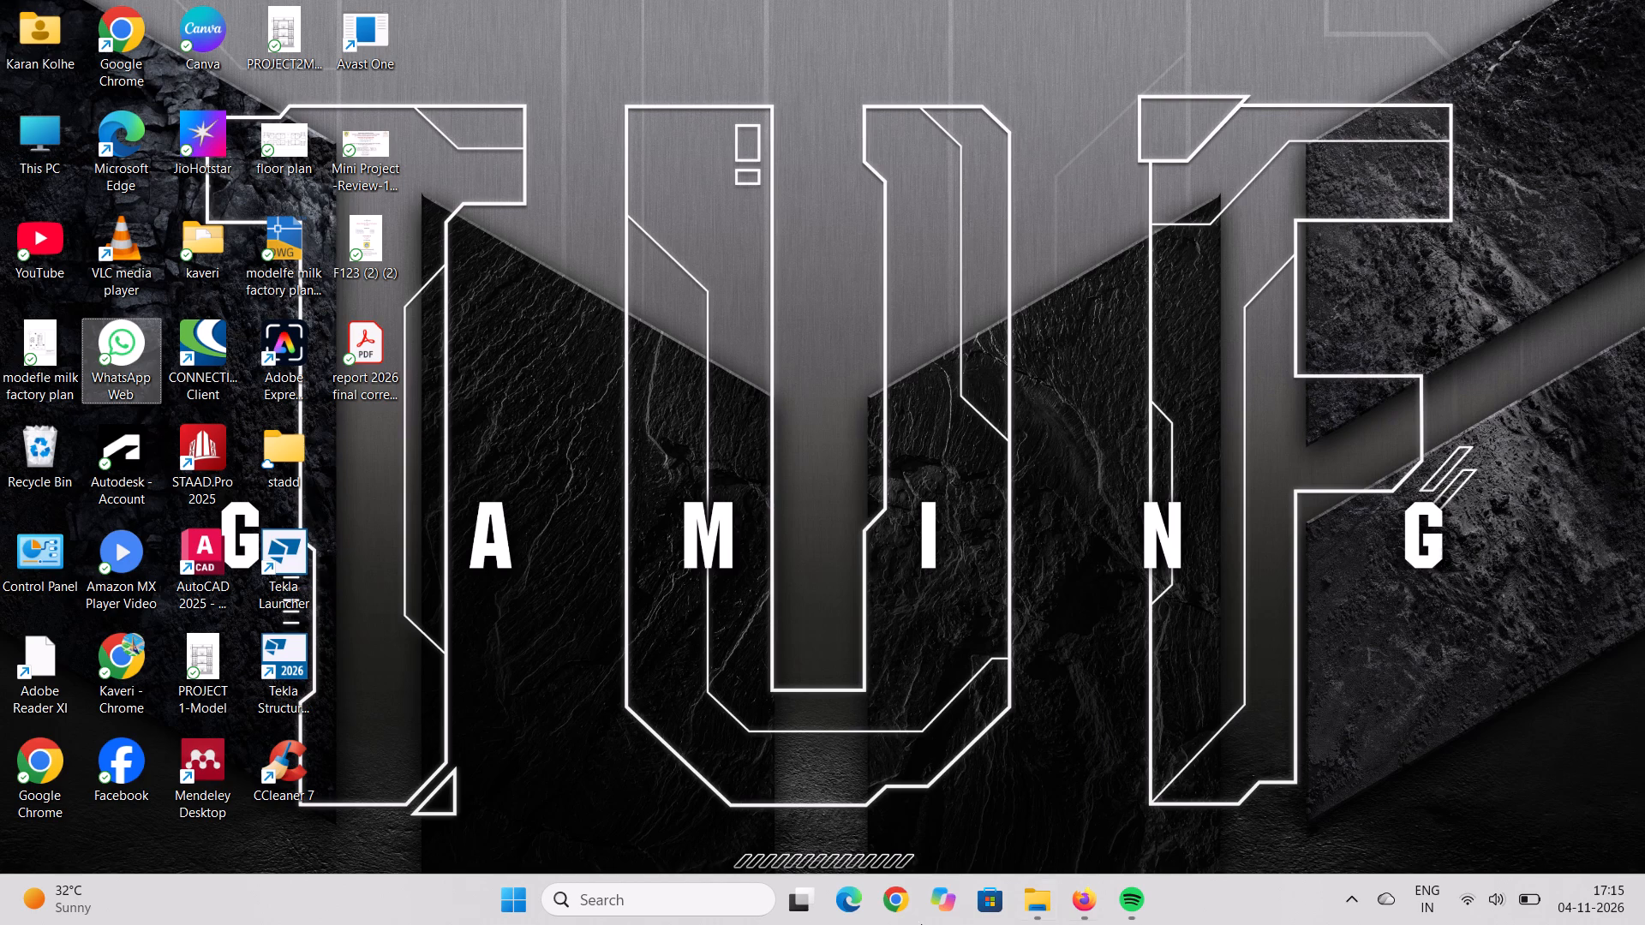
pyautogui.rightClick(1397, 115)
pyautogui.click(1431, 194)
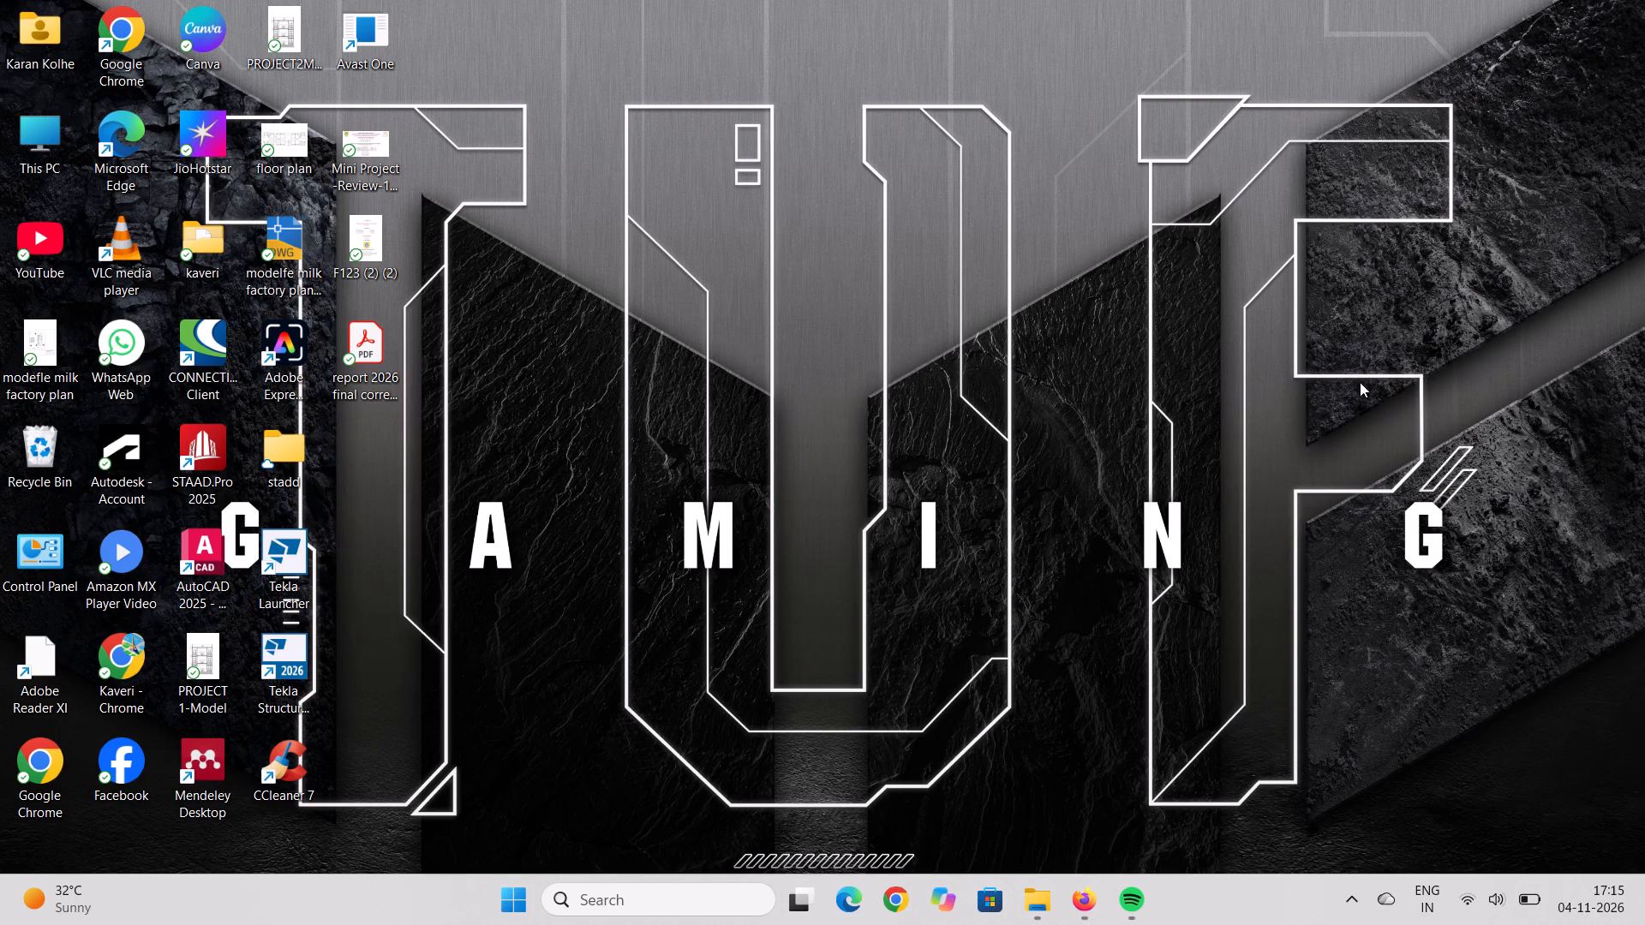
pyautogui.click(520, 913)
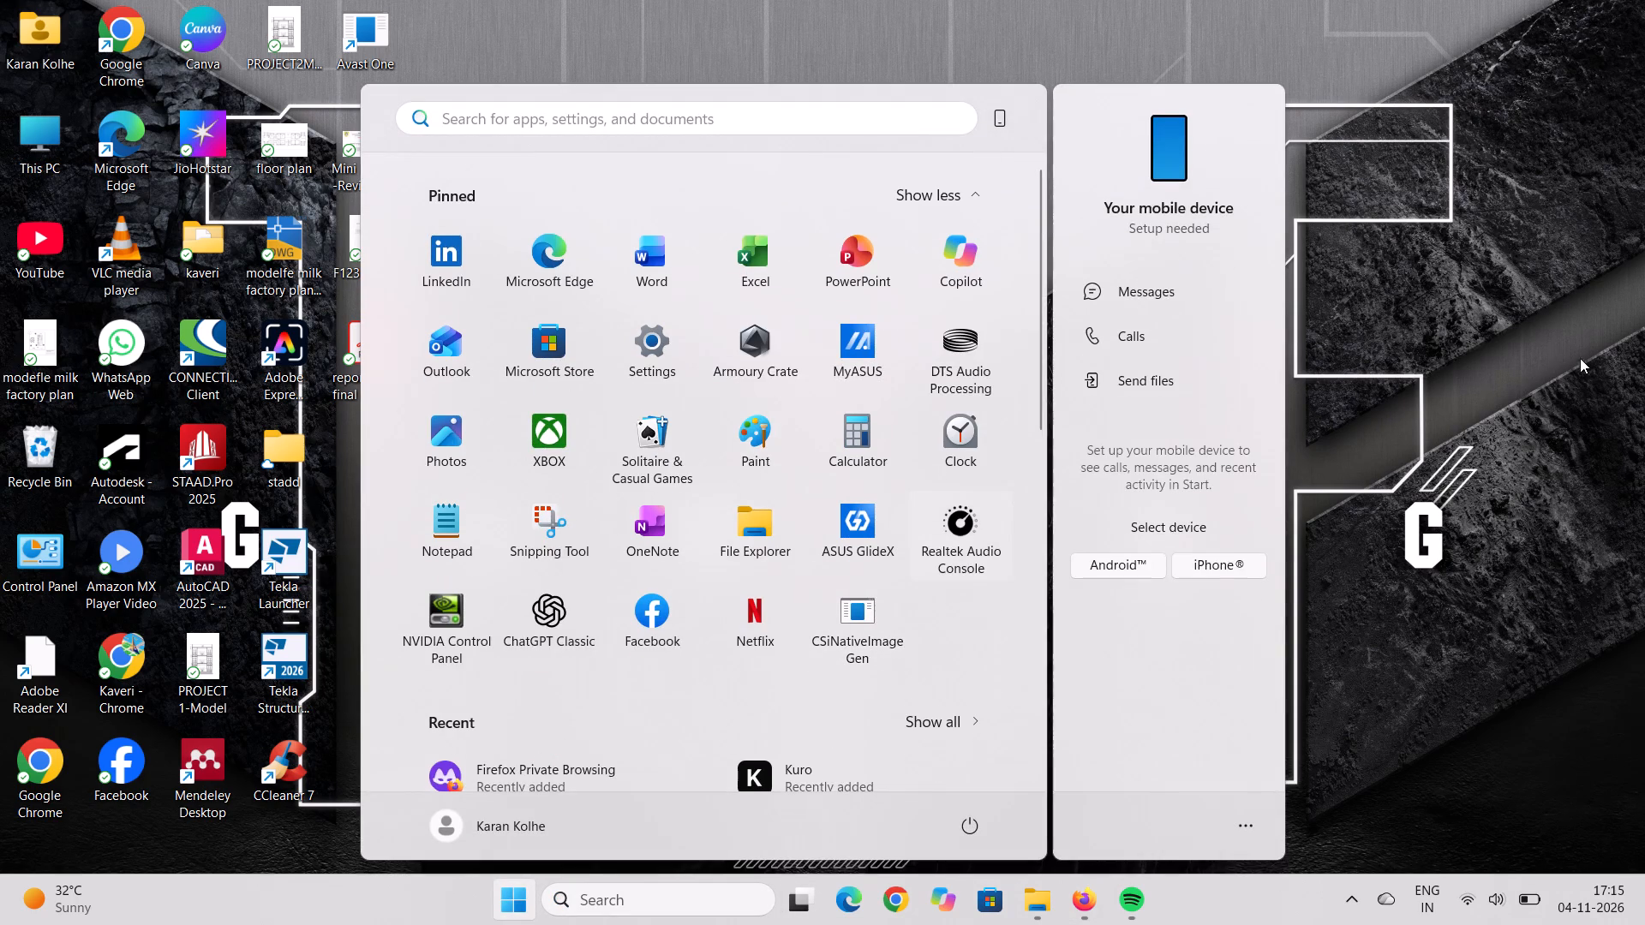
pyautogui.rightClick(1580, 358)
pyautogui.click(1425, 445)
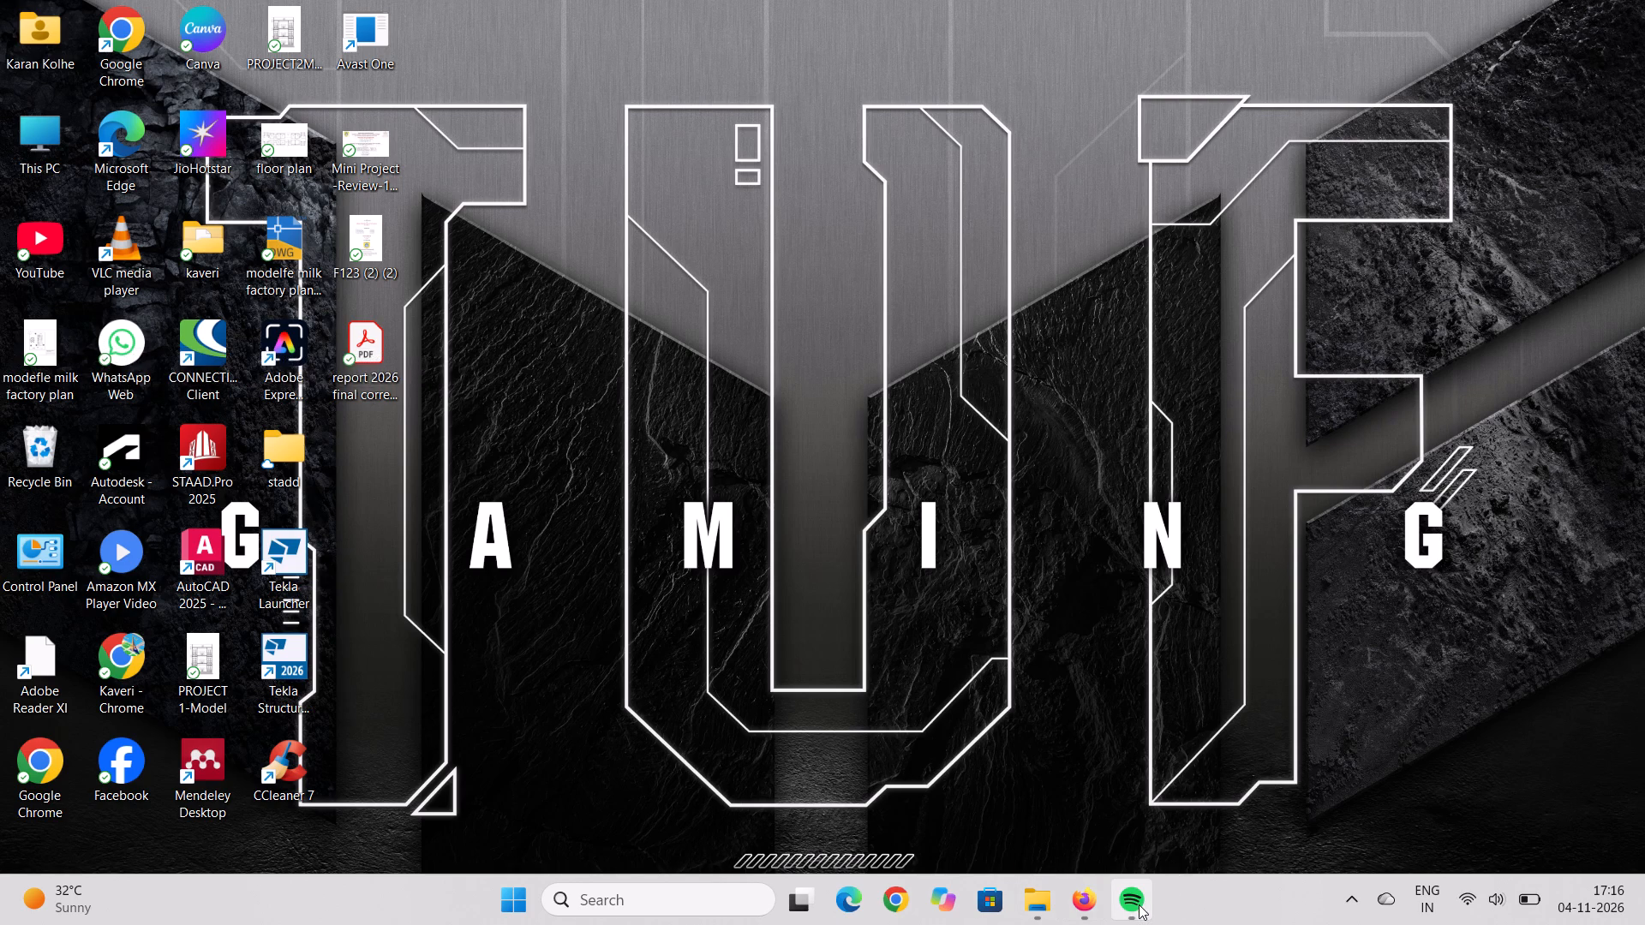
# Close the Spotify and Firefox windows that are still running.
pyautogui.click(1212, 694)
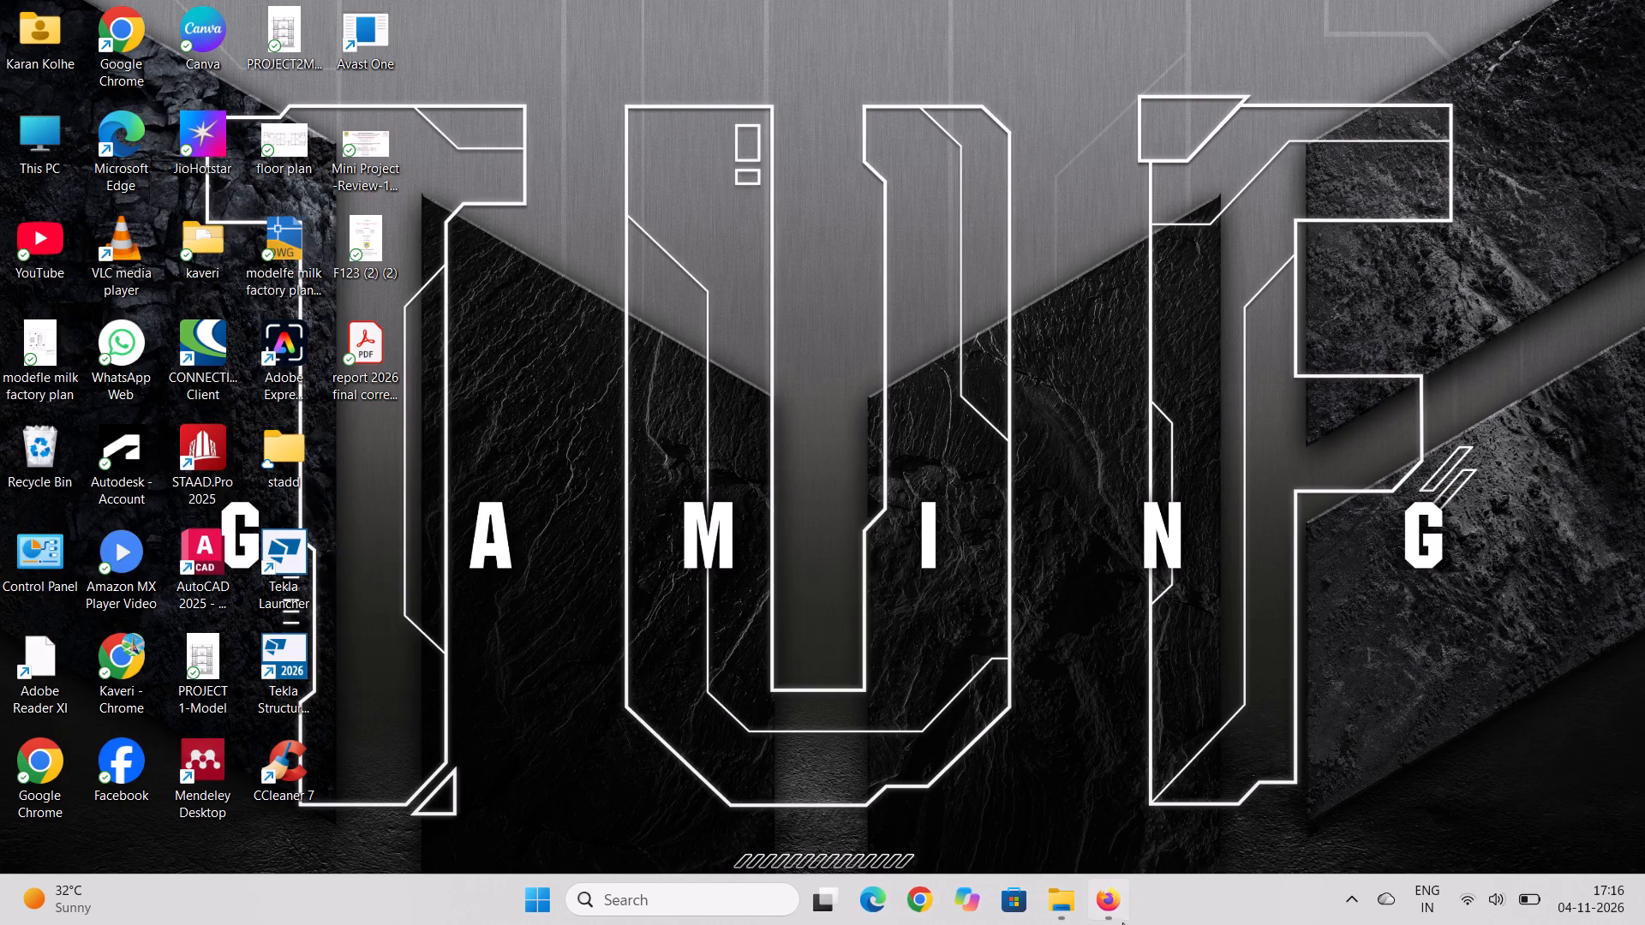
pyautogui.click(1193, 721)
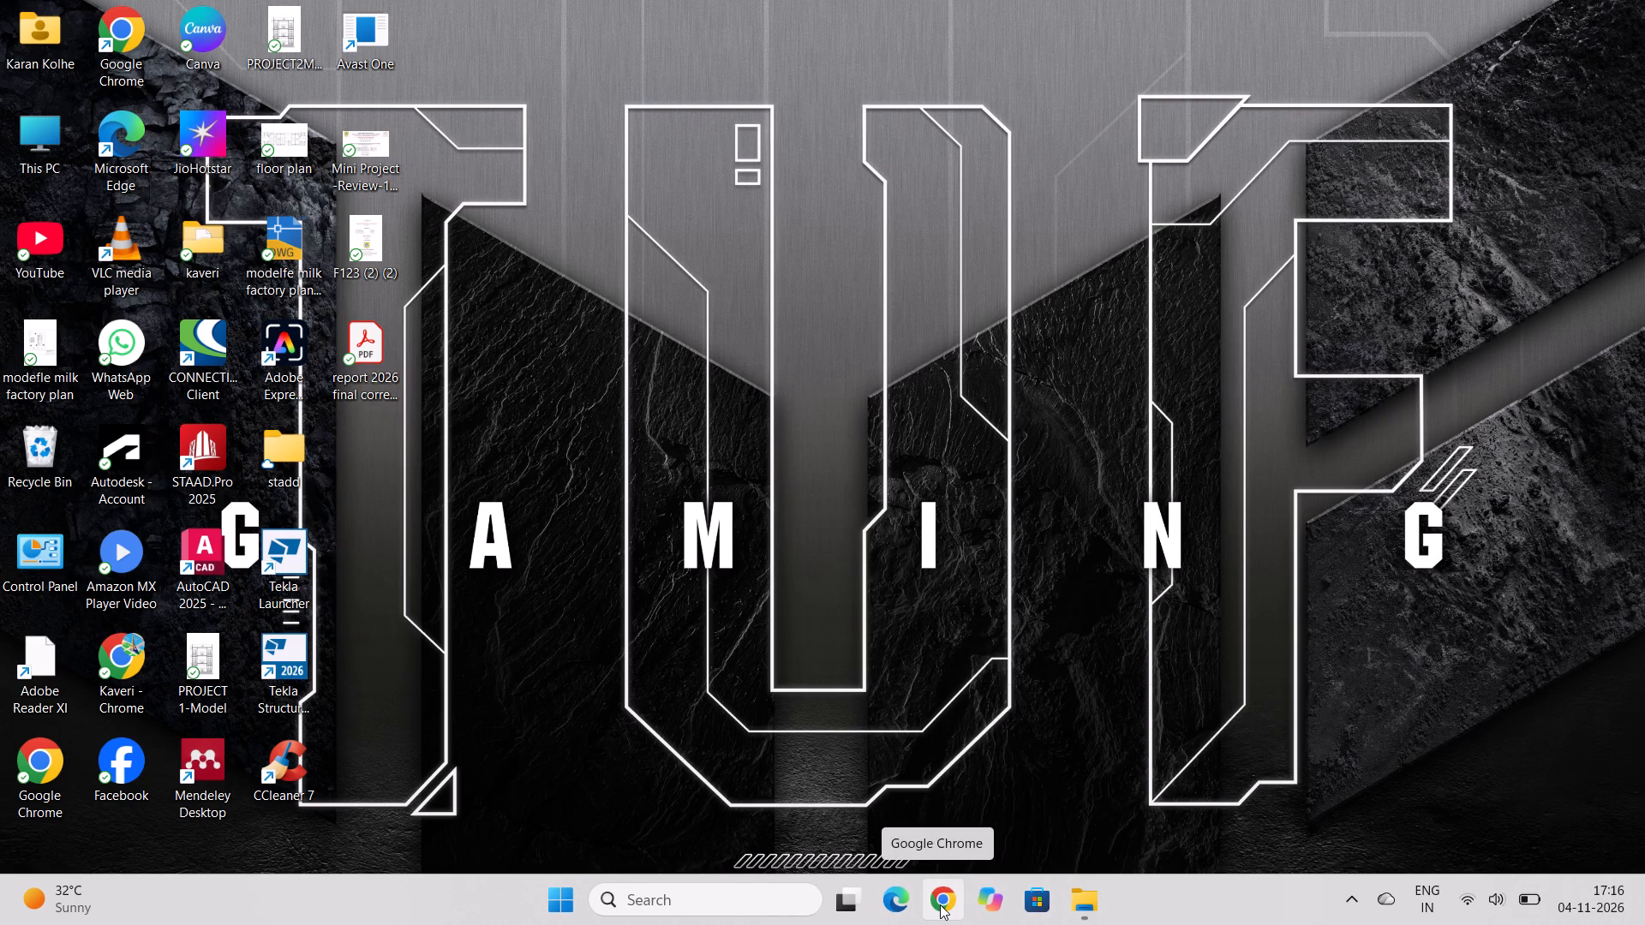
# Open the computer's power options.
pyautogui.click(562, 896)
pyautogui.click(954, 830)
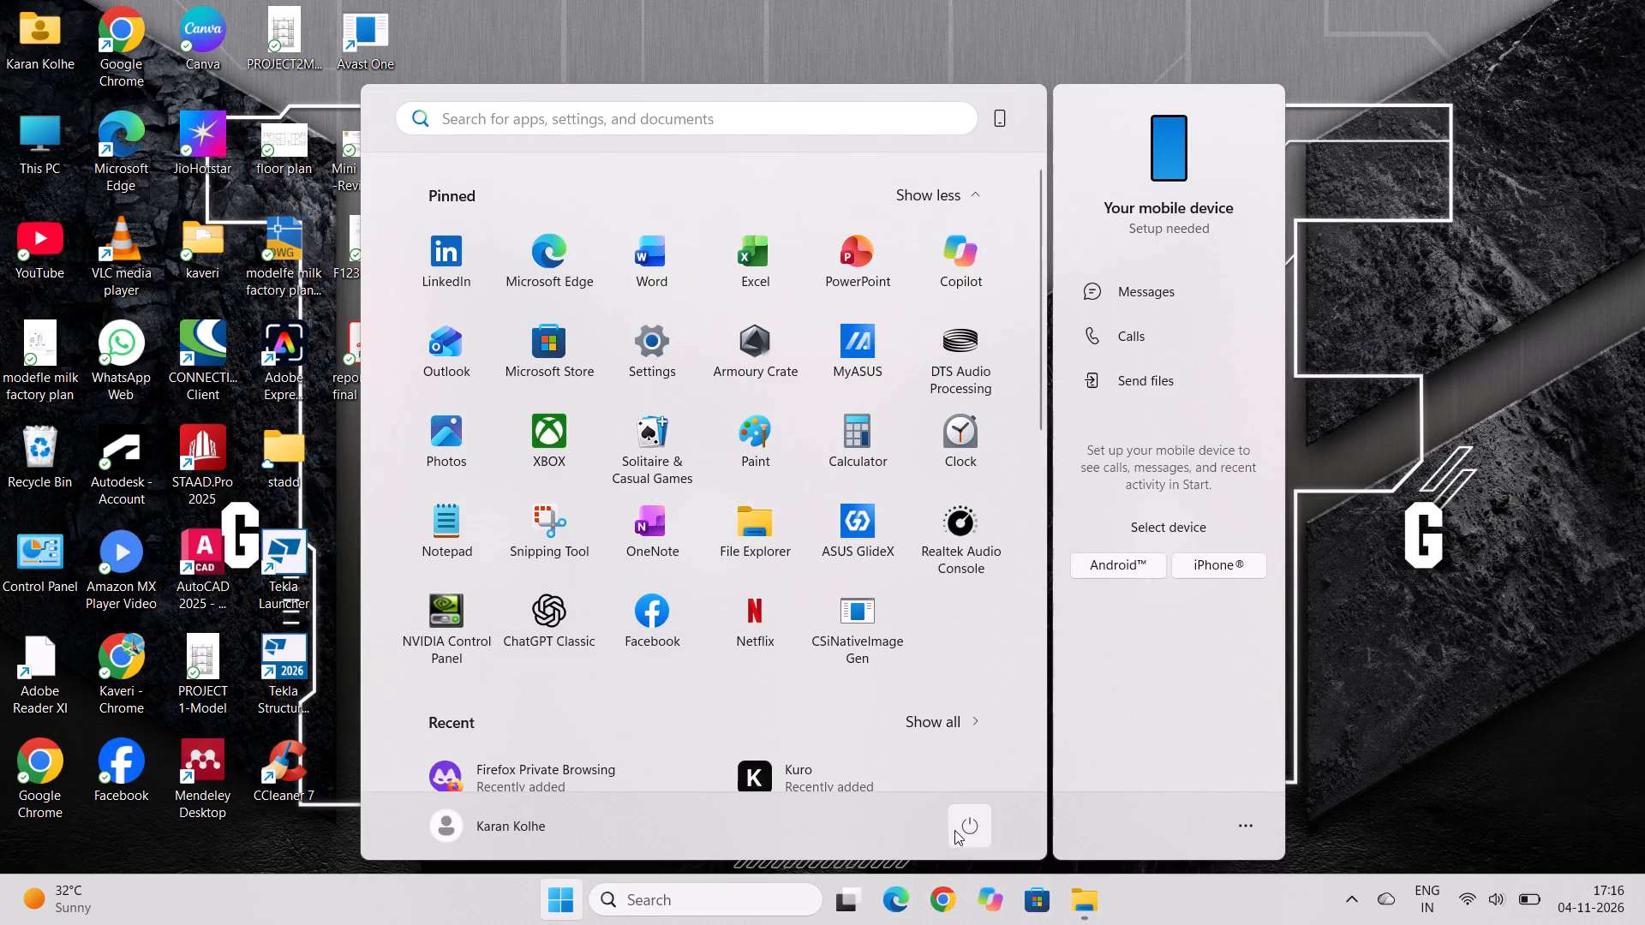